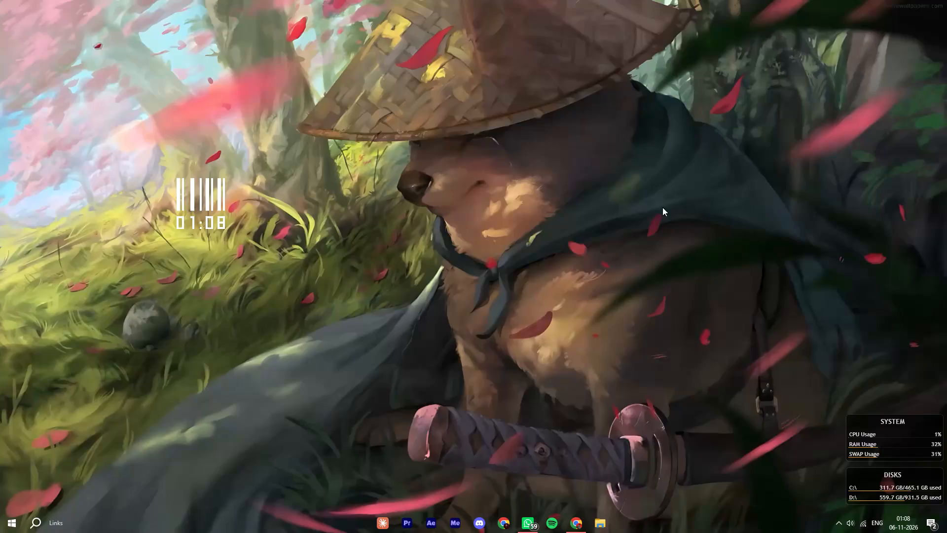
Cut the Highlight_Ty-Jerome zip archive from the Downloads folder.
{"action": "left_click", "coordinate": [591, 523]}
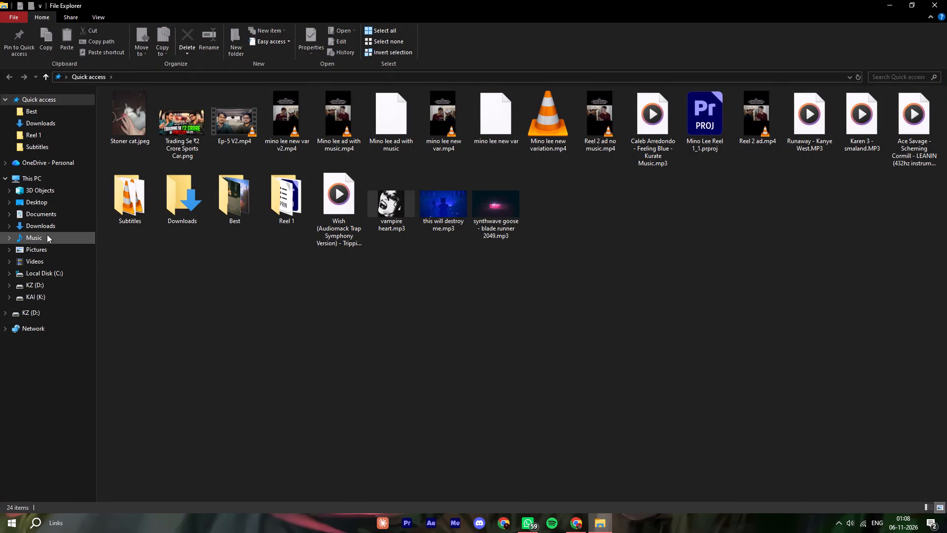
{"action": "left_click", "coordinate": [45, 223]}
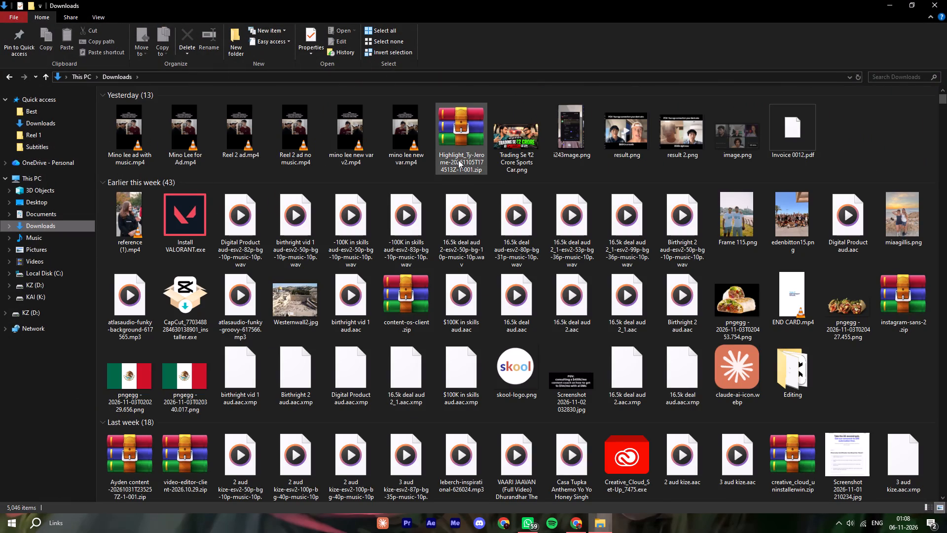
{"action": "right_click", "coordinate": [458, 160]}
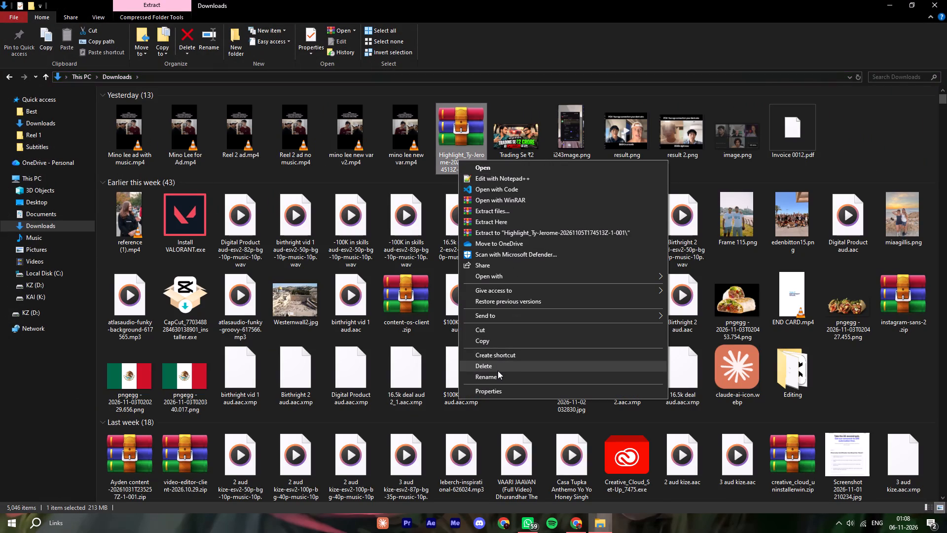
{"action": "left_click", "coordinate": [491, 328]}
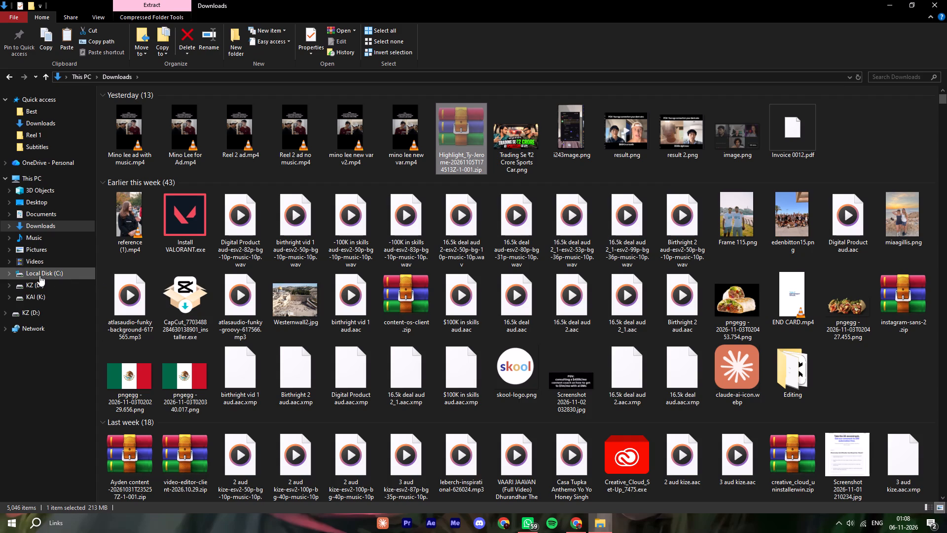
Create a folder named 5 in the AtheleteIQ folder under Client Works, Hari, October 2026 on drive KZ (D:).
{"action": "left_click", "coordinate": [33, 284]}
{"action": "double_click", "coordinate": [164, 115]}
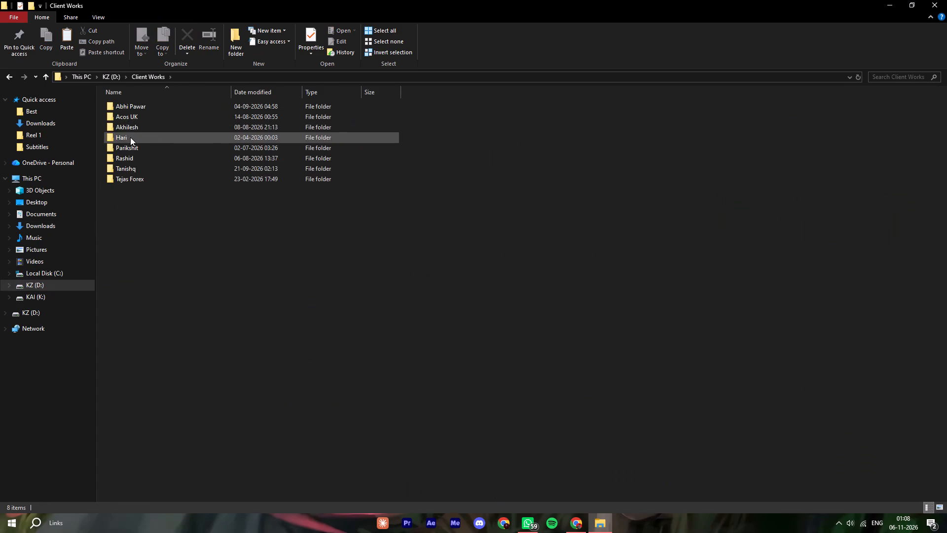
{"action": "double_click", "coordinate": [130, 137]}
{"action": "double_click", "coordinate": [131, 160]}
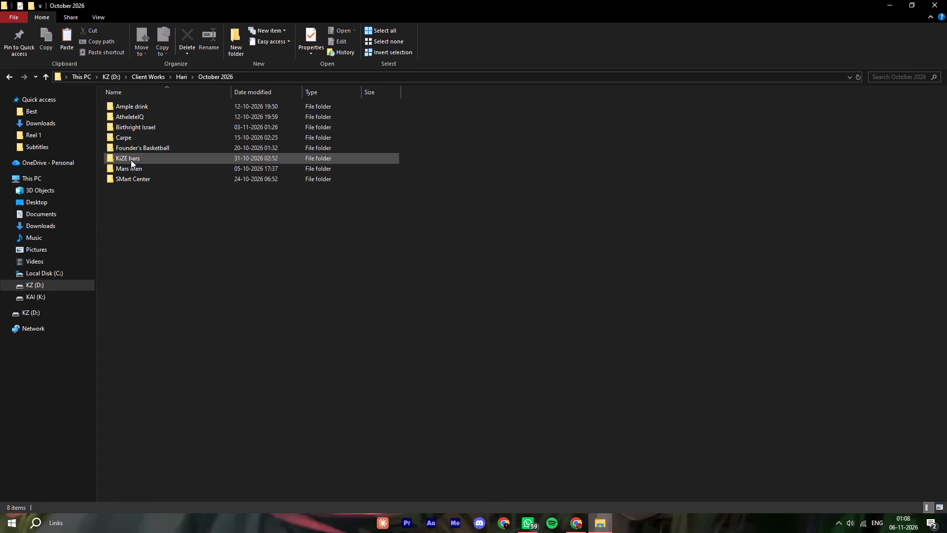
{"action": "double_click", "coordinate": [137, 117]}
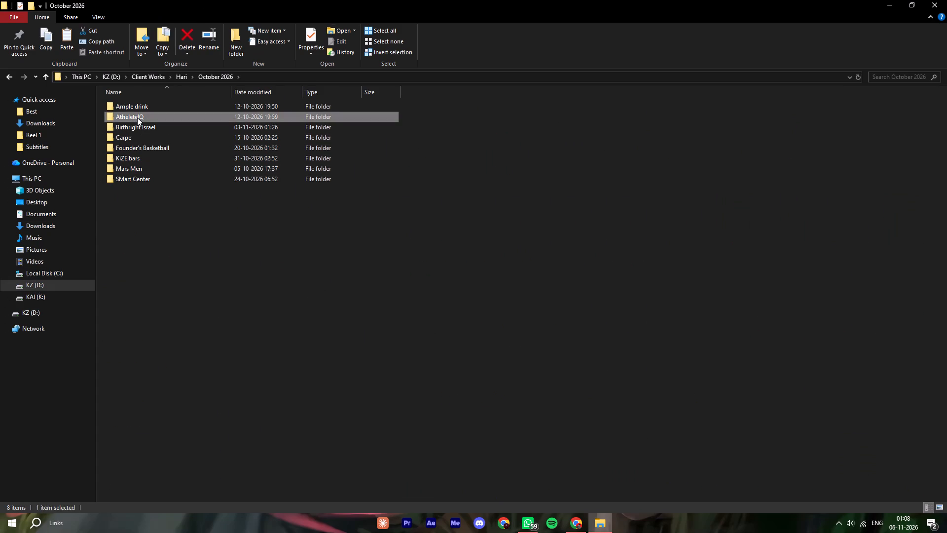
{"action": "right_click", "coordinate": [127, 207]}
{"action": "left_click", "coordinate": [149, 384]}
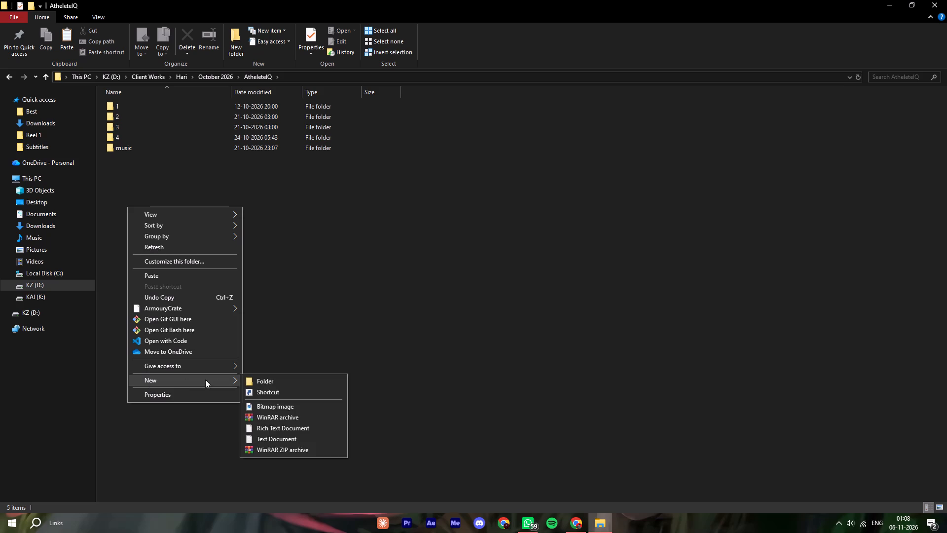
{"action": "left_click", "coordinate": [272, 381]}
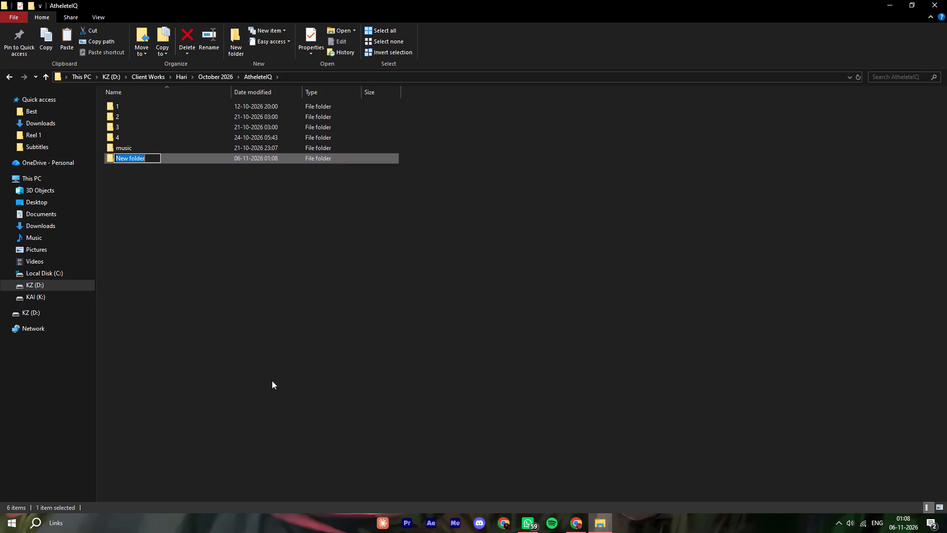
{"action": "key", "text": "5"}
{"action": "left_click", "coordinate": [272, 381]}
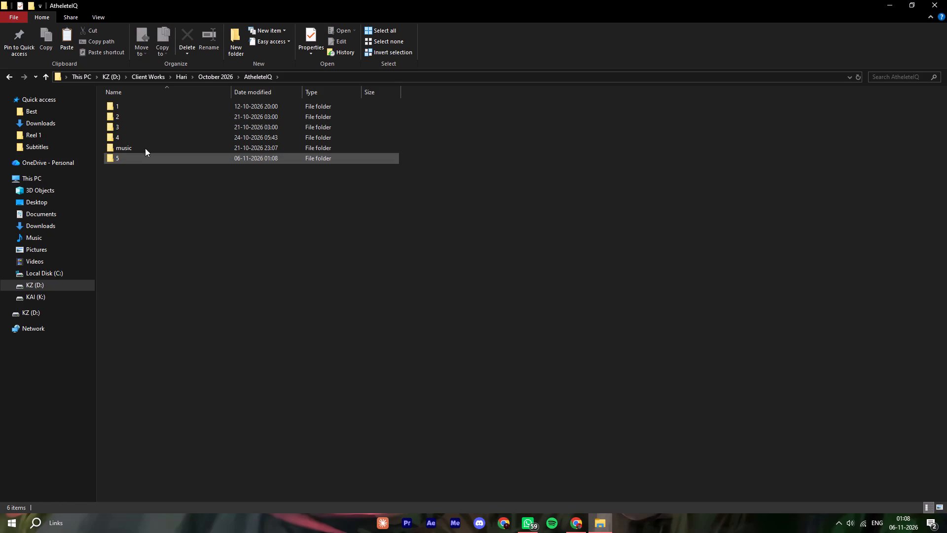
Paste the cut Highlight_Ty-Jerome zip archive into folder 5.
{"action": "double_click", "coordinate": [137, 159]}
{"action": "right_click", "coordinate": [187, 208]}
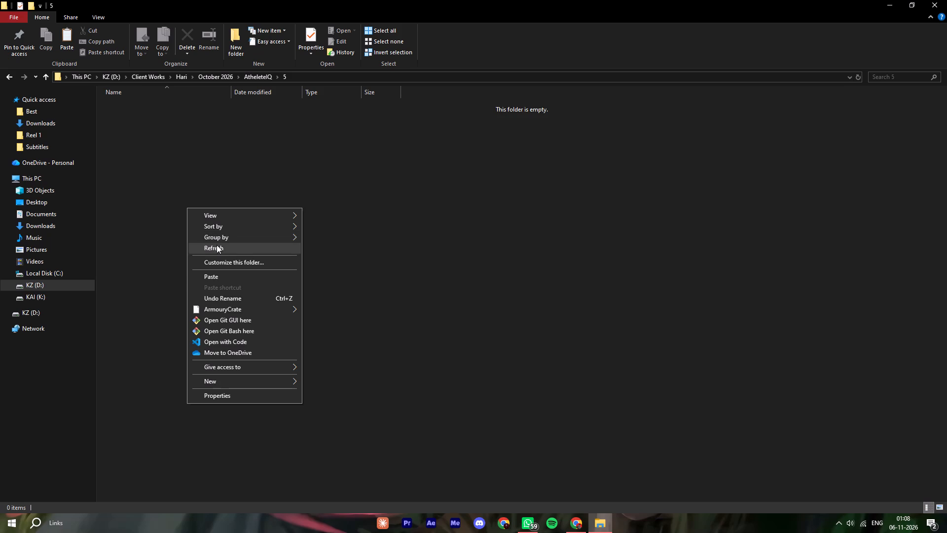
{"action": "left_click", "coordinate": [225, 279]}
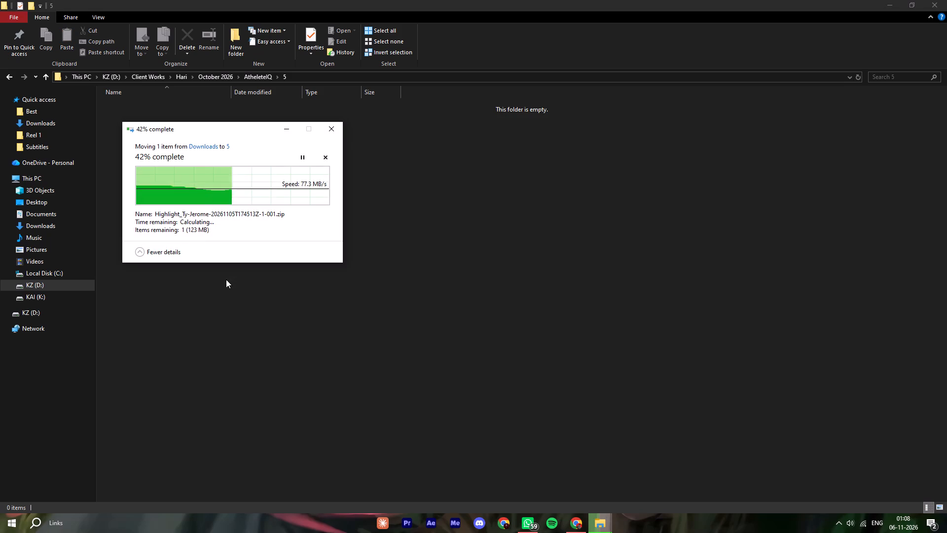
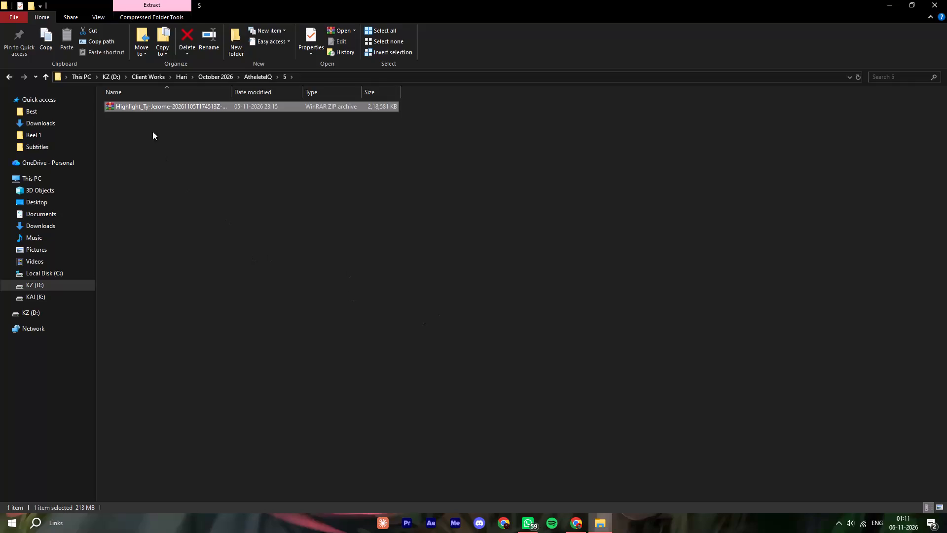
Extract the Highlight_Ty-Jerome zip archive's contents directly into folder 5.
{"action": "right_click", "coordinate": [121, 103]}
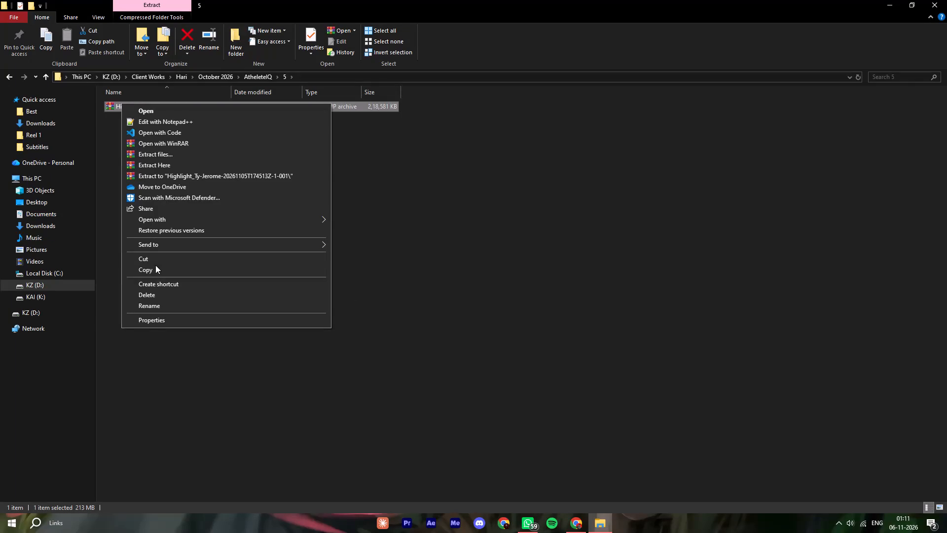
{"action": "left_click", "coordinate": [165, 162]}
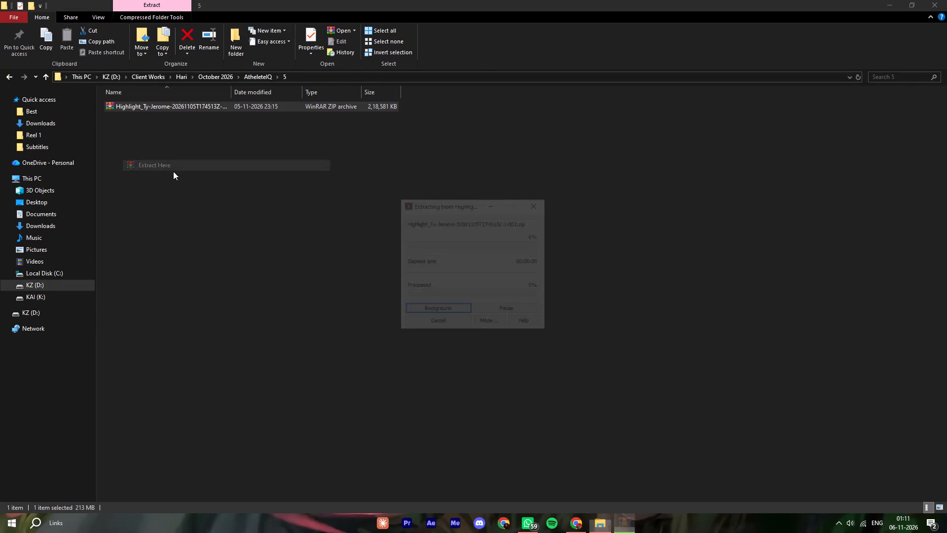
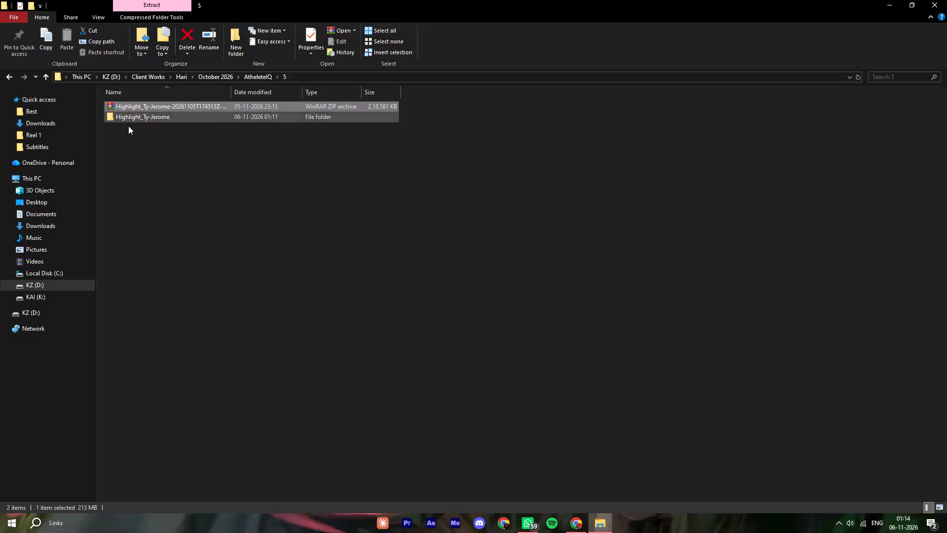
Permanently delete the Highlight_Ty-Jerome zip archive from folder 5, keeping the extracted folder.
{"action": "left_click", "coordinate": [129, 129]}
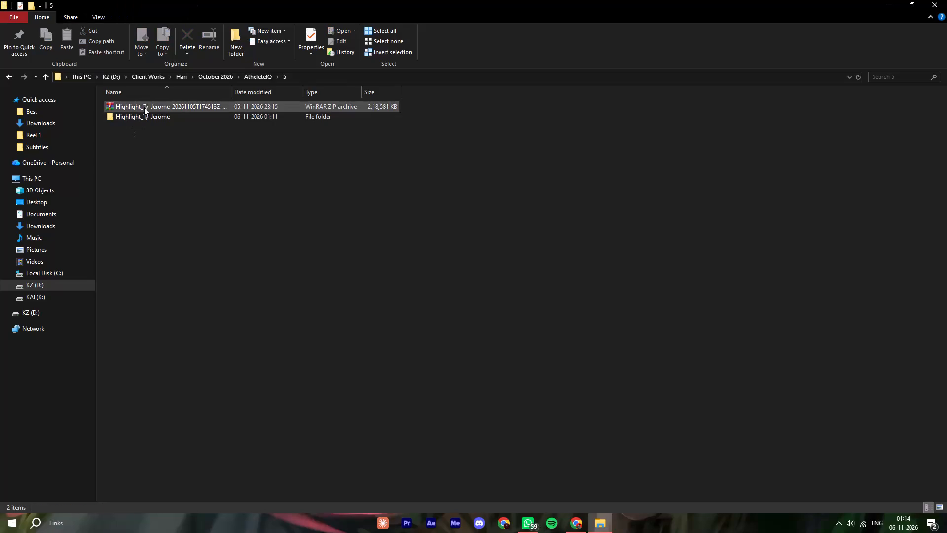
{"action": "left_click", "coordinate": [144, 107]}
{"action": "key", "text": "shift+Delete"}
{"action": "key", "text": "Return"}
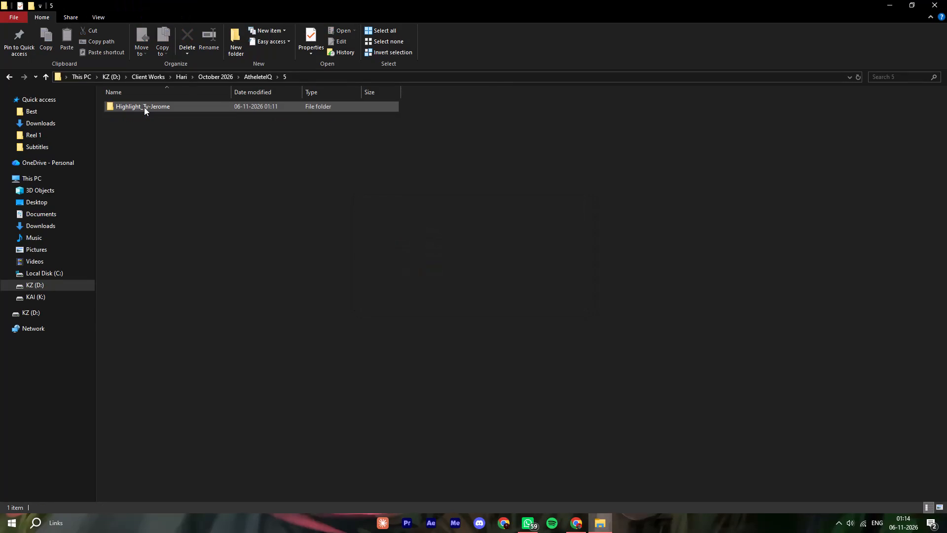
Open the extracted Highlight_Ty-Jerome folder and check its footage and image files.
{"action": "double_click", "coordinate": [144, 107]}
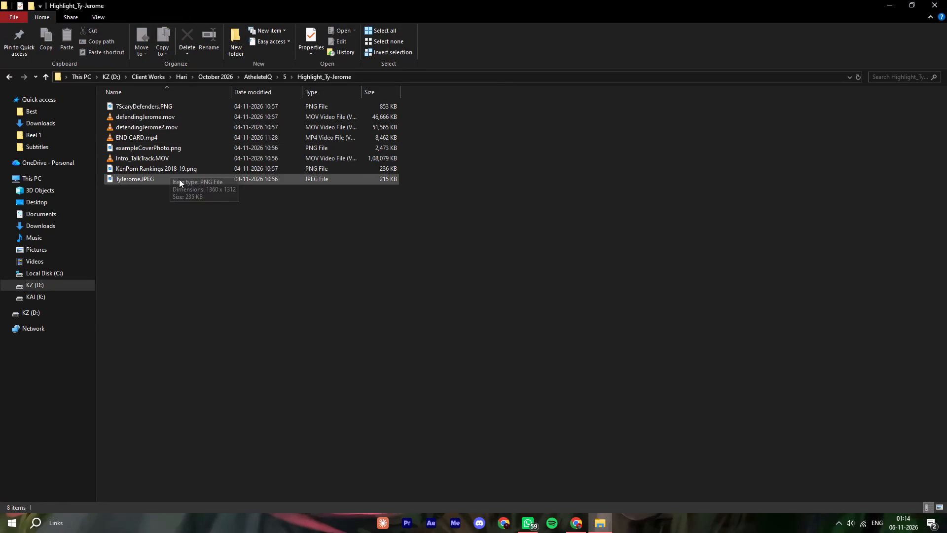
{"action": "left_click", "coordinate": [160, 108]}
{"action": "left_click", "coordinate": [486, 487]}
Switch to Chrome, open the AthletIQ_Highlight_Ty-Jerome project in the Notion board, and review its editing notes, comments and creative direction.
{"action": "left_click", "coordinate": [573, 530]}
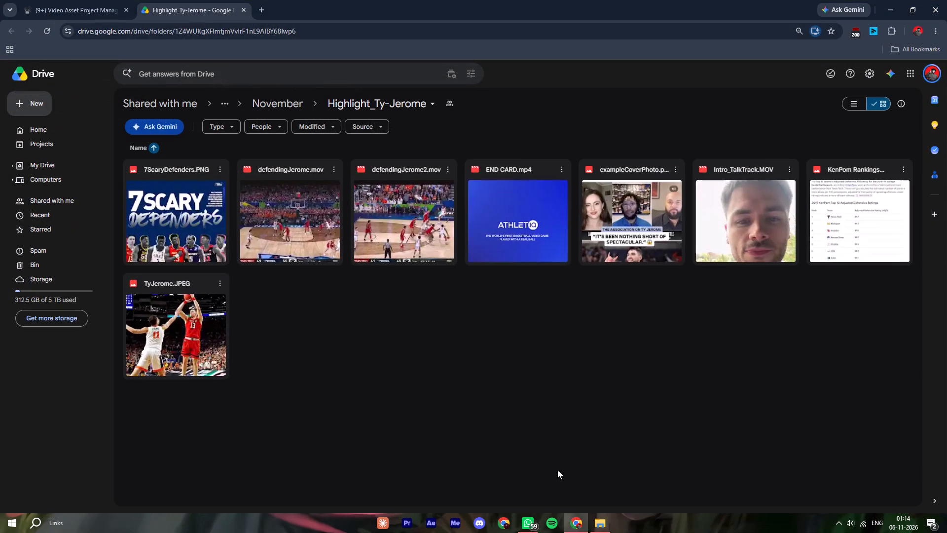
{"action": "left_click", "coordinate": [87, 0]}
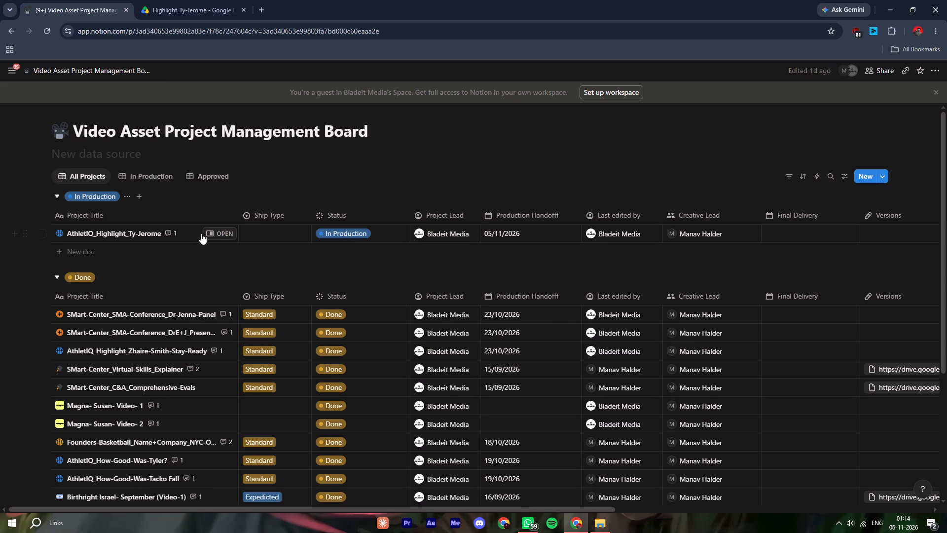
{"action": "left_click", "coordinate": [215, 231]}
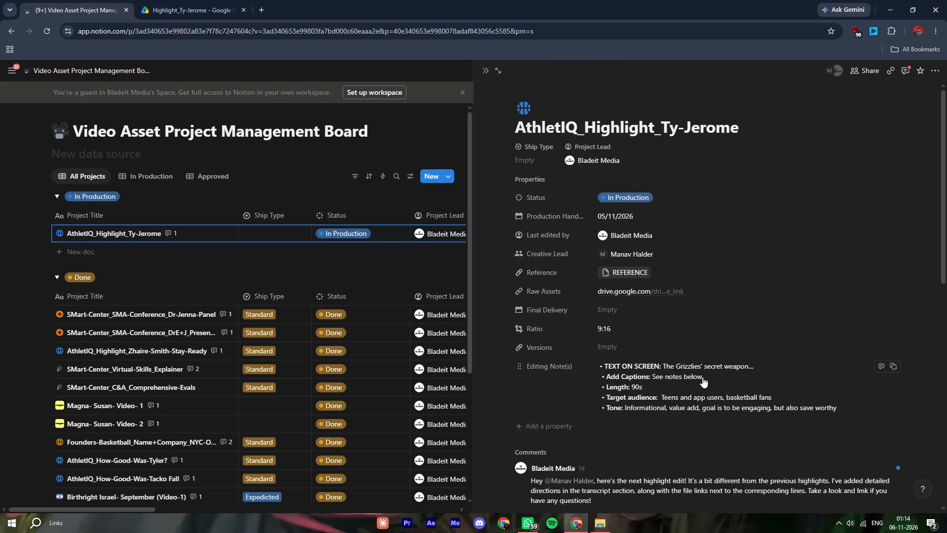
{"action": "scroll", "coordinate": [647, 411], "scroll_direction": "down", "scroll_amount": 1}
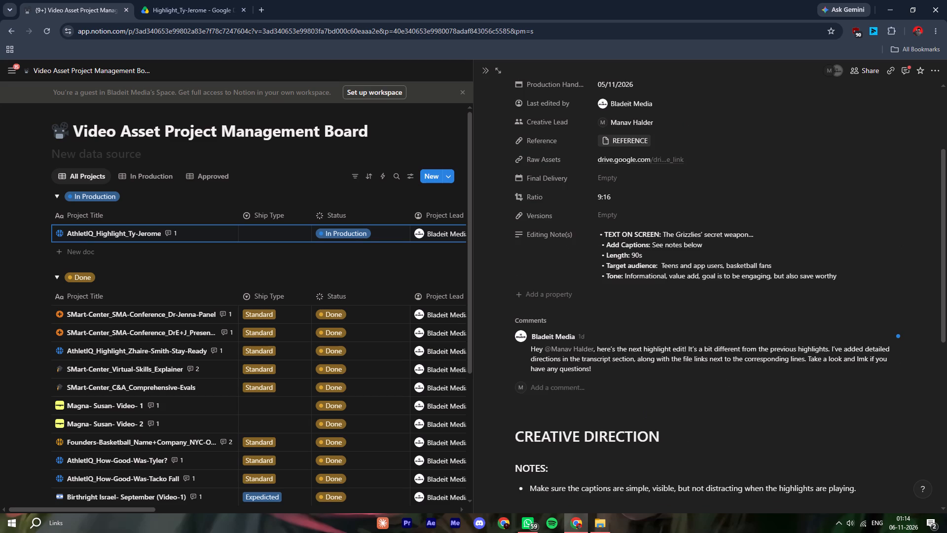
{"action": "scroll", "coordinate": [647, 411], "scroll_direction": "down", "scroll_amount": 1}
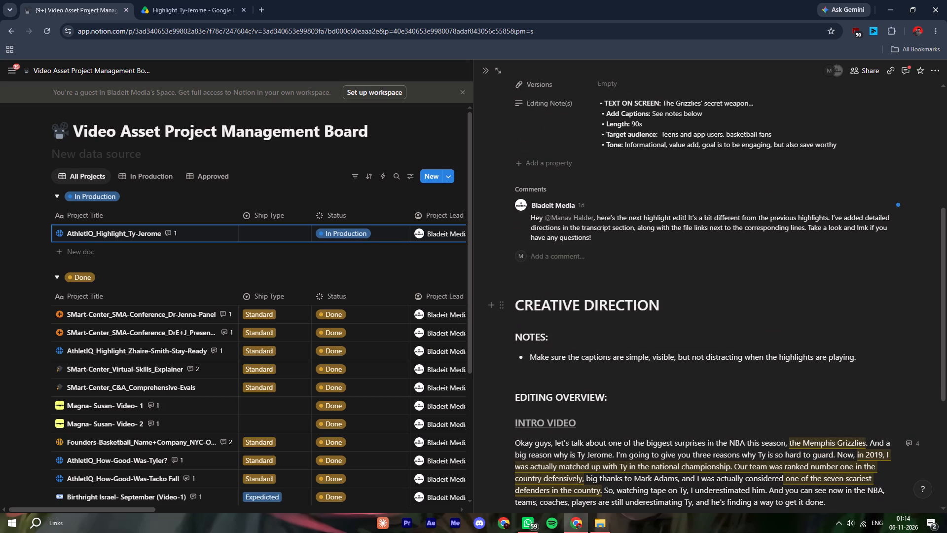
{"action": "scroll", "coordinate": [652, 414], "scroll_direction": "up", "scroll_amount": 1}
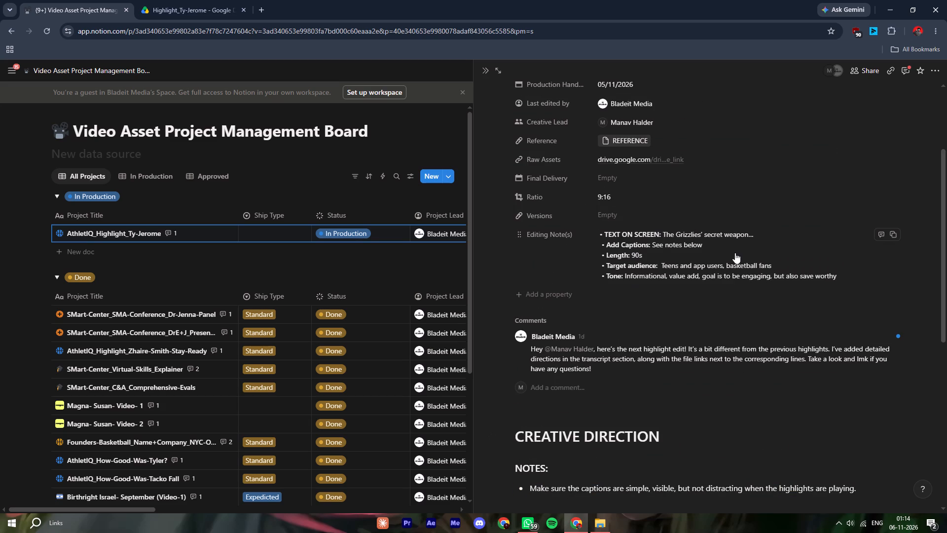
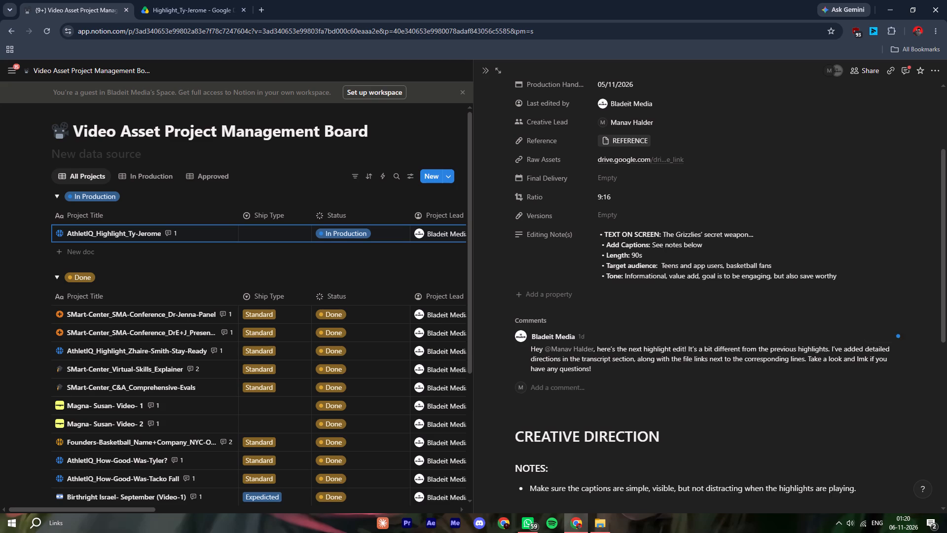
Read the project's creative direction notes and both transcript sections, and check the comment on the standard End card line.
{"action": "scroll", "coordinate": [639, 395], "scroll_direction": "down", "scroll_amount": 1}
{"action": "scroll", "coordinate": [575, 389], "scroll_direction": "down", "scroll_amount": 1}
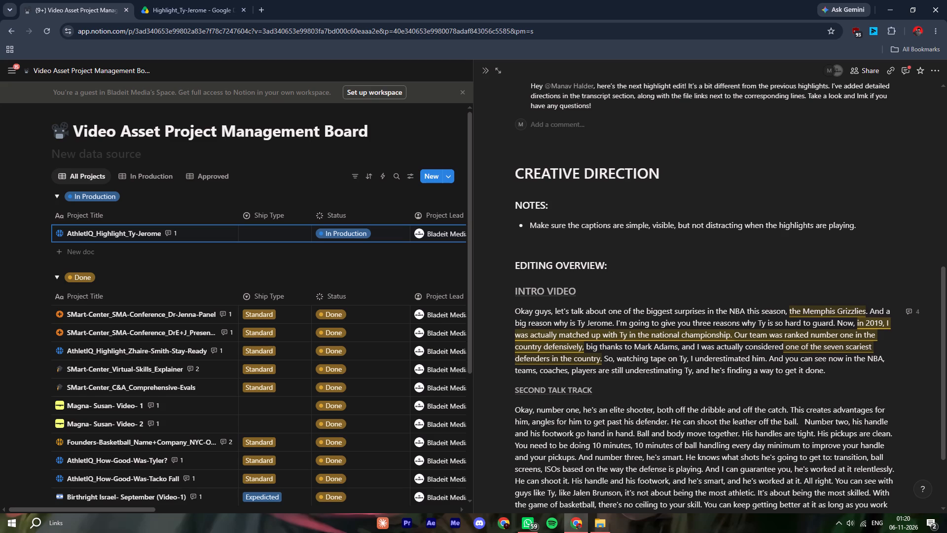
{"action": "scroll", "coordinate": [768, 371], "scroll_direction": "down", "scroll_amount": 2}
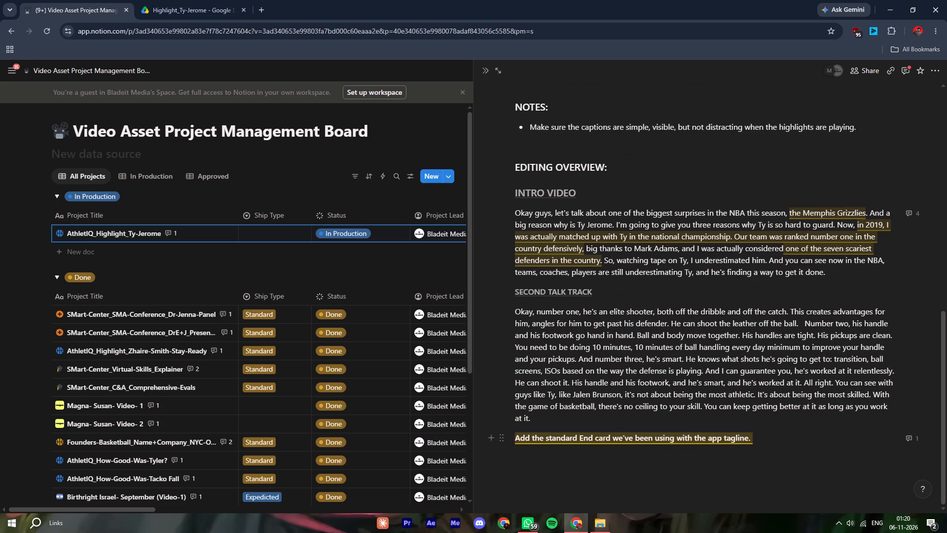
{"action": "left_click", "coordinate": [729, 437]}
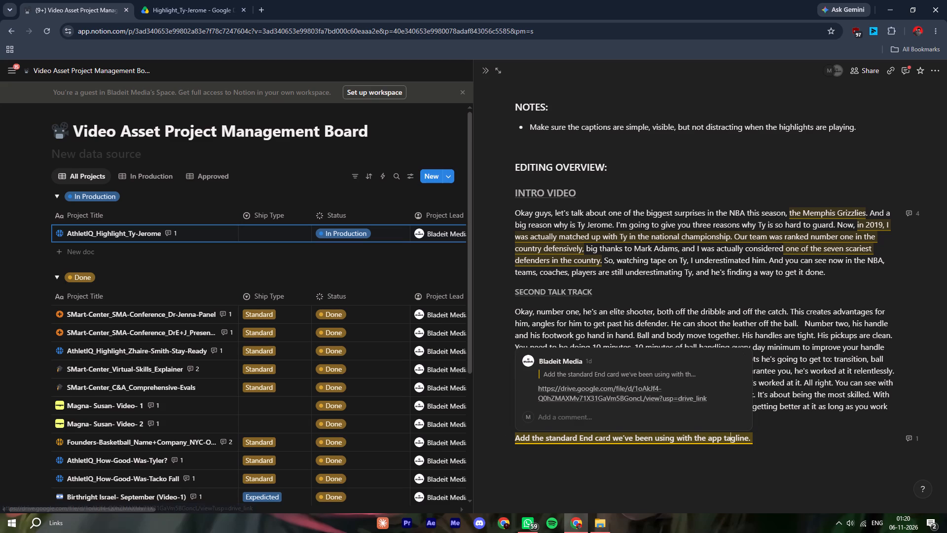
Open the Drive file linked to "the Memphis Grizzlies" and the first one linked to the 2019 national championship line, returning to the brief.
{"action": "left_click", "coordinate": [819, 212]}
{"action": "left_click", "coordinate": [819, 212]}
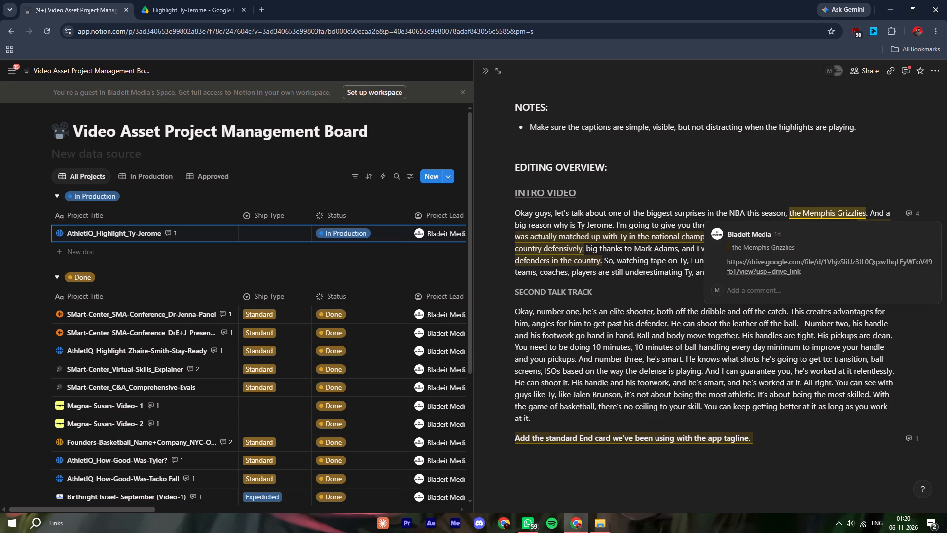
{"action": "left_click", "coordinate": [774, 266]}
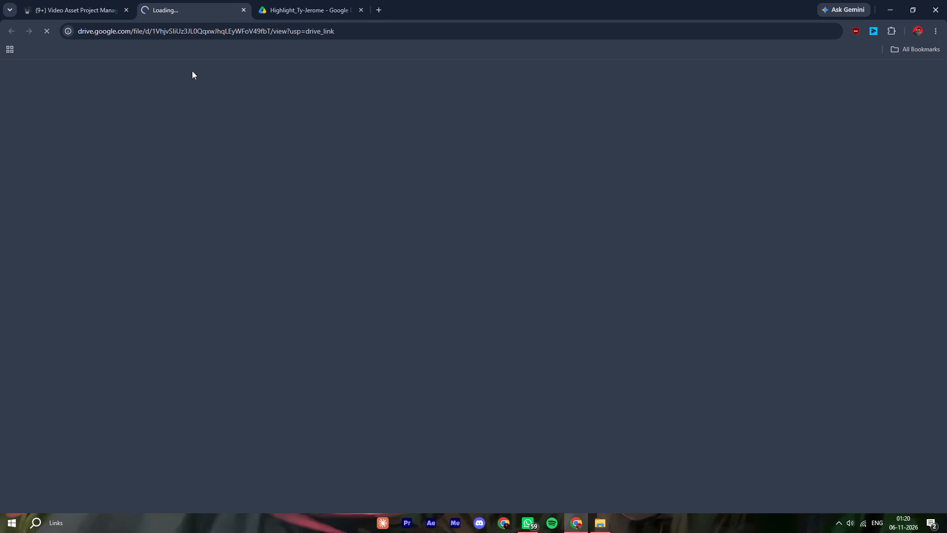
{"action": "left_click", "coordinate": [70, 0]}
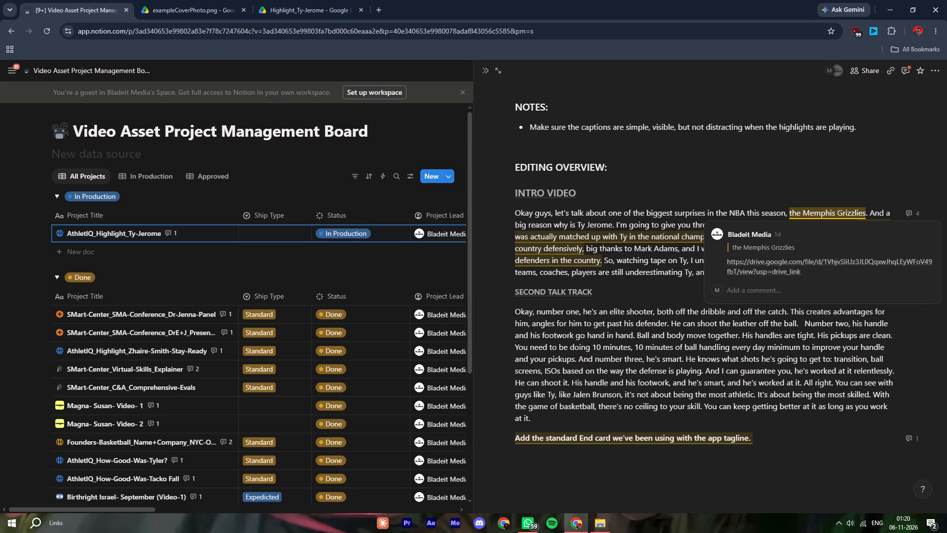
{"action": "left_click", "coordinate": [618, 237]}
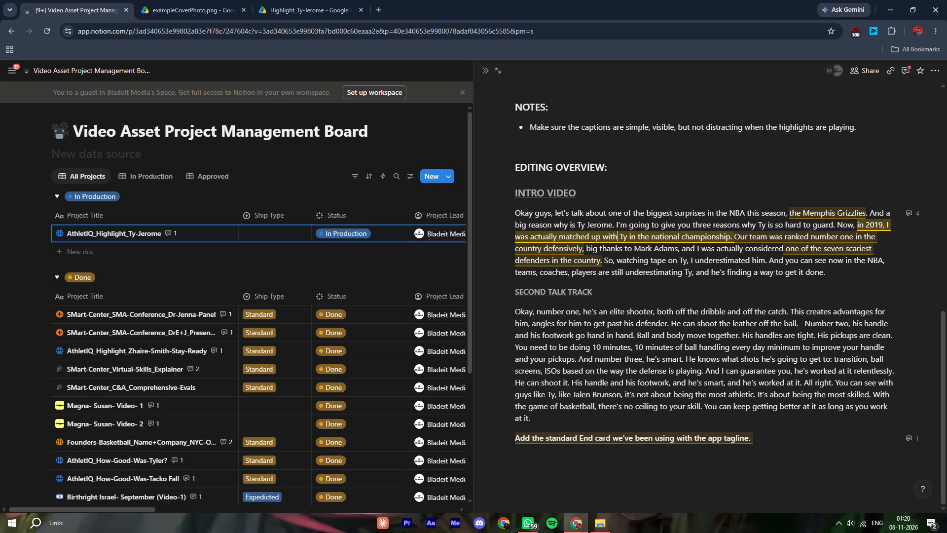
{"action": "left_click", "coordinate": [864, 228]}
{"action": "left_click", "coordinate": [657, 288]}
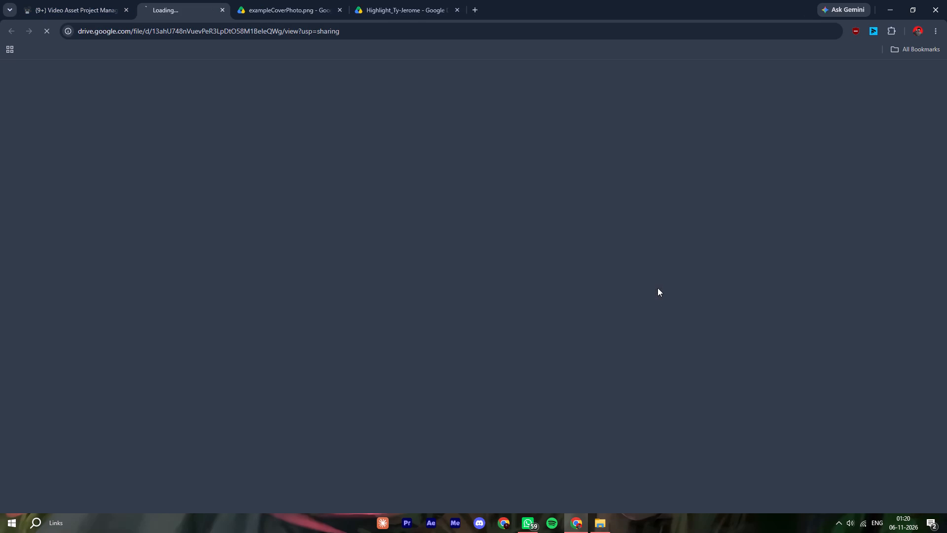
{"action": "left_click", "coordinate": [92, 0]}
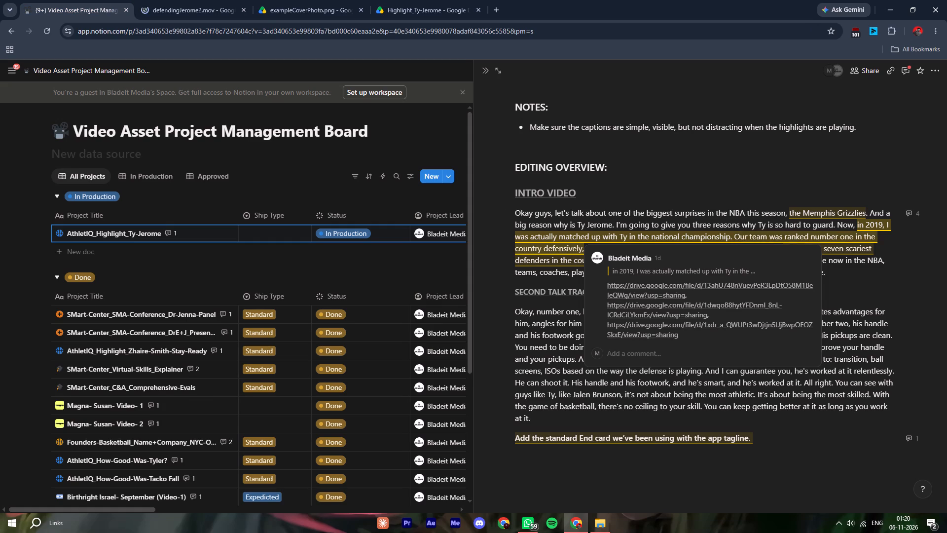
Open the Drive files linked to the number-one-defense line and the seven scariest defenders line, returning to the brief after each.
{"action": "left_click", "coordinate": [792, 237]}
{"action": "left_click", "coordinate": [783, 237]}
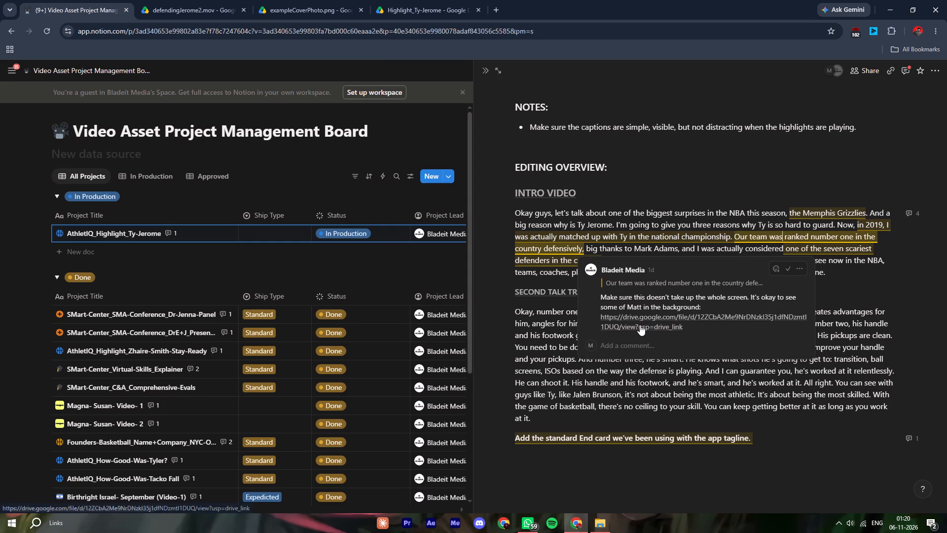
{"action": "left_click", "coordinate": [640, 325]}
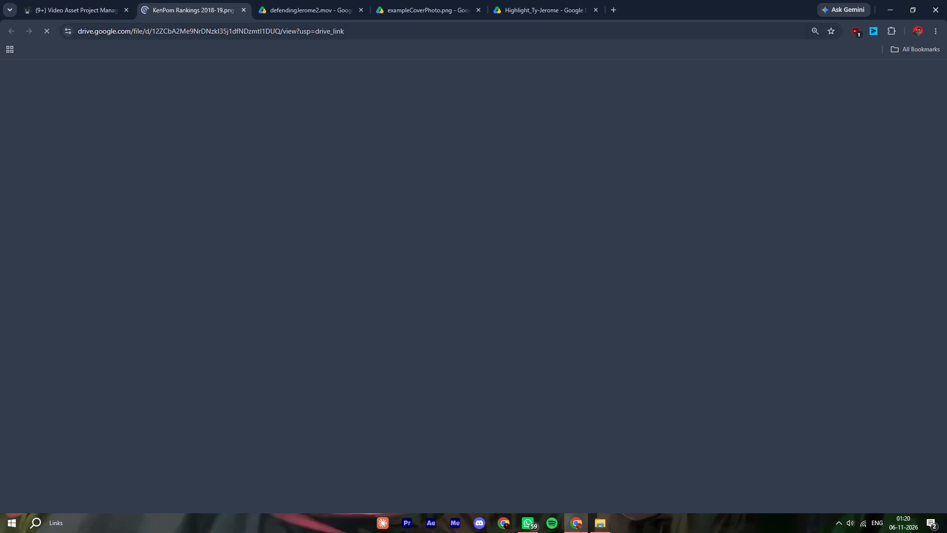
{"action": "left_click", "coordinate": [67, 1]}
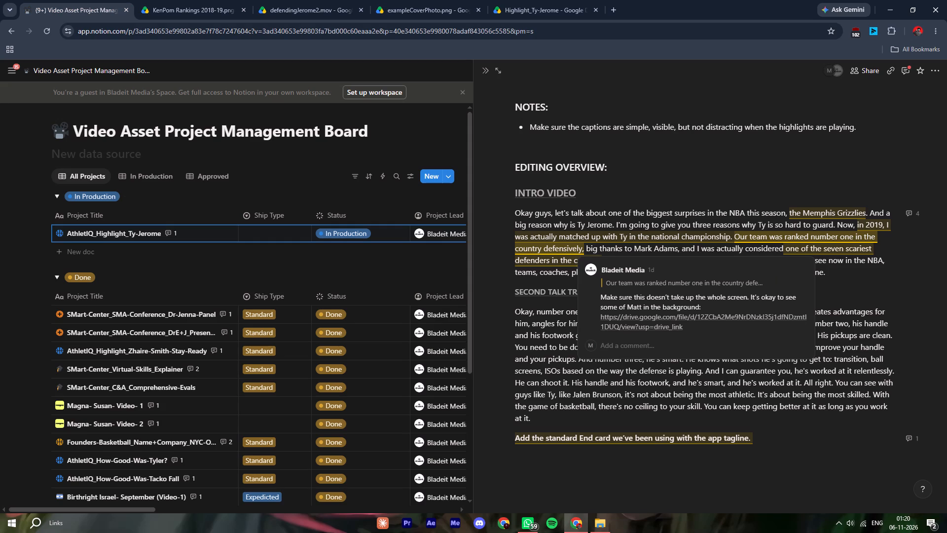
{"action": "left_click", "coordinate": [845, 253]}
{"action": "left_click", "coordinate": [833, 249]}
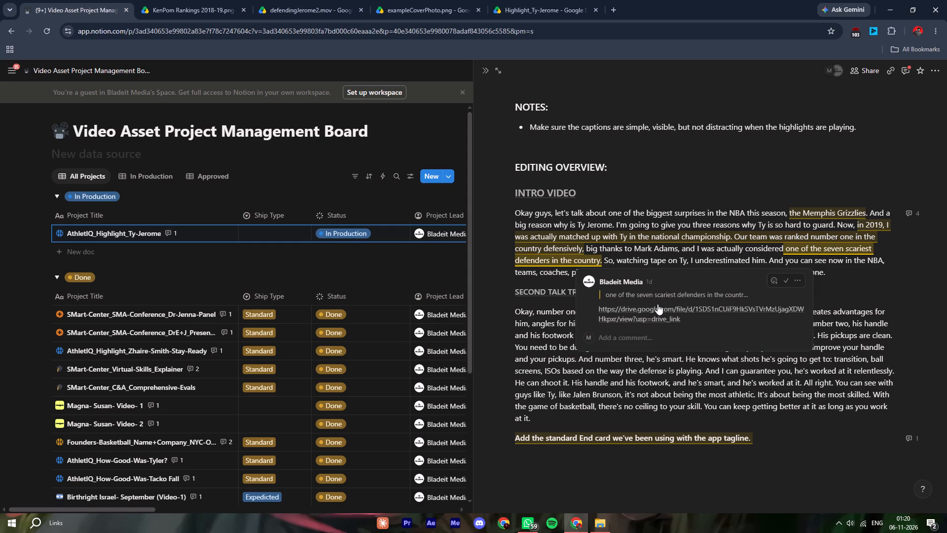
{"action": "left_click", "coordinate": [649, 311]}
{"action": "left_click", "coordinate": [64, 3]}
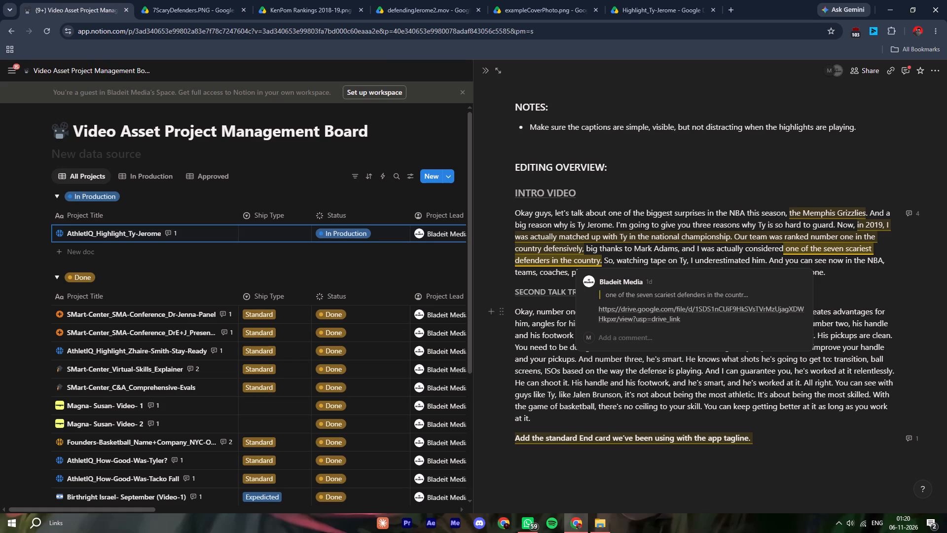
Preview the Reasons.MOV clip linked from the SECOND TALK TRACK heading, compare it with the brief, and close its tab.
{"action": "left_click", "coordinate": [656, 487]}
{"action": "left_click", "coordinate": [541, 292]}
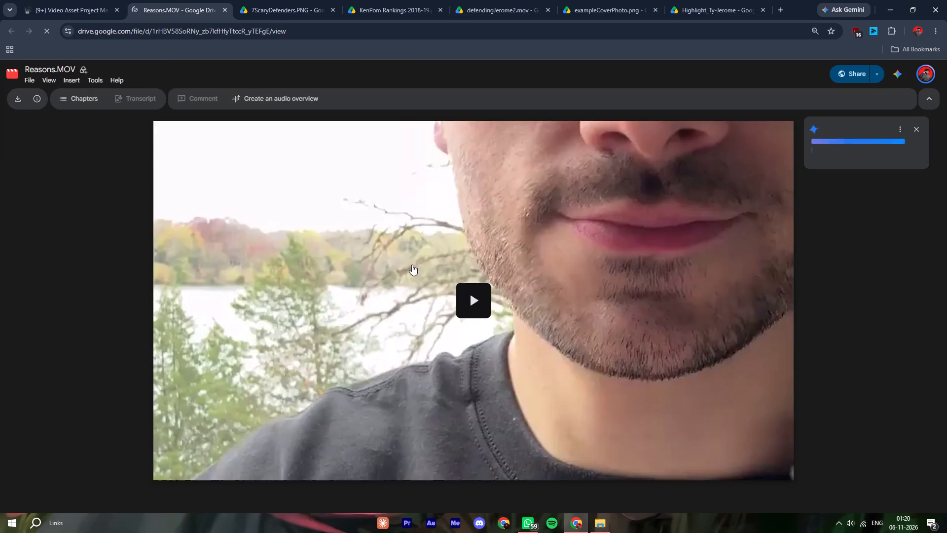
{"action": "left_click", "coordinate": [433, 278]}
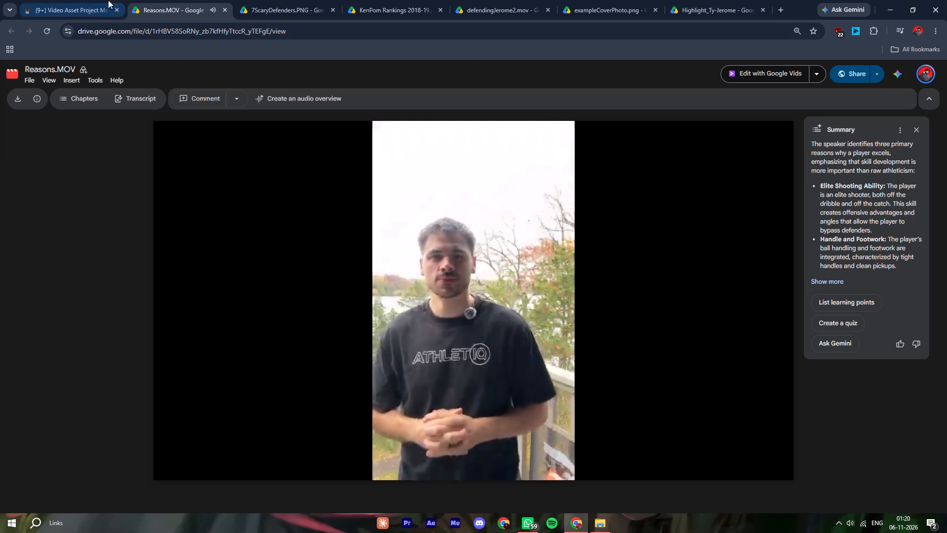
{"action": "left_click", "coordinate": [92, 0]}
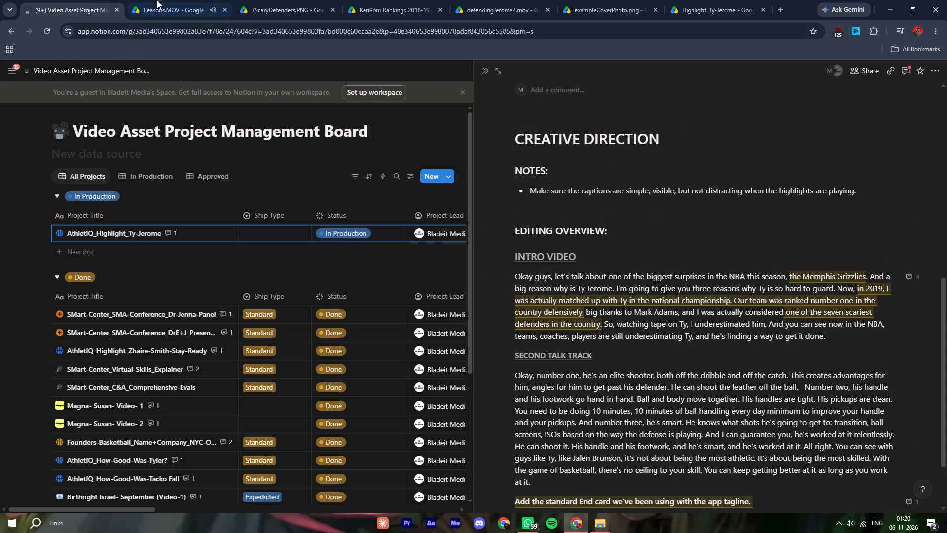
{"action": "left_click", "coordinate": [180, 0]}
{"action": "left_click", "coordinate": [225, 10]}
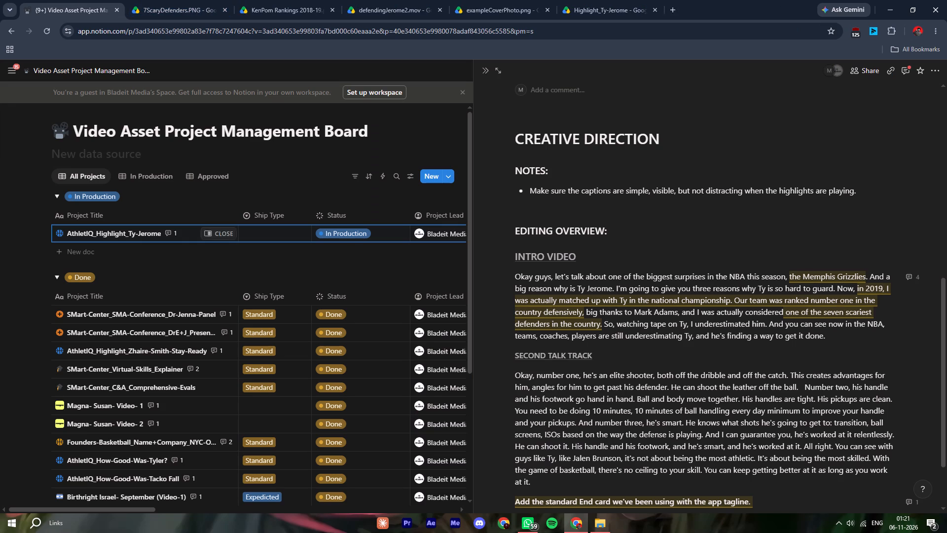
Open the END CARD.mp4 file linked in the End card line's comment and preview it.
{"action": "scroll", "coordinate": [696, 489], "scroll_direction": "down", "scroll_amount": 1}
{"action": "left_click", "coordinate": [572, 417]}
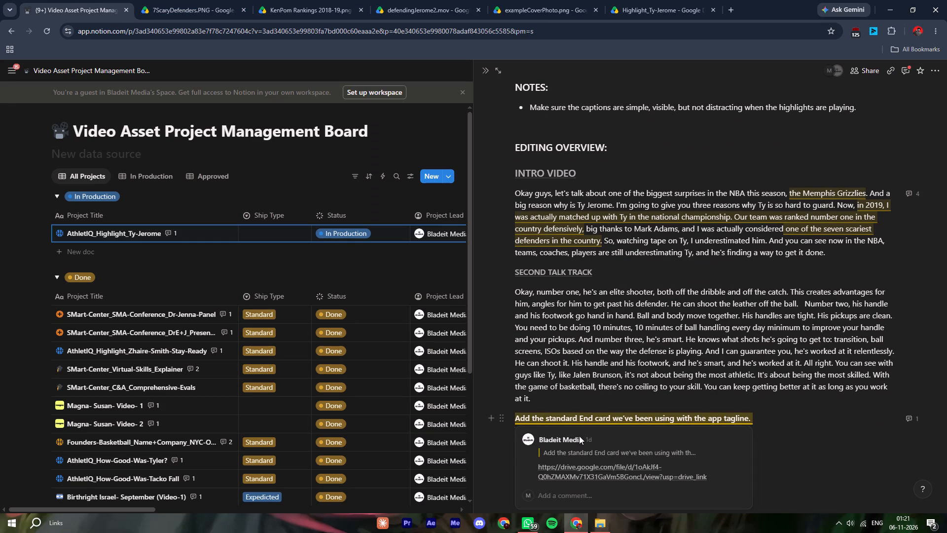
{"action": "left_click", "coordinate": [583, 464]}
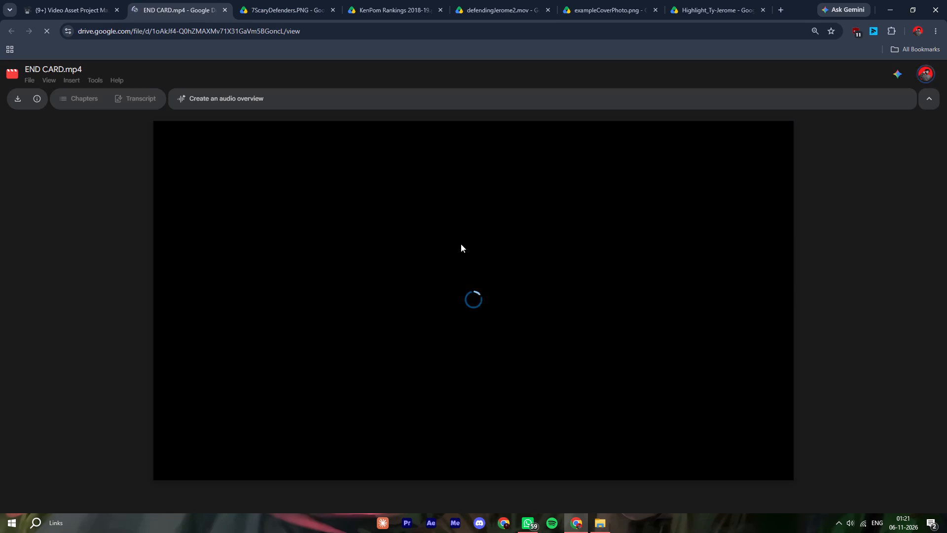
{"action": "left_click", "coordinate": [475, 232]}
{"action": "left_click", "coordinate": [475, 232]}
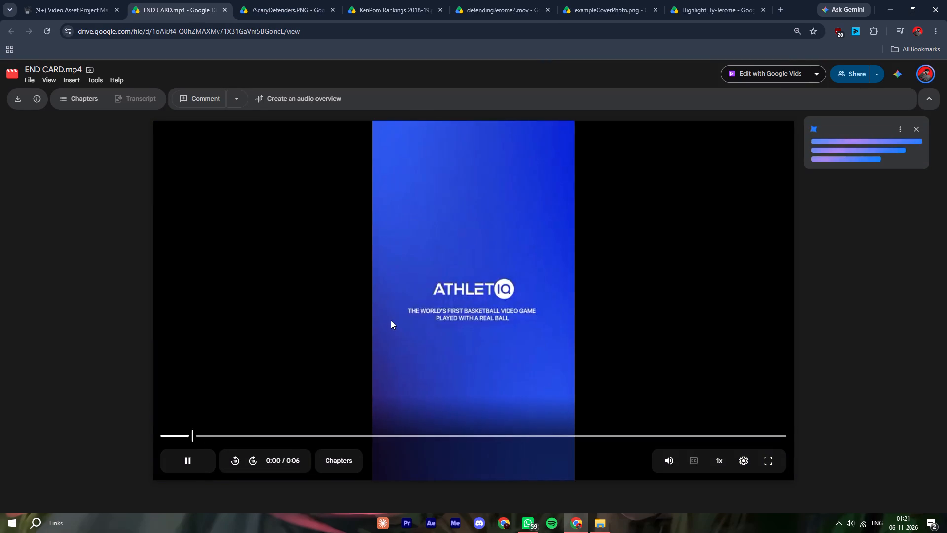
{"action": "left_click", "coordinate": [424, 319]}
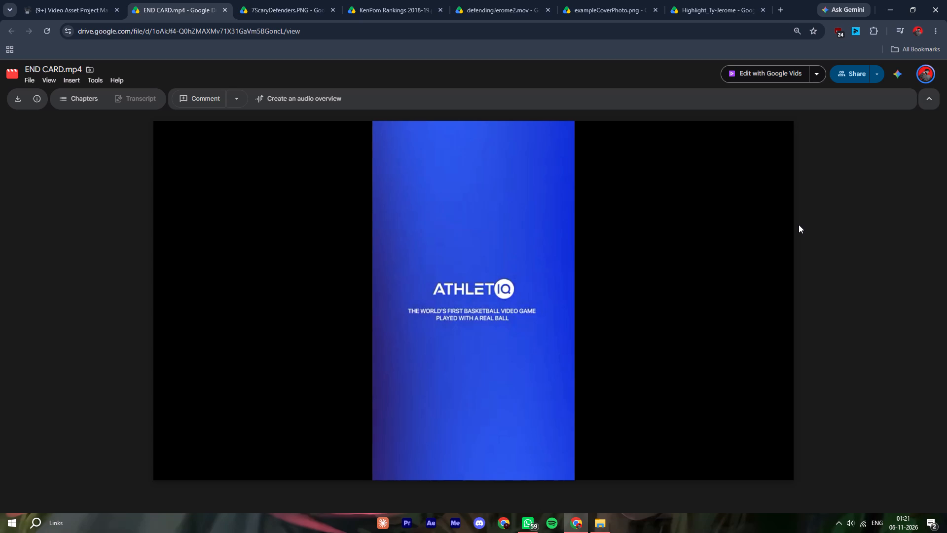
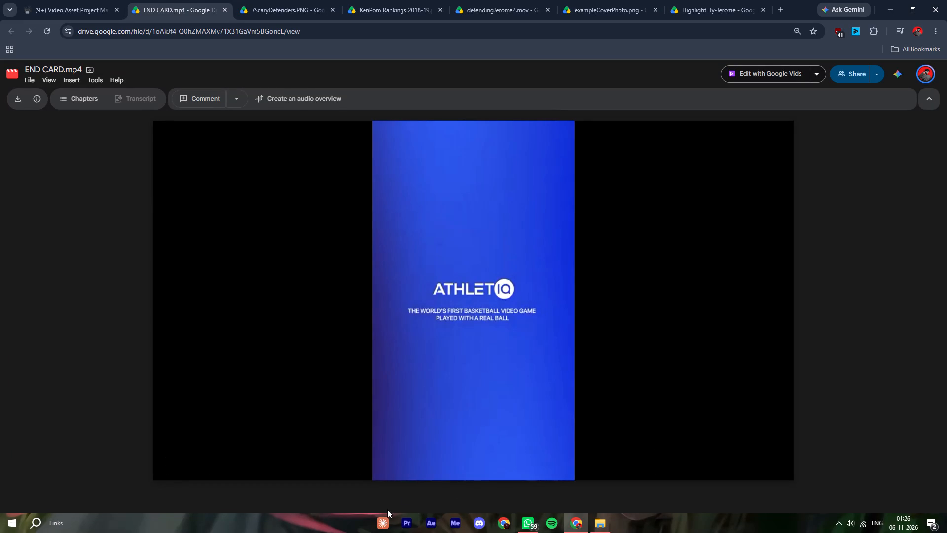
Launch Adobe Premiere to begin the edit.
{"action": "left_click", "coordinate": [406, 525]}
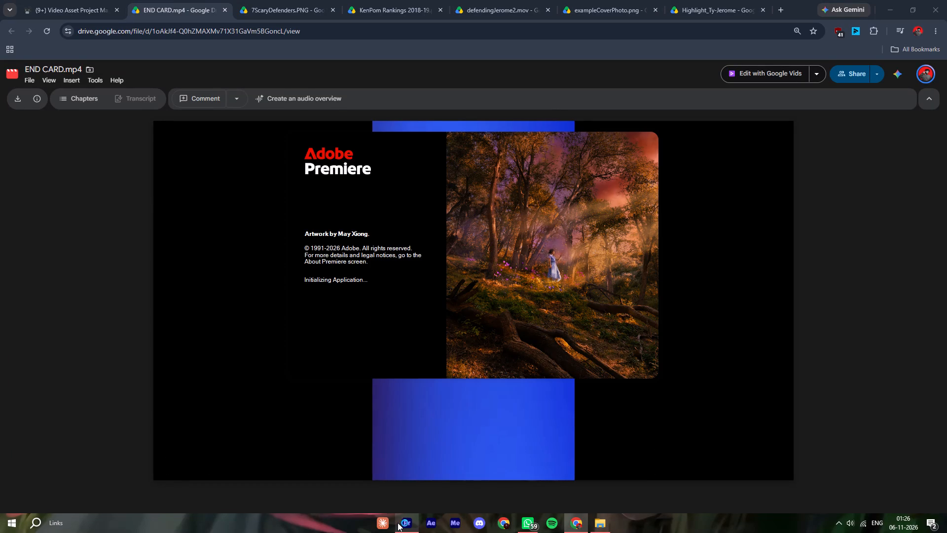
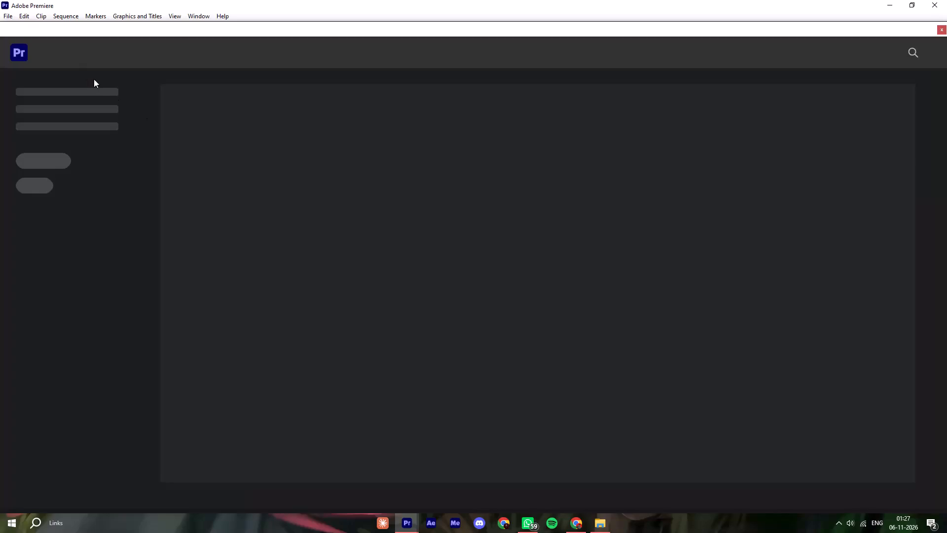
Start a new project and name it AthletIQ 5.
{"action": "left_click", "coordinate": [58, 98]}
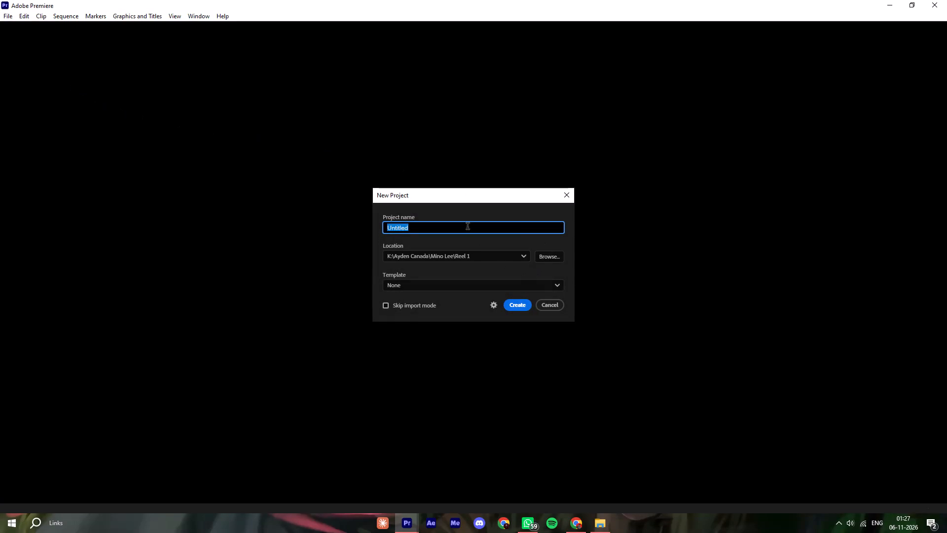
{"action": "type", "text": "Athel"}
{"action": "key", "text": "BackSpace"}
{"action": "key", "text": "BackSpace"}
{"action": "type", "text": "leti"}
{"action": "key", "text": "BackSpace"}
{"action": "type", "text": "IQ"}
{"action": "key", "text": "space"}
{"action": "key", "text": "5"}
Set the project location to D:\Client Works\Hari\October 2026\AtheleteIQ\5 and create the project.
{"action": "left_click", "coordinate": [553, 260]}
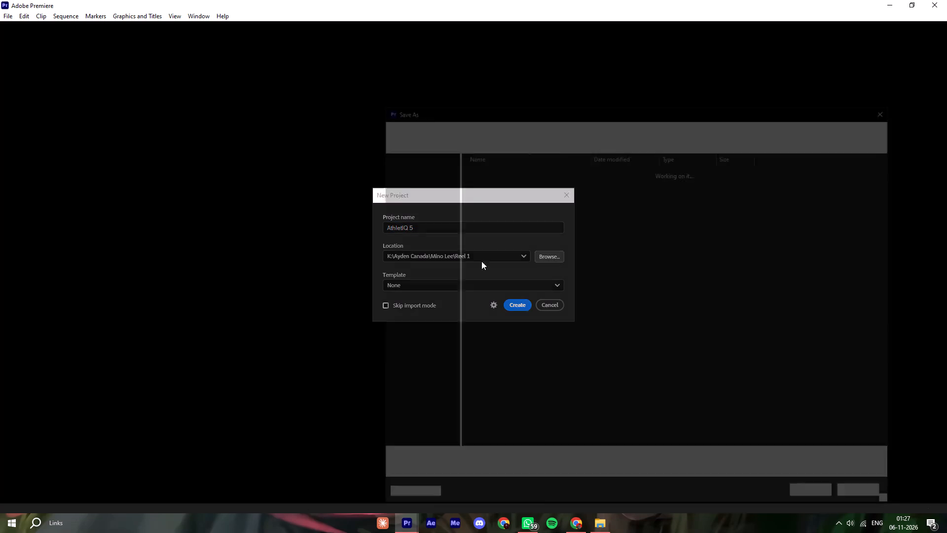
{"action": "left_click", "coordinate": [423, 363]}
{"action": "left_click", "coordinate": [418, 355]}
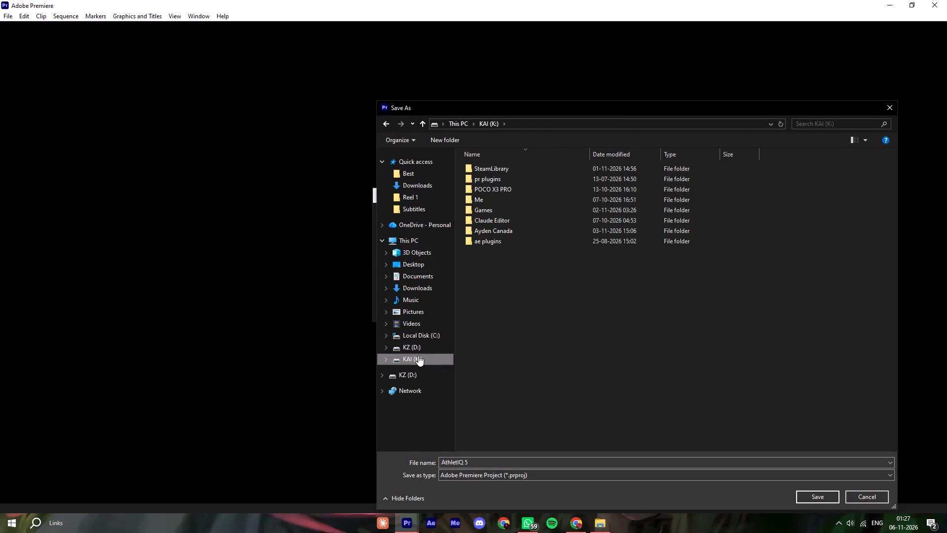
{"action": "left_click", "coordinate": [424, 348]}
{"action": "double_click", "coordinate": [512, 181]}
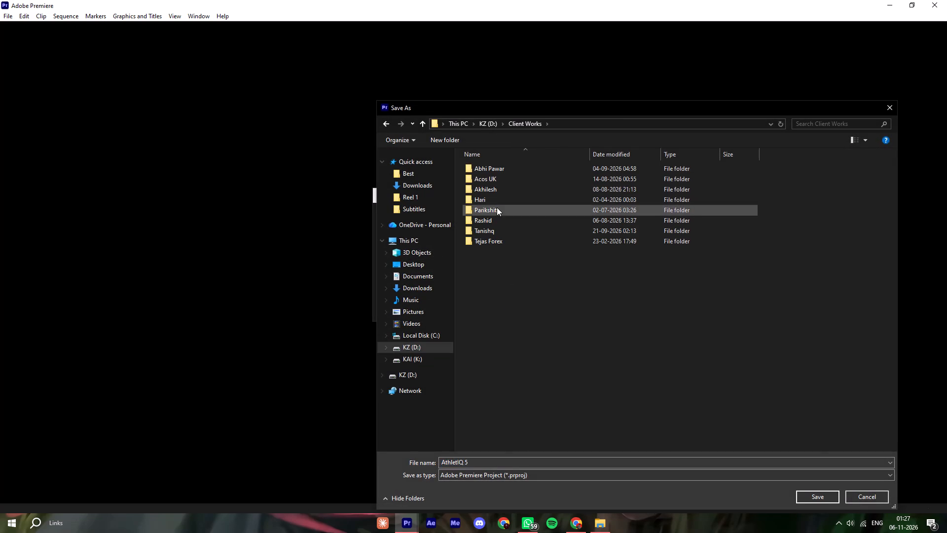
{"action": "left_click", "coordinate": [497, 207]}
{"action": "double_click", "coordinate": [511, 203]}
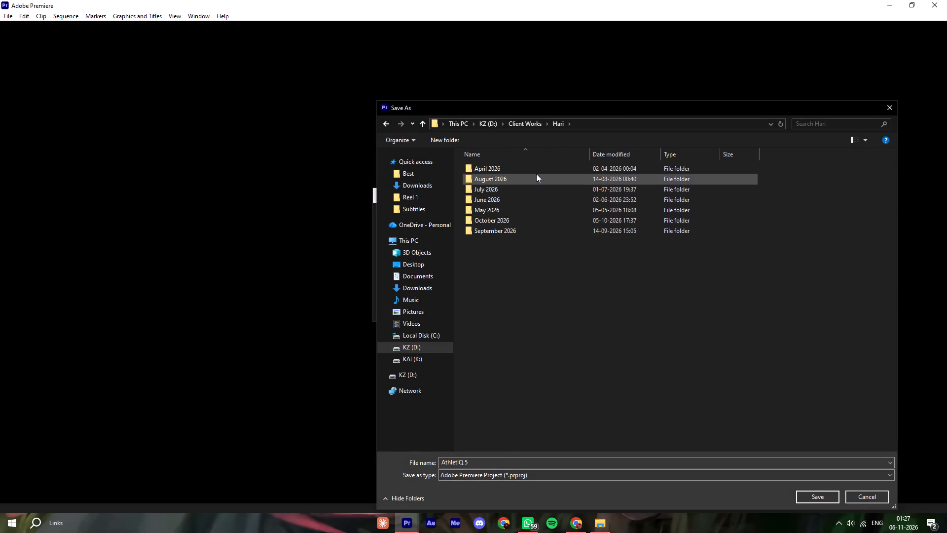
{"action": "double_click", "coordinate": [524, 225]}
{"action": "double_click", "coordinate": [521, 176]}
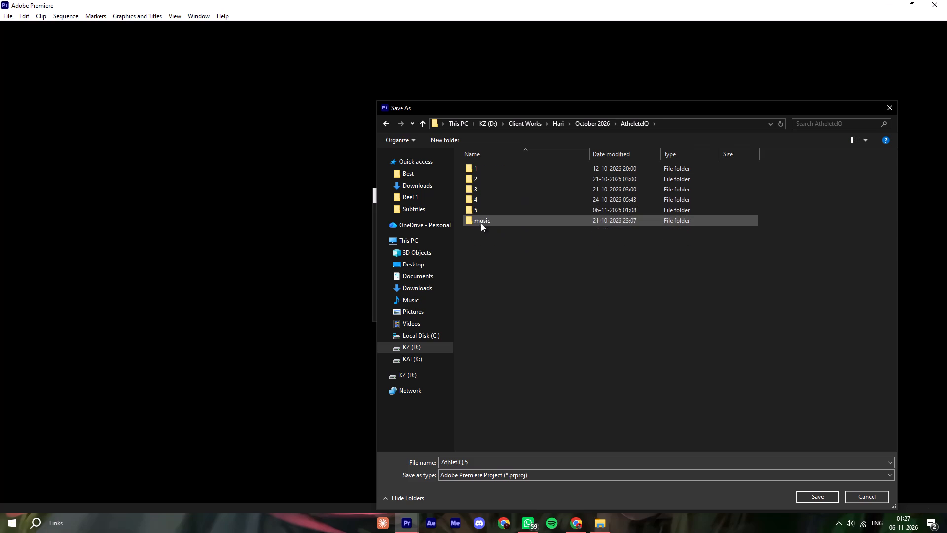
{"action": "double_click", "coordinate": [494, 209]}
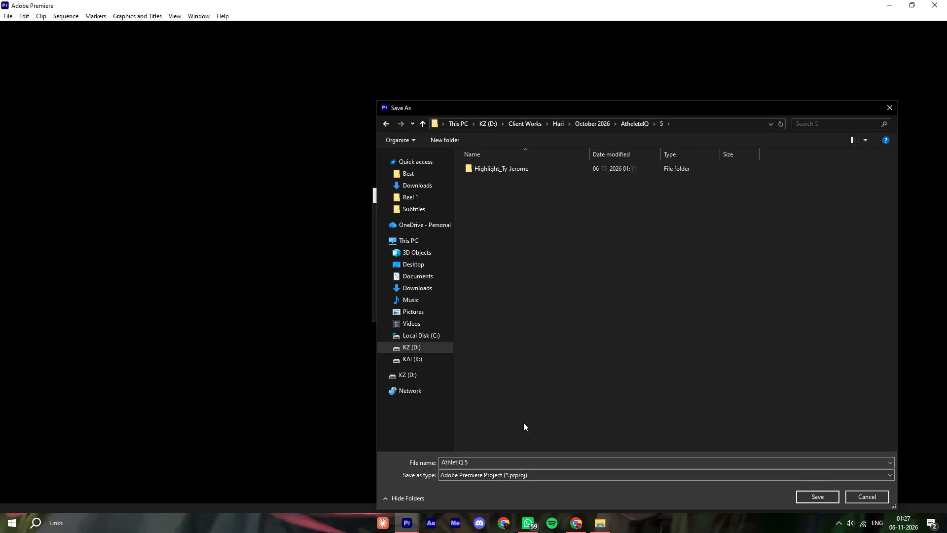
{"action": "left_click", "coordinate": [820, 494]}
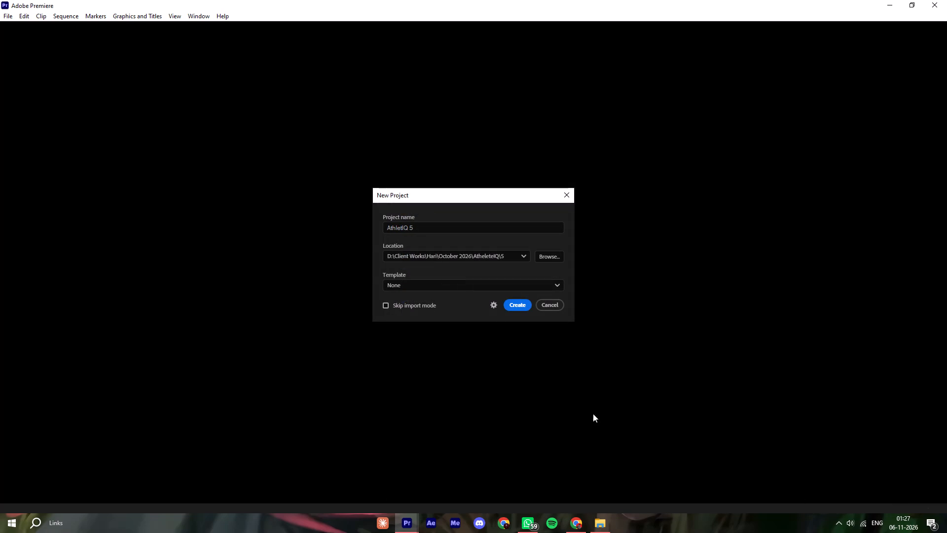
{"action": "left_click", "coordinate": [524, 302]}
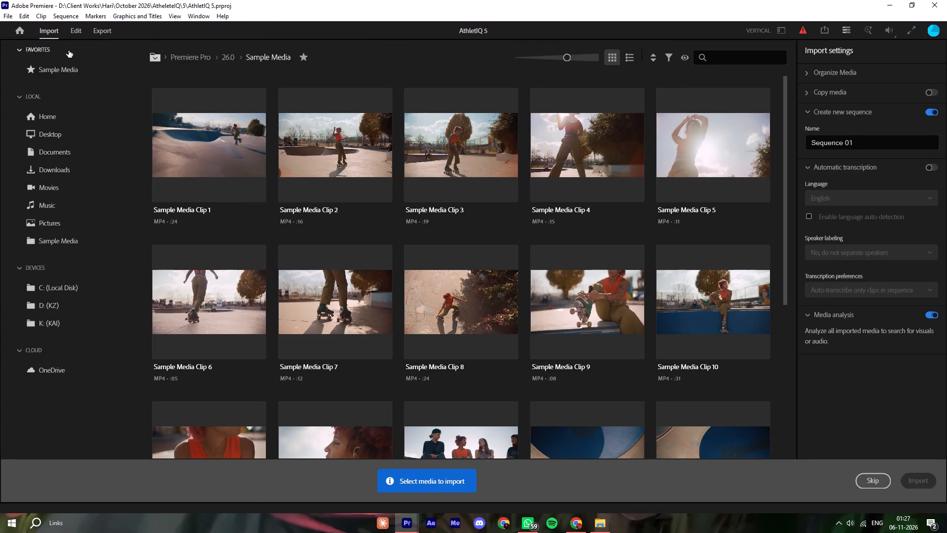
Skip the media import stage for the editing workspace and dock the Project panel beside Graphics Templates and Libraries.
{"action": "left_click", "coordinate": [73, 26]}
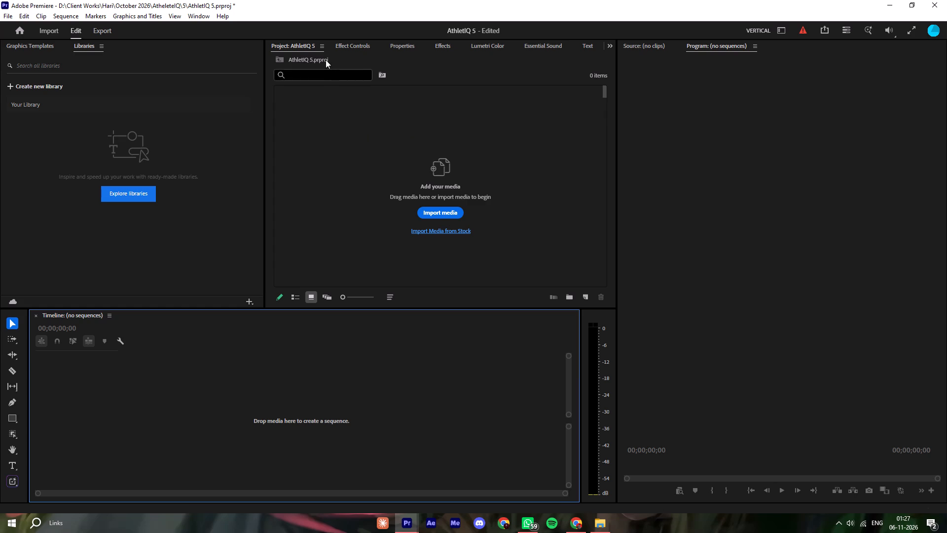
{"action": "left_click_drag", "start_coordinate": [307, 47], "coordinate": [142, 49]}
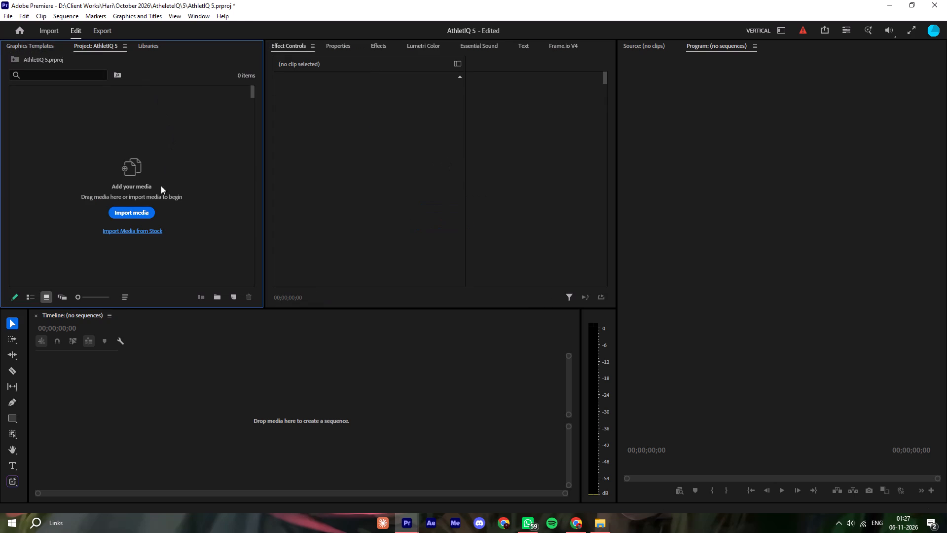
Import all the media files from the Highlight_Ty-Jerome subfolder of project folder 5.
{"action": "left_click", "coordinate": [130, 213]}
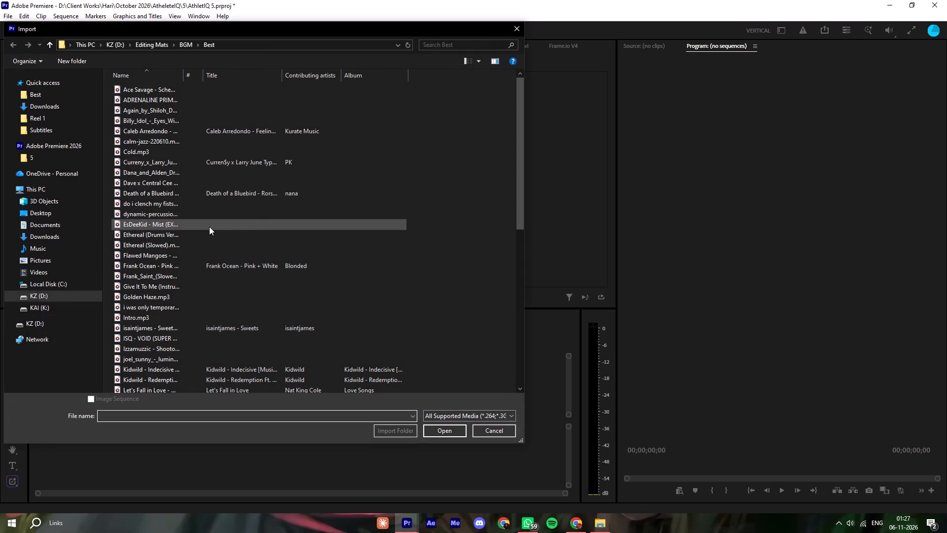
{"action": "left_click", "coordinate": [54, 159]}
{"action": "double_click", "coordinate": [167, 90]}
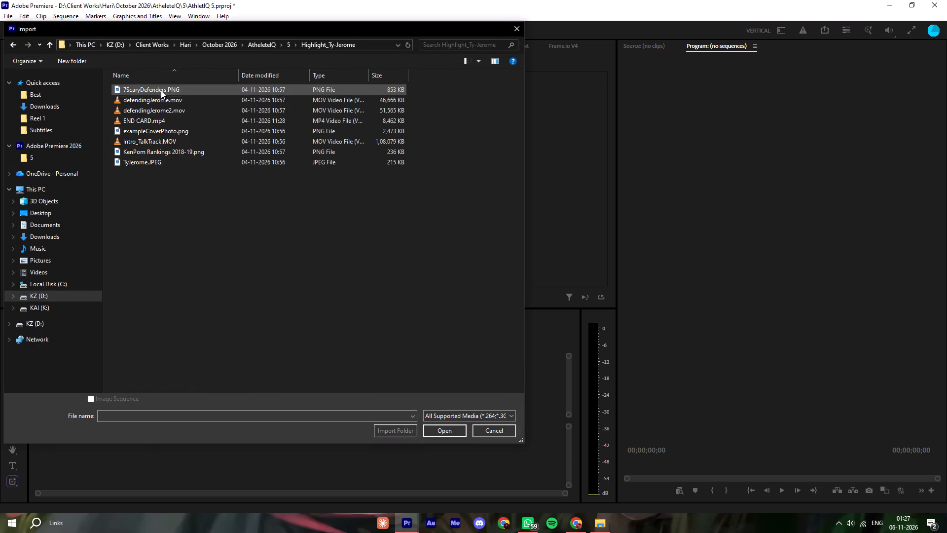
{"action": "left_click_drag", "start_coordinate": [151, 190], "coordinate": [191, 86]}
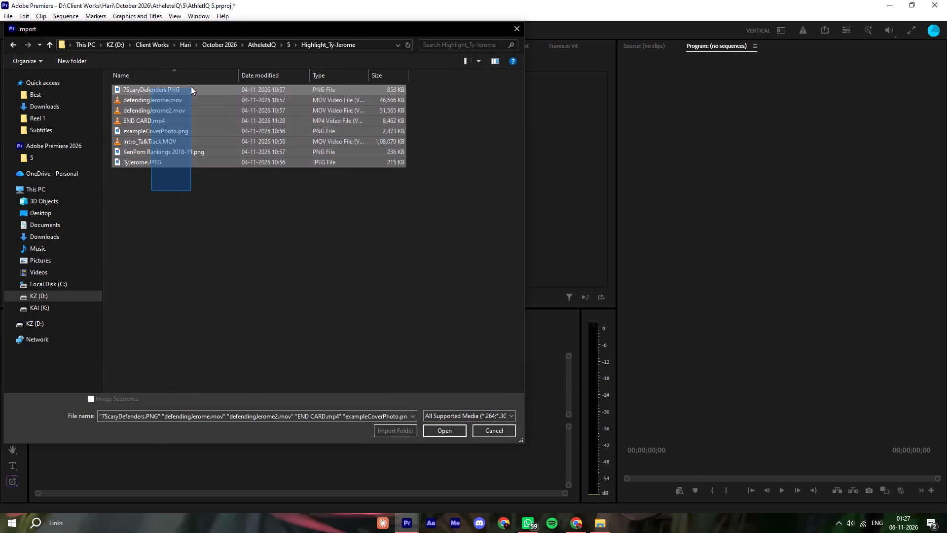
{"action": "left_click_drag", "start_coordinate": [191, 86], "coordinate": [193, 83]}
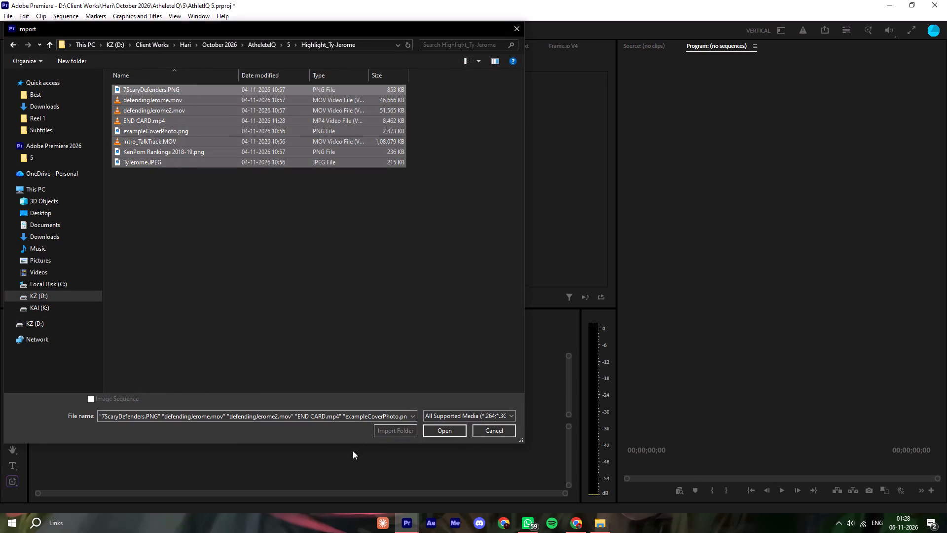
{"action": "left_click", "coordinate": [454, 435]}
{"action": "left_click", "coordinate": [228, 241]}
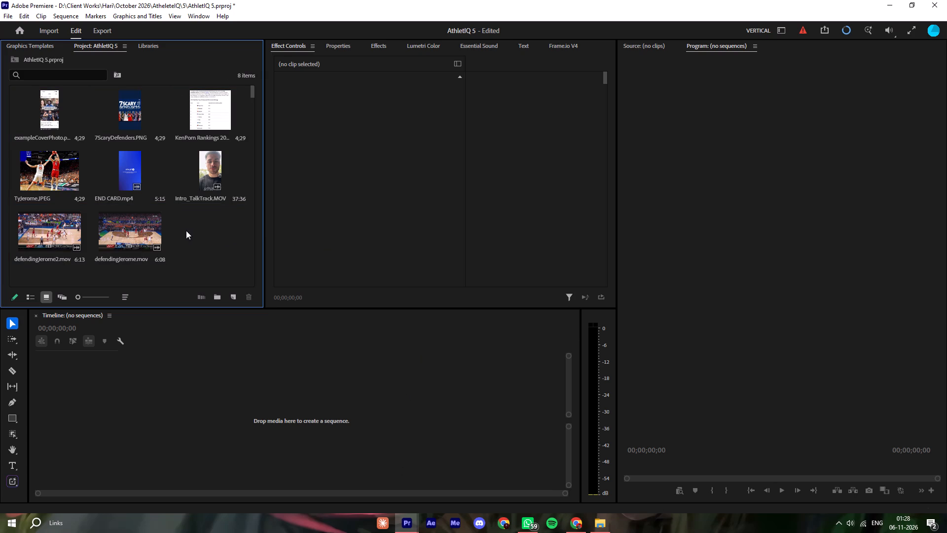
Create a sequence from Intro_TalkTrack.MOV by placing the clip in the empty timeline.
{"action": "left_click_drag", "start_coordinate": [220, 173], "coordinate": [153, 376]}
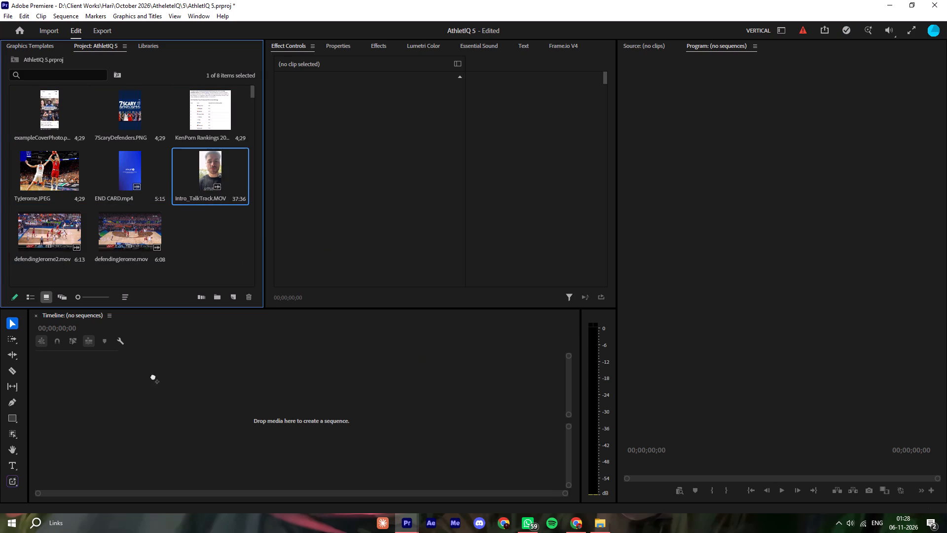
{"action": "left_click_drag", "start_coordinate": [153, 376], "coordinate": [118, 403]}
{"action": "left_click", "coordinate": [194, 377]}
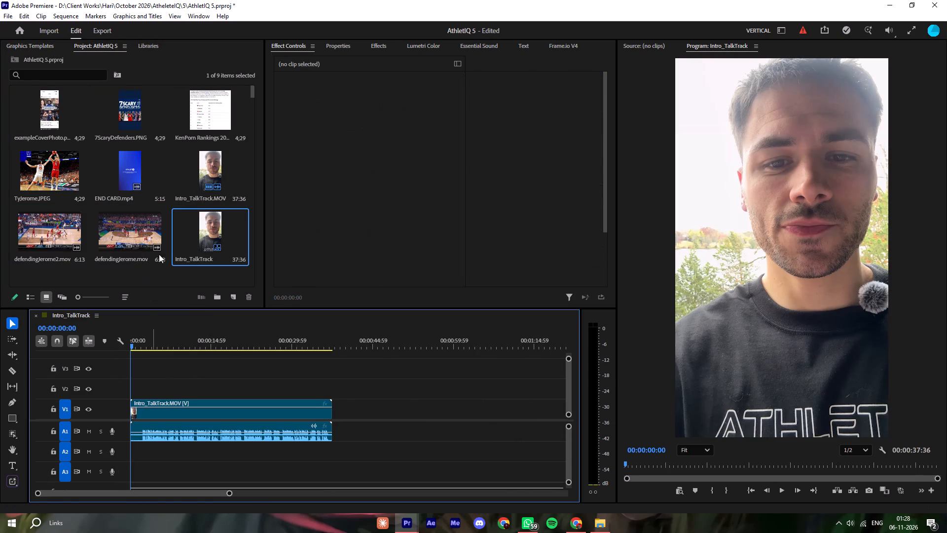
{"action": "left_click", "coordinate": [156, 290]}
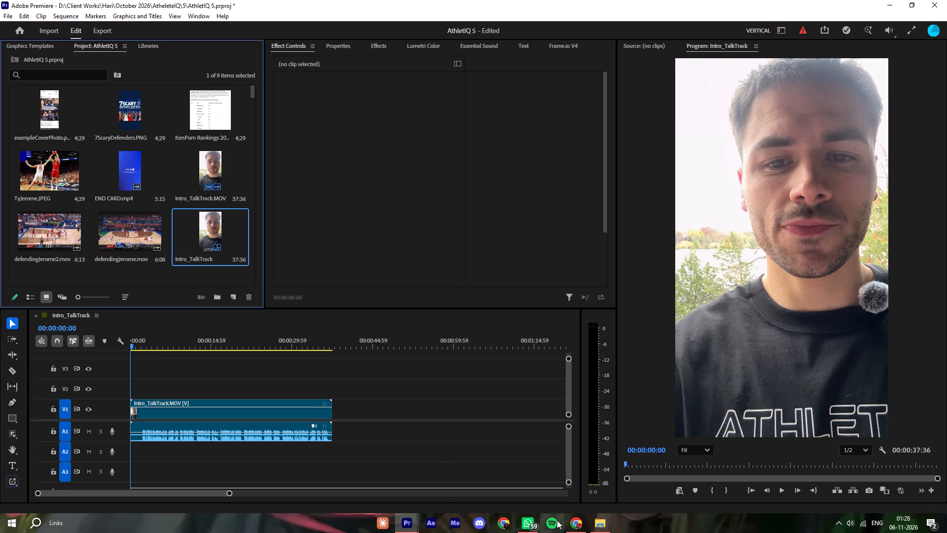
In Chrome, look through the open Drive assets and read the Notion brief's intro and second talk track sections.
{"action": "left_click", "coordinate": [574, 525]}
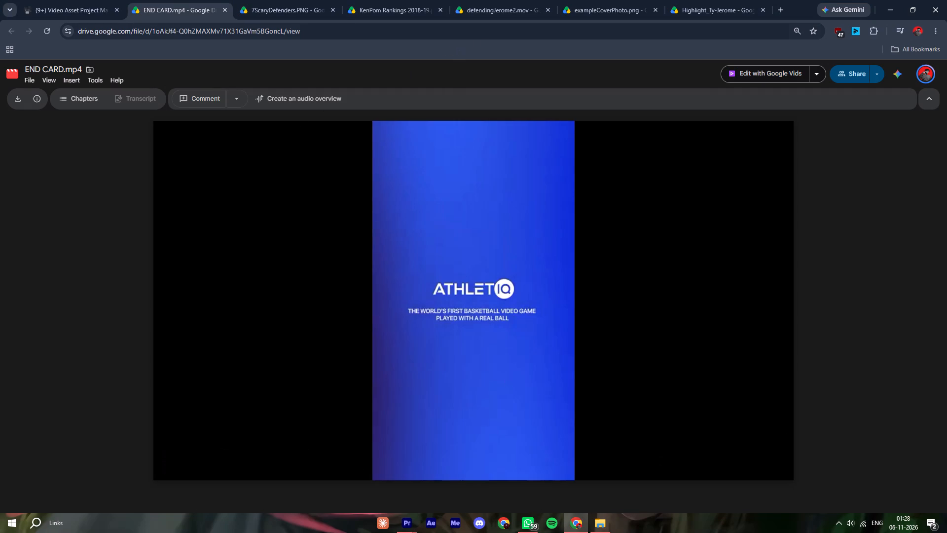
{"action": "left_click", "coordinate": [294, 0]}
{"action": "left_click", "coordinate": [393, 0]}
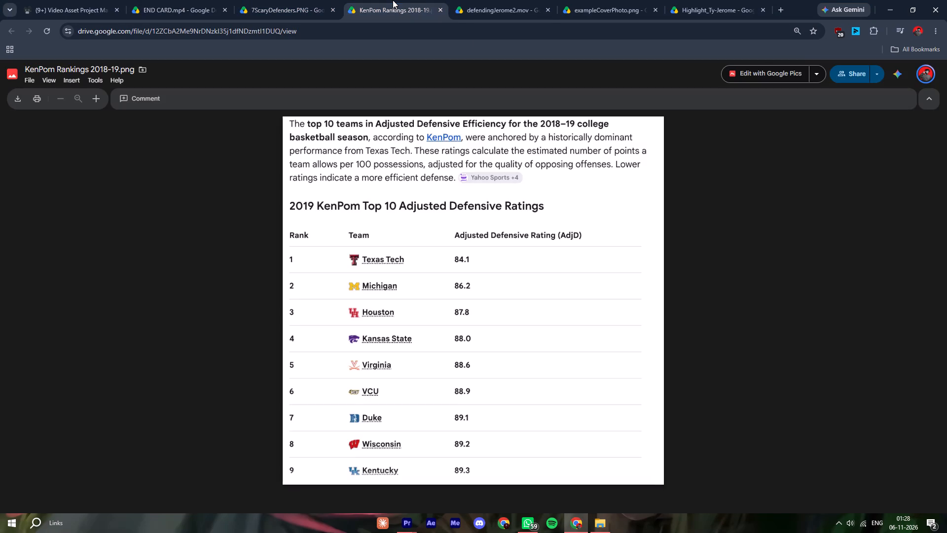
{"action": "left_click", "coordinate": [488, 0]}
{"action": "left_click", "coordinate": [587, 0]}
{"action": "left_click", "coordinate": [691, 0]}
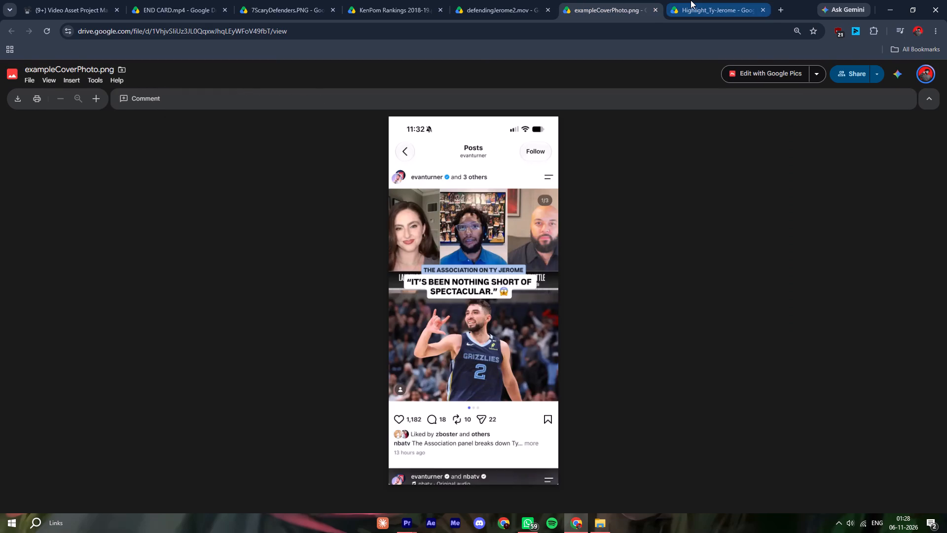
{"action": "left_click", "coordinate": [161, 0]}
{"action": "left_click", "coordinate": [95, 0]}
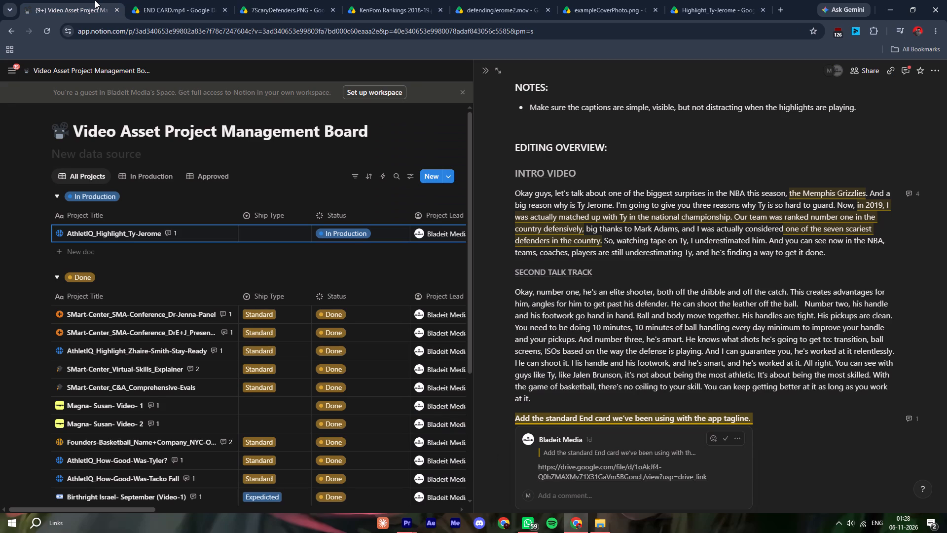
{"action": "left_click", "coordinate": [819, 451]}
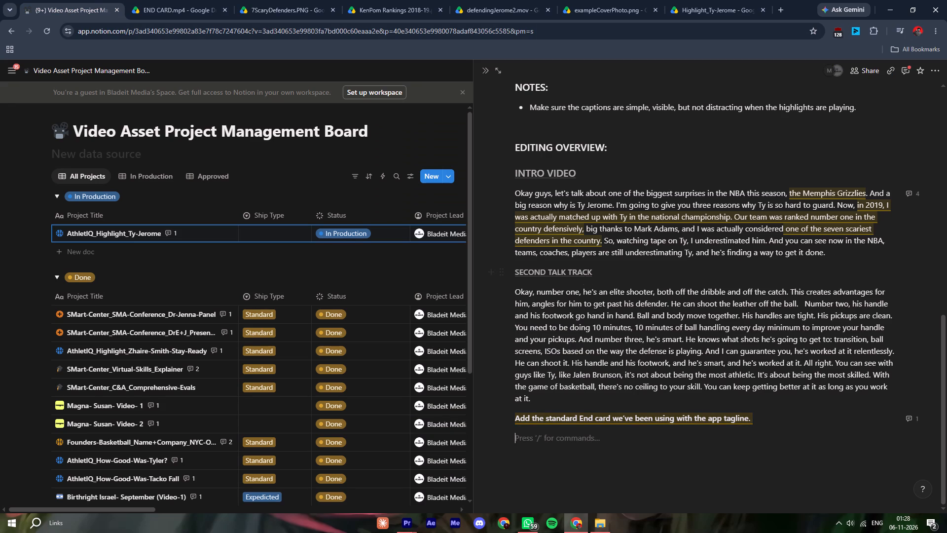
Open the video linked from the SECOND TALK TRACK heading in the Notion brief.
{"action": "left_click", "coordinate": [567, 276]}
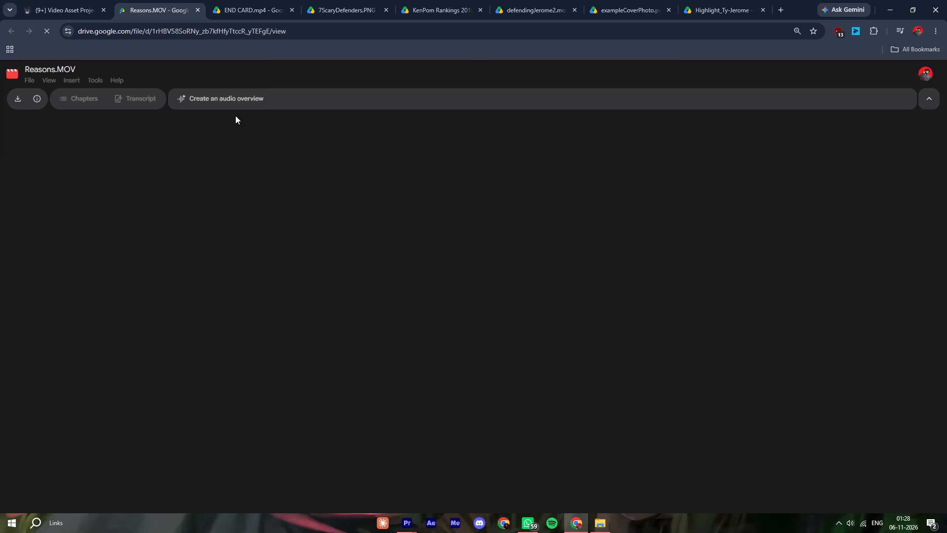
Switch to Premiere and check the imported media in the project for the second talk track clip.
{"action": "left_click", "coordinate": [407, 526]}
{"action": "left_click", "coordinate": [397, 489]}
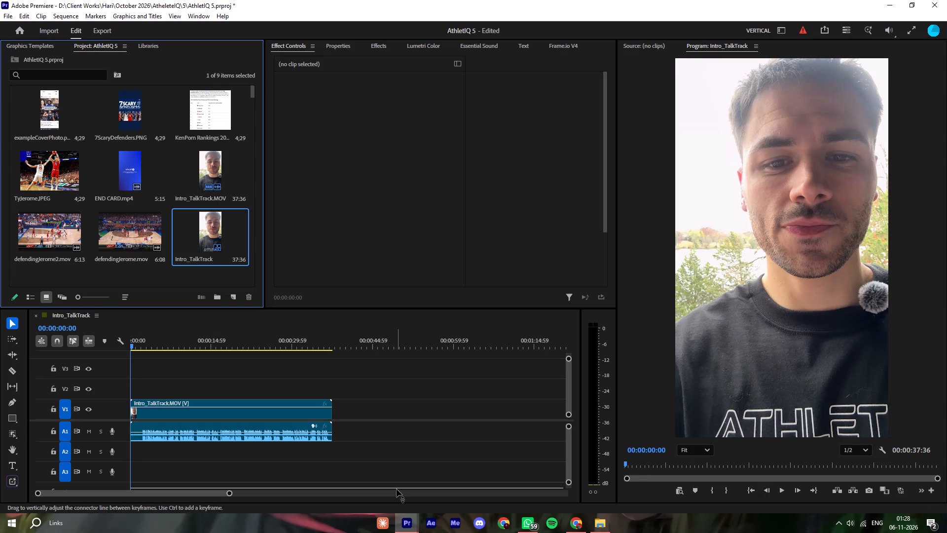
{"action": "left_click", "coordinate": [195, 274]}
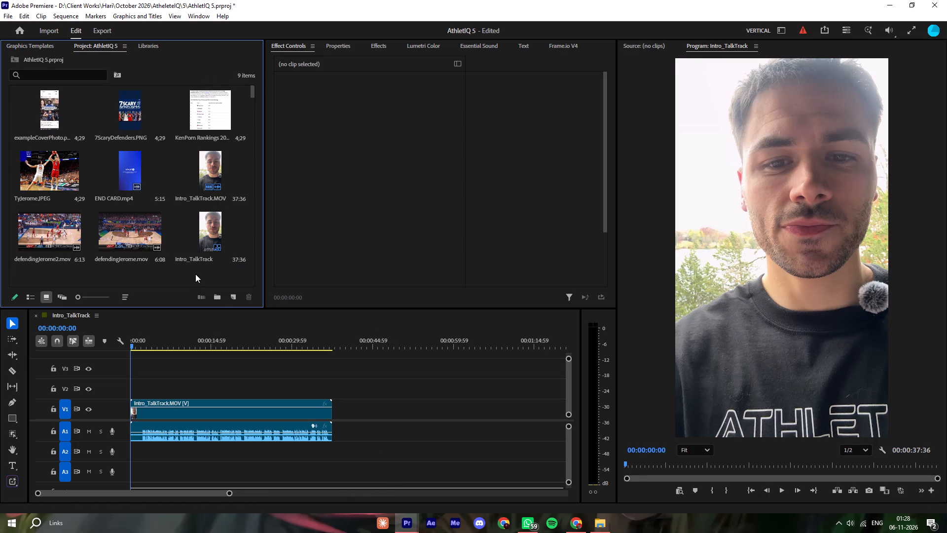
{"action": "scroll", "coordinate": [188, 205], "scroll_direction": "up", "scroll_amount": 1}
{"action": "scroll", "coordinate": [188, 205], "scroll_direction": "down", "scroll_amount": 4}
Back in Chrome, download Reasons.MOV from Drive despite the skipped virus scan, and close its two tabs.
{"action": "left_click", "coordinate": [569, 524]}
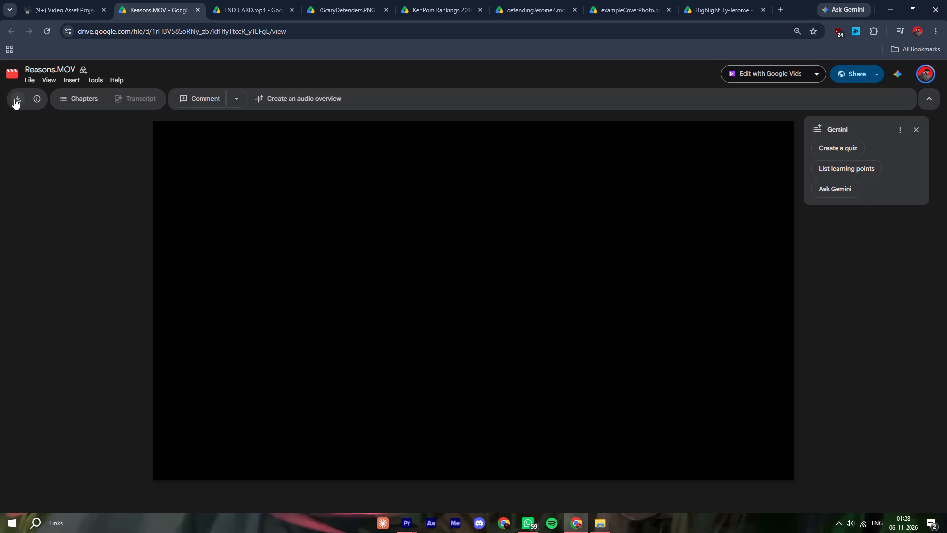
{"action": "left_click", "coordinate": [14, 99]}
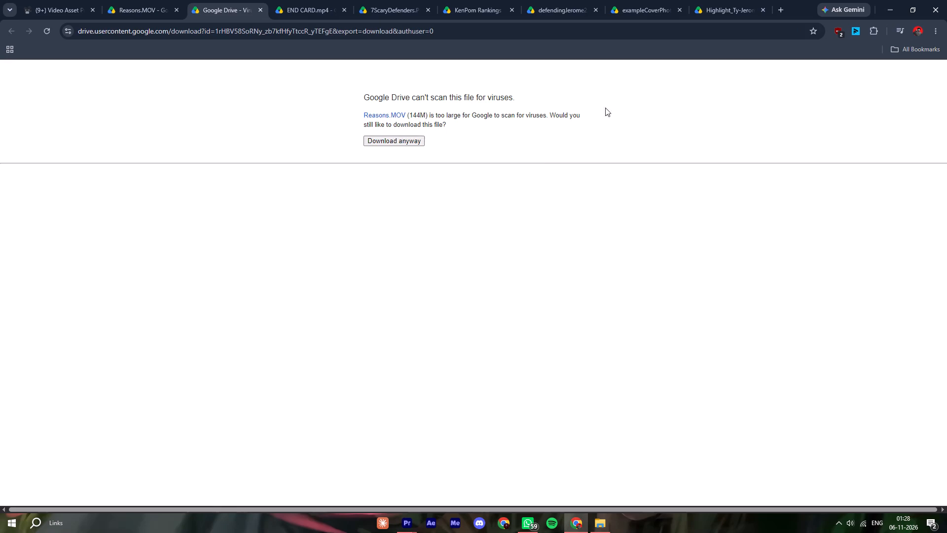
{"action": "left_click", "coordinate": [396, 138]}
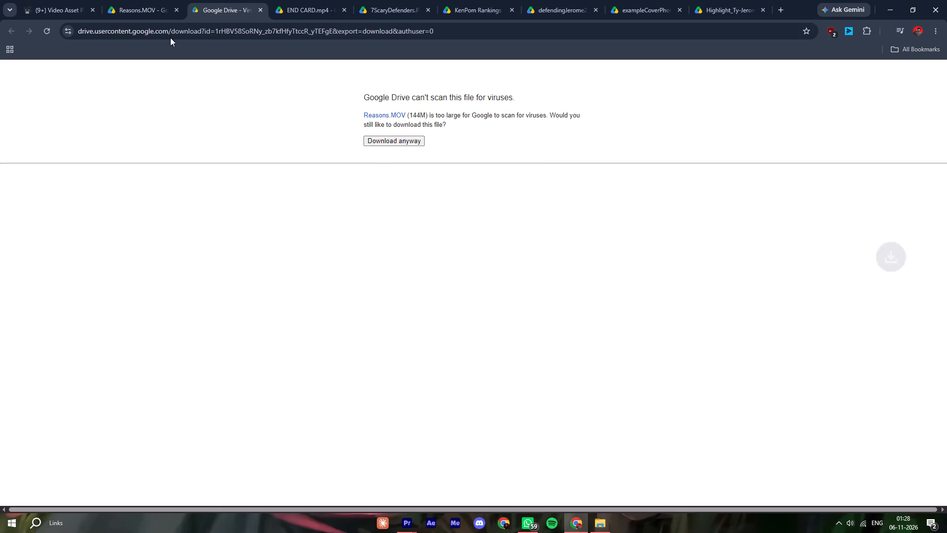
{"action": "left_click", "coordinate": [155, 6]}
{"action": "left_click", "coordinate": [179, 8]}
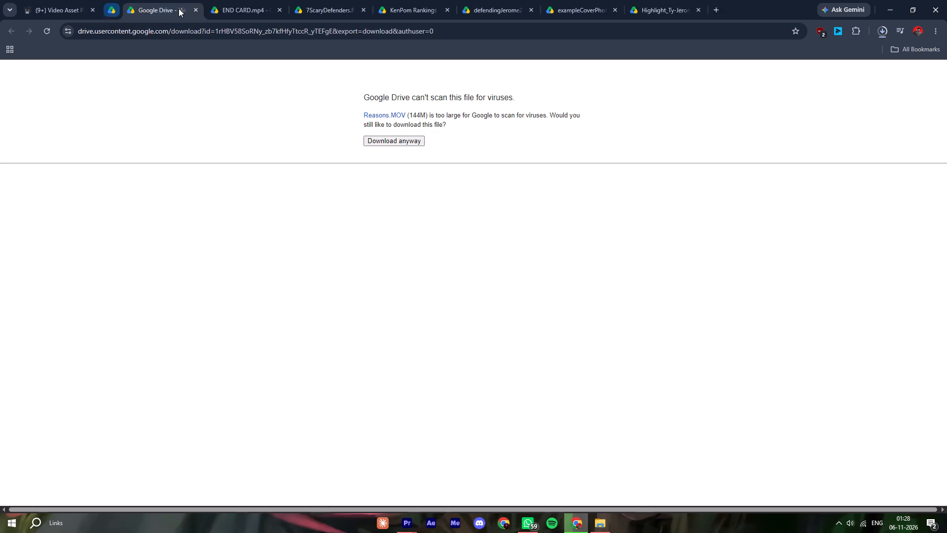
{"action": "left_click", "coordinate": [179, 8]}
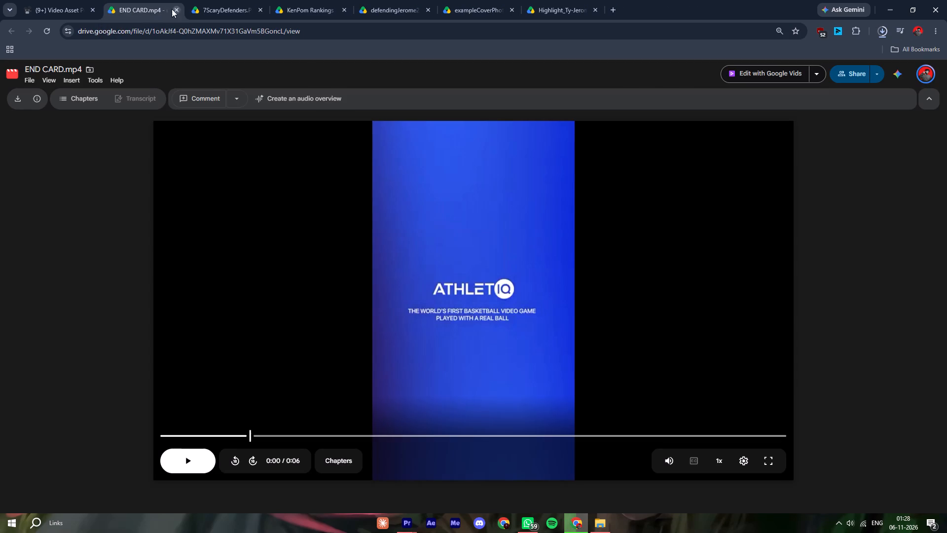
Return to the Notion brief and check its list of new and previous discussions.
{"action": "left_click_drag", "start_coordinate": [90, 11], "coordinate": [99, 30]}
{"action": "left_click", "coordinate": [60, 3]}
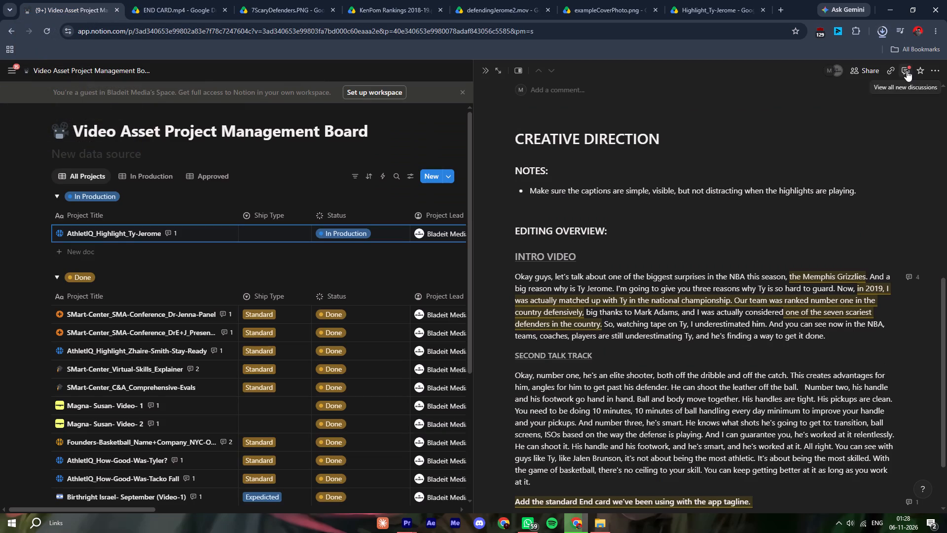
{"action": "left_click", "coordinate": [907, 71]}
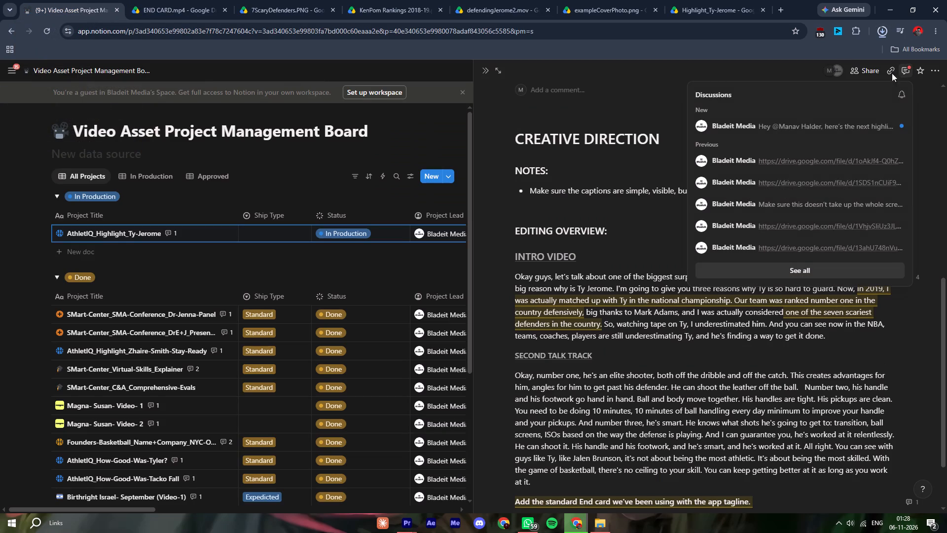
{"action": "scroll", "coordinate": [314, 355], "scroll_direction": "down", "scroll_amount": 4}
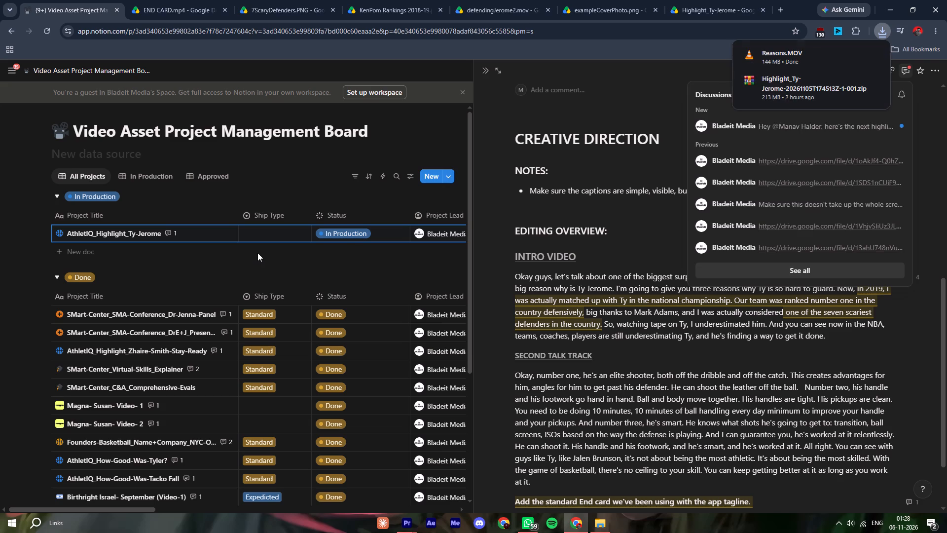
{"action": "left_click", "coordinate": [257, 253]}
Close the Ty-Jerome brief and look through the in-production and done projects on the Video Asset Project Management Board.
{"action": "left_click", "coordinate": [482, 74]}
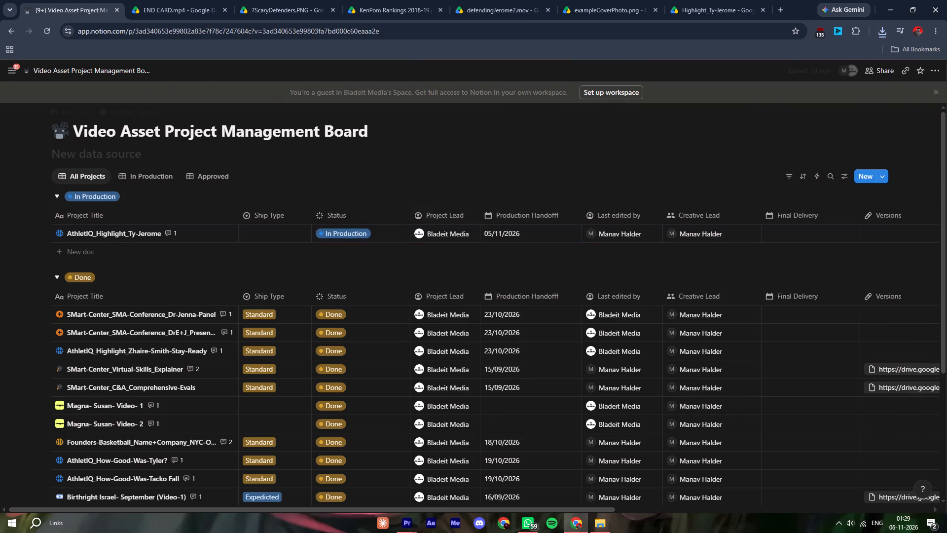
{"action": "scroll", "coordinate": [721, 263], "scroll_direction": "down", "scroll_amount": 2}
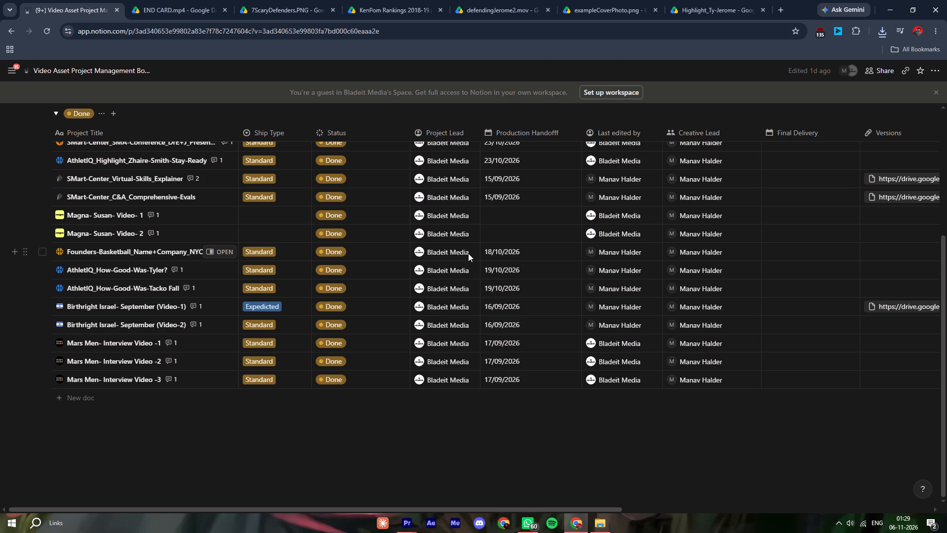
{"action": "scroll", "coordinate": [583, 382], "scroll_direction": "up", "scroll_amount": 1}
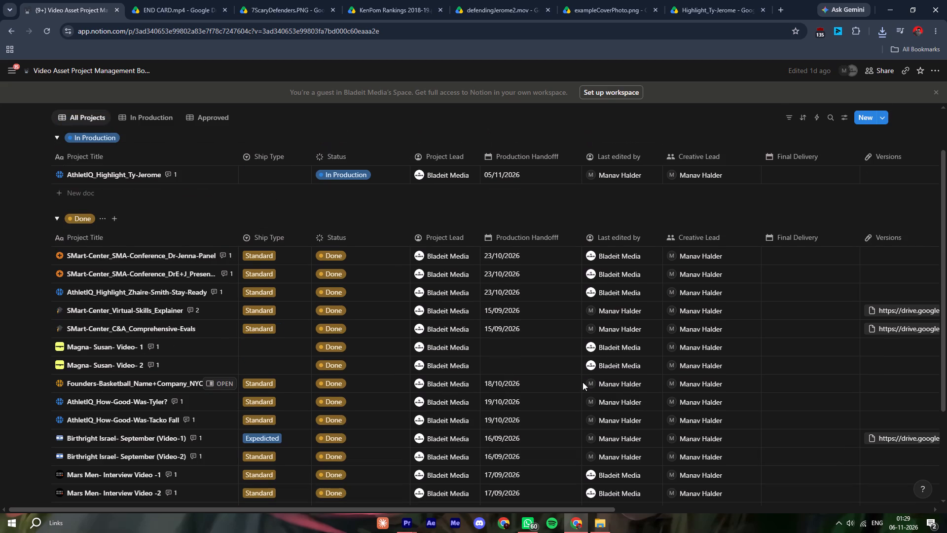
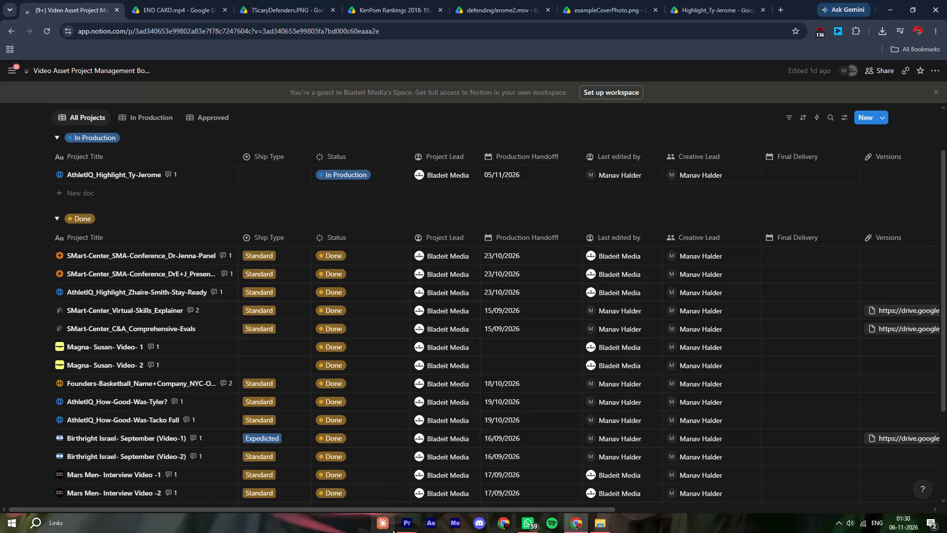
Switch to Premiere and import Reasons.MOV from the Downloads folder into the AthletIQ 5 project.
{"action": "left_click", "coordinate": [405, 528]}
{"action": "left_click", "coordinate": [345, 474]}
{"action": "double_click", "coordinate": [175, 279]}
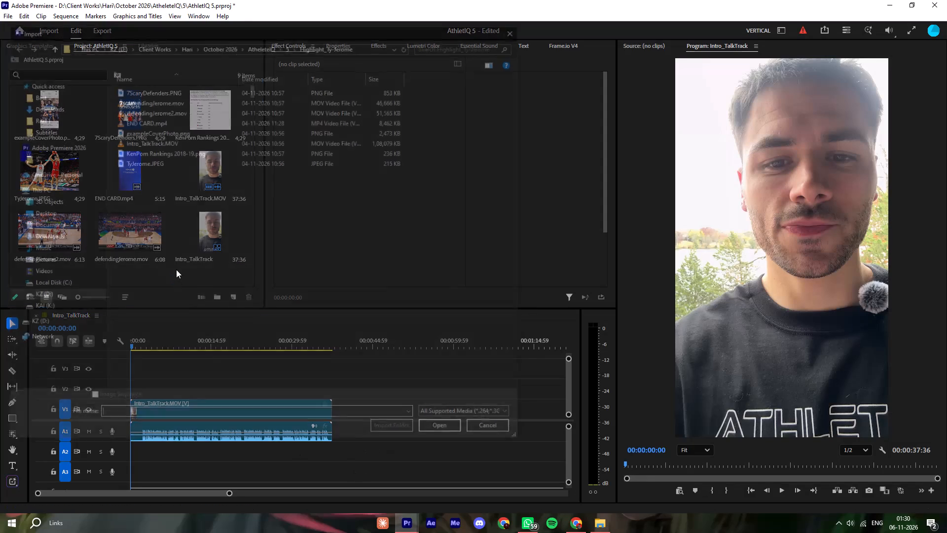
{"action": "left_click", "coordinate": [68, 243]}
{"action": "left_click", "coordinate": [67, 239]}
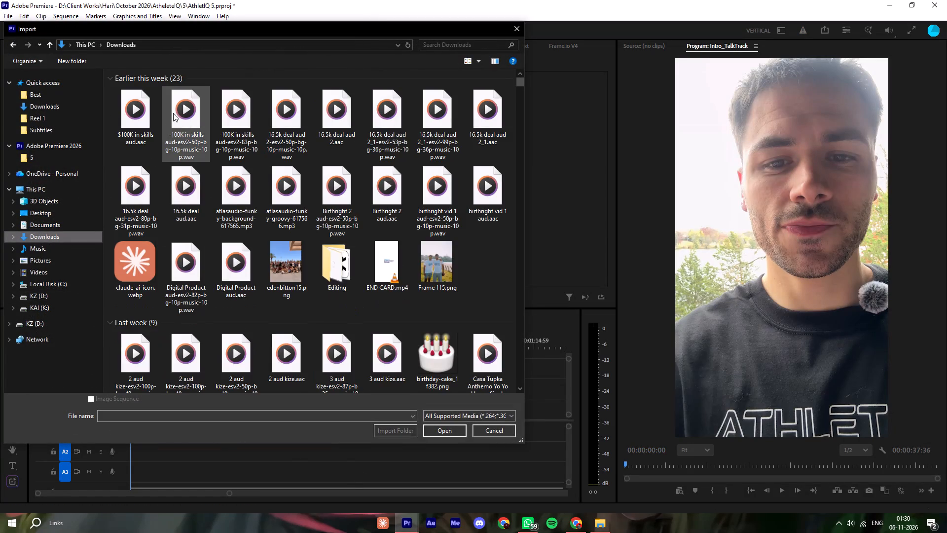
{"action": "left_click", "coordinate": [150, 118]}
{"action": "left_click", "coordinate": [143, 126]}
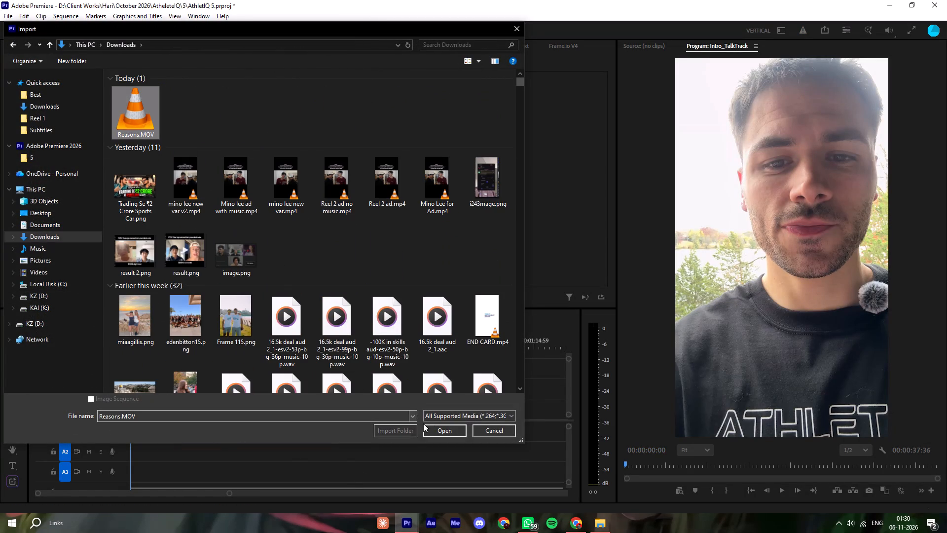
{"action": "left_click", "coordinate": [434, 425]}
Place Reasons.MOV on V1 and A1 directly after the Intro_TalkTrack.MOV clip.
{"action": "left_click_drag", "start_coordinate": [50, 253], "coordinate": [339, 417]}
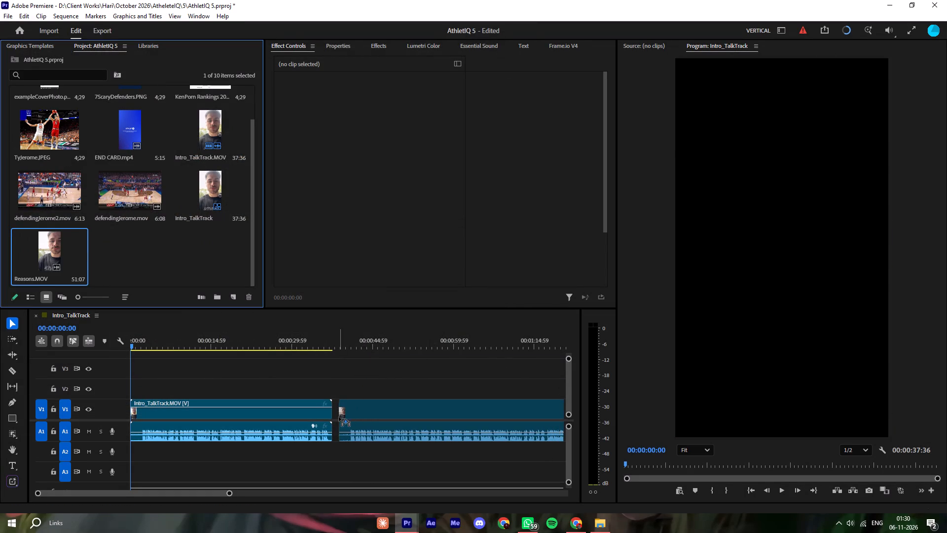
{"action": "left_click_drag", "start_coordinate": [339, 417], "coordinate": [328, 422]}
Ripple-trim about 2 seconds of silence from the start of Reasons.MOV so it opens on the first words.
{"action": "left_click", "coordinate": [333, 331]}
{"action": "key", "text": "space"}
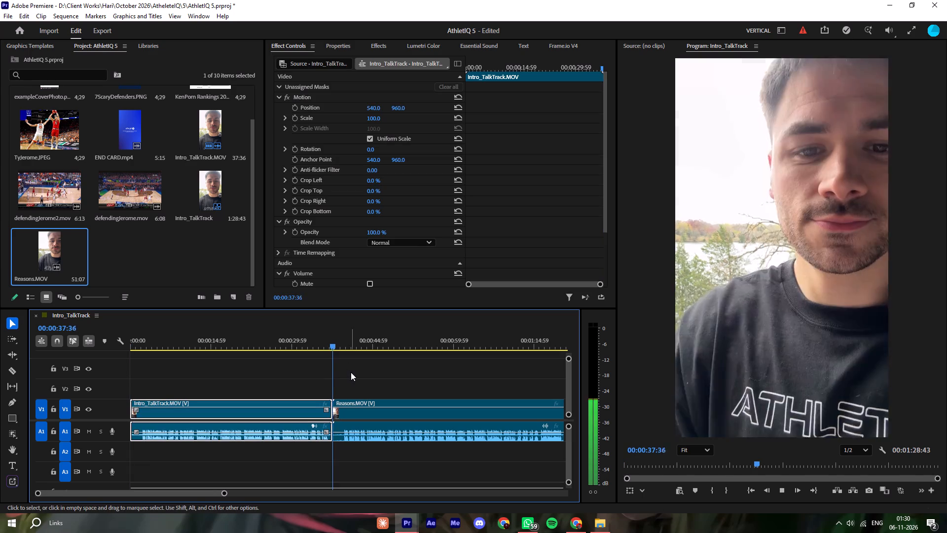
{"action": "left_click", "coordinate": [351, 372]}
{"action": "key", "text": "equal"}
{"action": "key", "text": "equal"}
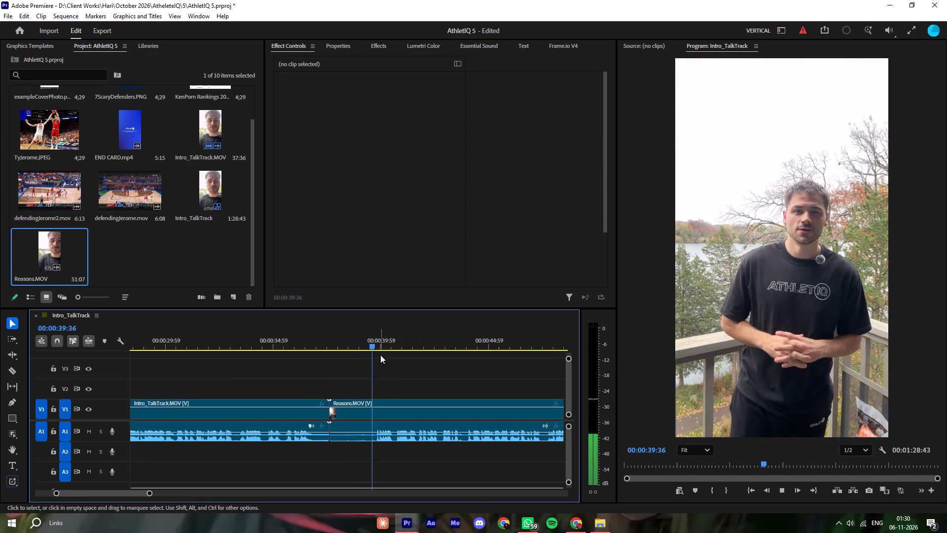
{"action": "key", "text": "space"}
{"action": "left_click", "coordinate": [380, 328]}
{"action": "left_click_drag", "start_coordinate": [375, 340], "coordinate": [377, 351]}
{"action": "key", "text": "q"}
{"action": "key", "text": "space"}
Add END CARD.mp4 to V1 directly after the end of Reasons.MOV.
{"action": "left_click", "coordinate": [416, 378]}
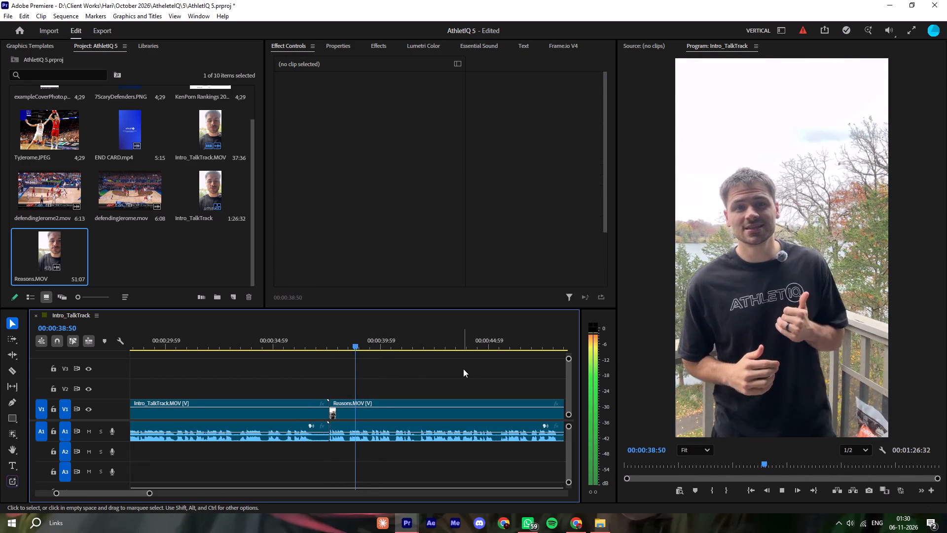
{"action": "type", "text": "---"}
{"action": "key", "text": "minus"}
{"action": "key", "text": "equal"}
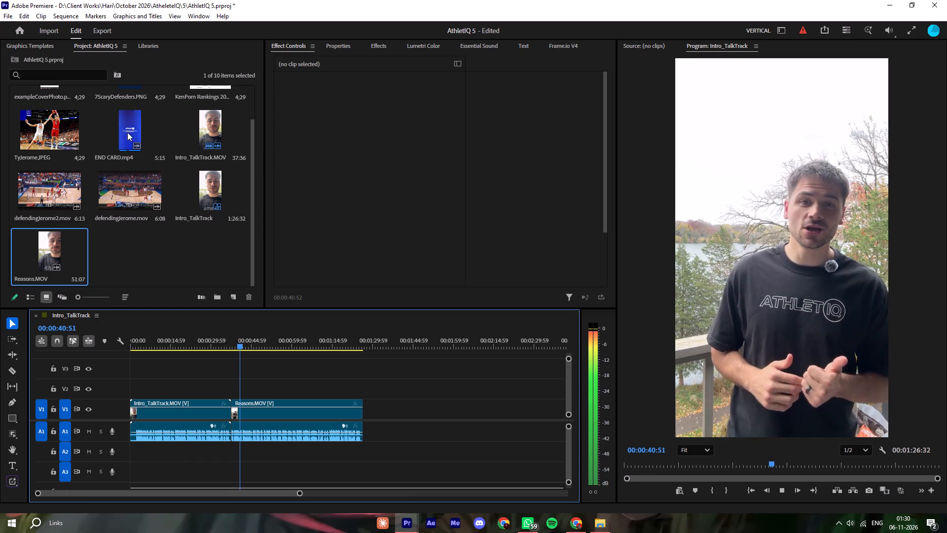
{"action": "left_click_drag", "start_coordinate": [127, 132], "coordinate": [368, 415]}
Ripple-trim the silent start of Intro_TalkTrack.MOV, about 2.3 seconds, up to the first words.
{"action": "left_click", "coordinate": [212, 384]}
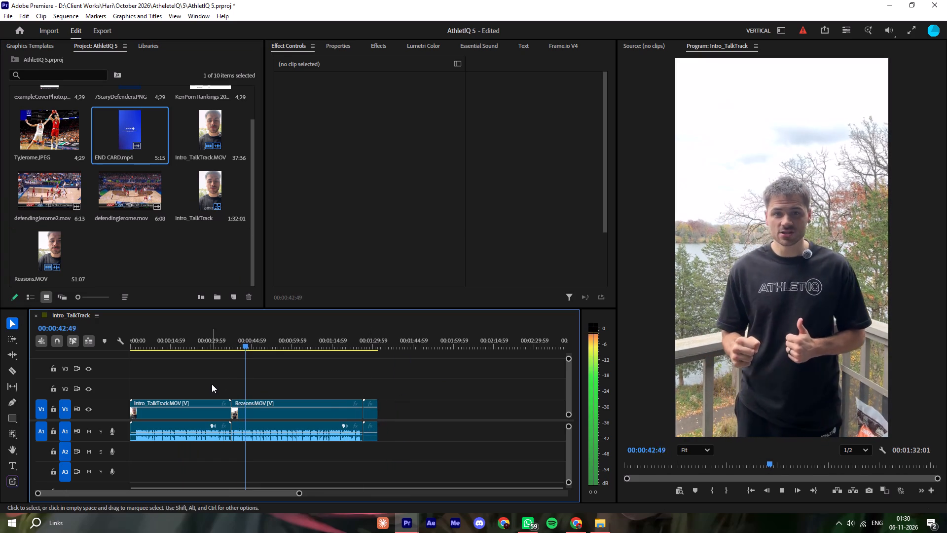
{"action": "left_click_drag", "start_coordinate": [152, 337], "coordinate": [105, 345]}
{"action": "key", "text": "space"}
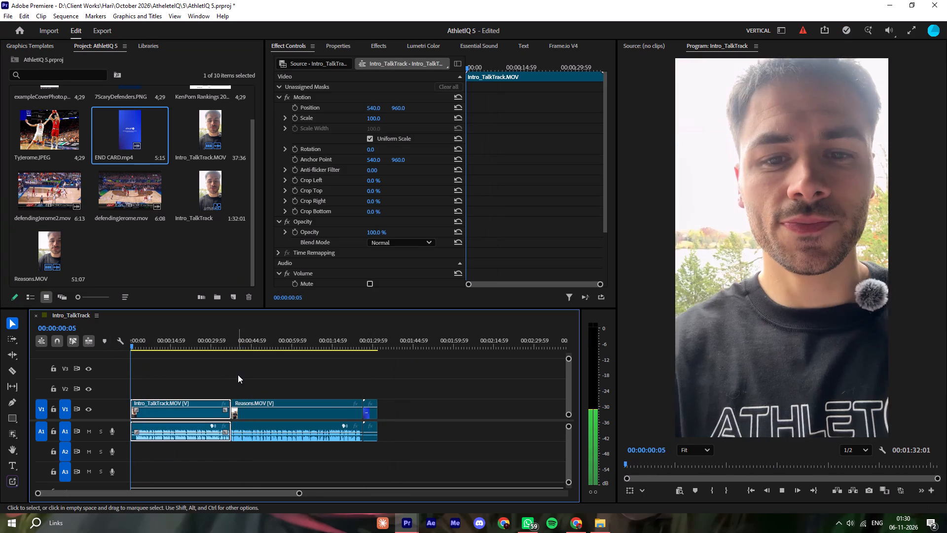
{"action": "type", "text": "=="}
{"action": "key", "text": "equal"}
{"action": "key", "text": "equal"}
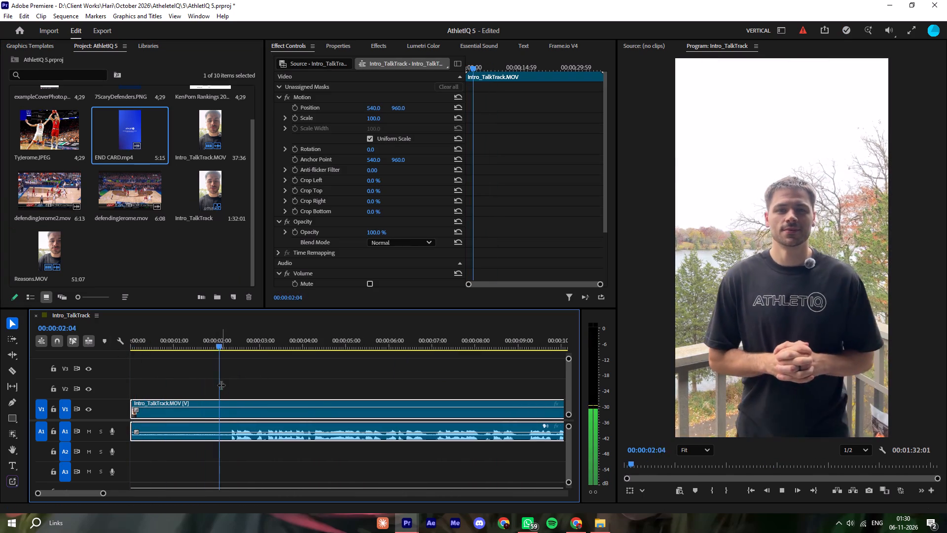
{"action": "left_click", "coordinate": [234, 341]}
{"action": "key", "text": "q"}
{"action": "key", "text": "space"}
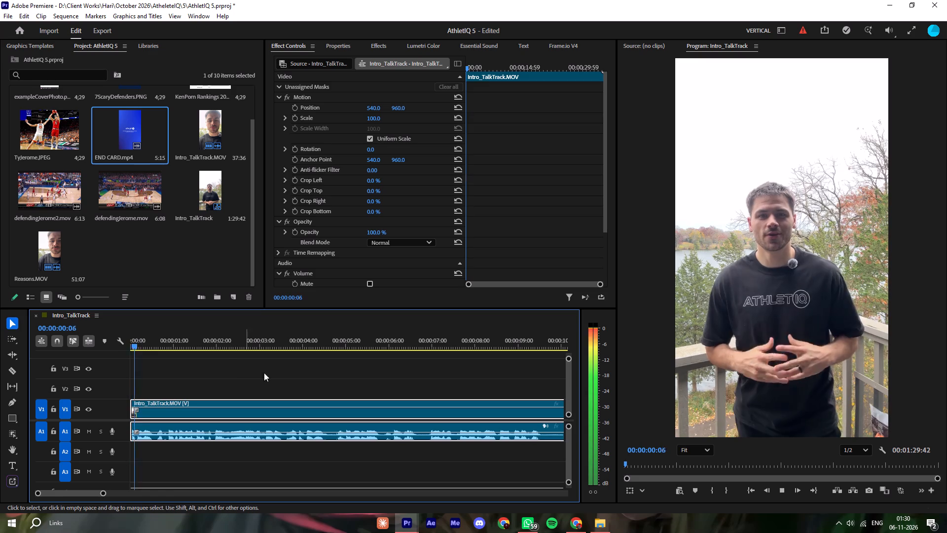
Review the intro's opening, split it just before 7 seconds, and ripple-trim about 8 frames of pause after the split.
{"action": "left_click", "coordinate": [272, 376]}
{"action": "left_click_drag", "start_coordinate": [273, 376], "coordinate": [262, 364]}
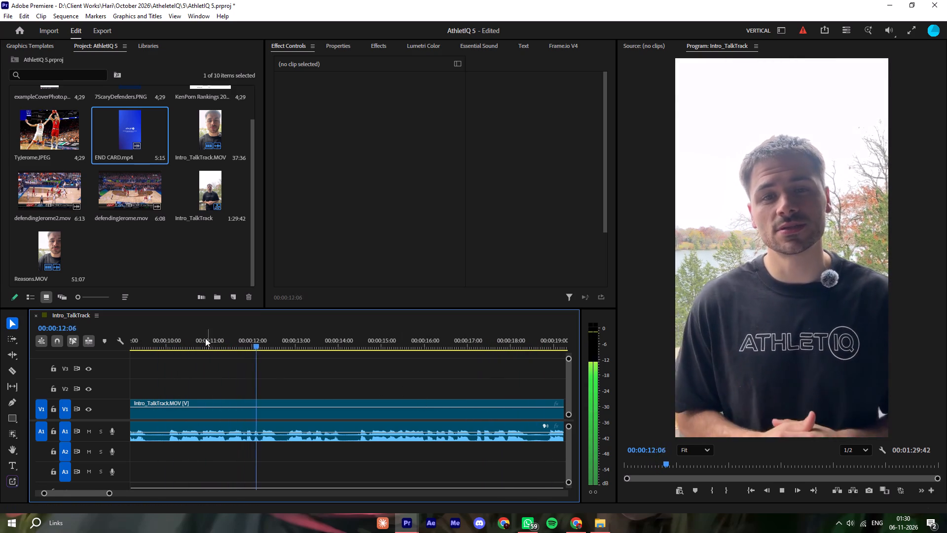
{"action": "left_click_drag", "start_coordinate": [203, 343], "coordinate": [137, 338]}
{"action": "key", "text": "space"}
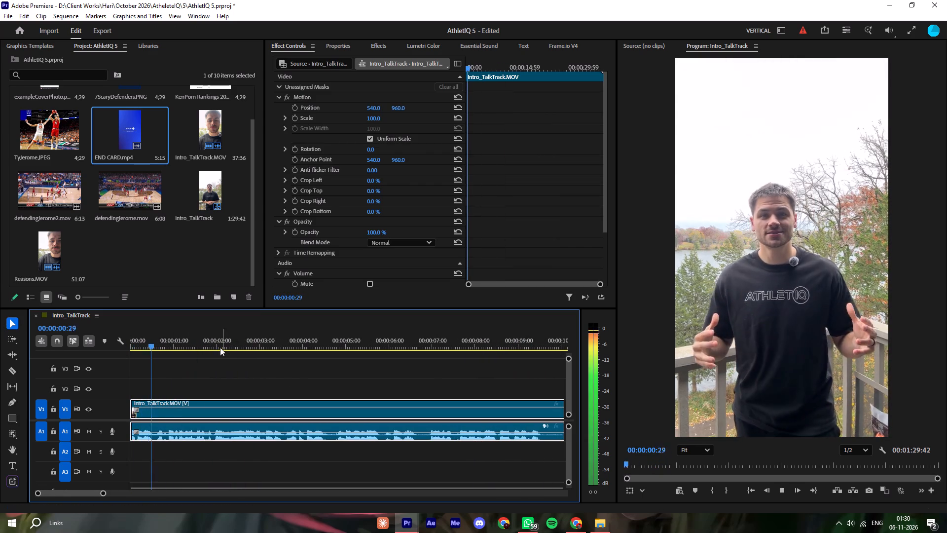
{"action": "left_click", "coordinate": [339, 369]}
{"action": "left_click", "coordinate": [345, 369]}
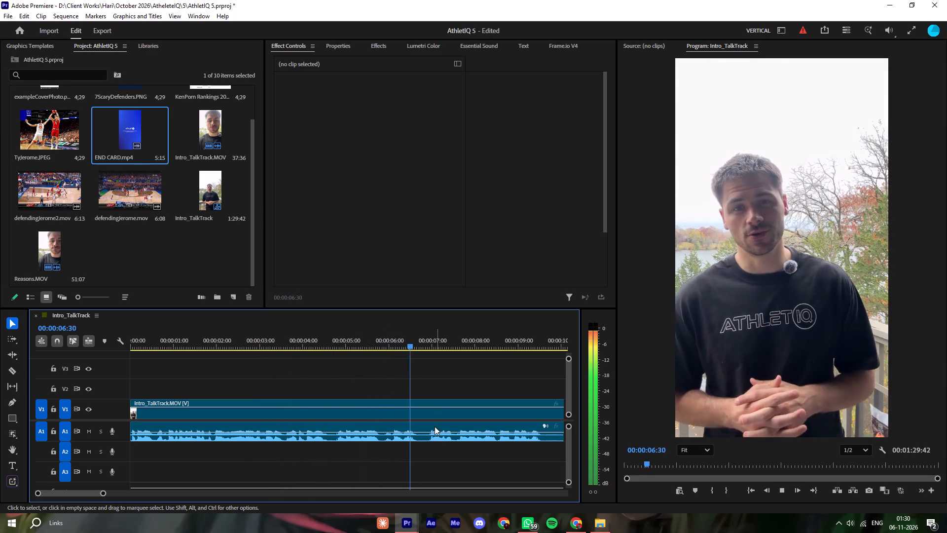
{"action": "key", "text": "space"}
{"action": "key", "text": "ctrl+k"}
{"action": "key", "text": "space"}
{"action": "key", "text": "space"}
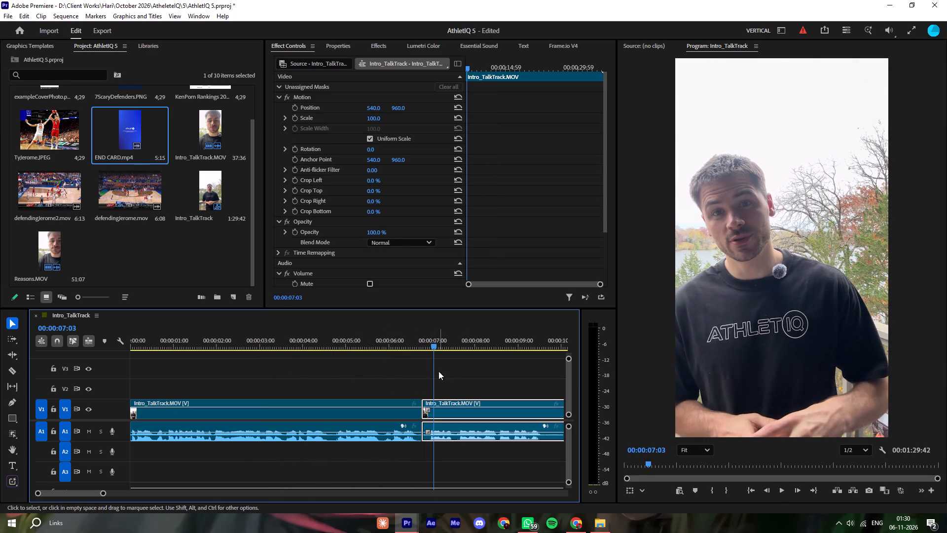
{"action": "left_click_drag", "start_coordinate": [433, 374], "coordinate": [428, 395]}
{"action": "key", "text": "q"}
{"action": "key", "text": "space"}
Split the intro talk track at about 00:00:09:23 and ripple-trim about half a second of pause before the next words.
{"action": "left_click", "coordinate": [422, 384]}
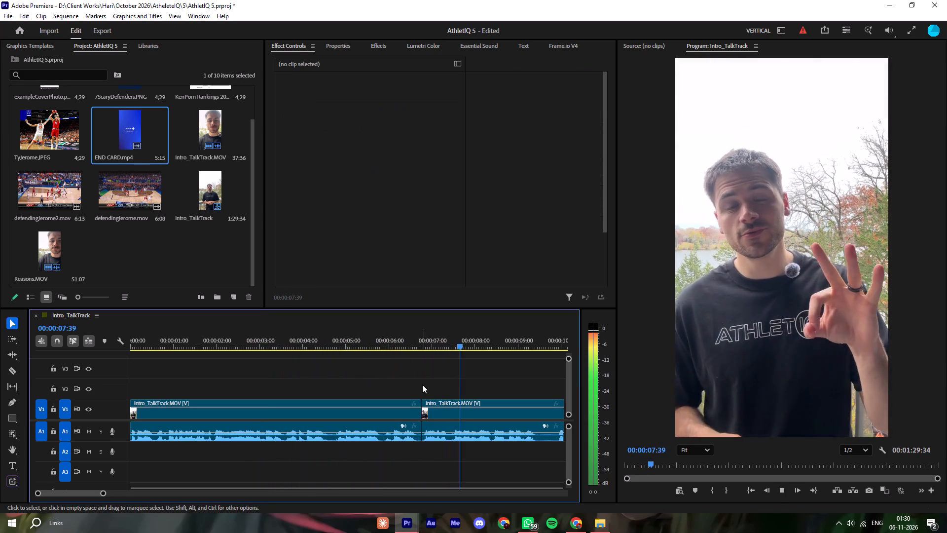
{"action": "key", "text": "space"}
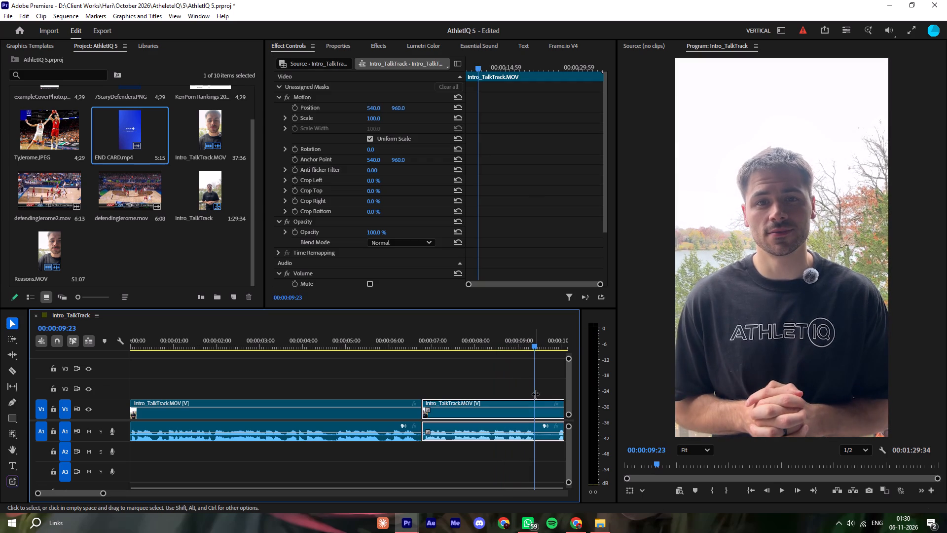
{"action": "key", "text": "ctrl+k"}
{"action": "key", "text": "space"}
{"action": "key", "text": "space"}
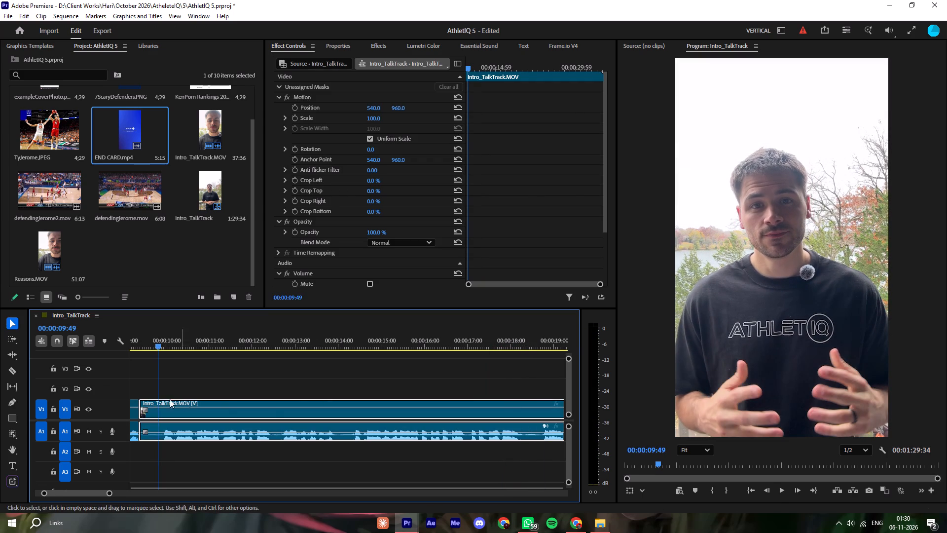
{"action": "left_click_drag", "start_coordinate": [157, 379], "coordinate": [162, 385]}
{"action": "key", "text": "q"}
{"action": "key", "text": "space"}
Split the intro talk track at about 00:00:13:30 and ripple-trim about 18 frames of pause after the split.
{"action": "left_click", "coordinate": [240, 380]}
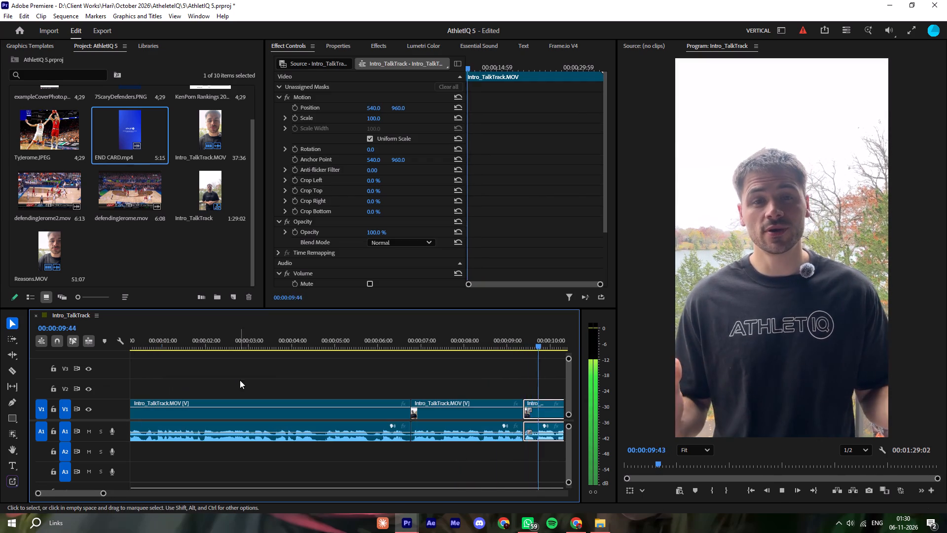
{"action": "left_click", "coordinate": [276, 381]}
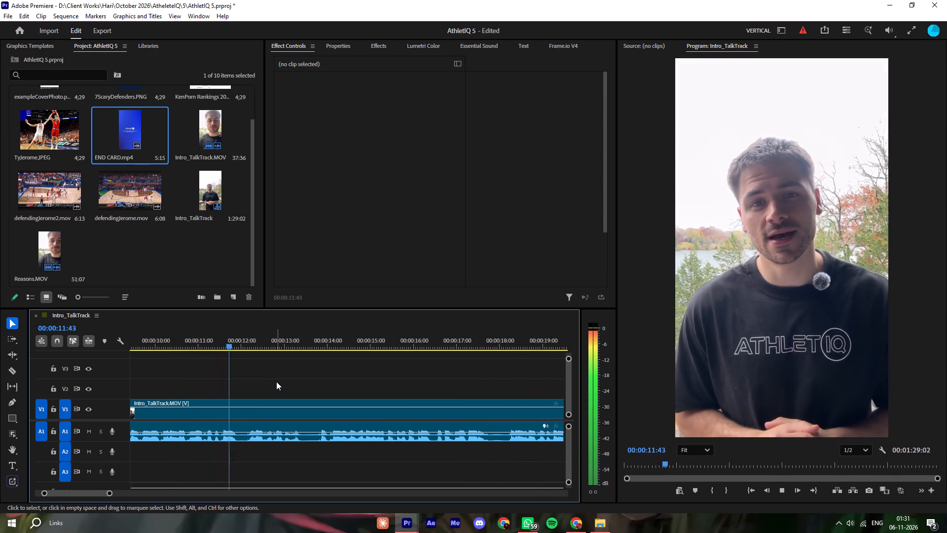
{"action": "left_click", "coordinate": [294, 381]}
{"action": "key", "text": "space"}
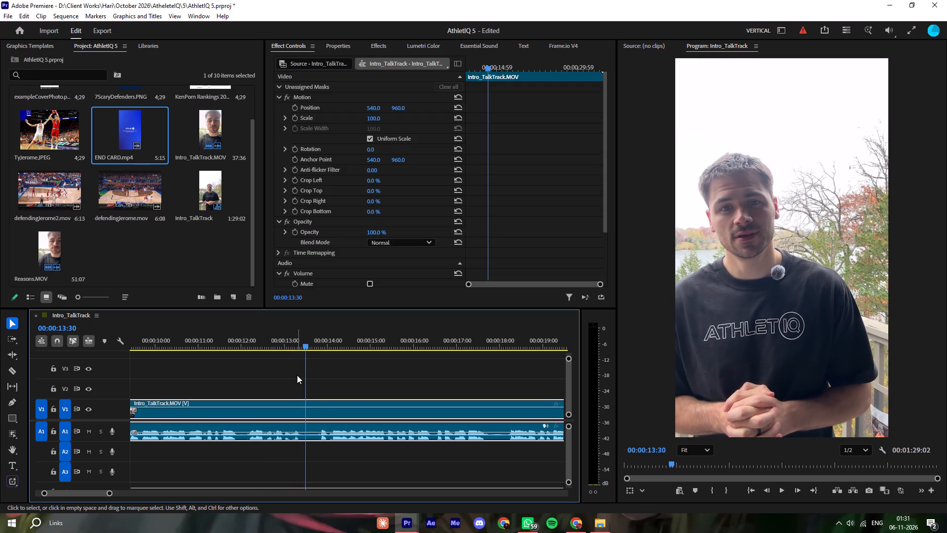
{"action": "key", "text": "ctrl+k"}
{"action": "key", "text": "space"}
{"action": "key", "text": "space"}
{"action": "left_click_drag", "start_coordinate": [324, 379], "coordinate": [319, 392]}
{"action": "key", "text": "q"}
{"action": "key", "text": "space"}
Split the intro talk track at about 17.5 seconds and ripple-trim about 25 frames of pause before the next words.
{"action": "left_click", "coordinate": [378, 387]}
{"action": "left_click", "coordinate": [379, 387]}
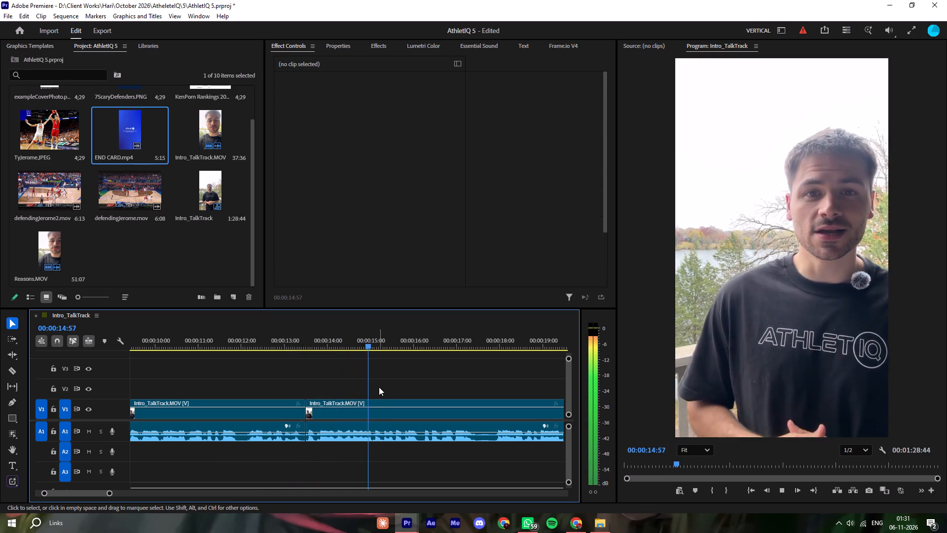
{"action": "left_click", "coordinate": [362, 387]}
{"action": "left_click", "coordinate": [362, 387]}
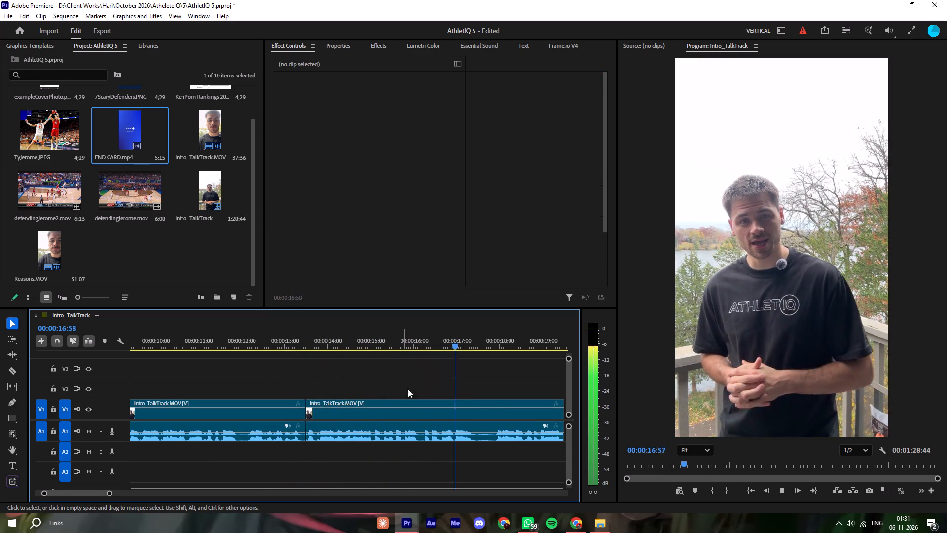
{"action": "key", "text": "space"}
{"action": "key", "text": "ctrl+k"}
{"action": "key", "text": "space"}
{"action": "key", "text": "space"}
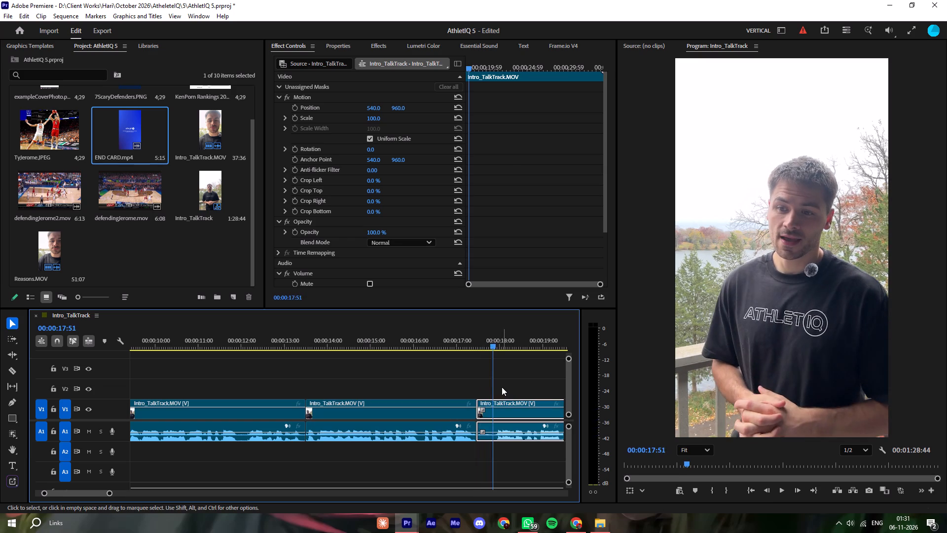
{"action": "key", "text": "space"}
{"action": "key", "text": "space"}
{"action": "left_click_drag", "start_coordinate": [501, 384], "coordinate": [495, 400]}
{"action": "key", "text": "q"}
{"action": "key", "text": "space"}
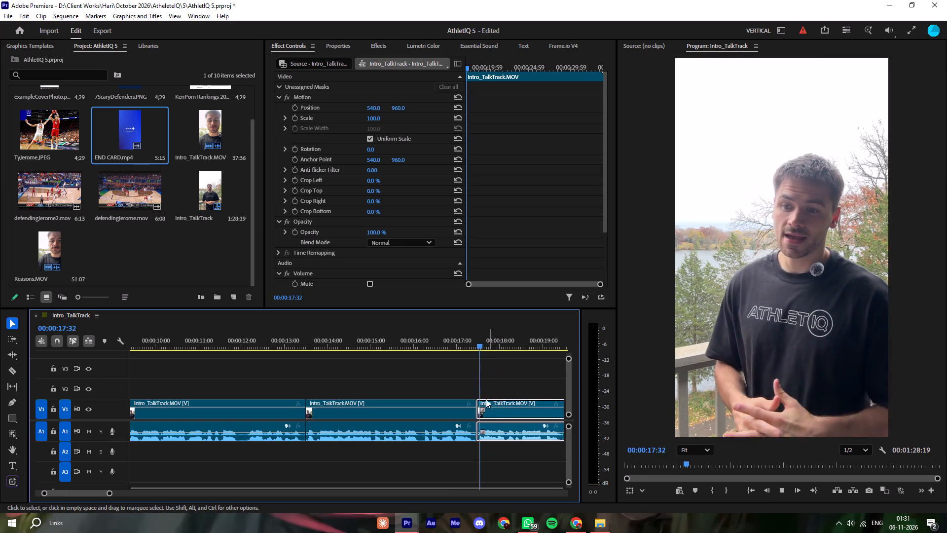
Split the intro talk track at about 00:00:20:45 and ripple-trim about 25 frames of pause after the split.
{"action": "left_click", "coordinate": [468, 387]}
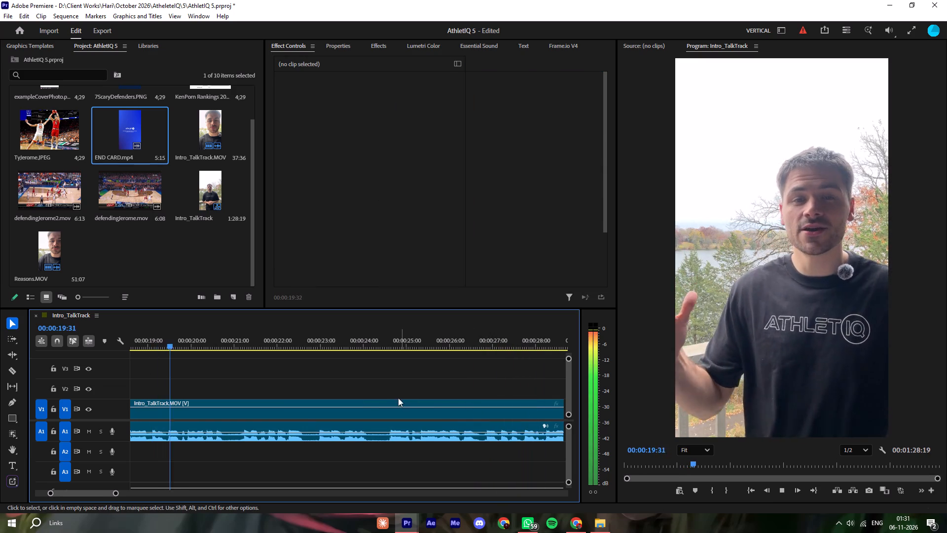
{"action": "left_click", "coordinate": [298, 385]}
{"action": "key", "text": "space"}
{"action": "key", "text": "ctrl+k"}
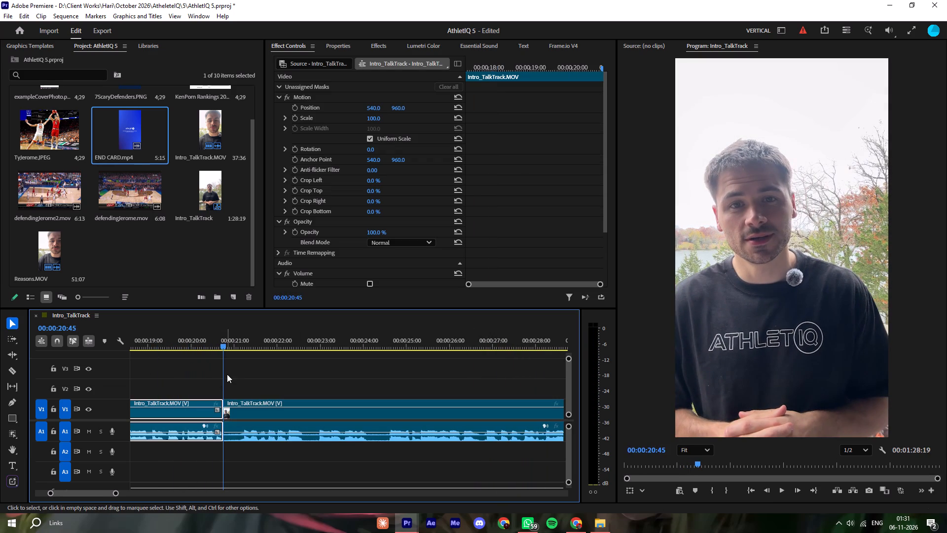
{"action": "key", "text": "space"}
{"action": "key", "text": "space"}
{"action": "left_click_drag", "start_coordinate": [238, 382], "coordinate": [241, 392]}
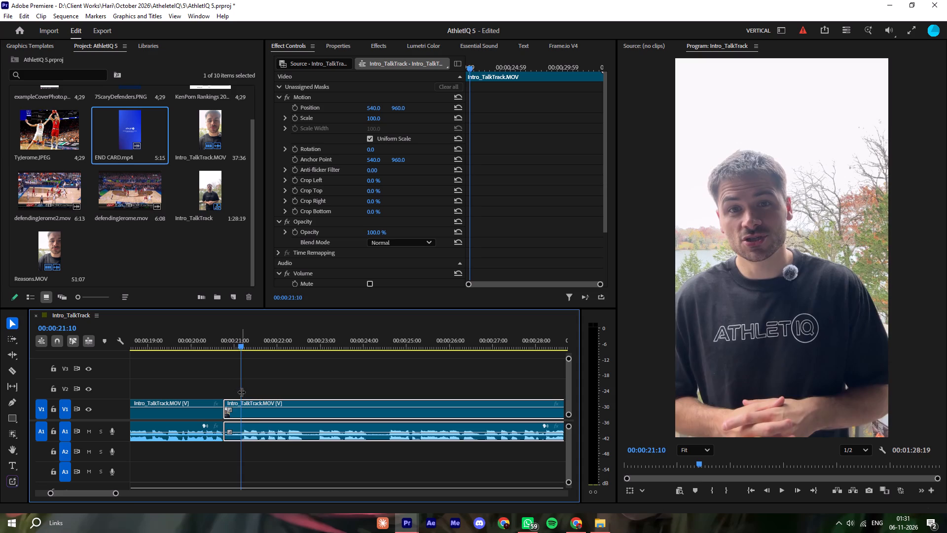
{"action": "key", "text": "q"}
{"action": "key", "text": "space"}
Split the intro talk track at about 00:00:22:15 and ripple-trim about 16 frames of pause before the next words.
{"action": "left_click", "coordinate": [291, 381]}
{"action": "key", "text": "space"}
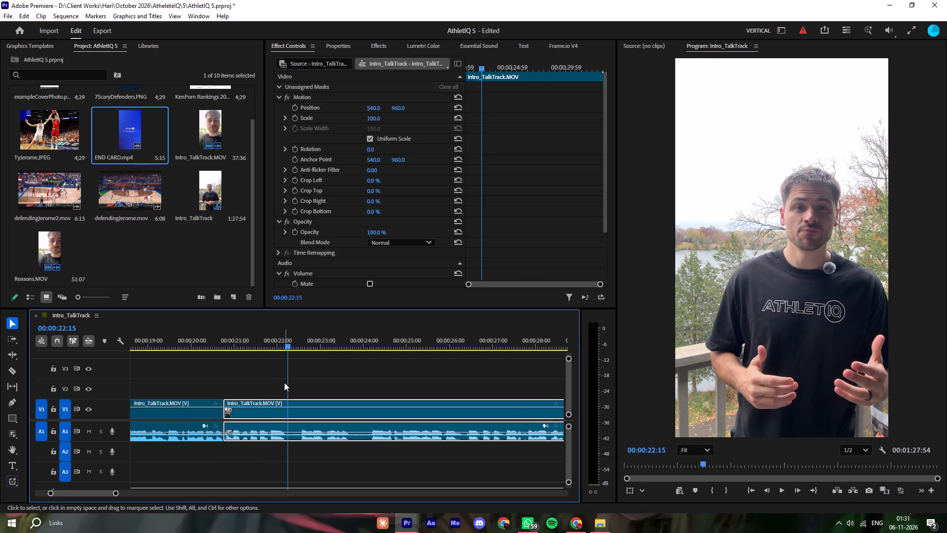
{"action": "key", "text": "ctrl+k"}
{"action": "key", "text": "space"}
{"action": "key", "text": "space"}
{"action": "left_click_drag", "start_coordinate": [293, 382], "coordinate": [297, 393]}
{"action": "left_click_drag", "start_coordinate": [298, 384], "coordinate": [299, 395]}
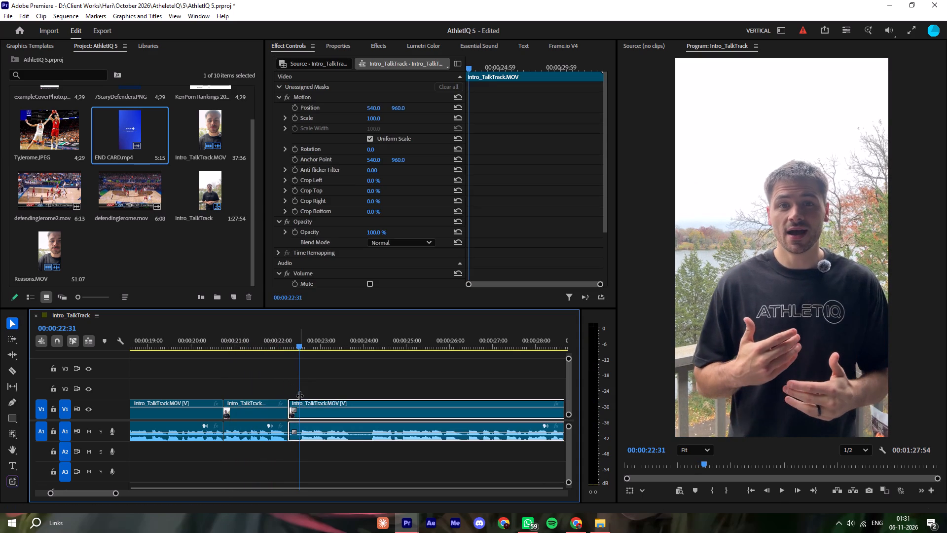
{"action": "left_click_drag", "start_coordinate": [299, 395], "coordinate": [299, 398]}
{"action": "key", "text": "q"}
{"action": "key", "text": "space"}
Split the intro talk track at about 00:00:23:30 and ripple-trim about 22 frames of pause after the split.
{"action": "left_click", "coordinate": [325, 380]}
{"action": "key", "text": "space"}
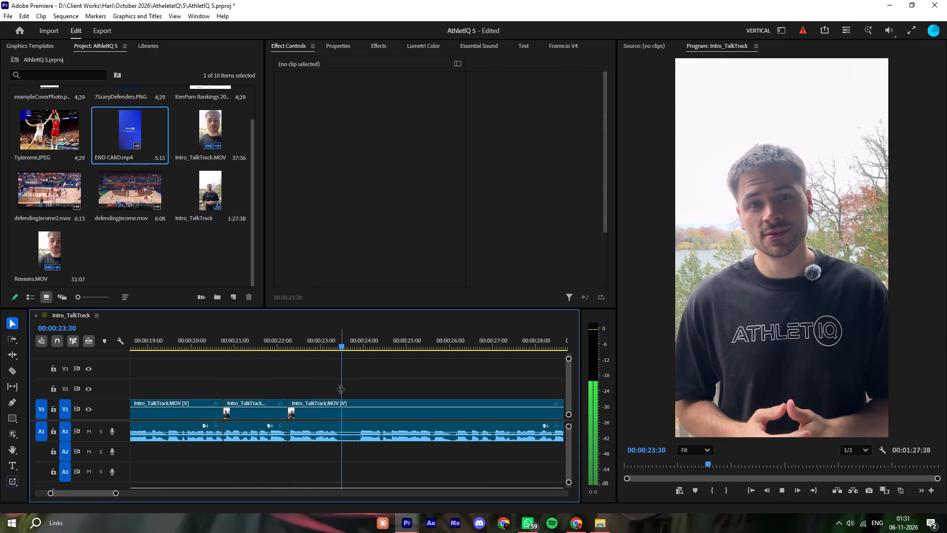
{"action": "key", "text": "ctrl+k"}
{"action": "key", "text": "space"}
{"action": "key", "text": "space"}
{"action": "key", "text": "q"}
{"action": "key", "text": "space"}
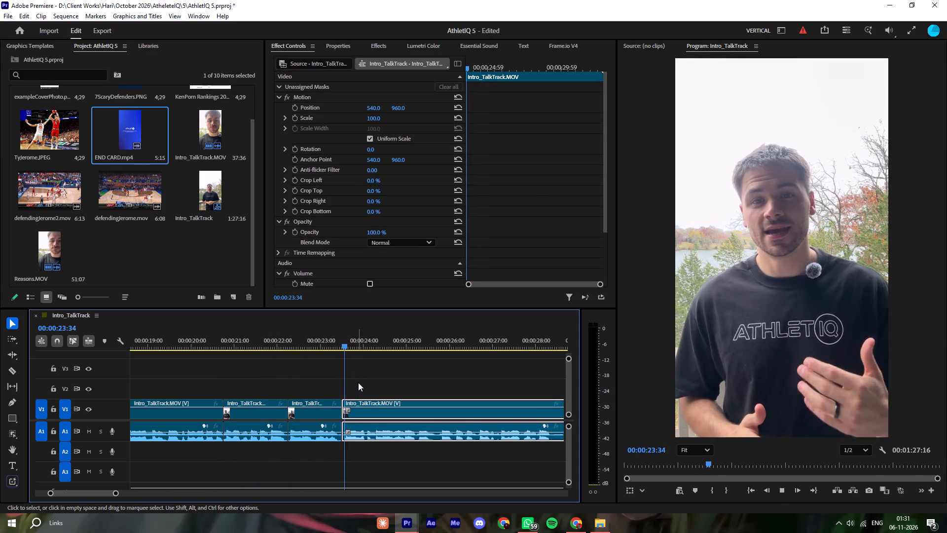
Split the intro talk track at about 00:00:28:22 and ripple-trim about 22 frames of pause after the split.
{"action": "left_click", "coordinate": [405, 385]}
{"action": "left_click", "coordinate": [480, 387]}
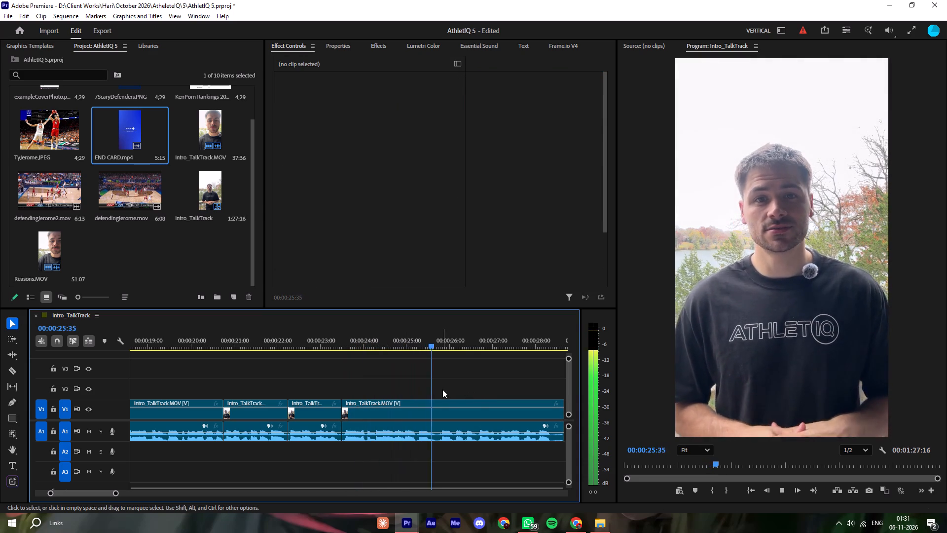
{"action": "left_click", "coordinate": [434, 390]}
{"action": "left_click", "coordinate": [428, 390]}
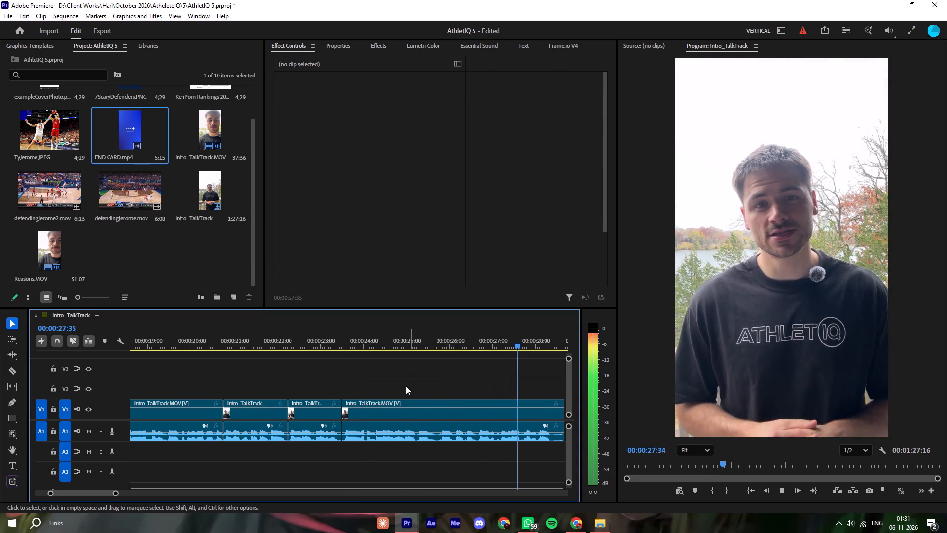
{"action": "key", "text": "space"}
{"action": "left_click_drag", "start_coordinate": [165, 380], "coordinate": [156, 401]}
{"action": "key", "text": "ctrl+k"}
{"action": "key", "text": "space"}
{"action": "key", "text": "space"}
{"action": "left_click_drag", "start_coordinate": [170, 387], "coordinate": [169, 391]}
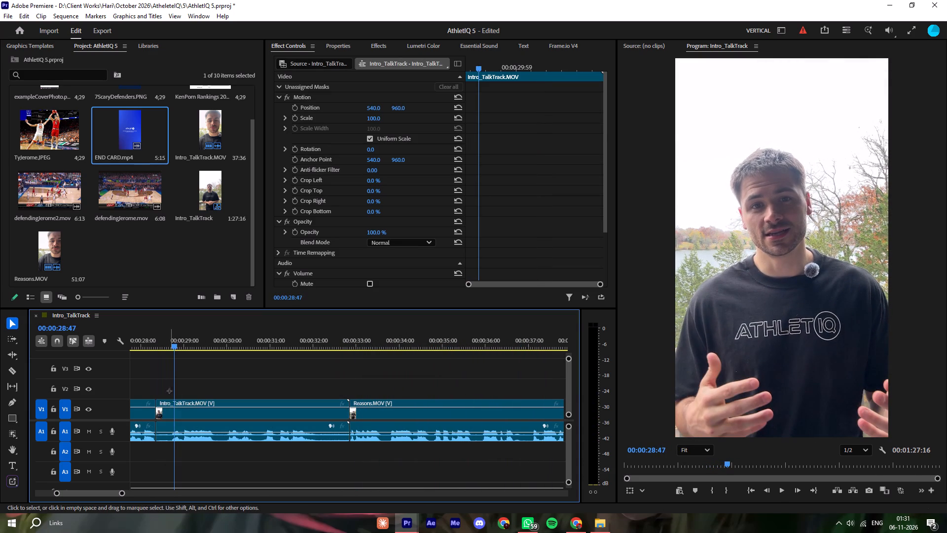
{"action": "left_click_drag", "start_coordinate": [169, 391], "coordinate": [169, 393]}
{"action": "left_click_drag", "start_coordinate": [173, 388], "coordinate": [173, 406]}
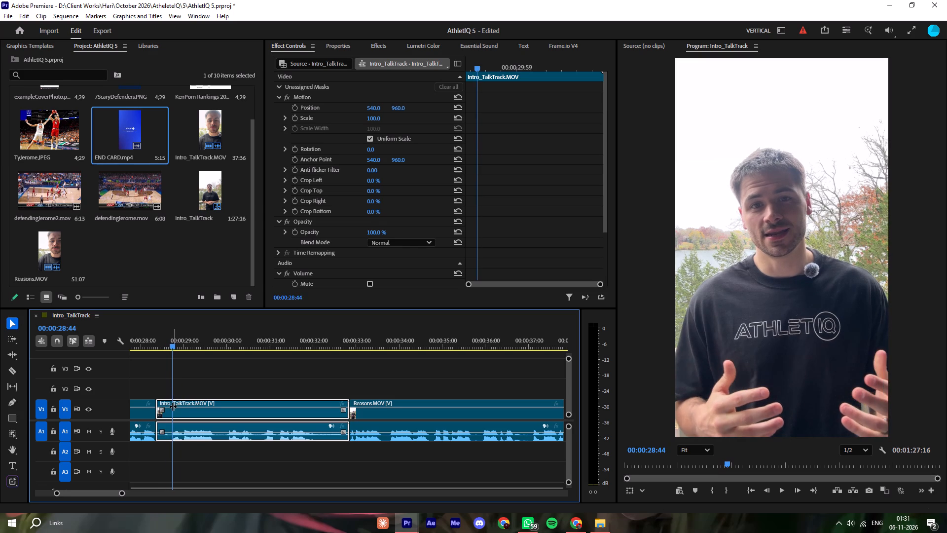
{"action": "left_click_drag", "start_coordinate": [173, 406], "coordinate": [172, 406]}
{"action": "key", "text": "q"}
Split the intro talk track at about 00:00:29:22 and ripple-trim about 13 frames of pause before the next words.
{"action": "key", "text": "space"}
{"action": "key", "text": "space"}
{"action": "key", "text": "space"}
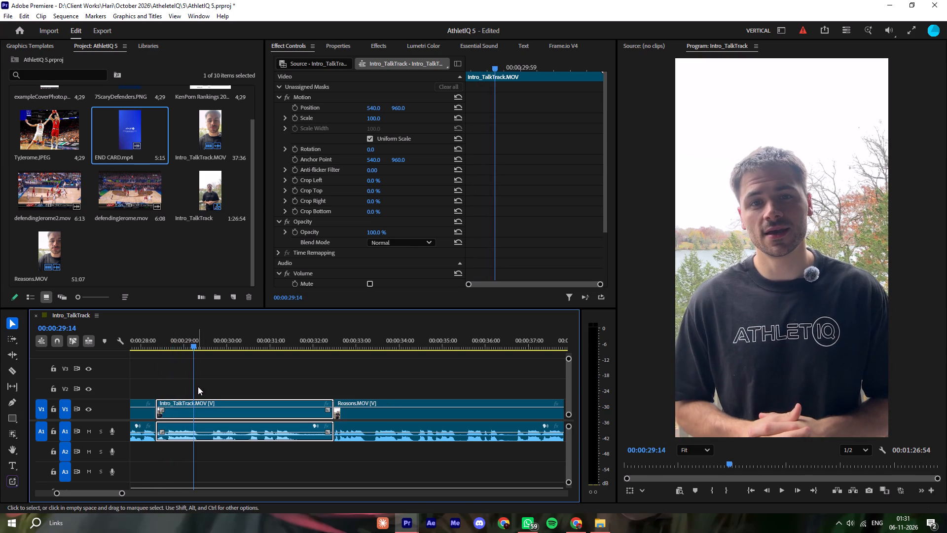
{"action": "left_click_drag", "start_coordinate": [193, 384], "coordinate": [199, 398], "text": "ctrl"}
{"action": "key", "text": "ctrl+k"}
{"action": "key", "text": "space"}
{"action": "key", "text": "space"}
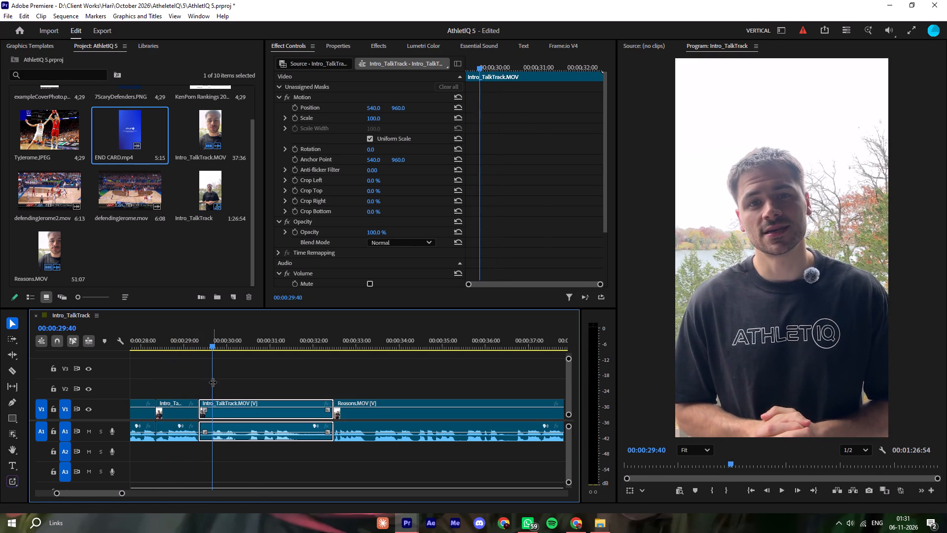
{"action": "left_click_drag", "start_coordinate": [213, 382], "coordinate": [208, 395]}
{"action": "key", "text": "q"}
Ripple-trim about 47 frames off the end of the last intro talk track clip, from about 00:00:31:29 up to the Reasons clip.
{"action": "key", "text": "space"}
{"action": "left_click", "coordinate": [237, 384]}
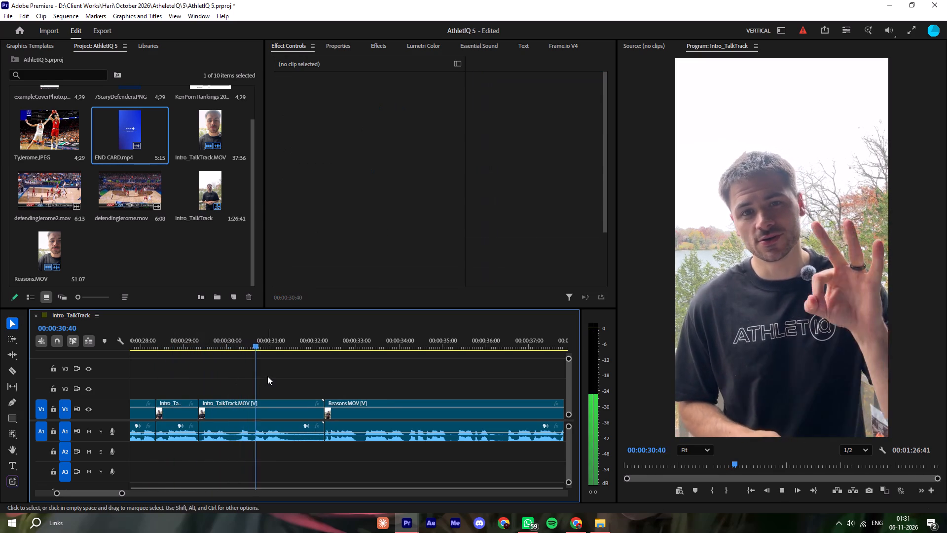
{"action": "left_click", "coordinate": [267, 376]}
{"action": "key", "text": "space"}
{"action": "key", "text": "w"}
{"action": "left_click", "coordinate": [340, 387]}
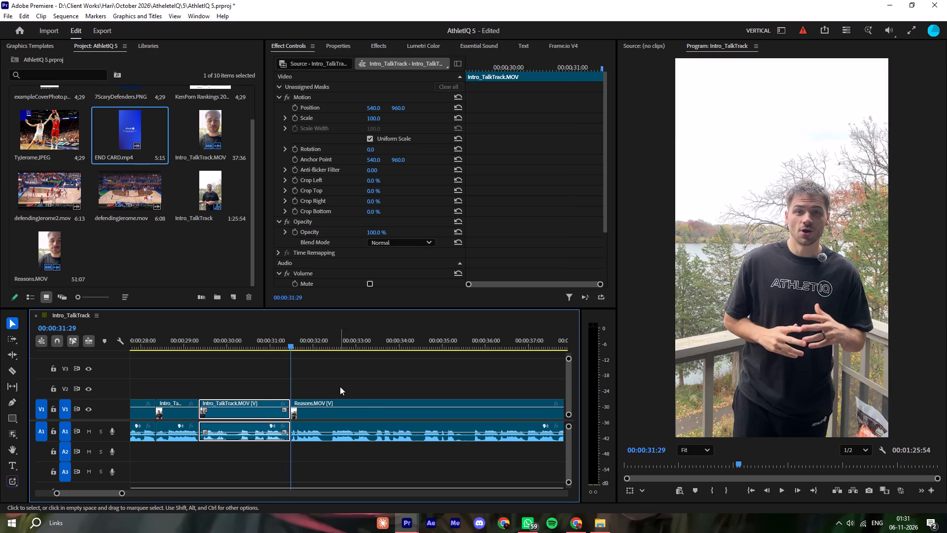
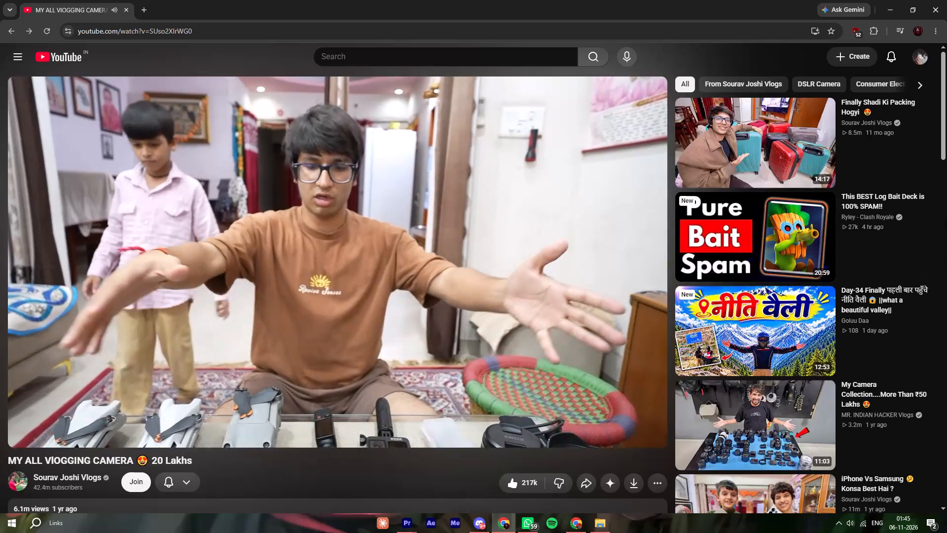
Open the recommended "iPhone Vs Samsung Konsa Best Hai ?" video and look through its expanded description and comments.
{"action": "scroll", "coordinate": [946, 225], "scroll_direction": "down", "scroll_amount": 2}
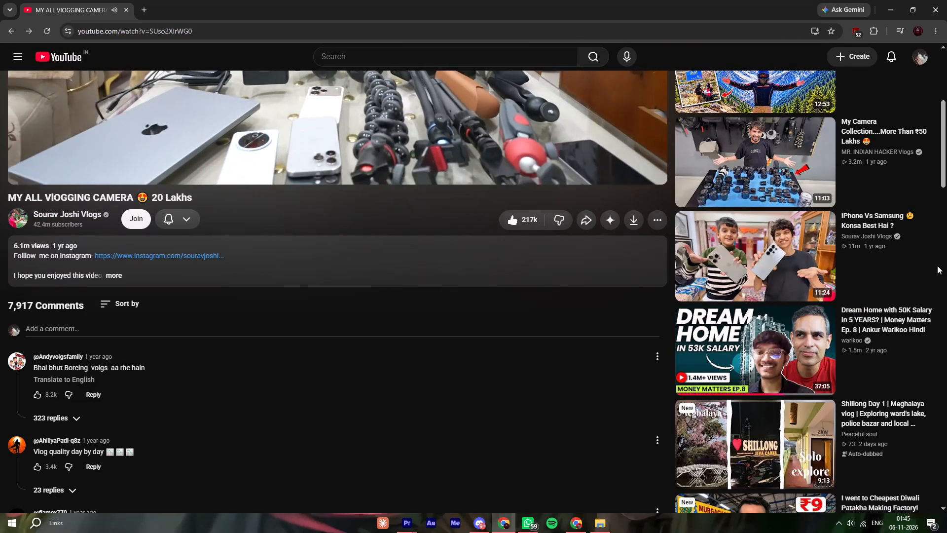
{"action": "left_click", "coordinate": [763, 282]}
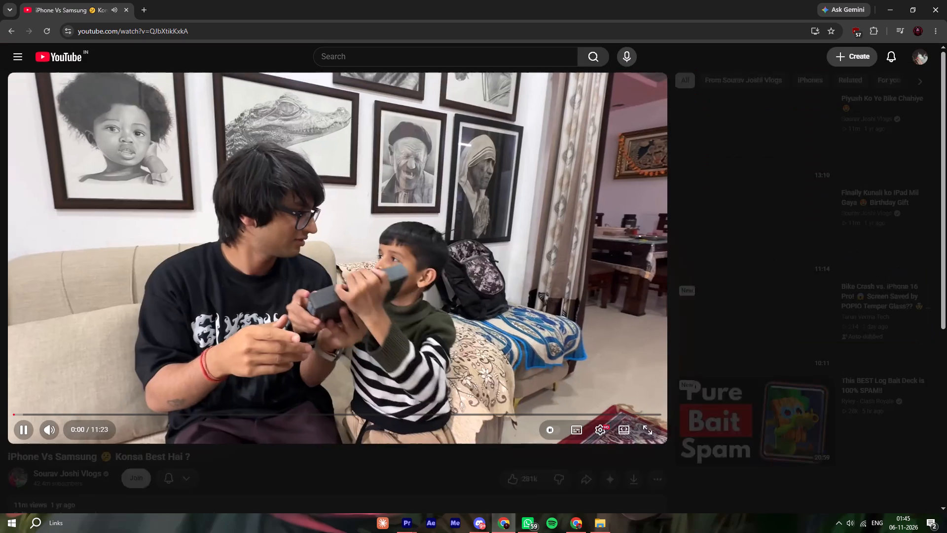
{"action": "scroll", "coordinate": [360, 387], "scroll_direction": "down", "scroll_amount": 2}
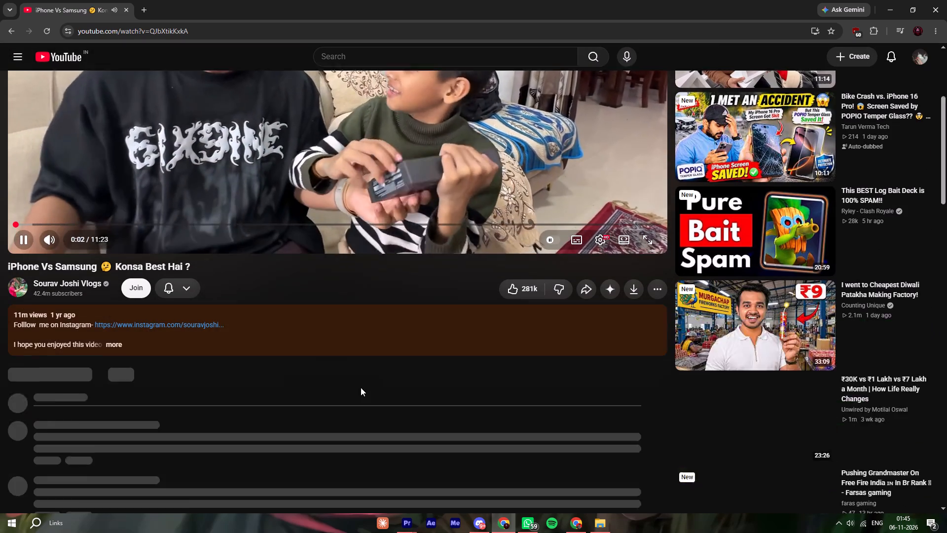
{"action": "left_click", "coordinate": [258, 275]}
{"action": "scroll", "coordinate": [324, 384], "scroll_direction": "down", "scroll_amount": 3}
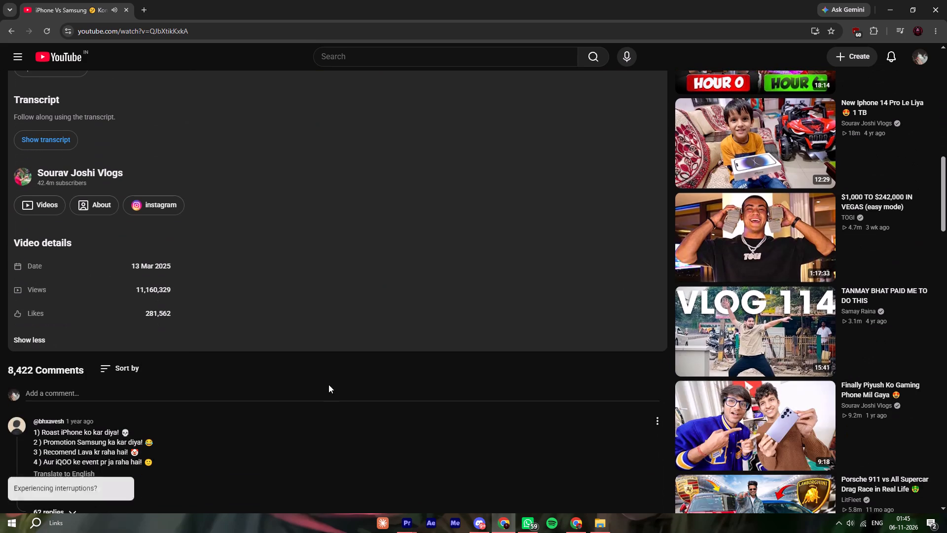
{"action": "scroll", "coordinate": [359, 386], "scroll_direction": "up", "scroll_amount": 5}
{"action": "scroll", "coordinate": [360, 395], "scroll_direction": "down", "scroll_amount": 4}
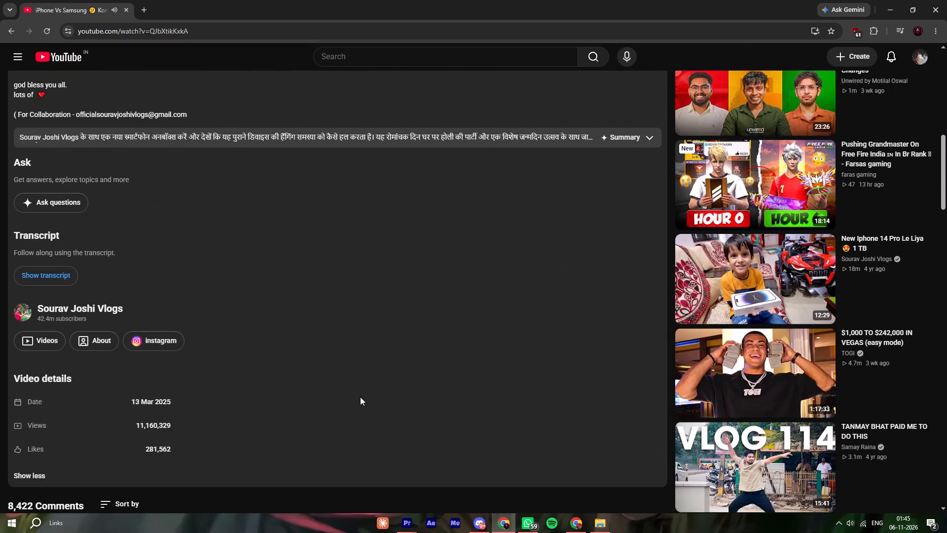
{"action": "scroll", "coordinate": [361, 397], "scroll_direction": "down", "scroll_amount": 1}
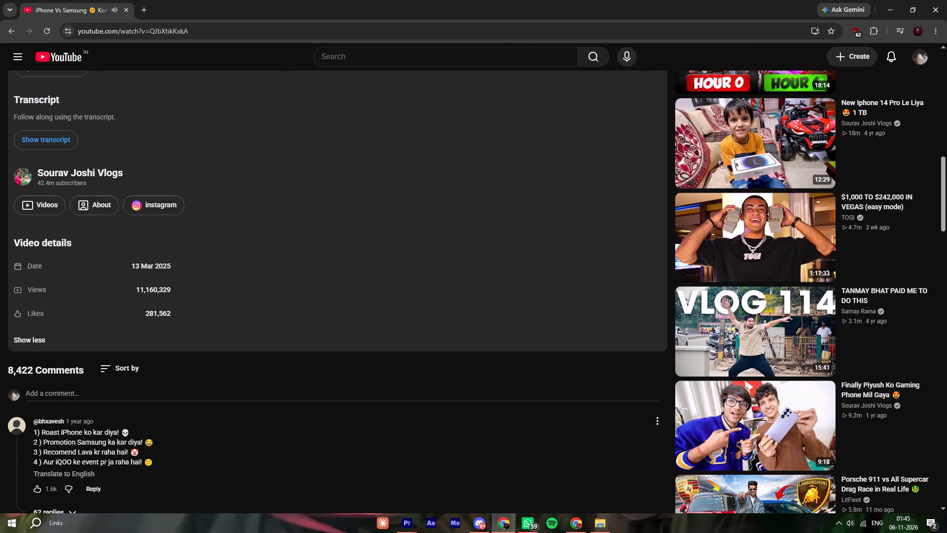
{"action": "scroll", "coordinate": [380, 386], "scroll_direction": "down", "scroll_amount": 1}
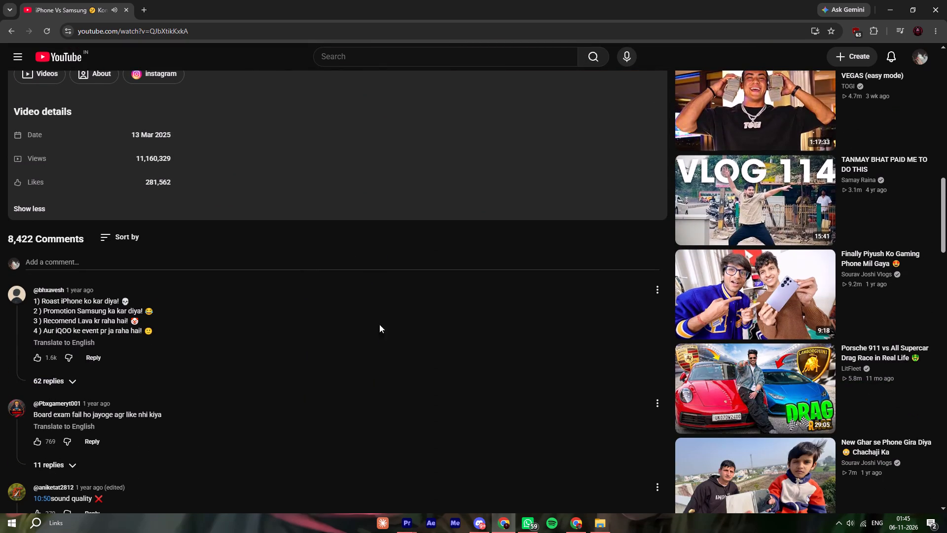
{"action": "scroll", "coordinate": [946, 332], "scroll_direction": "up", "scroll_amount": 7}
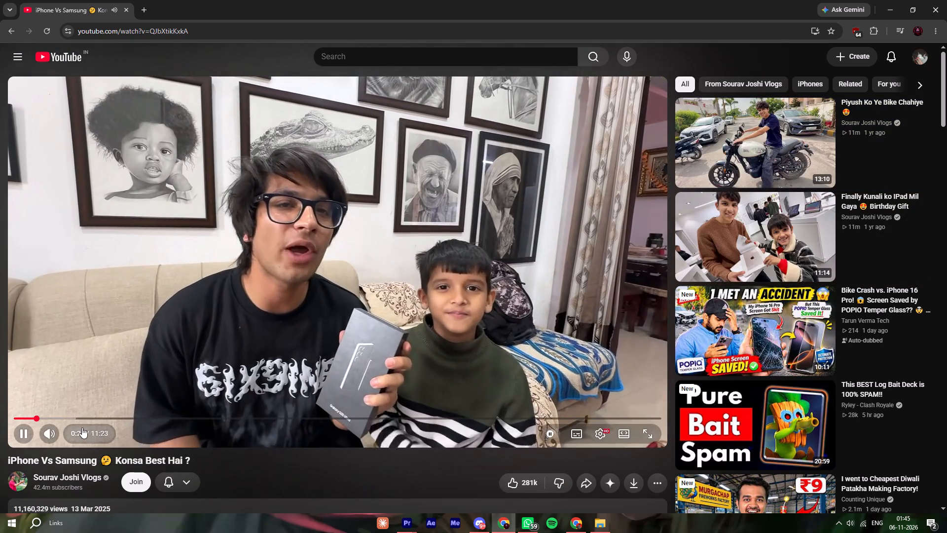
Skim the "iPhone Vs Samsung" video by skipping to several points in its first half, including about 1:15 and 3:09.
{"action": "left_click", "coordinate": [84, 422]}
{"action": "left_click", "coordinate": [85, 419]}
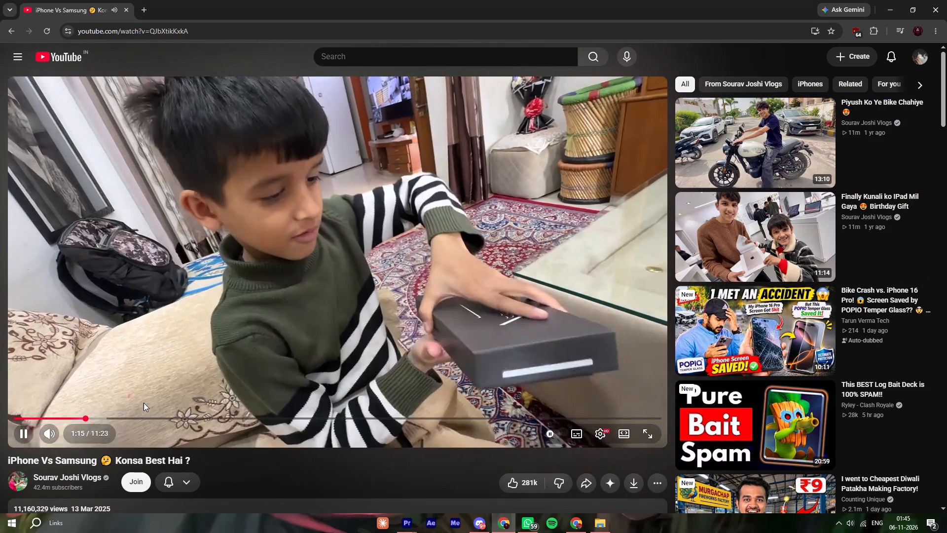
{"action": "left_click", "coordinate": [148, 414]}
{"action": "left_click", "coordinate": [219, 416]}
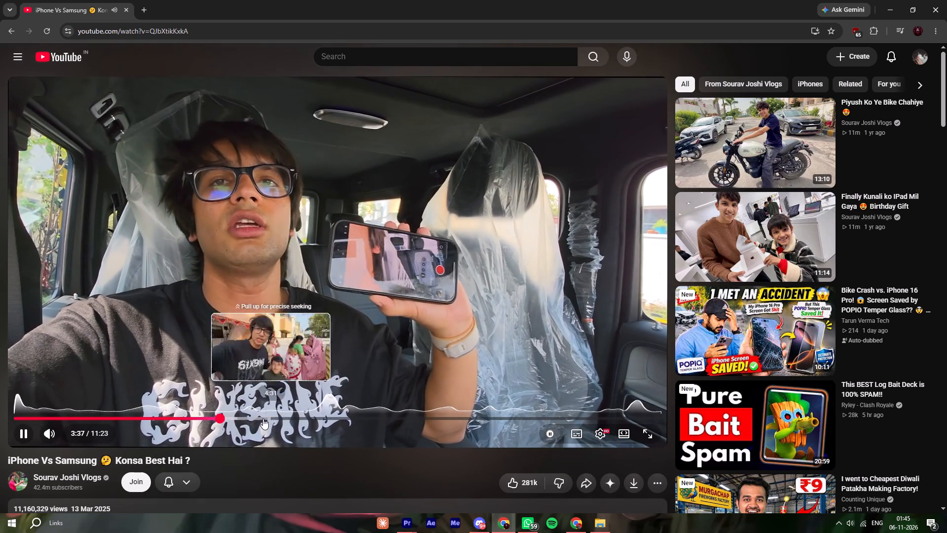
{"action": "left_click", "coordinate": [193, 419]}
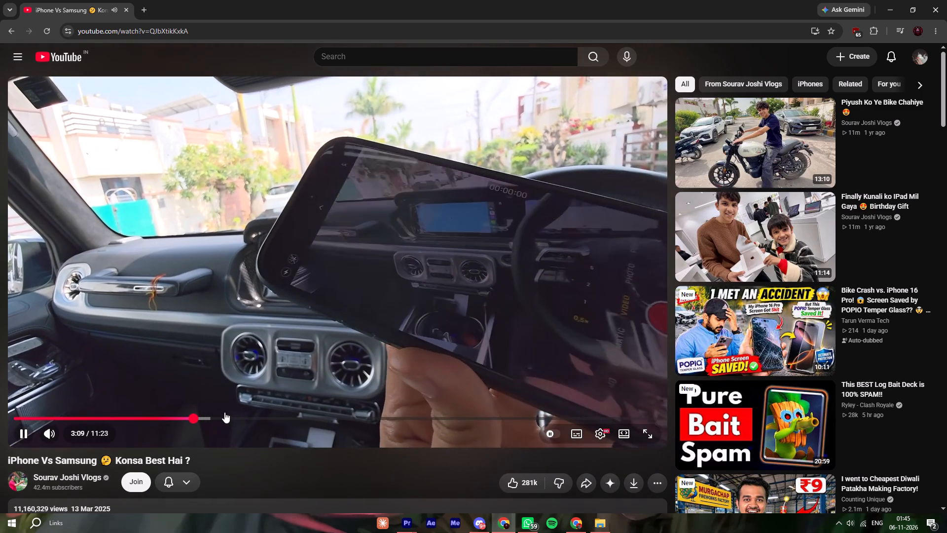
{"action": "left_click", "coordinate": [229, 413]}
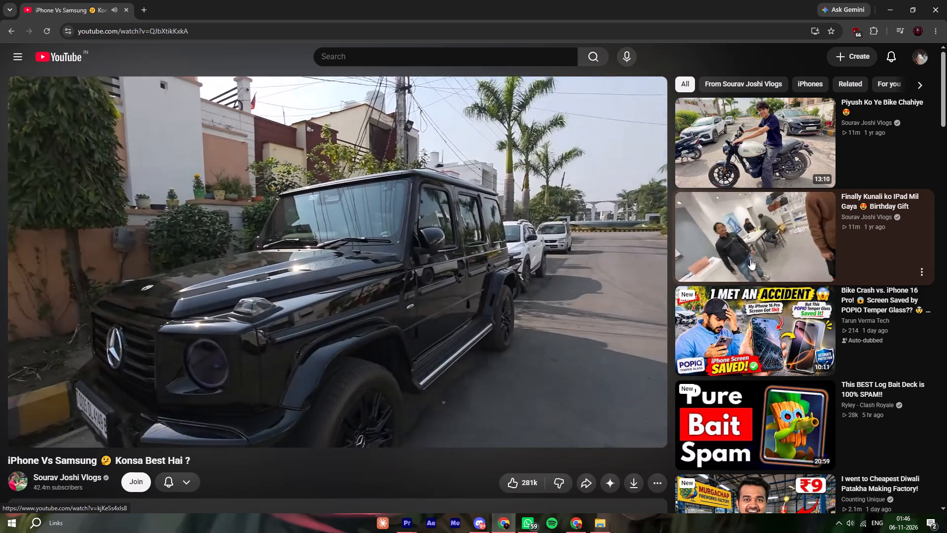
Open the recommended "Finally Kunali ko IPad Mil Gaya" video, glance at its comments and watch it, skipping ahead in 5-second jumps.
{"action": "left_click", "coordinate": [750, 259]}
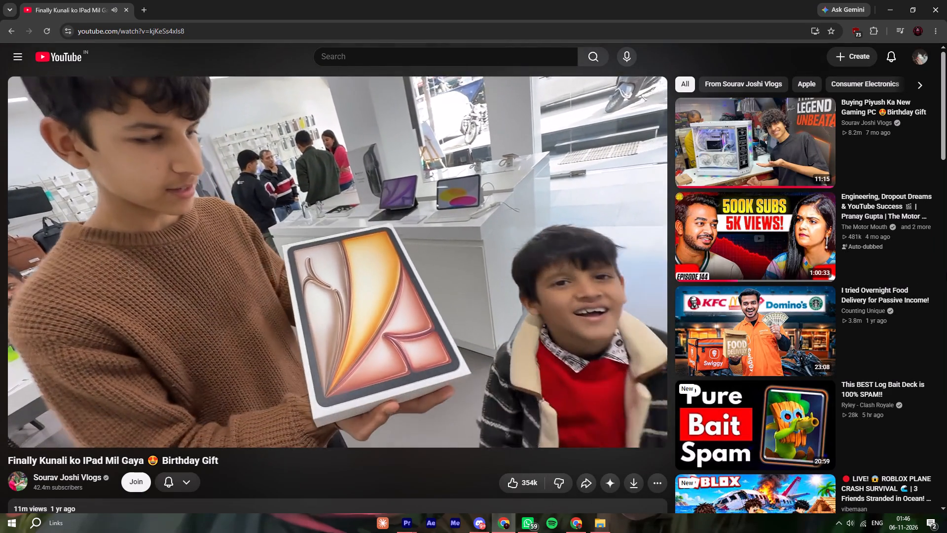
{"action": "scroll", "coordinate": [531, 274], "scroll_direction": "down", "scroll_amount": 2}
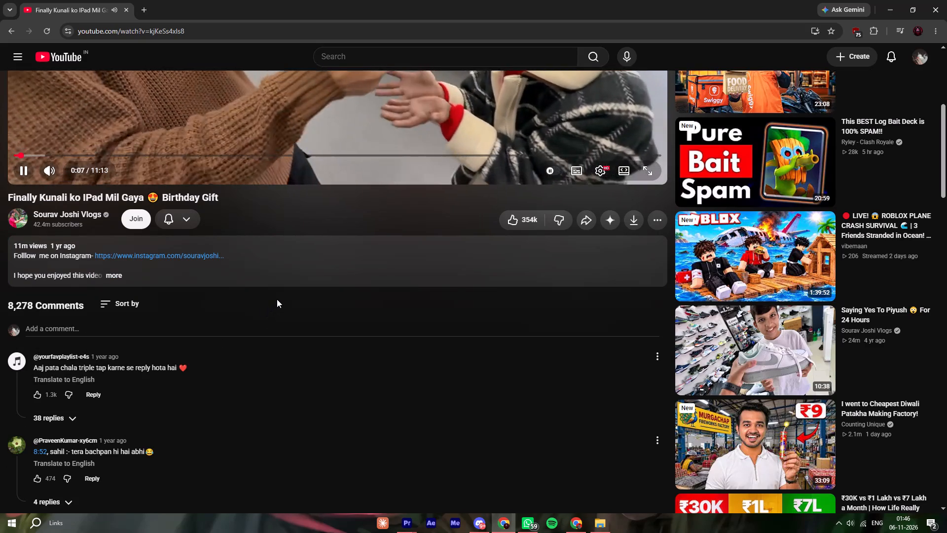
{"action": "scroll", "coordinate": [277, 299], "scroll_direction": "up", "scroll_amount": 4}
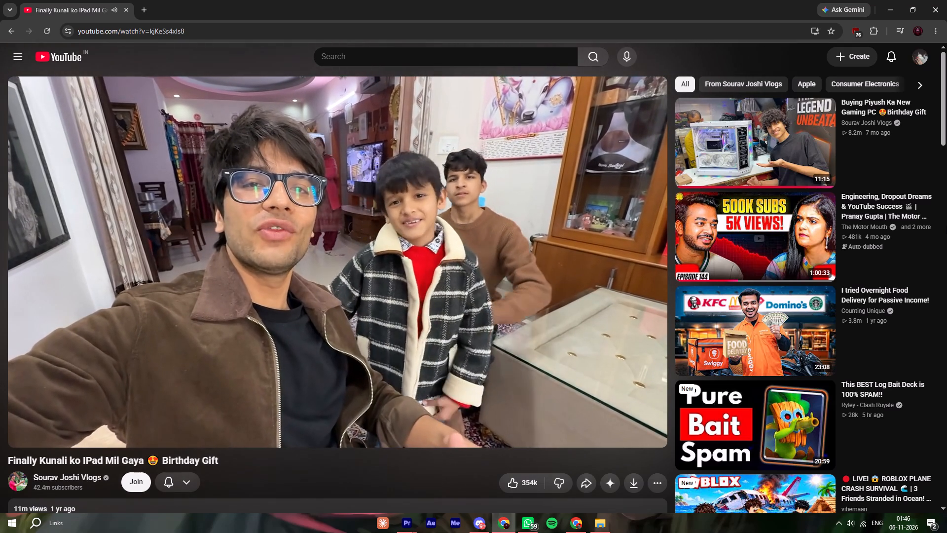
{"action": "key", "text": "Right"}
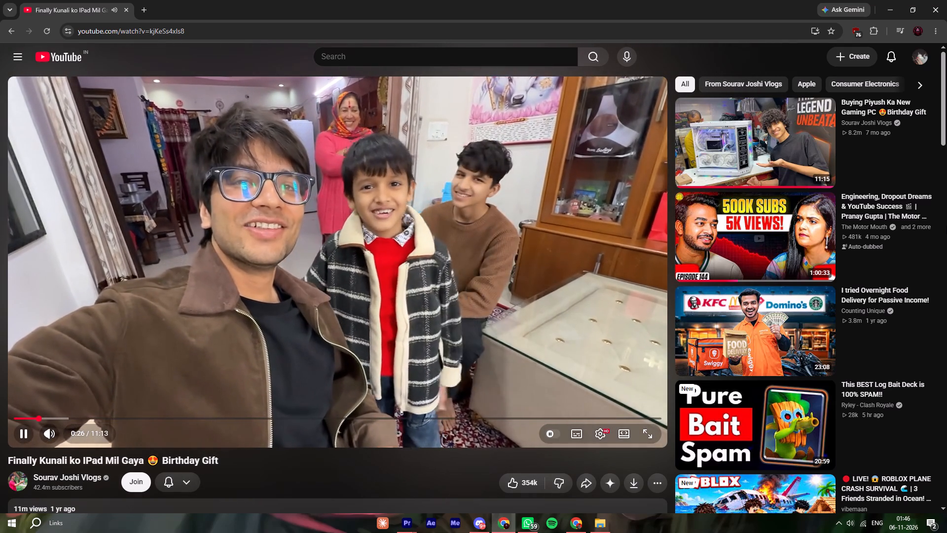
{"action": "key", "text": "Right"}
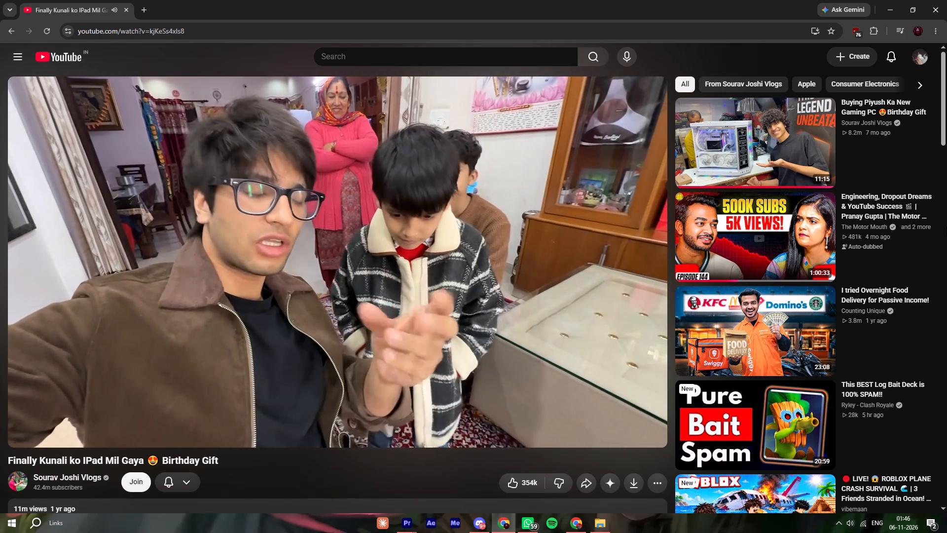
{"action": "key", "text": "Right"}
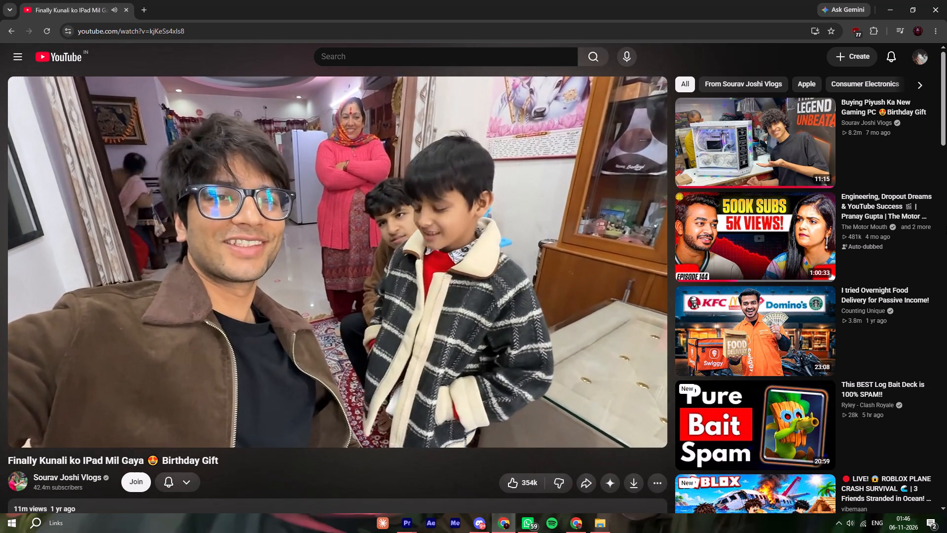
{"action": "key", "text": "Right"}
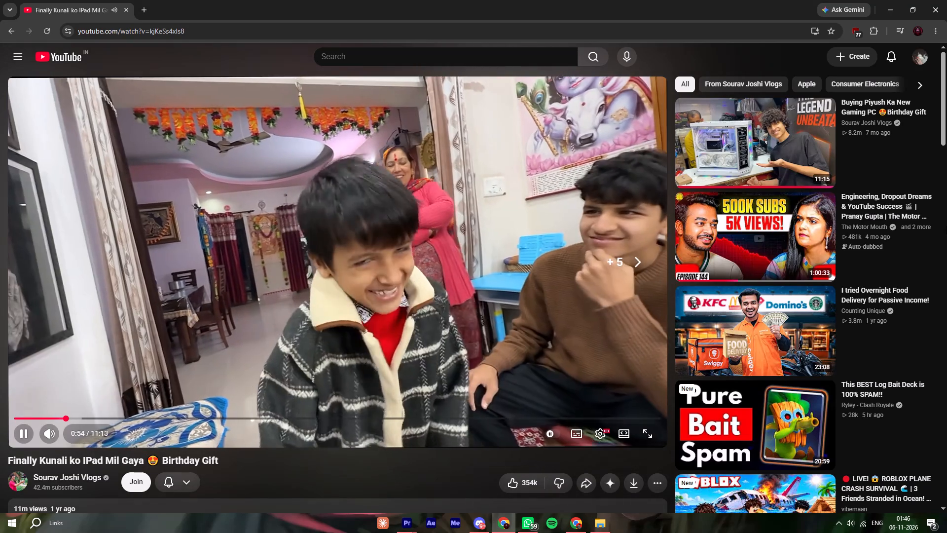
{"action": "key", "text": "Right"}
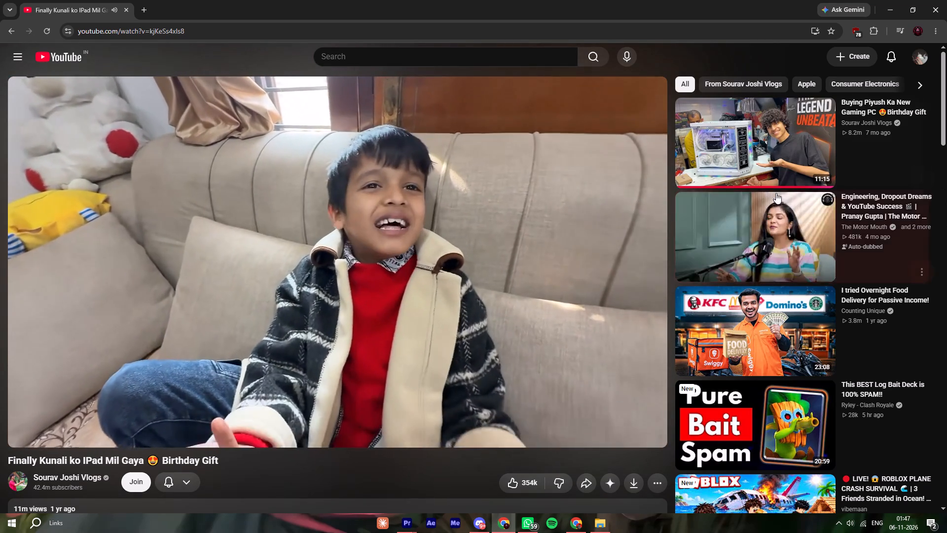
{"action": "left_click", "coordinate": [302, 211]}
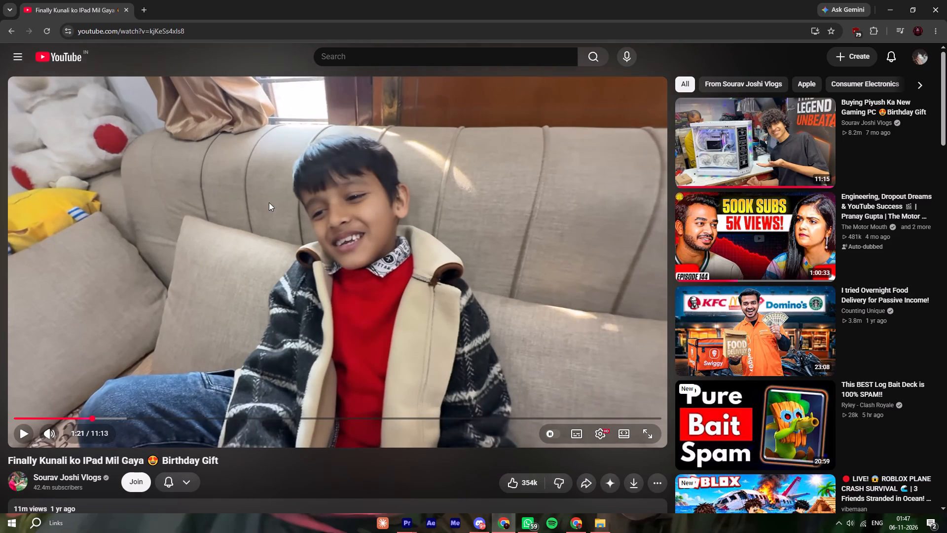
{"action": "left_click", "coordinate": [352, 183]}
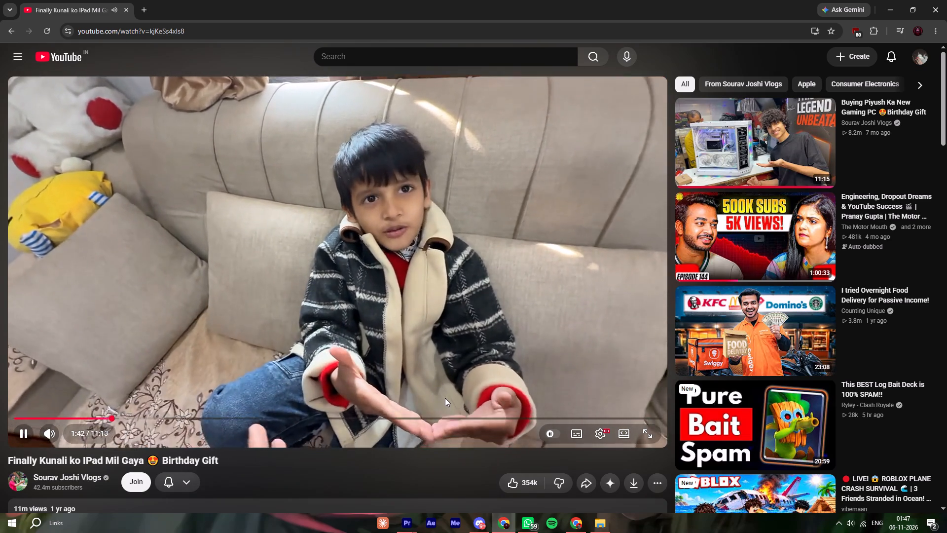
Switch to Premiere and play the Intro_TalkTrack sequence from about 00:00:28 into the Reasons clip, then park the playhead at 00:00:31:48.
{"action": "left_click", "coordinate": [414, 527]}
{"action": "left_click", "coordinate": [375, 469]}
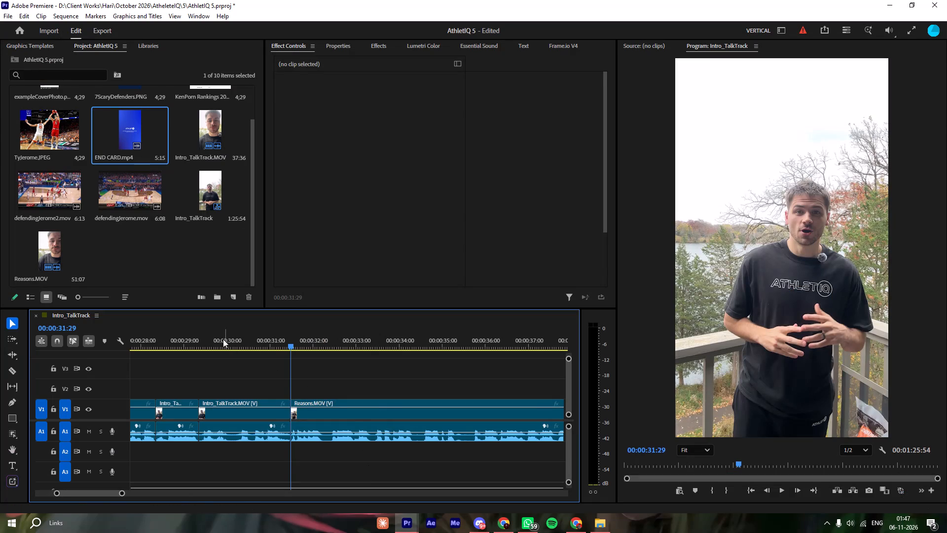
{"action": "left_click_drag", "start_coordinate": [211, 339], "coordinate": [44, 361]}
{"action": "left_click", "coordinate": [268, 401]}
{"action": "key", "text": "minus"}
{"action": "key", "text": "minus"}
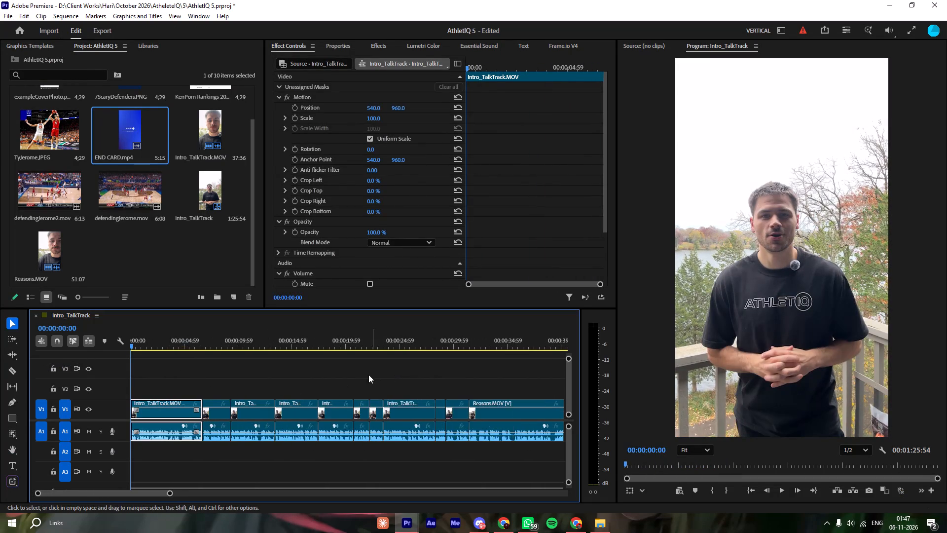
{"action": "key", "text": "minus"}
{"action": "left_click", "coordinate": [266, 334]}
{"action": "left_click", "coordinate": [285, 339]}
{"action": "key", "text": "space"}
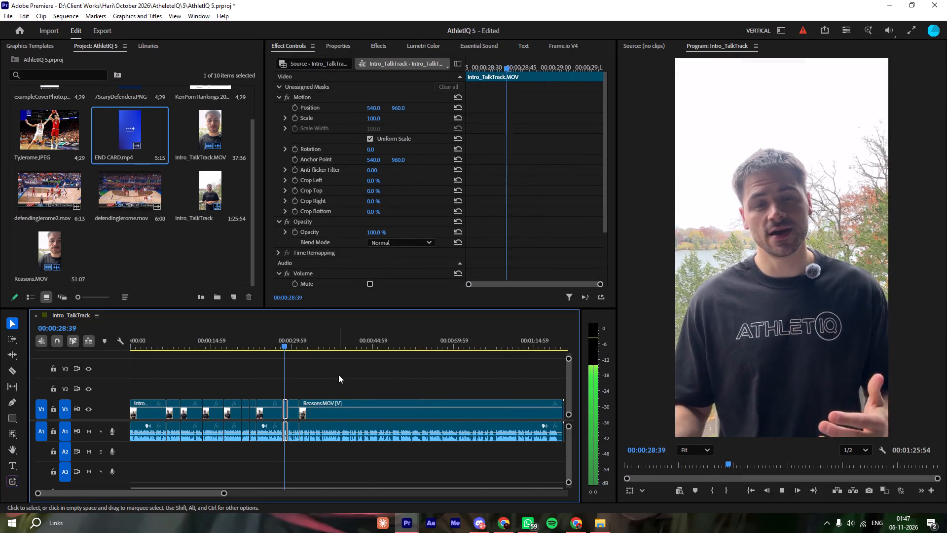
{"action": "left_click", "coordinate": [338, 375]}
{"action": "key", "text": "equal"}
{"action": "key", "text": "equal"}
{"action": "left_click", "coordinate": [408, 380]}
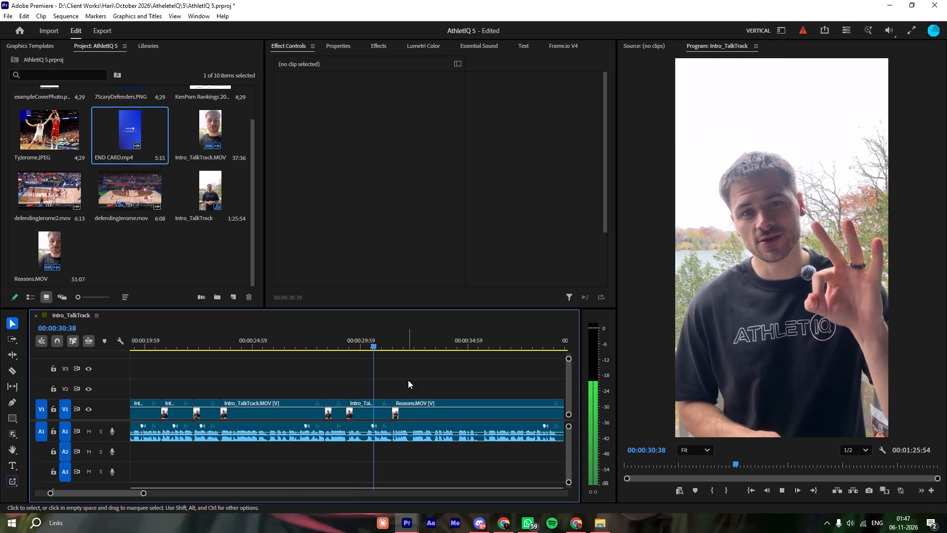
{"action": "left_click", "coordinate": [411, 378]}
{"action": "left_click", "coordinate": [445, 374]}
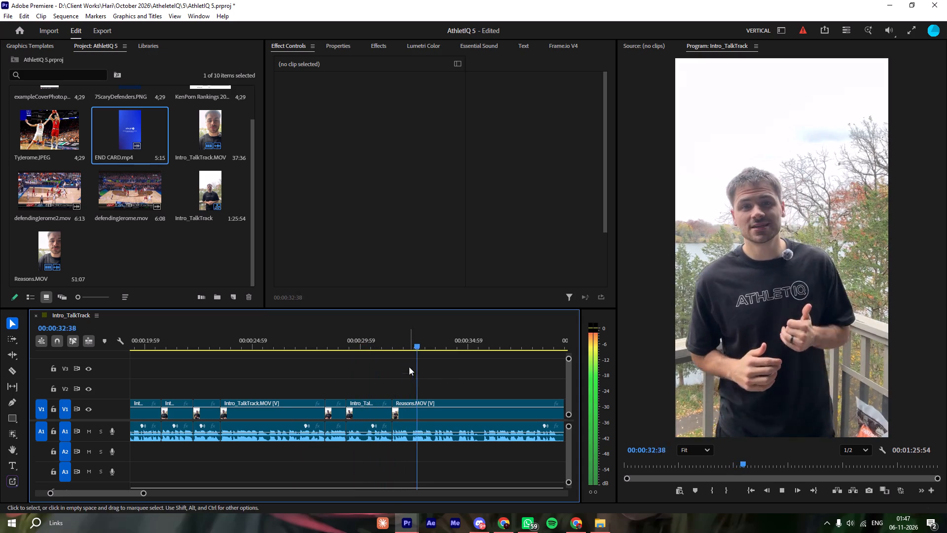
{"action": "left_click", "coordinate": [401, 340]}
Switch back to the "Finally Kunali ko IPad Mil Gaya" video in Chrome.
{"action": "left_click", "coordinate": [564, 522]}
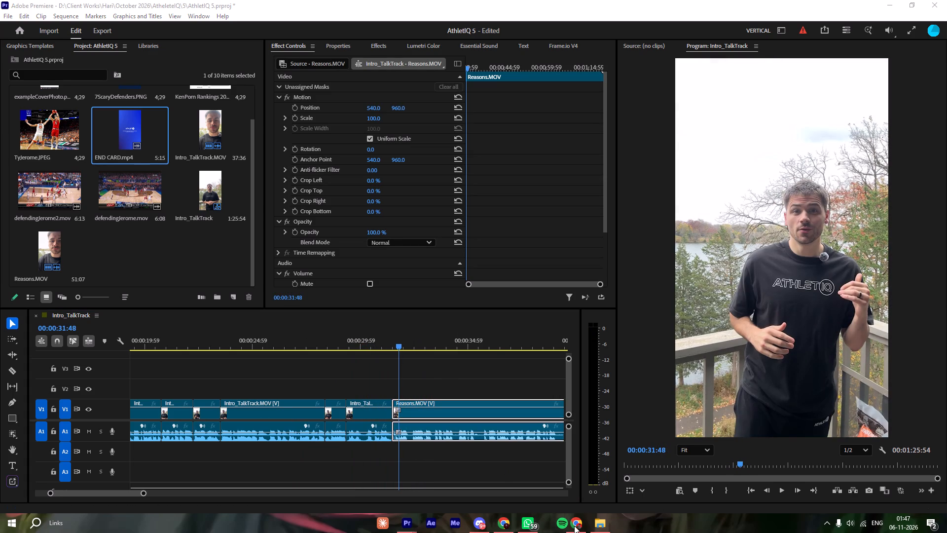
{"action": "left_click", "coordinate": [502, 522]}
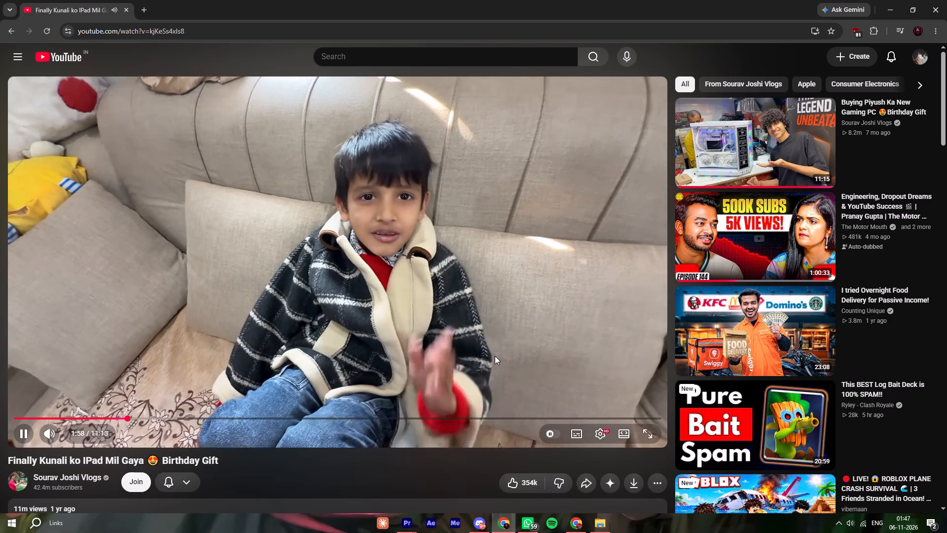
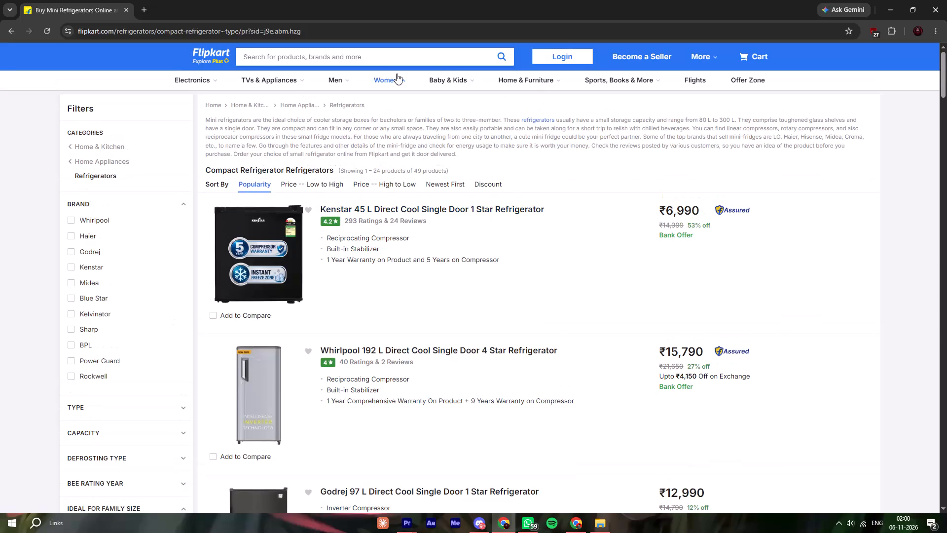
Browse Flipkart's compact refrigerator listing, looking over the models and prices down to the Midea 100 L single-door refrigerator.
{"action": "scroll", "coordinate": [893, 297], "scroll_direction": "down", "scroll_amount": 1}
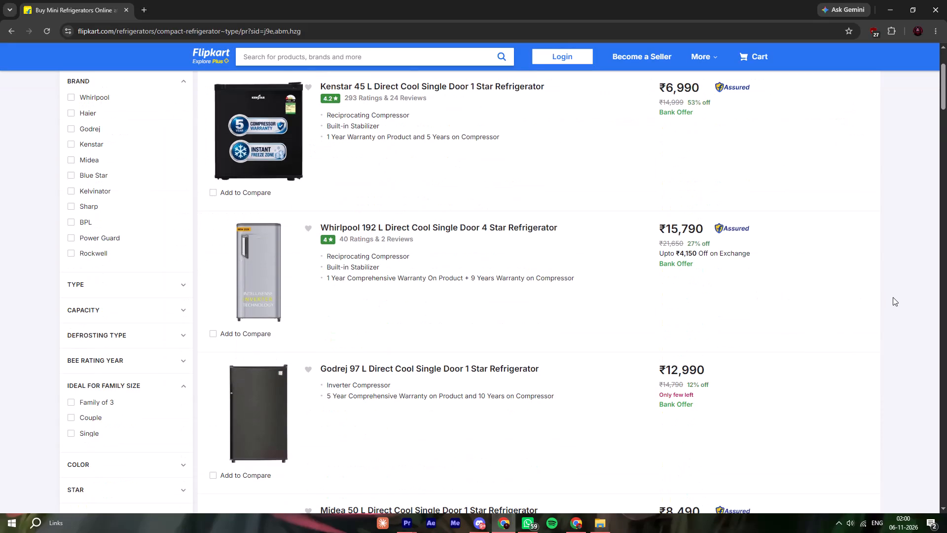
{"action": "scroll", "coordinate": [893, 297], "scroll_direction": "down", "scroll_amount": 2}
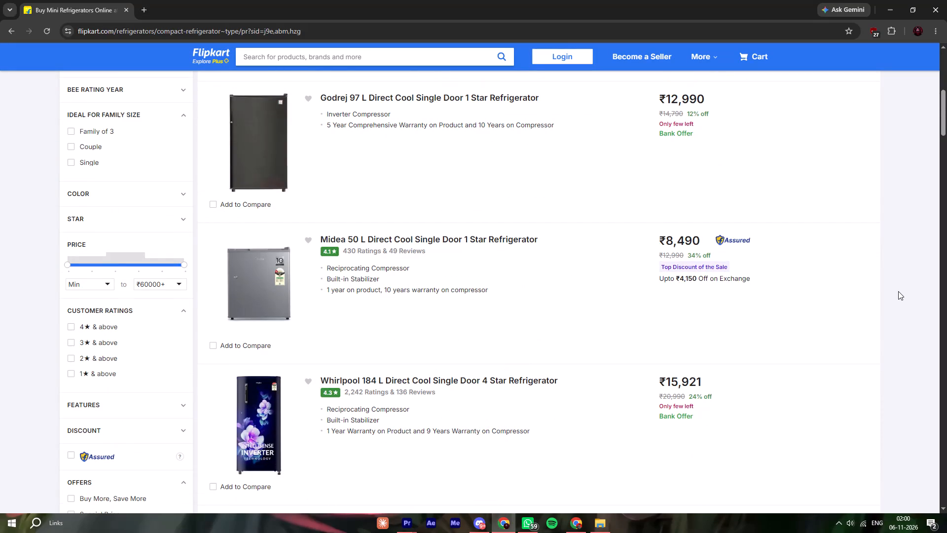
{"action": "scroll", "coordinate": [898, 291], "scroll_direction": "down", "scroll_amount": 1}
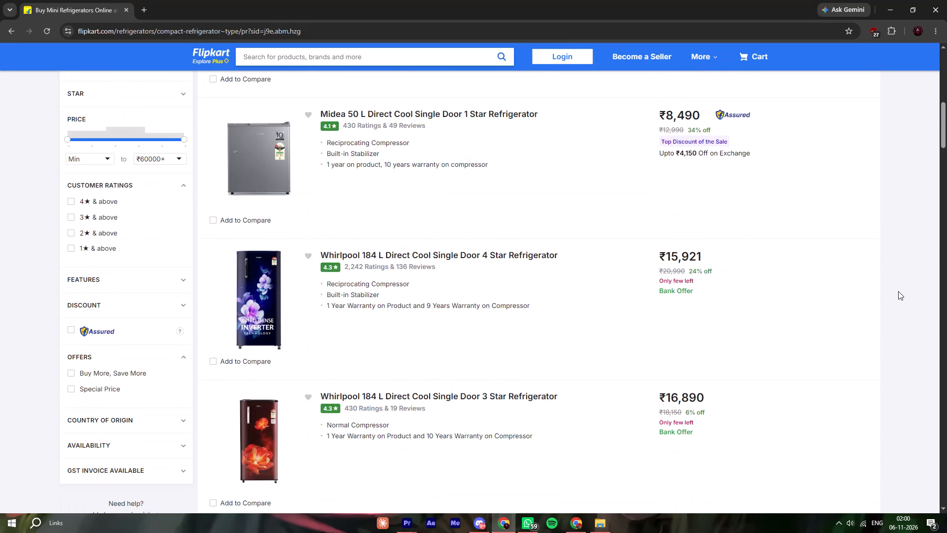
{"action": "scroll", "coordinate": [898, 291], "scroll_direction": "down", "scroll_amount": 2}
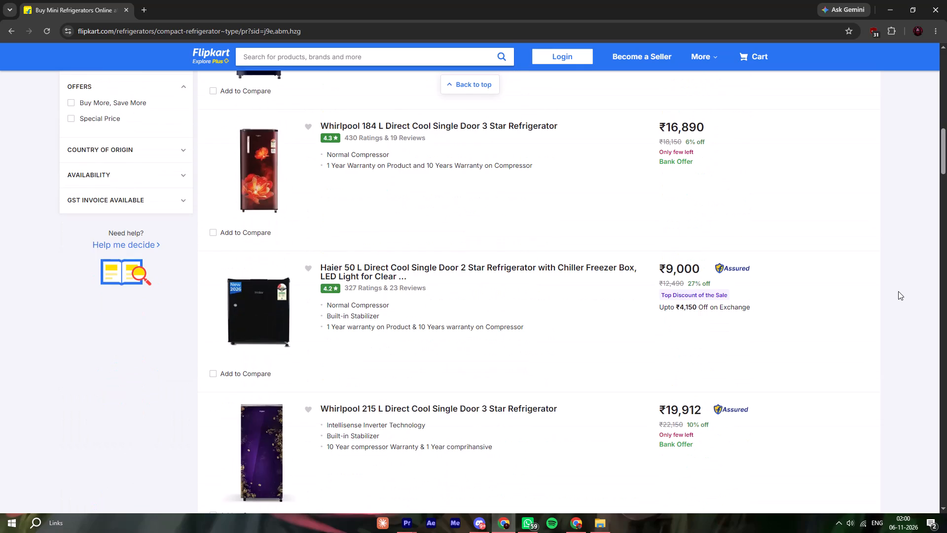
{"action": "scroll", "coordinate": [898, 291], "scroll_direction": "down", "scroll_amount": 1}
{"action": "scroll", "coordinate": [845, 366], "scroll_direction": "down", "scroll_amount": 2}
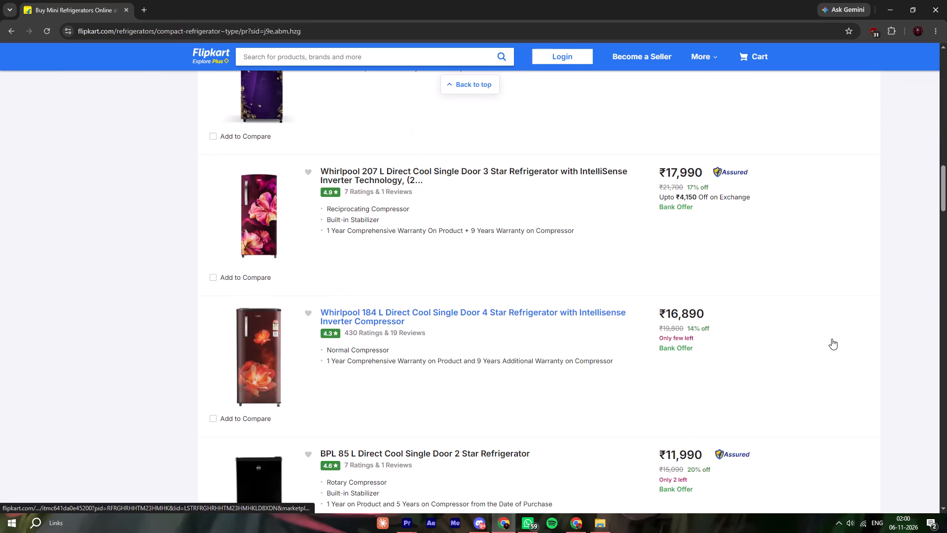
{"action": "scroll", "coordinate": [863, 318], "scroll_direction": "down", "scroll_amount": 2}
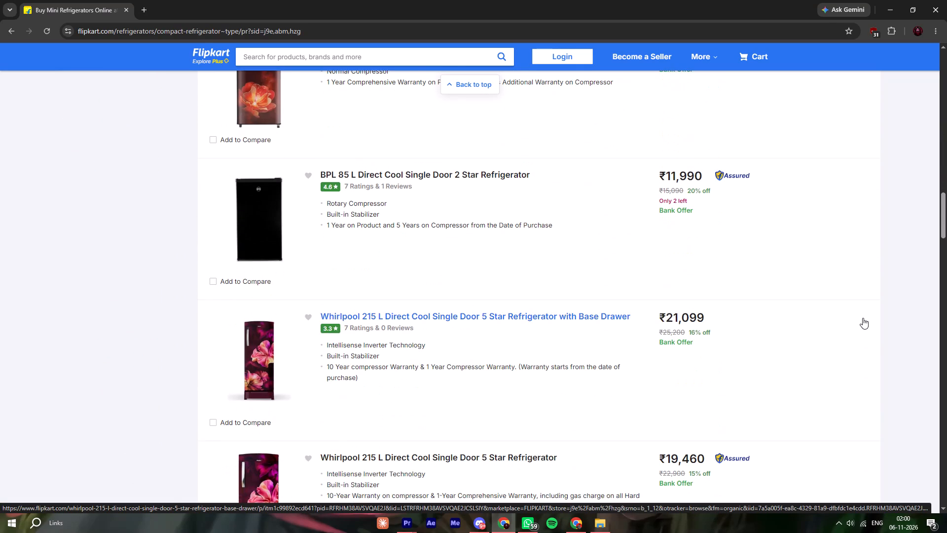
{"action": "scroll", "coordinate": [863, 317], "scroll_direction": "down", "scroll_amount": 4}
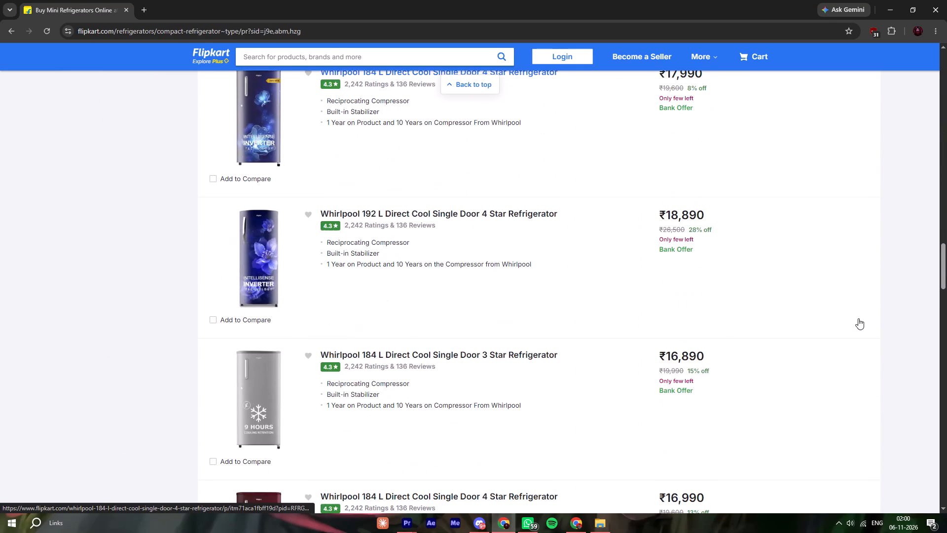
{"action": "scroll", "coordinate": [858, 318], "scroll_direction": "up", "scroll_amount": 1}
{"action": "scroll", "coordinate": [858, 318], "scroll_direction": "down", "scroll_amount": 3}
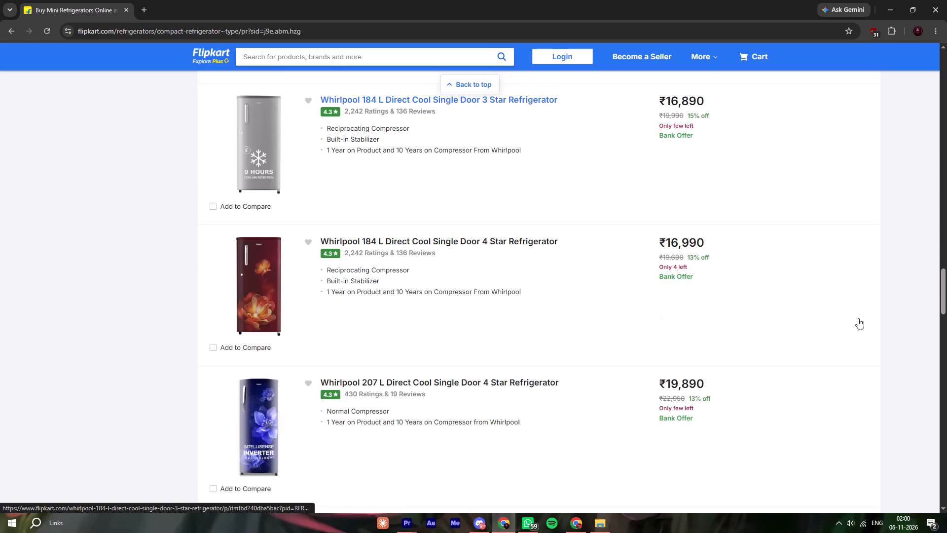
{"action": "scroll", "coordinate": [858, 318], "scroll_direction": "down", "scroll_amount": 2}
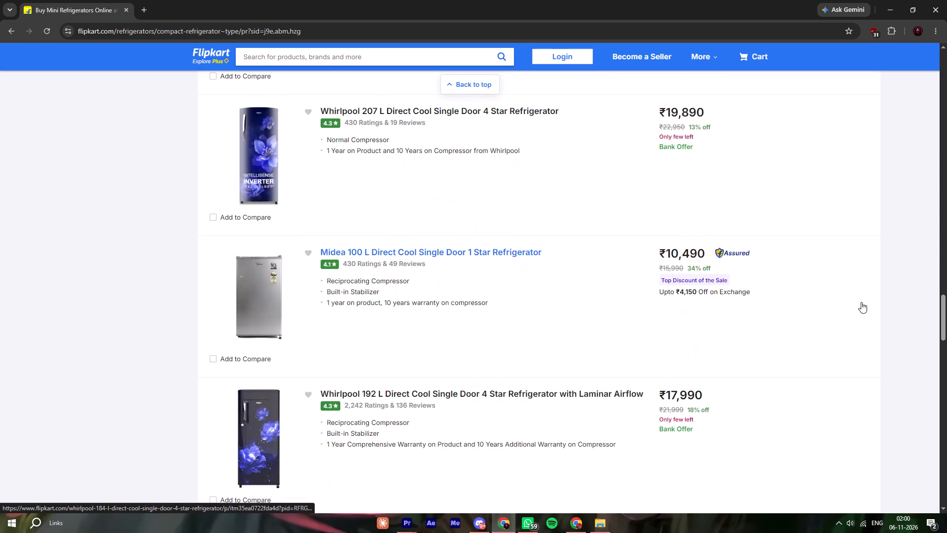
{"action": "scroll", "coordinate": [681, 287], "scroll_direction": "down", "scroll_amount": 1}
Open the Midea 100 L refrigerator page, close the listing page, and look through its details down to the ratings and reviews.
{"action": "left_click", "coordinate": [429, 114]}
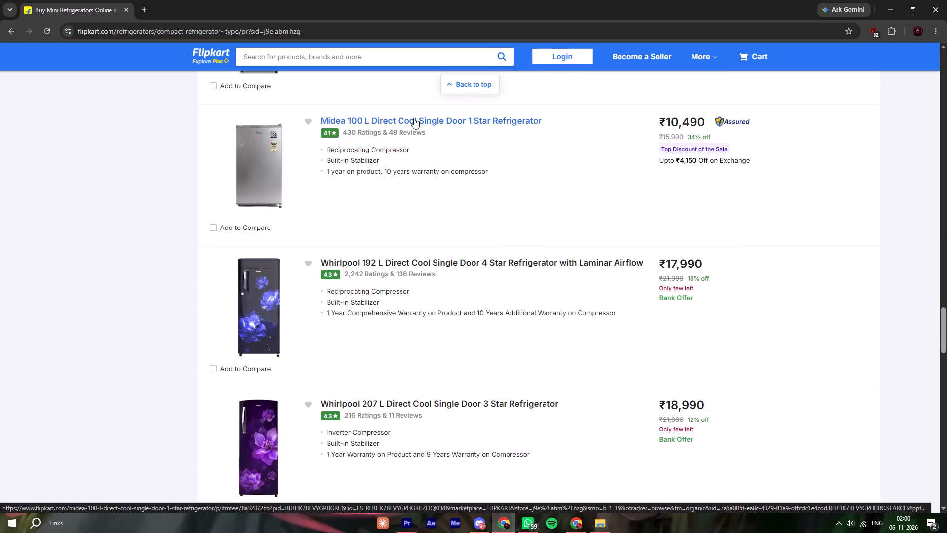
{"action": "left_click", "coordinate": [414, 118]}
{"action": "left_click", "coordinate": [130, 8]}
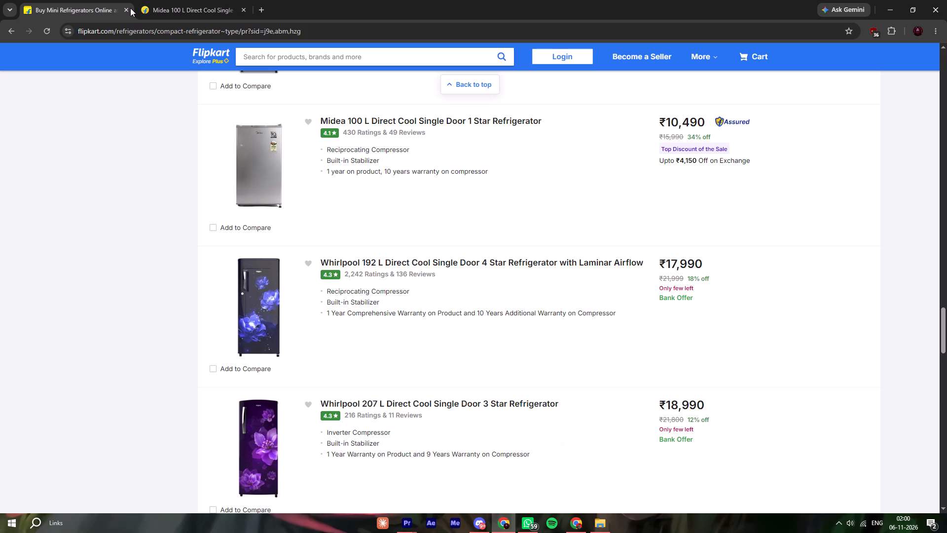
{"action": "left_click", "coordinate": [125, 8]}
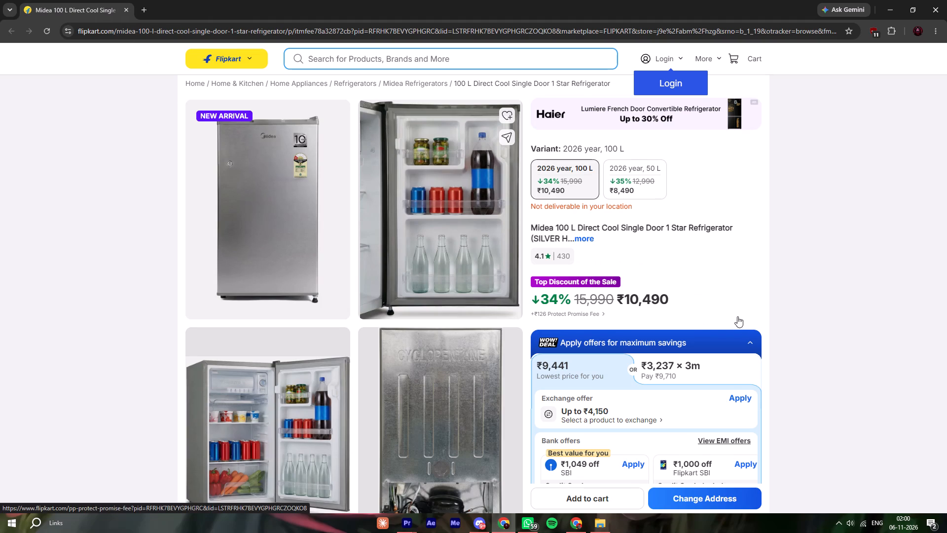
{"action": "scroll", "coordinate": [736, 323], "scroll_direction": "down", "scroll_amount": 1}
{"action": "scroll", "coordinate": [809, 330], "scroll_direction": "down", "scroll_amount": 3}
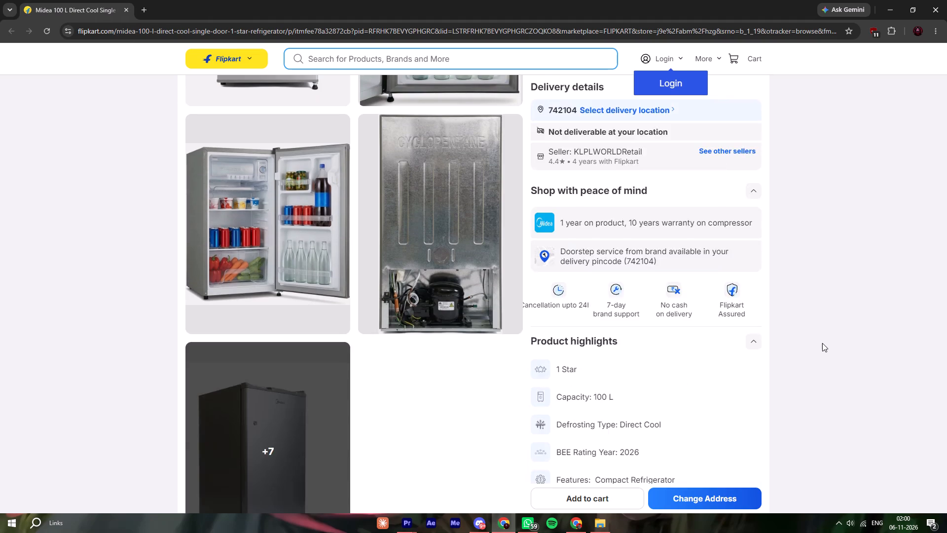
{"action": "scroll", "coordinate": [822, 343], "scroll_direction": "down", "scroll_amount": 4}
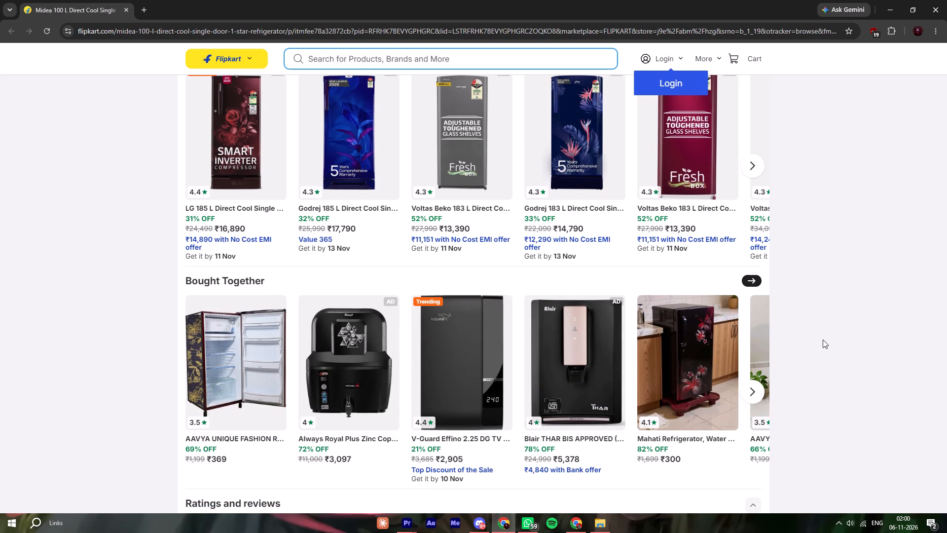
{"action": "scroll", "coordinate": [823, 340], "scroll_direction": "down", "scroll_amount": 3}
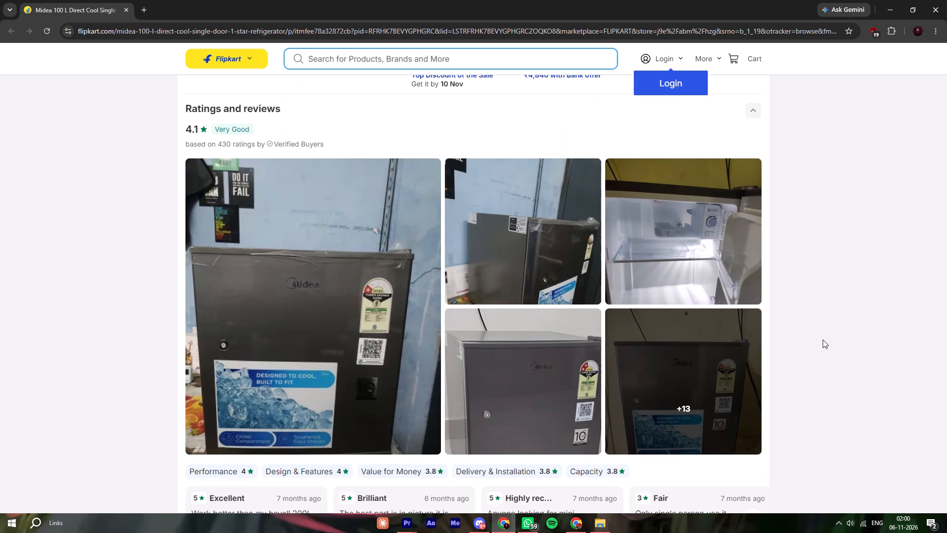
Look through all the customer review photos of the Midea refrigerator, and close the shopping window to return to Premiere.
{"action": "left_click", "coordinate": [349, 295]}
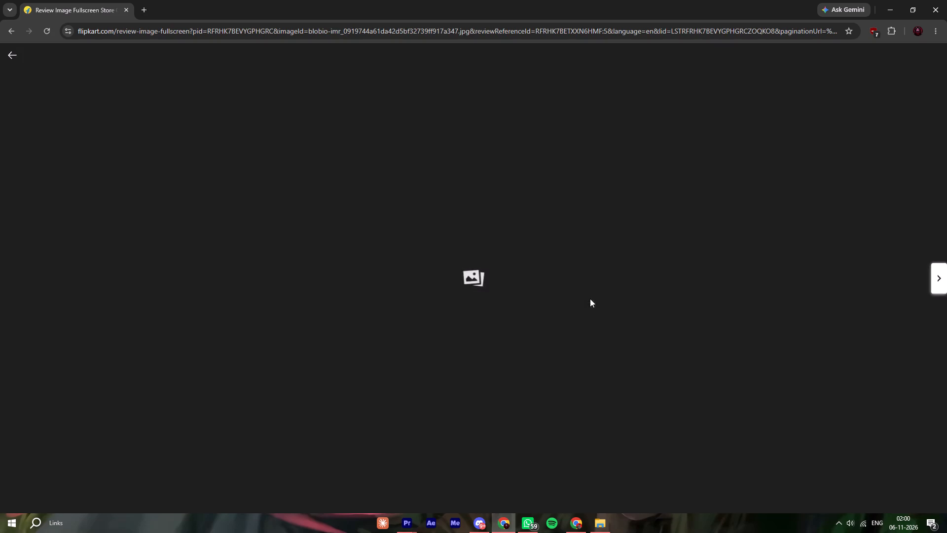
{"action": "left_click", "coordinate": [945, 287]}
{"action": "left_click", "coordinate": [945, 287]}
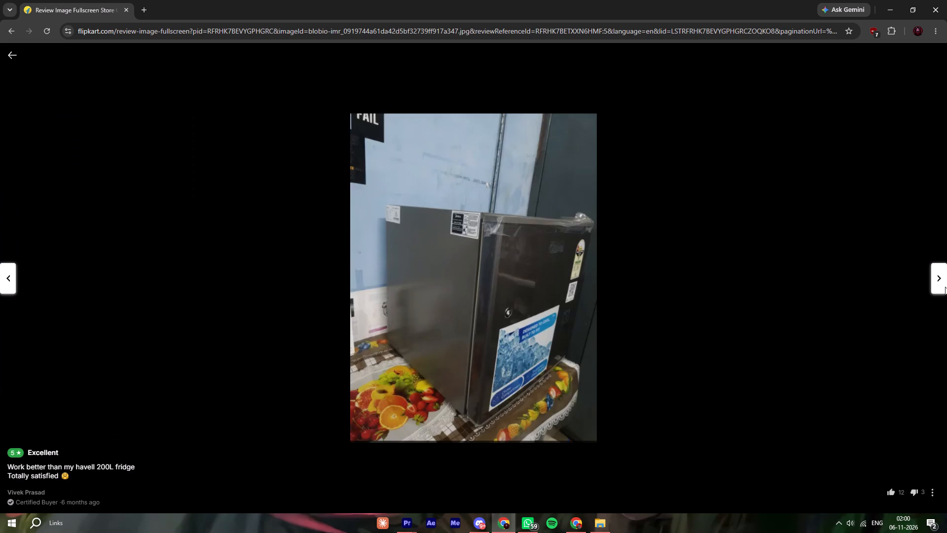
{"action": "left_click", "coordinate": [945, 287]}
{"action": "left_click", "coordinate": [945, 287]}
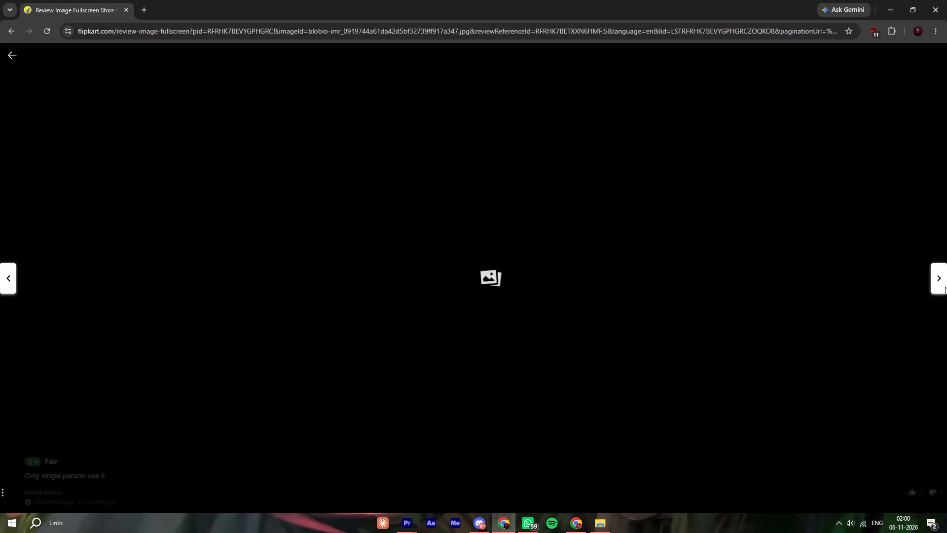
{"action": "left_click", "coordinate": [945, 287]}
{"action": "left_click", "coordinate": [945, 287]}
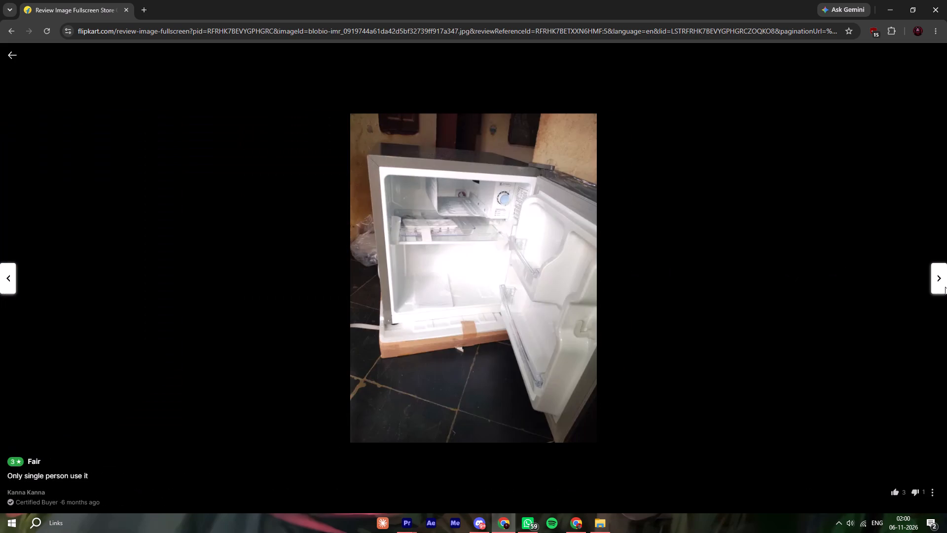
{"action": "left_click", "coordinate": [945, 287]}
{"action": "left_click", "coordinate": [945, 287]}
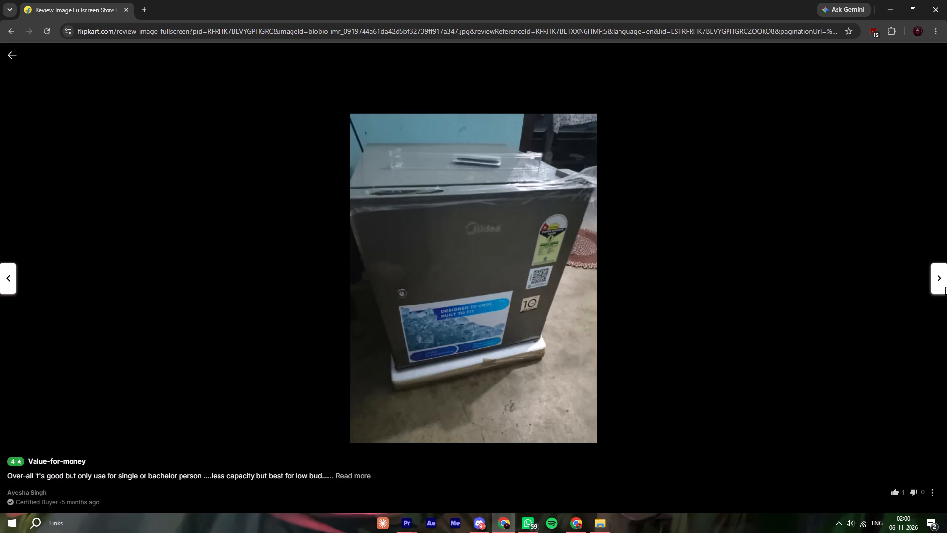
{"action": "left_click", "coordinate": [945, 287]}
{"action": "left_click", "coordinate": [945, 287]}
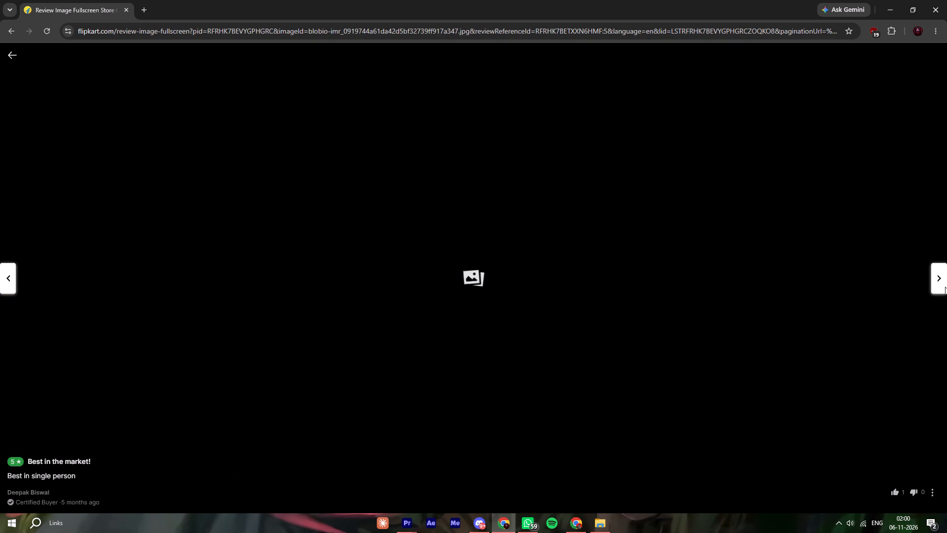
{"action": "left_click", "coordinate": [945, 287]}
{"action": "left_click", "coordinate": [945, 287]}
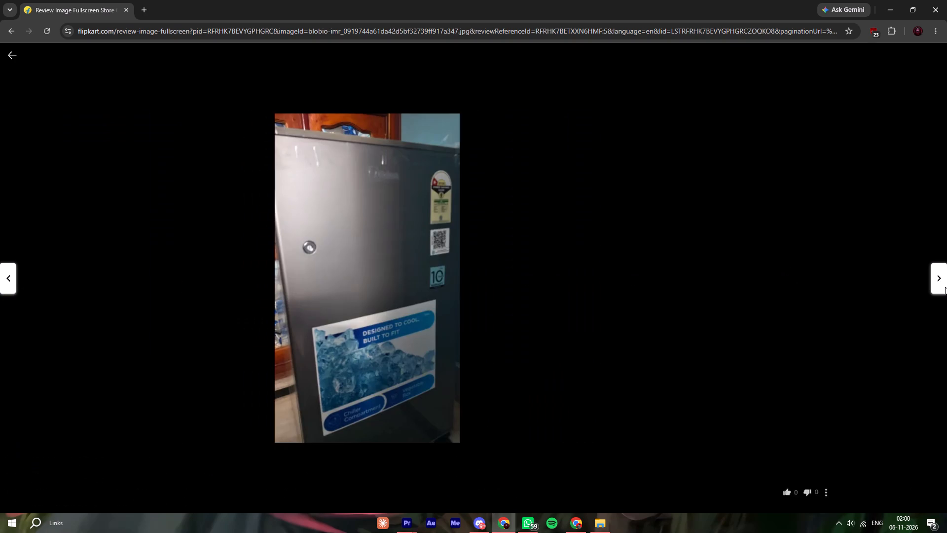
{"action": "left_click", "coordinate": [945, 287]}
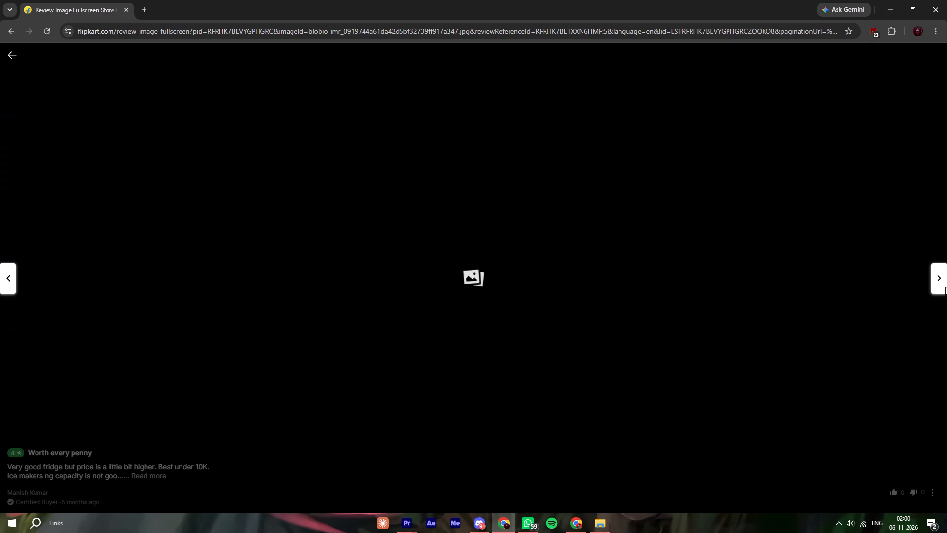
{"action": "left_click", "coordinate": [945, 287]}
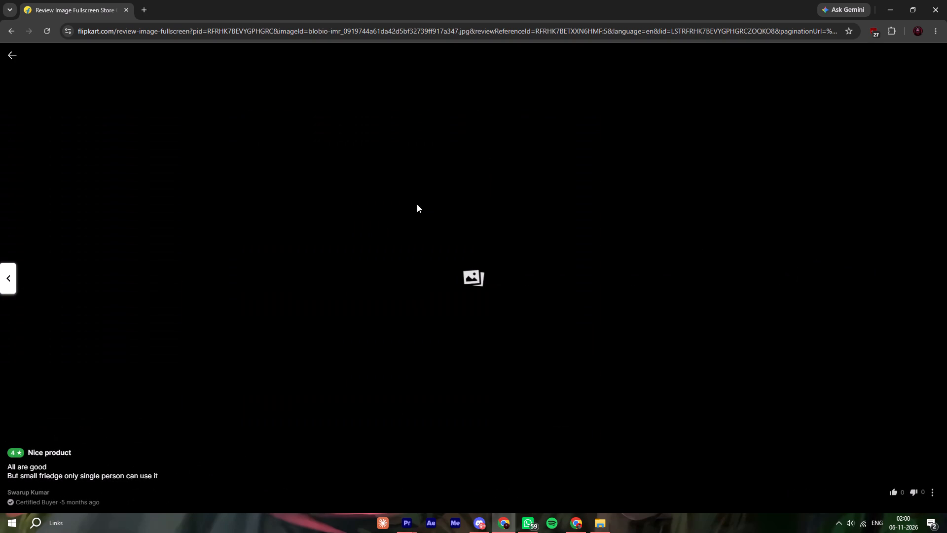
{"action": "left_click", "coordinate": [10, 54]}
{"action": "left_click", "coordinate": [946, 0]}
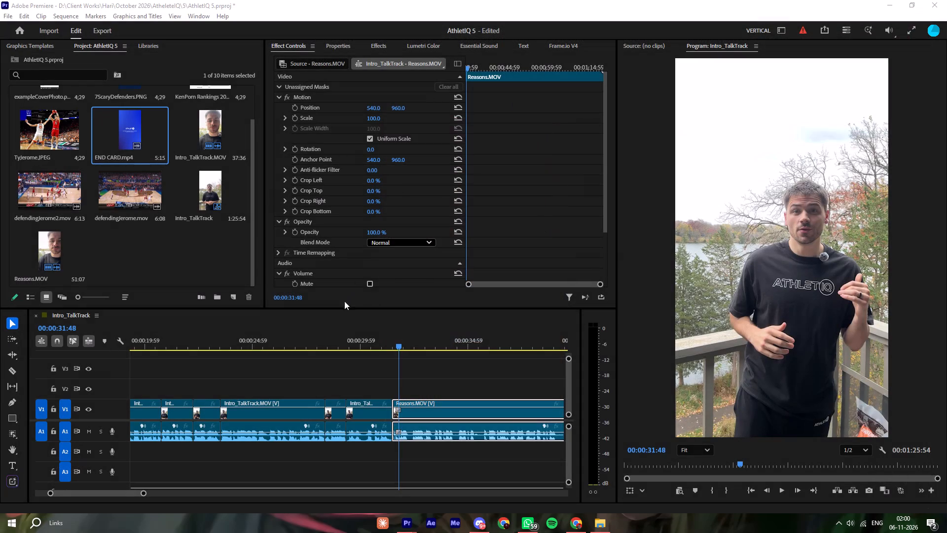
Replay the transition from Intro_TalkTrack into the Reasons clip from about 00:00:30, rechecking the speech between 00:00:31 and 00:00:32.
{"action": "left_click", "coordinate": [346, 381]}
{"action": "left_click", "coordinate": [363, 342]}
{"action": "key", "text": "space"}
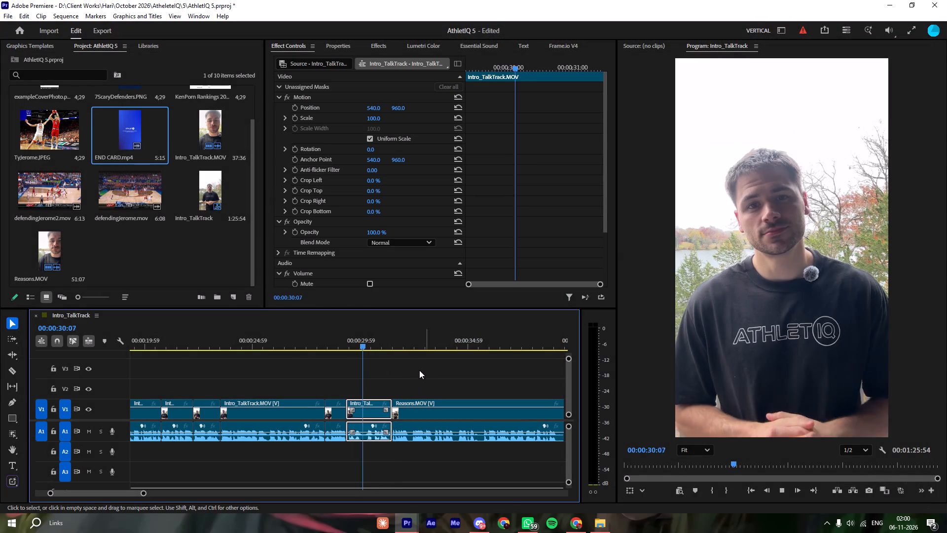
{"action": "left_click", "coordinate": [443, 378]}
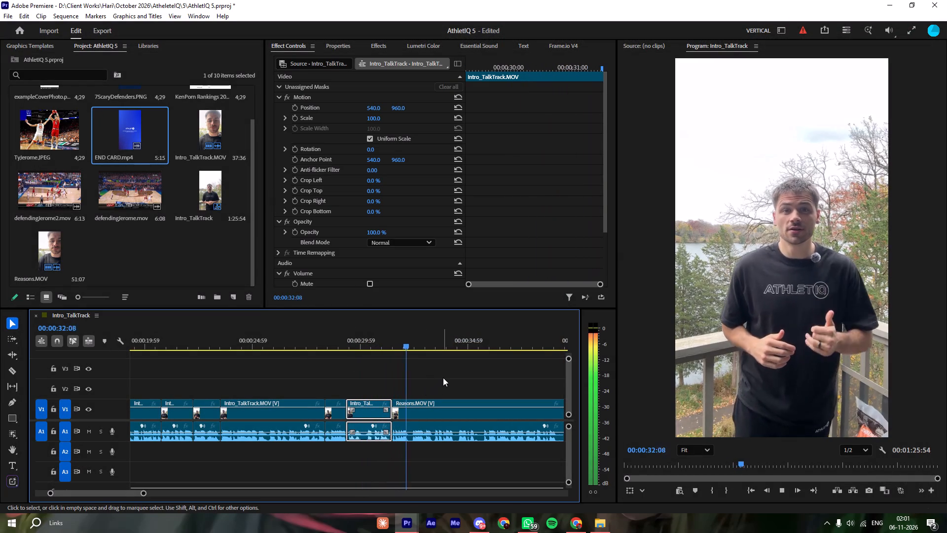
{"action": "left_click", "coordinate": [401, 343]}
{"action": "key", "text": "space"}
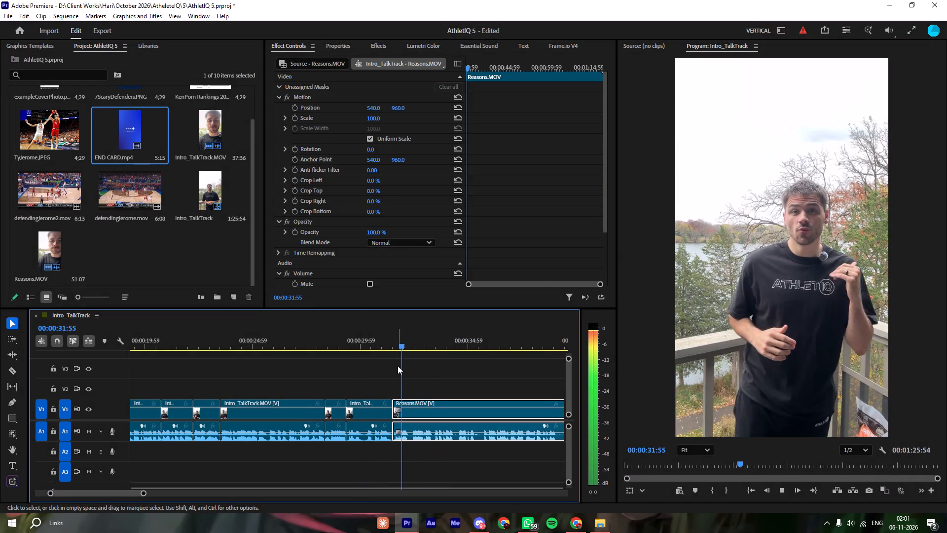
{"action": "left_click", "coordinate": [416, 373]}
{"action": "left_click", "coordinate": [404, 345]}
{"action": "key", "text": "space"}
{"action": "key", "text": "space"}
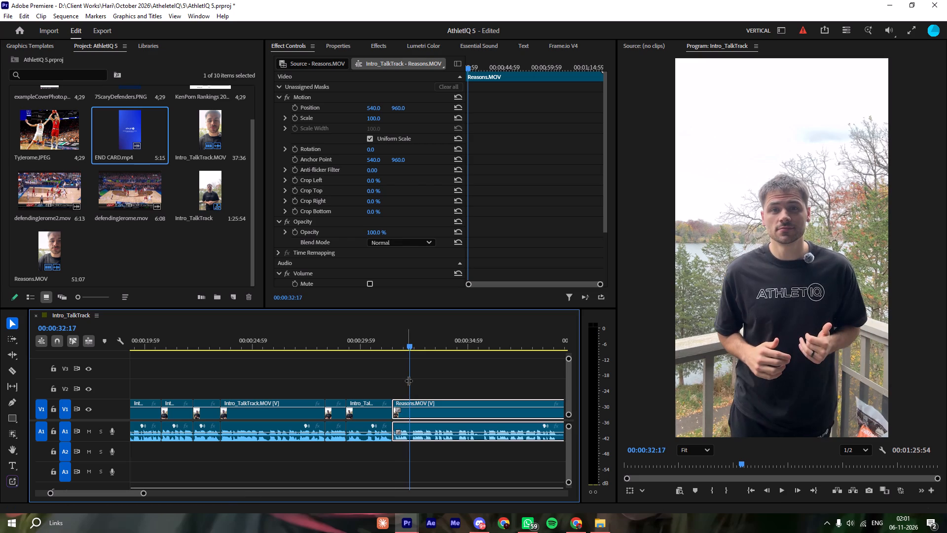
{"action": "left_click_drag", "start_coordinate": [408, 381], "coordinate": [410, 403]}
Split the Reasons clip at about 00:00:35:29 and ripple-trim the short pause just after the cut.
{"action": "key", "text": "space"}
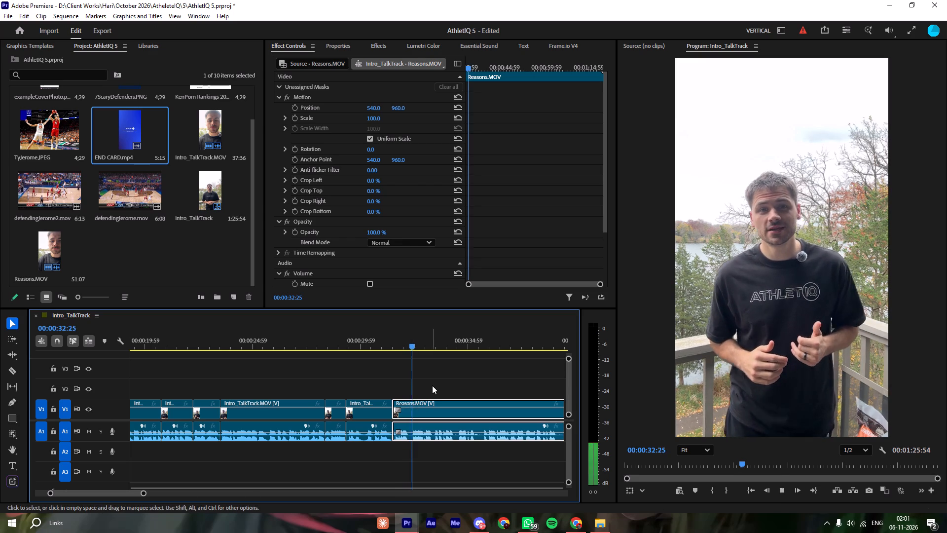
{"action": "left_click", "coordinate": [408, 383]}
{"action": "left_click", "coordinate": [428, 386]}
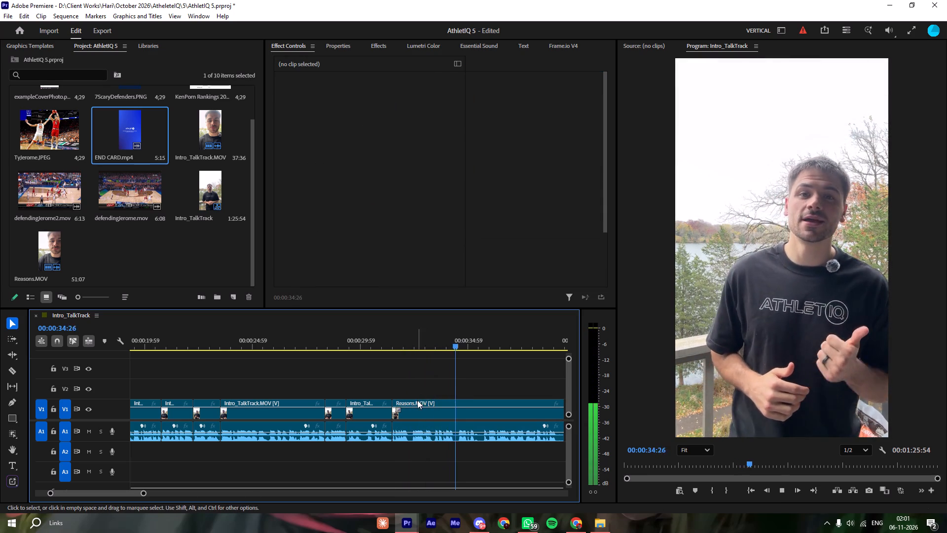
{"action": "key", "text": "space"}
{"action": "key", "text": "ctrl+k"}
{"action": "key", "text": "space"}
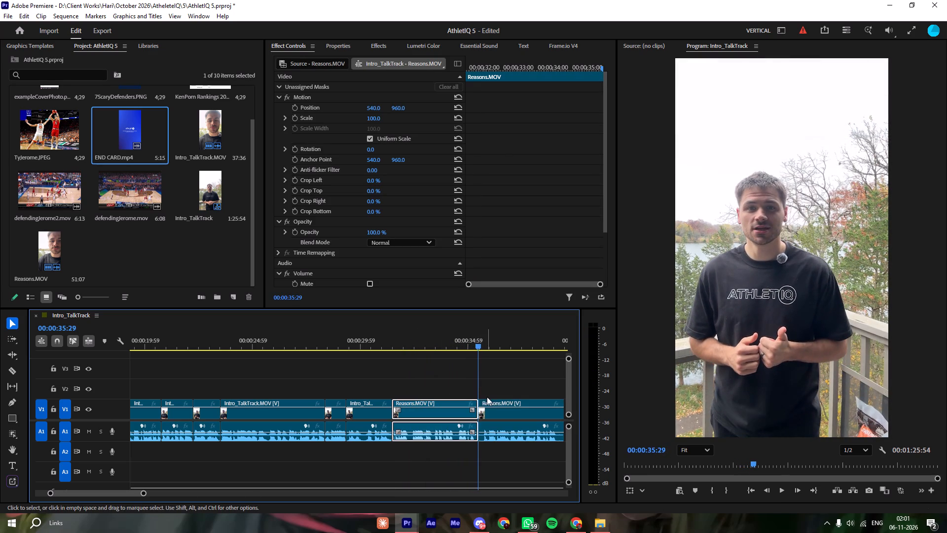
{"action": "key", "text": "space"}
{"action": "left_click_drag", "start_coordinate": [485, 381], "coordinate": [482, 388]}
{"action": "key", "text": "q"}
Split the Reasons clip at the next speech break, about 00:00:39, and ripple-trim the short pause just after the cut.
{"action": "key", "text": "space"}
{"action": "left_click", "coordinate": [460, 385]}
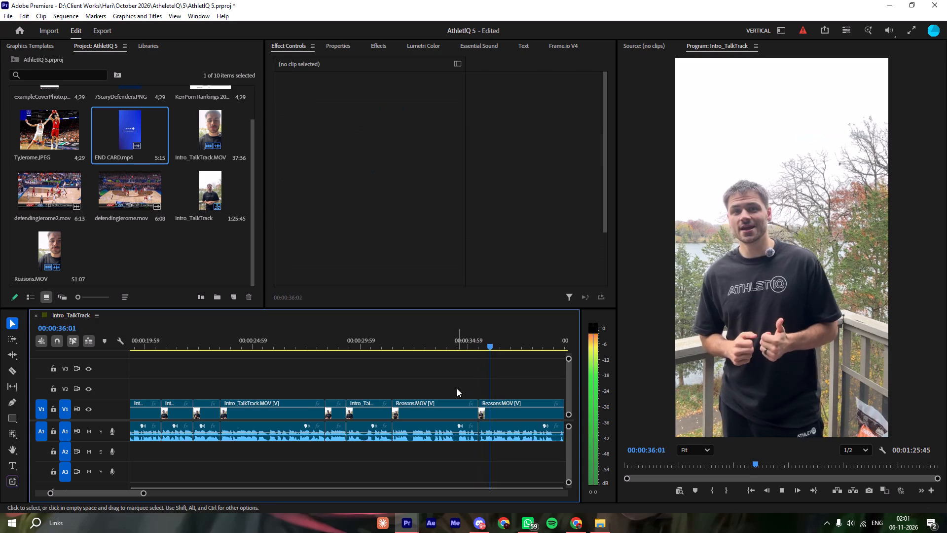
{"action": "left_click", "coordinate": [130, 495]}
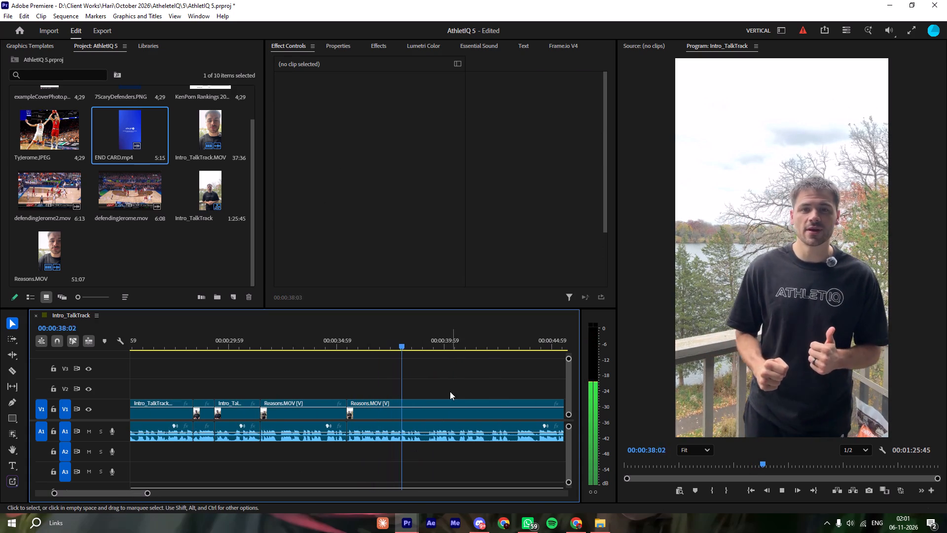
{"action": "key", "text": "space"}
{"action": "key", "text": "ctrl+k"}
{"action": "key", "text": "space"}
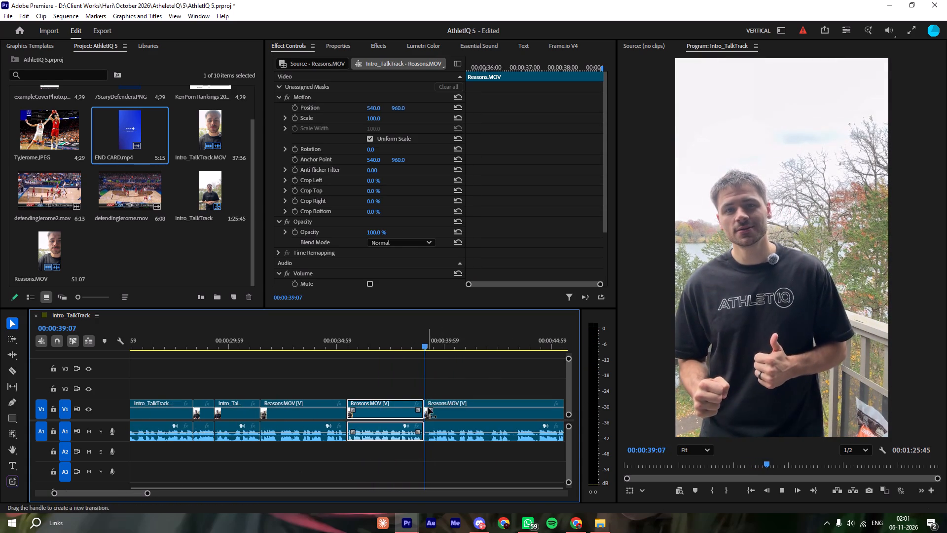
{"action": "key", "text": "space"}
{"action": "key", "text": "q"}
Split the Reasons clip at about 00:00:42:49 and ripple-trim the short pause that follows the cut.
{"action": "key", "text": "space"}
{"action": "left_click", "coordinate": [458, 385]}
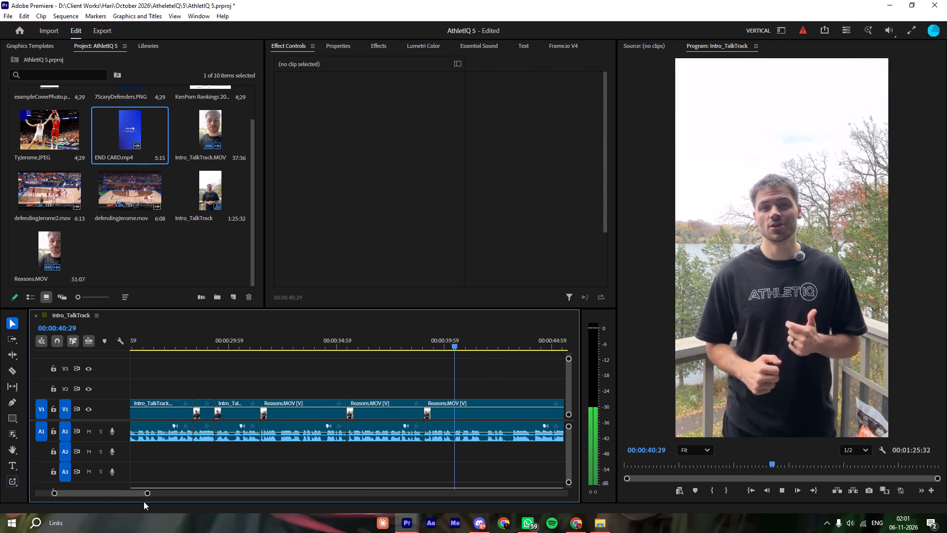
{"action": "left_click_drag", "start_coordinate": [126, 493], "coordinate": [131, 494]}
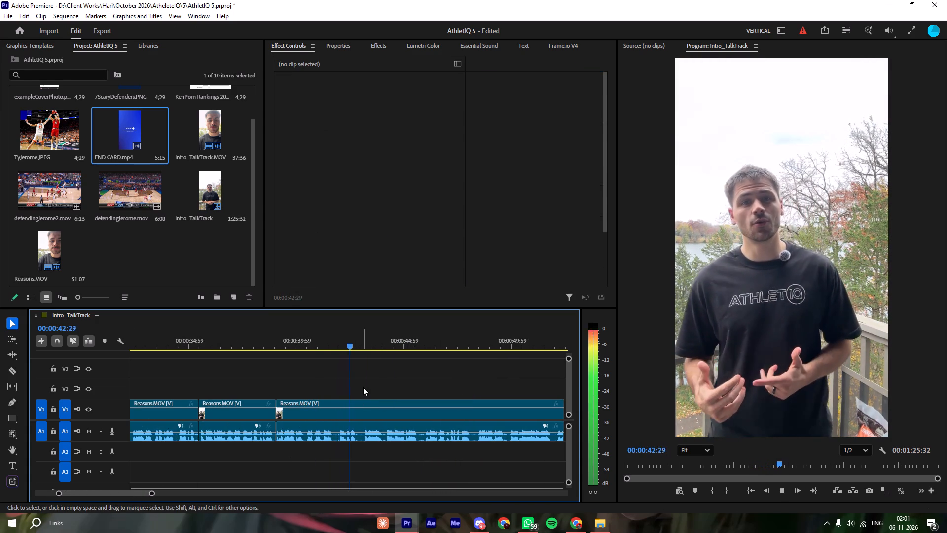
{"action": "key", "text": "space"}
{"action": "key", "text": "ctrl+k"}
{"action": "key", "text": "space"}
{"action": "key", "text": "space"}
{"action": "key", "text": "q"}
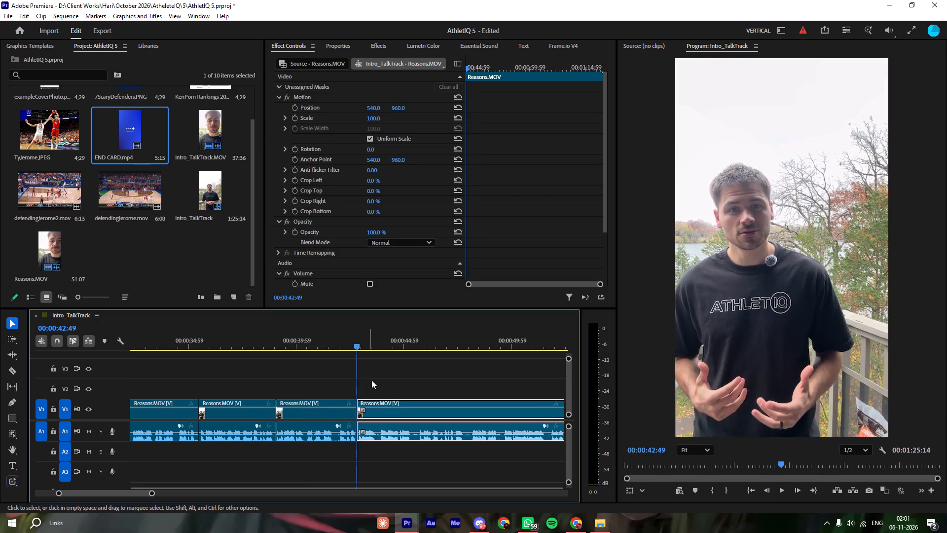
Split the Reasons clip just after 00:00:45 and ripple-trim the short pause up to the next spoken phrase.
{"action": "key", "text": "space"}
{"action": "left_click", "coordinate": [386, 381]}
{"action": "left_click", "coordinate": [402, 380]}
{"action": "left_click", "coordinate": [427, 380]}
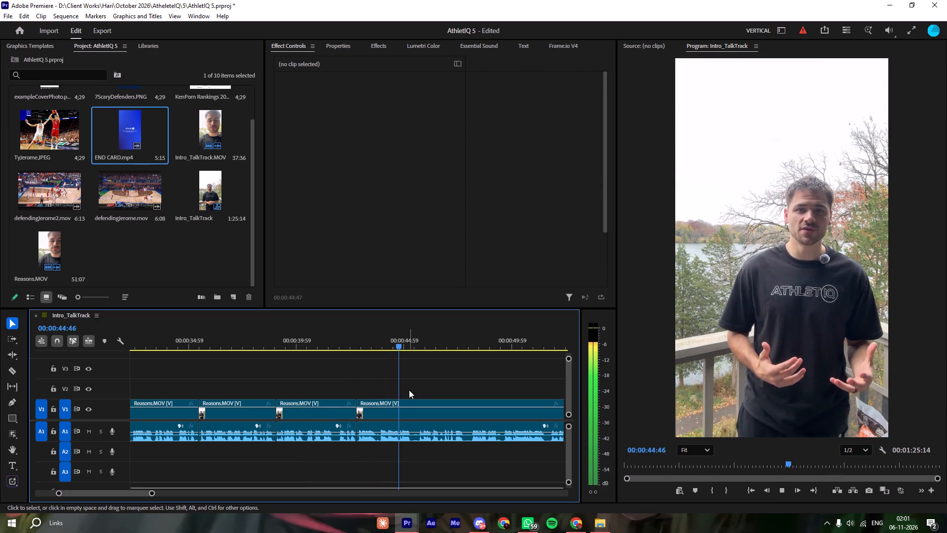
{"action": "key", "text": "space"}
{"action": "key", "text": "ctrl+k"}
{"action": "key", "text": "space"}
{"action": "key", "text": "space"}
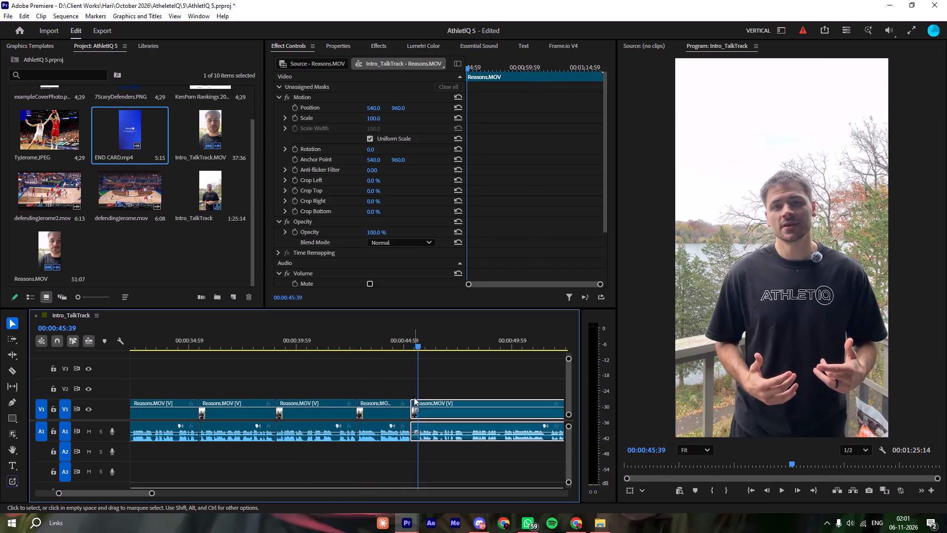
{"action": "key", "text": "q"}
Split the Reasons clip at about 00:00:47:28 and ripple-trim the brief silence after the cut.
{"action": "key", "text": "space"}
{"action": "left_click", "coordinate": [442, 381]}
{"action": "left_click", "coordinate": [454, 385]}
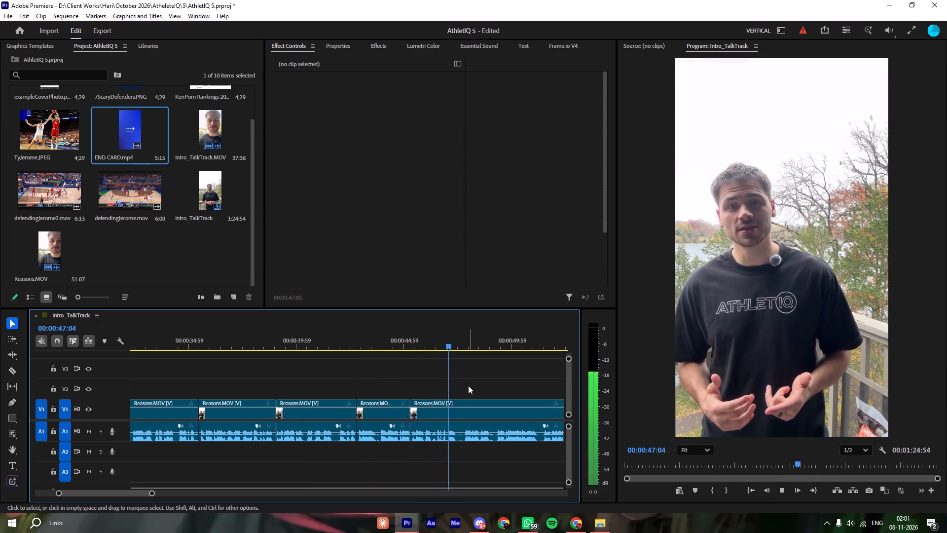
{"action": "key", "text": "space"}
{"action": "key", "text": "ctrl+k"}
{"action": "key", "text": "space"}
{"action": "key", "text": "space"}
{"action": "key", "text": "space"}
{"action": "key", "text": "q"}
Recheck the speech from about 00:00:48, split the Reasons clip at about 00:00:48:16, and ripple-trim the pause after the cut.
{"action": "key", "text": "space"}
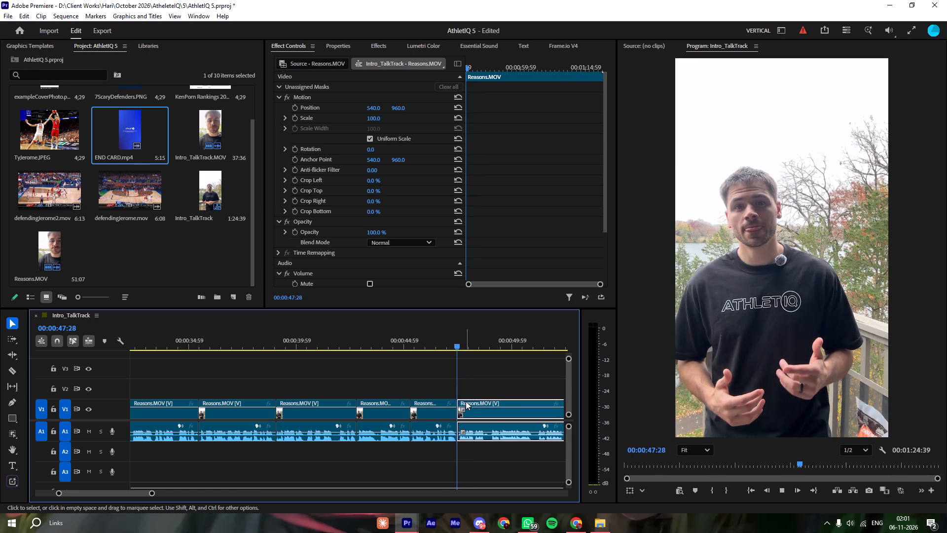
{"action": "left_click", "coordinate": [483, 385]}
{"action": "left_click", "coordinate": [467, 380]}
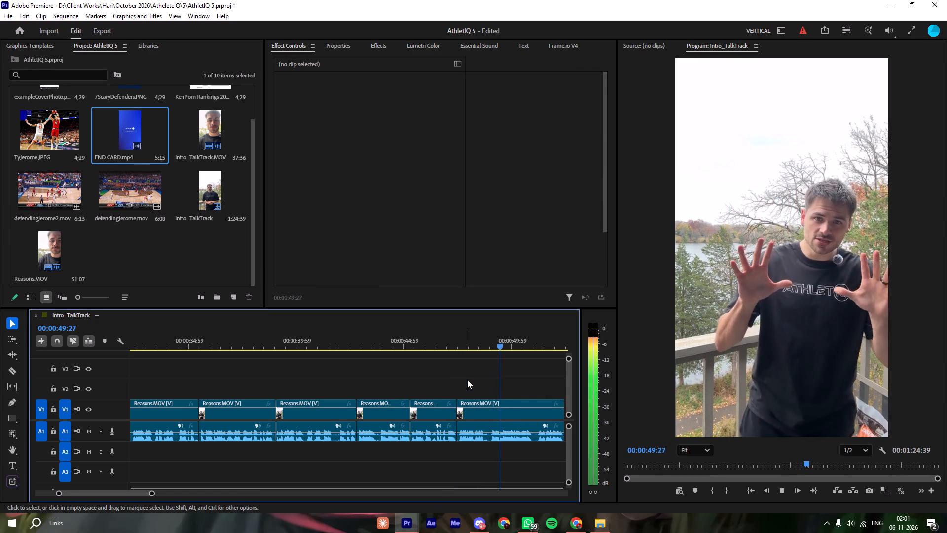
{"action": "left_click", "coordinate": [467, 346]}
{"action": "key", "text": "space"}
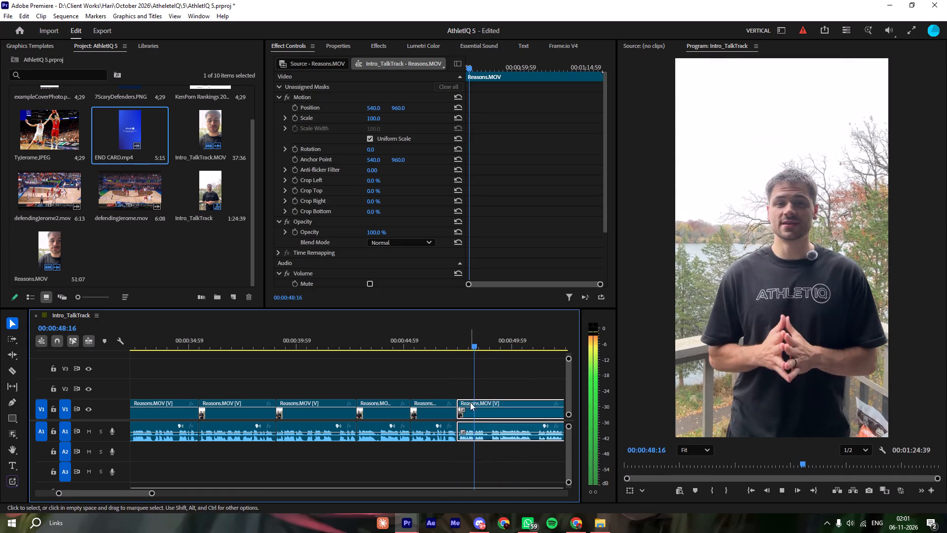
{"action": "key", "text": "space"}
{"action": "left_click_drag", "start_coordinate": [474, 386], "coordinate": [475, 392]}
{"action": "key", "text": "ctrl+k"}
{"action": "key", "text": "space"}
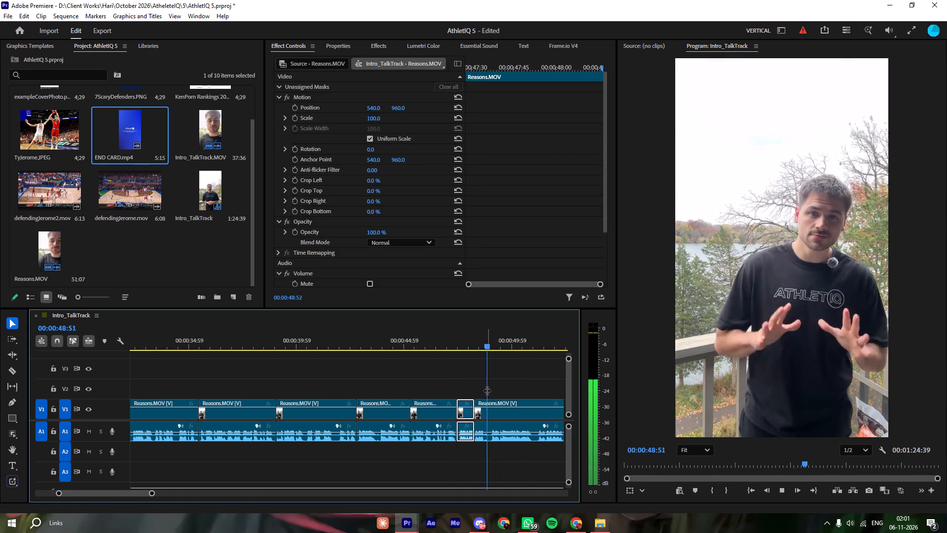
{"action": "key", "text": "space"}
{"action": "left_click_drag", "start_coordinate": [491, 379], "coordinate": [491, 386]}
{"action": "key", "text": "q"}
Split the Reasons clip at about 00:00:50:16 and ripple-trim the short pause just after the cut.
{"action": "key", "text": "space"}
{"action": "left_click", "coordinate": [491, 386]}
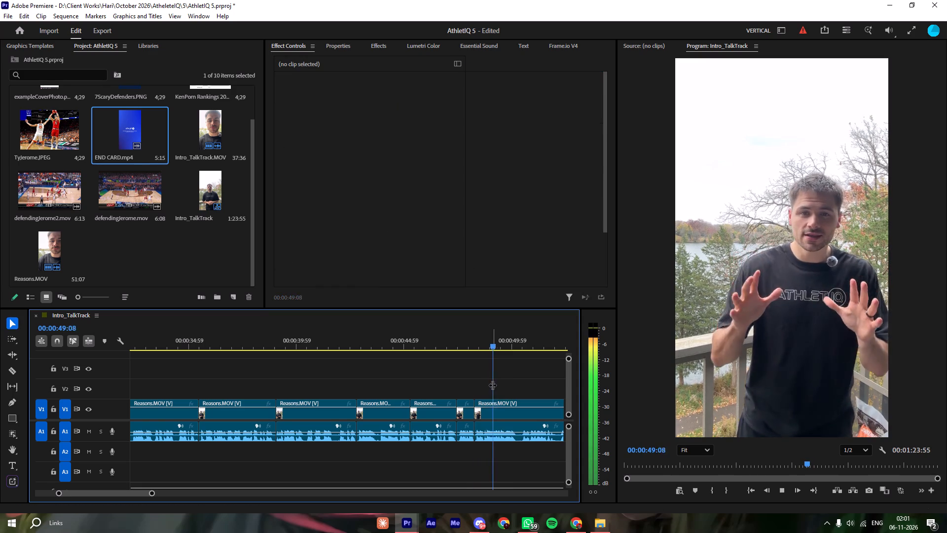
{"action": "key", "text": "space"}
{"action": "key", "text": "ctrl+k"}
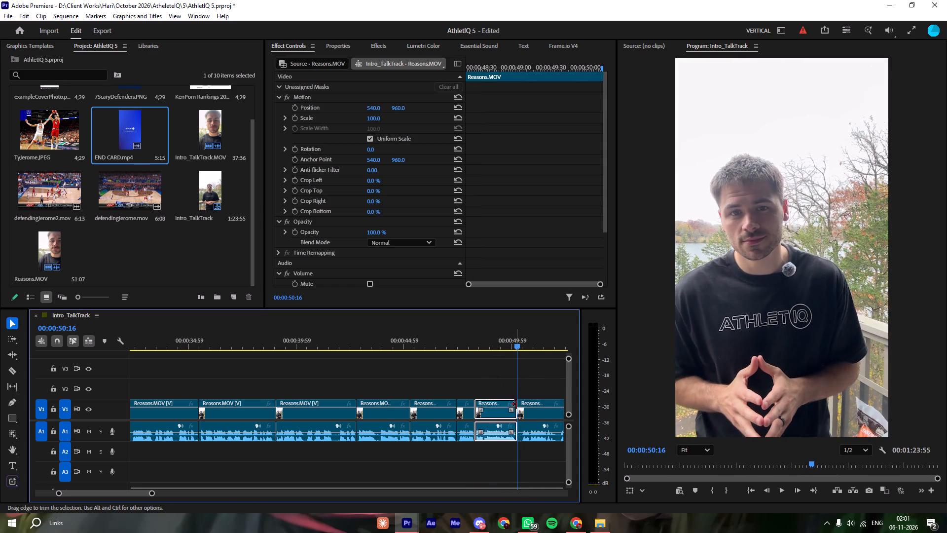
{"action": "key", "text": "space"}
{"action": "key", "text": "space"}
{"action": "key", "text": "q"}
Replay the speech from about 00:00:51, split the Reasons clip just after 00:00:53, and ripple-trim the pause following the cut.
{"action": "key", "text": "space"}
{"action": "left_click", "coordinate": [505, 387]}
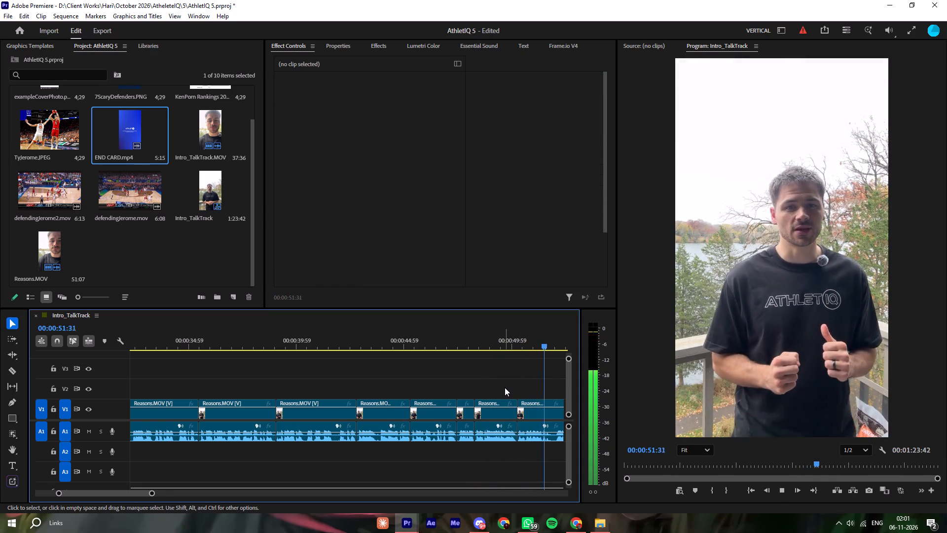
{"action": "left_click", "coordinate": [155, 341]}
{"action": "key", "text": "space"}
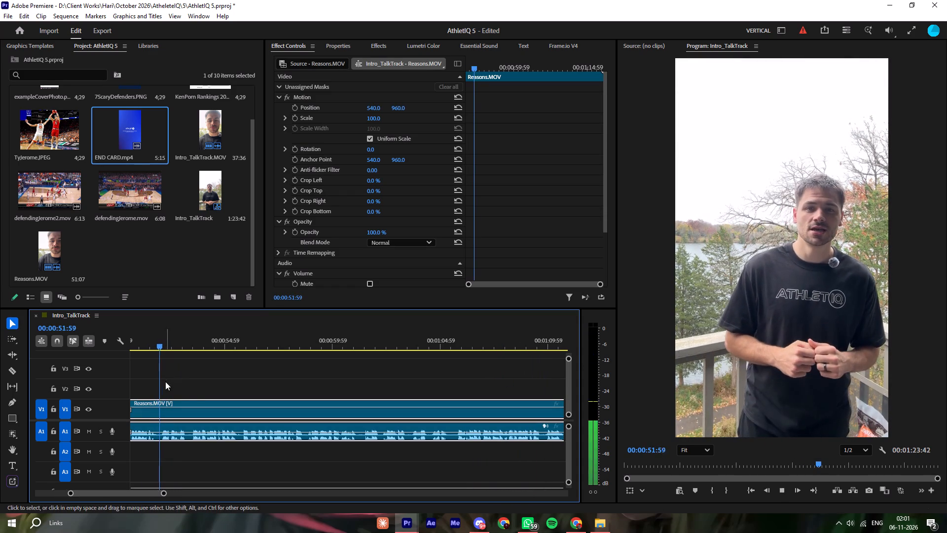
{"action": "key", "text": "space"}
{"action": "key", "text": "space"}
{"action": "left_click", "coordinate": [143, 354]}
{"action": "left_click", "coordinate": [148, 348]}
{"action": "key", "text": "space"}
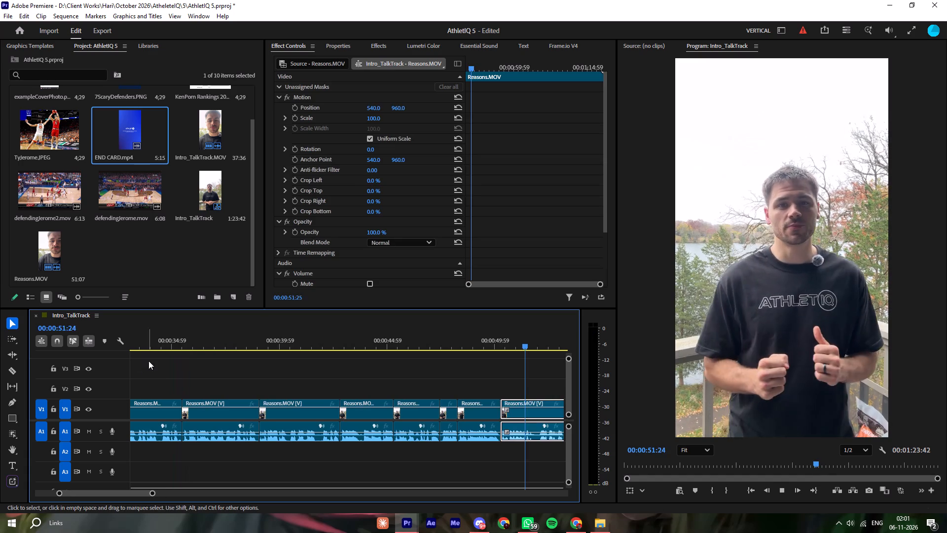
{"action": "key", "text": "space"}
{"action": "key", "text": "space"}
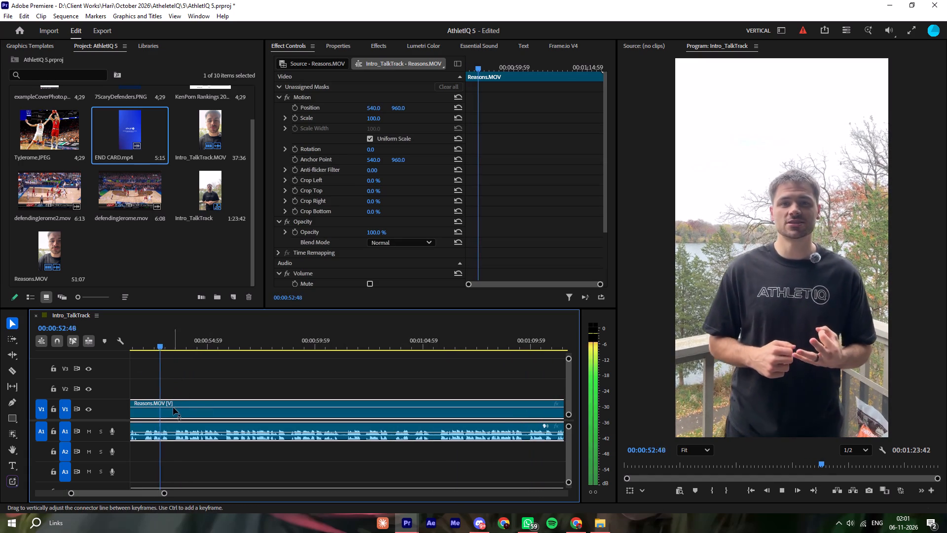
{"action": "key", "text": "space"}
{"action": "key", "text": "ctrl+k"}
{"action": "key", "text": "space"}
{"action": "key", "text": "space"}
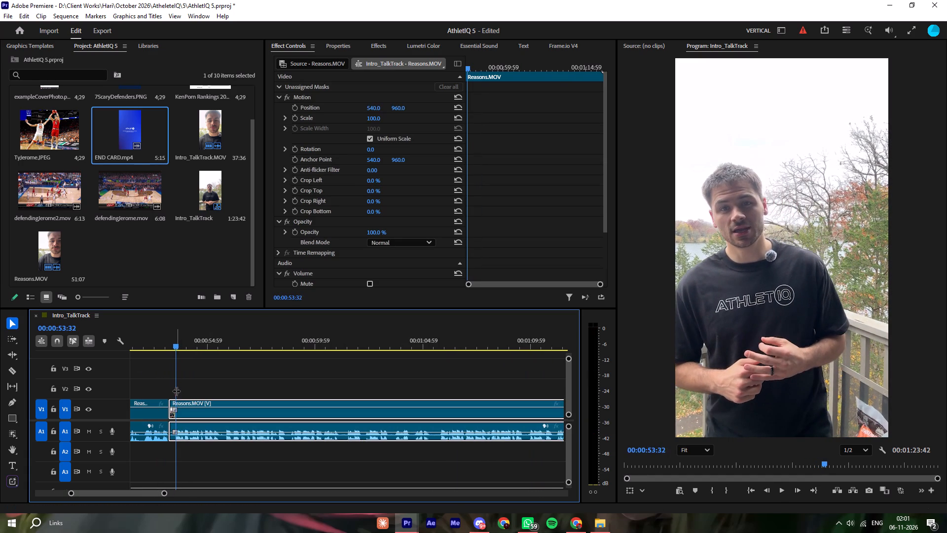
{"action": "left_click_drag", "start_coordinate": [176, 391], "coordinate": [174, 402]}
{"action": "key", "text": "q"}
Split the Reasons clip at about 00:00:55:19 and ripple-trim the short pause just after the cut.
{"action": "key", "text": "space"}
{"action": "left_click", "coordinate": [213, 381]}
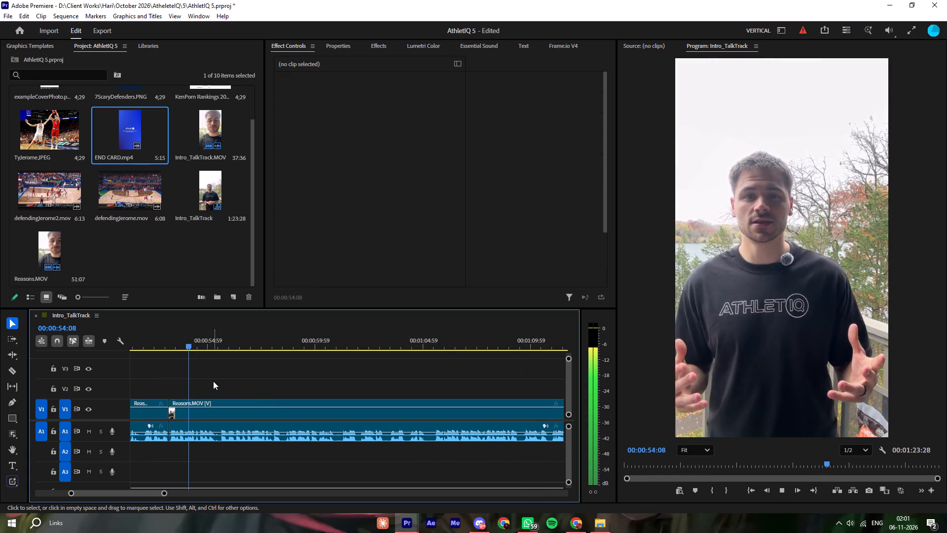
{"action": "left_click", "coordinate": [228, 385]}
{"action": "key", "text": "space"}
{"action": "key", "text": "ctrl+k"}
{"action": "key", "text": "ctrl+l"}
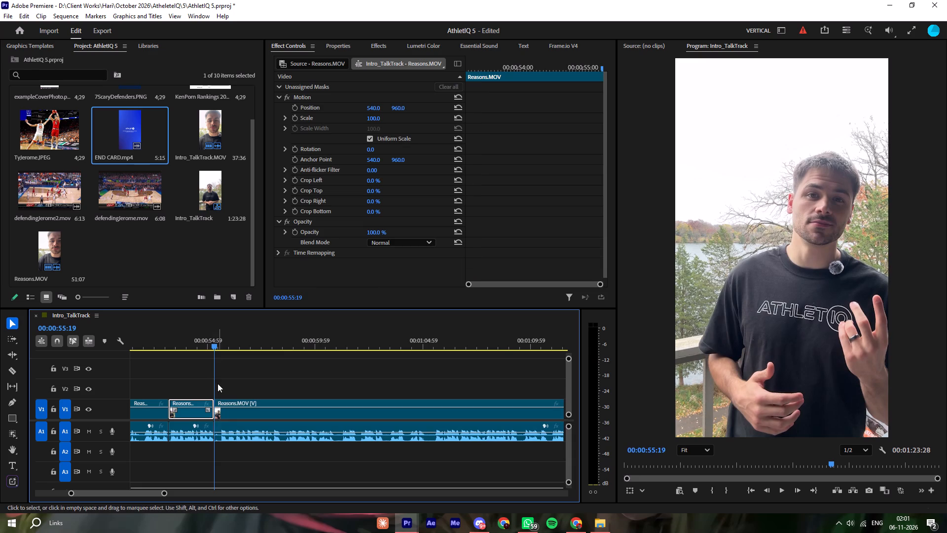
{"action": "key", "text": "space"}
{"action": "key", "text": "space"}
{"action": "type", "text": "q"}
Split the Reasons clip at 00:00:58:04 and ripple-trim the short pause before the next phrase.
{"action": "key", "text": "space"}
{"action": "left_click", "coordinate": [242, 378]}
{"action": "left_click", "coordinate": [291, 383]}
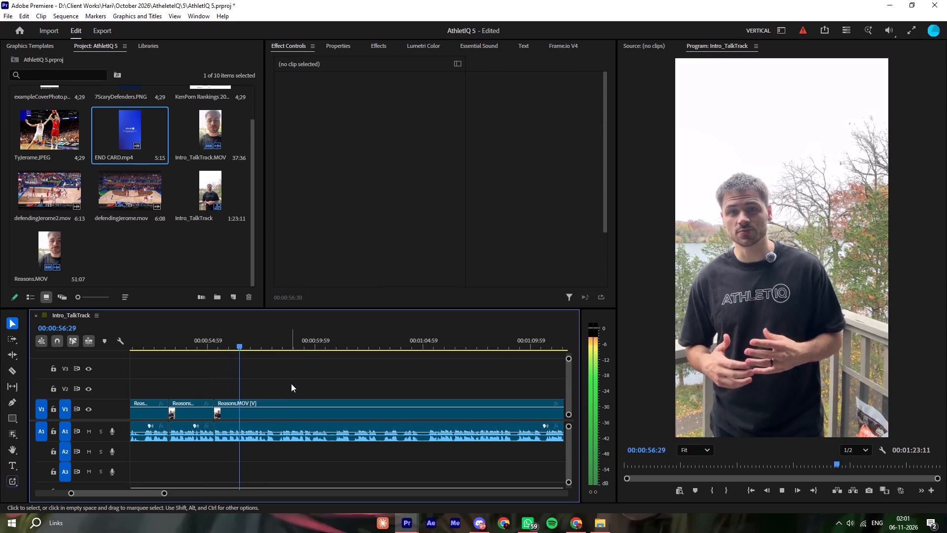
{"action": "left_click", "coordinate": [269, 381]}
{"action": "key", "text": "space"}
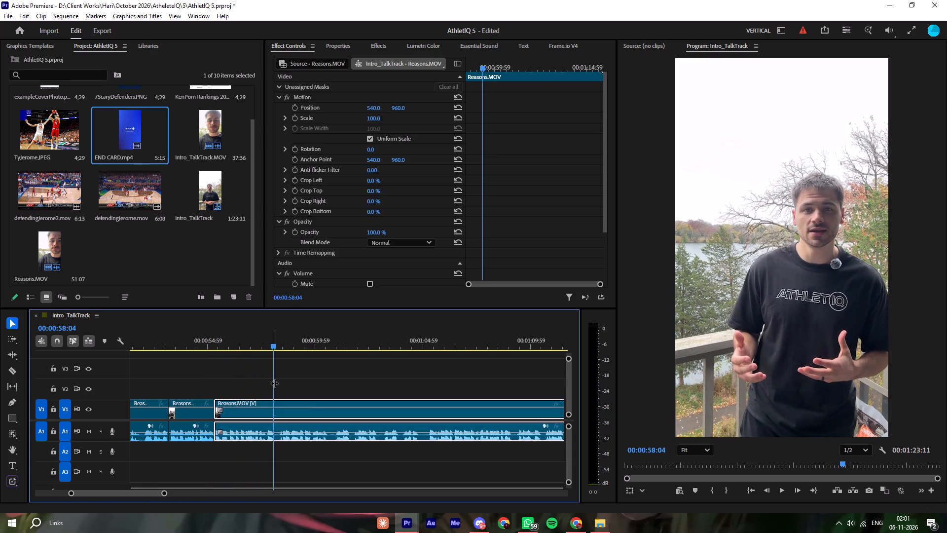
{"action": "key", "text": "ctrl+k"}
{"action": "key", "text": "space"}
{"action": "key", "text": "space"}
{"action": "type", "text": "q"}
Split the Reasons clip at 00:01:00:23 and ripple-trim the pause after the cut in two passes, tightening it to the next word.
{"action": "key", "text": "space"}
{"action": "left_click", "coordinate": [298, 381]}
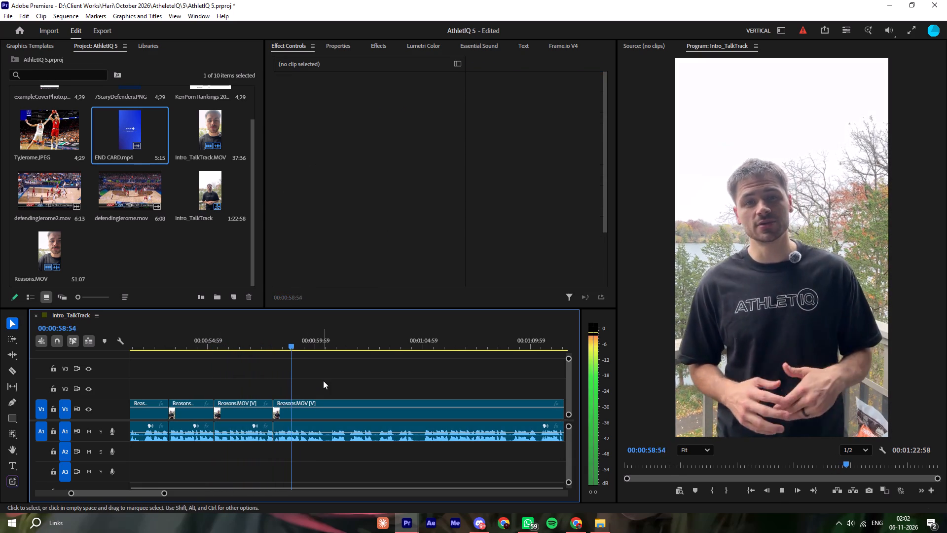
{"action": "left_click", "coordinate": [323, 381]}
{"action": "key", "text": "space"}
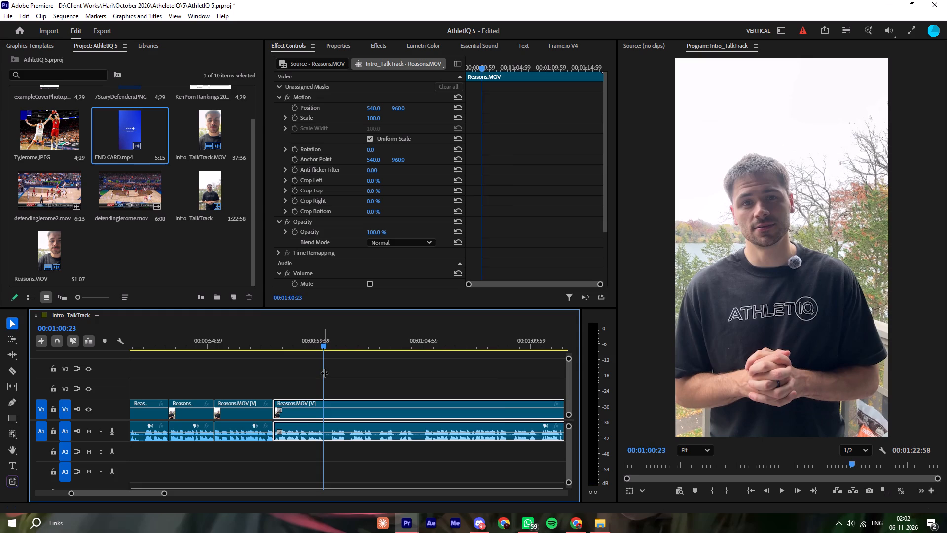
{"action": "key", "text": "ctrl+k"}
{"action": "key", "text": "space"}
{"action": "key", "text": "space"}
{"action": "left_click_drag", "start_coordinate": [333, 379], "coordinate": [328, 396]}
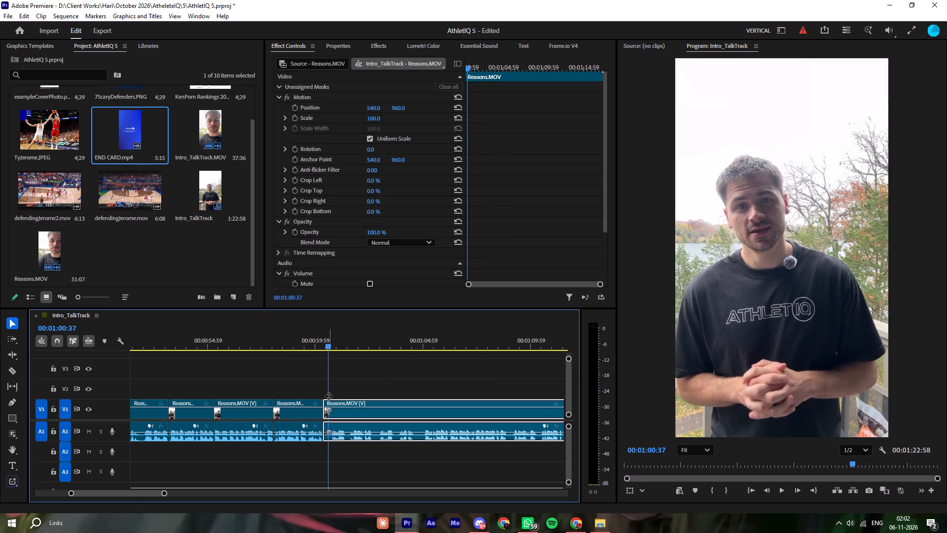
{"action": "left_click_drag", "start_coordinate": [328, 396], "coordinate": [329, 396]}
{"action": "key", "text": "q"}
{"action": "left_click_drag", "start_coordinate": [331, 377], "coordinate": [326, 395]}
{"action": "key", "text": "q"}
Replay the speech from about 00:01:00, split the Reasons clip at 00:01:02:19, and ripple-trim the pause after the cut.
{"action": "key", "text": "space"}
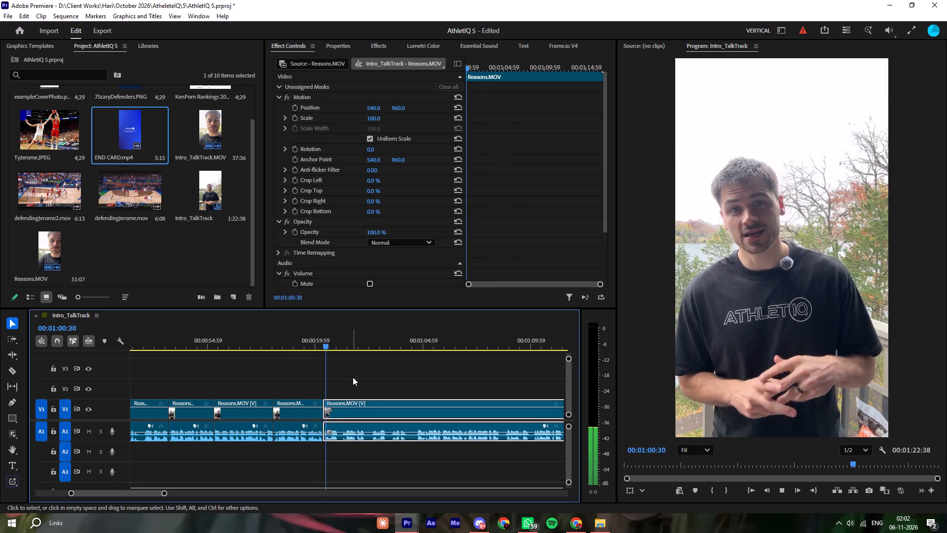
{"action": "left_click", "coordinate": [354, 376]}
{"action": "left_click", "coordinate": [357, 375]}
{"action": "left_click", "coordinate": [391, 376]}
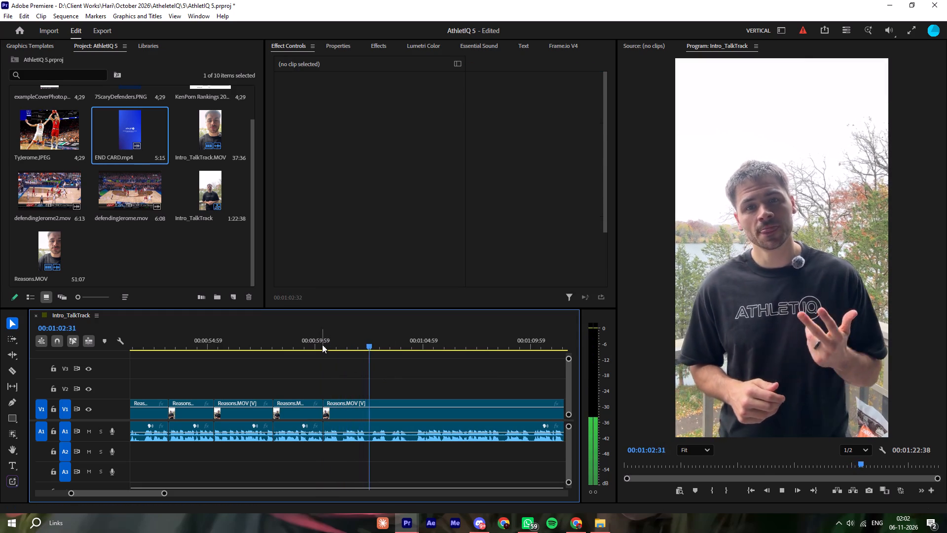
{"action": "left_click", "coordinate": [322, 344]}
{"action": "key", "text": "space"}
{"action": "left_click", "coordinate": [403, 367]}
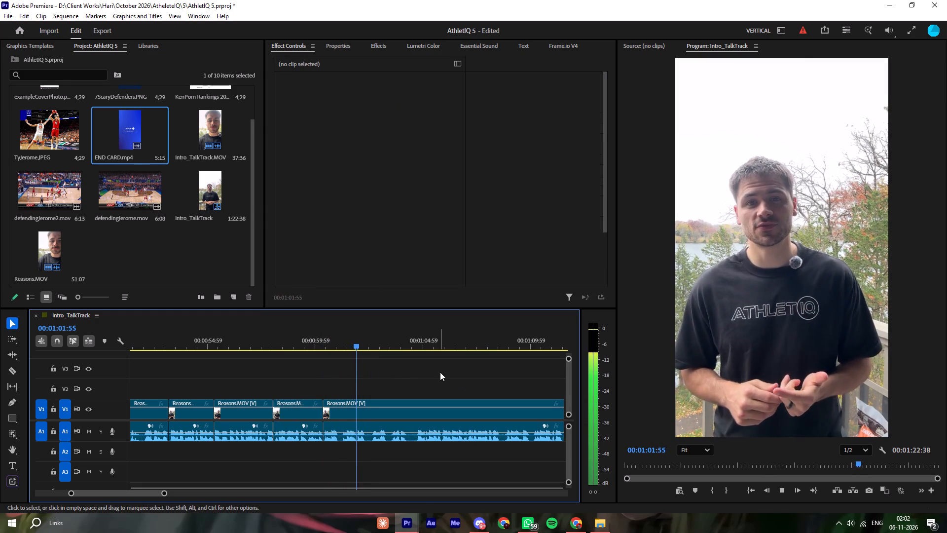
{"action": "left_click", "coordinate": [440, 372]}
{"action": "left_click", "coordinate": [365, 345]}
{"action": "key", "text": "ctrl+k"}
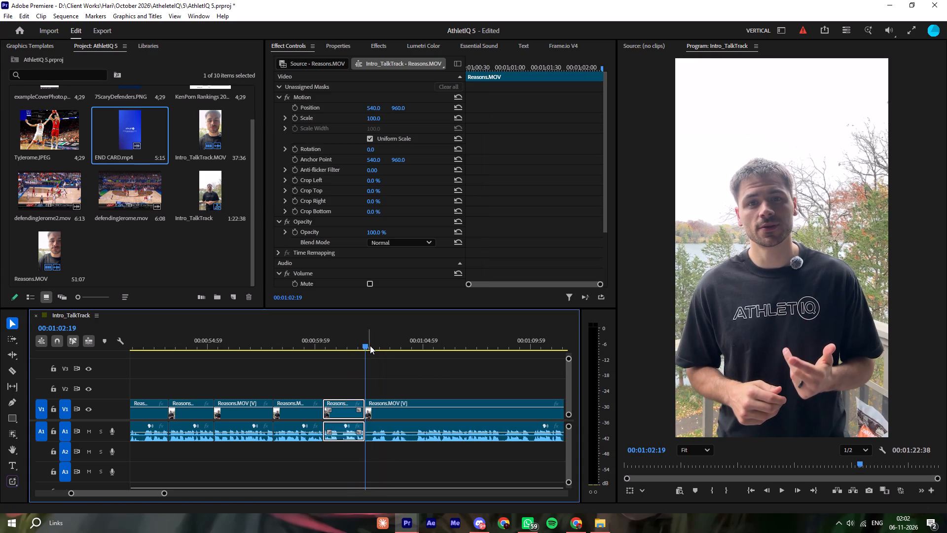
{"action": "left_click", "coordinate": [371, 343]}
{"action": "key", "text": "q"}
Split the Reasons clip at about 00:01:04 and ripple-trim the pause up to where the speaker resumes.
{"action": "key", "text": "space"}
{"action": "left_click", "coordinate": [400, 375]}
{"action": "left_click", "coordinate": [413, 379]}
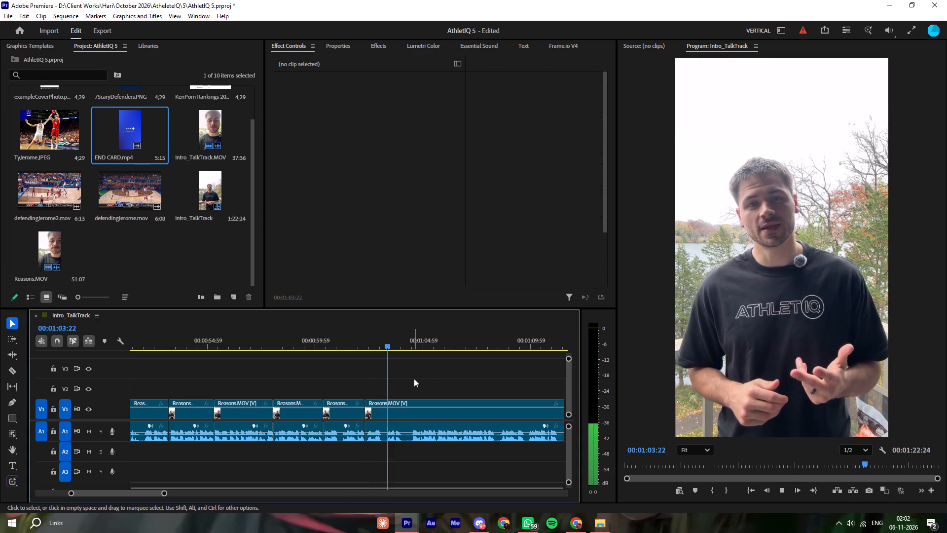
{"action": "key", "text": "space"}
{"action": "key", "text": "ctrl+k"}
{"action": "key", "text": "space"}
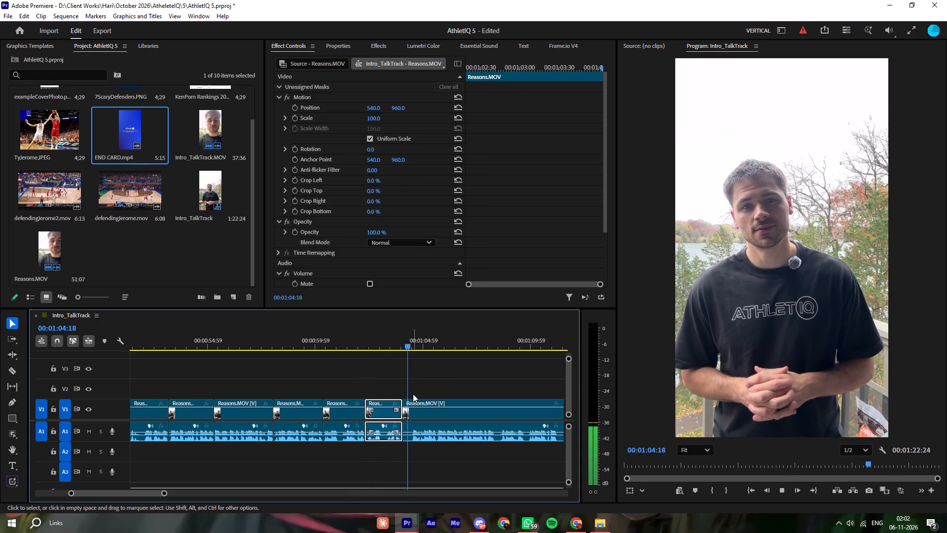
{"action": "key", "text": "space"}
{"action": "key", "text": "space"}
{"action": "key", "text": "space"}
{"action": "key", "text": "space"}
{"action": "key", "text": "space"}
{"action": "left_click_drag", "start_coordinate": [414, 380], "coordinate": [412, 391]}
{"action": "key", "text": "q"}
Replay the speech from about 00:01:04, split the Reasons clip at about 00:01:11, and ripple-trim the pause after the cut.
{"action": "key", "text": "space"}
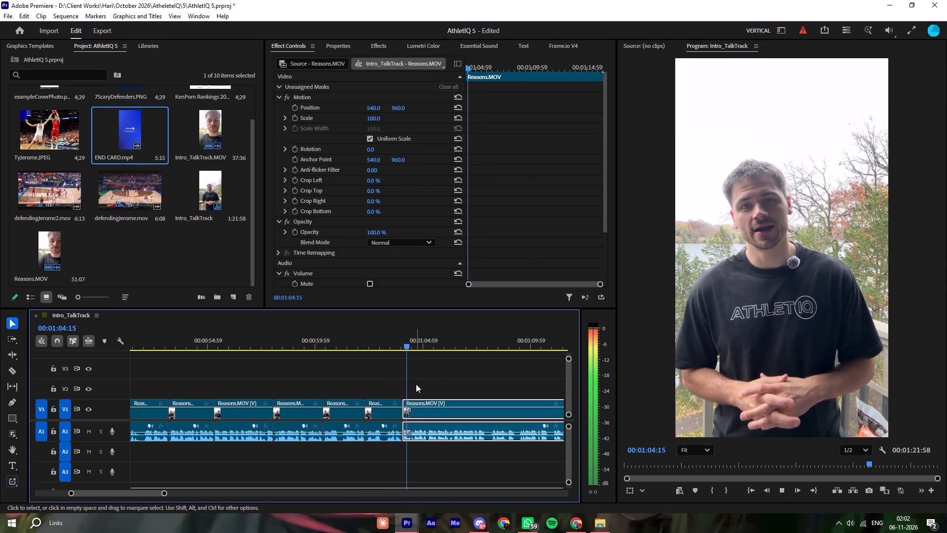
{"action": "left_click", "coordinate": [416, 384]}
{"action": "left_click", "coordinate": [392, 382]}
{"action": "left_click_drag", "start_coordinate": [135, 494], "coordinate": [145, 494]}
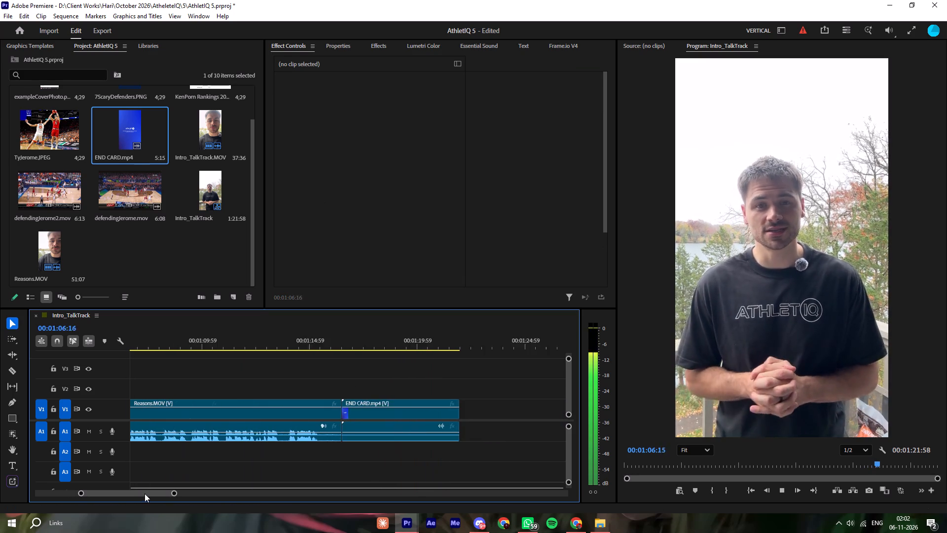
{"action": "left_click_drag", "start_coordinate": [145, 494], "coordinate": [143, 491]}
{"action": "left_click", "coordinate": [228, 389]}
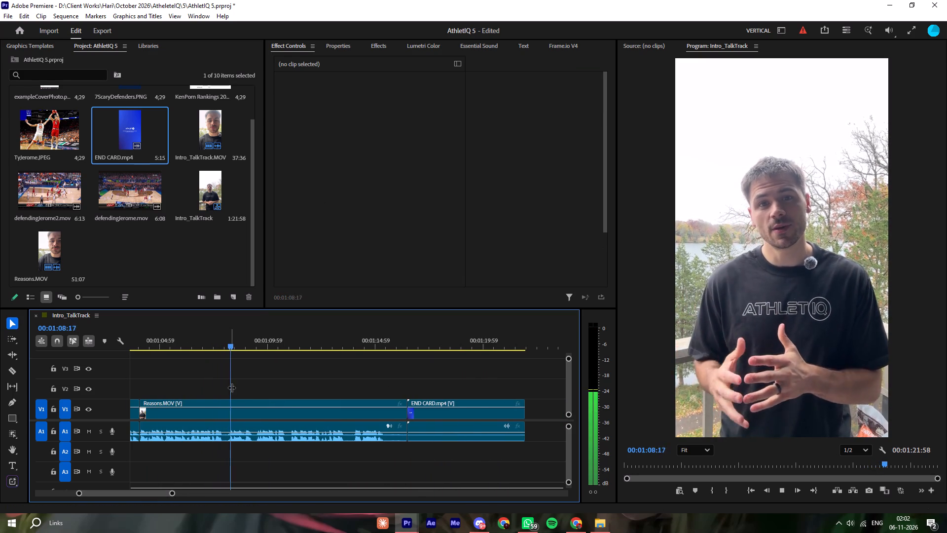
{"action": "left_click", "coordinate": [248, 384]}
{"action": "left_click", "coordinate": [282, 384]}
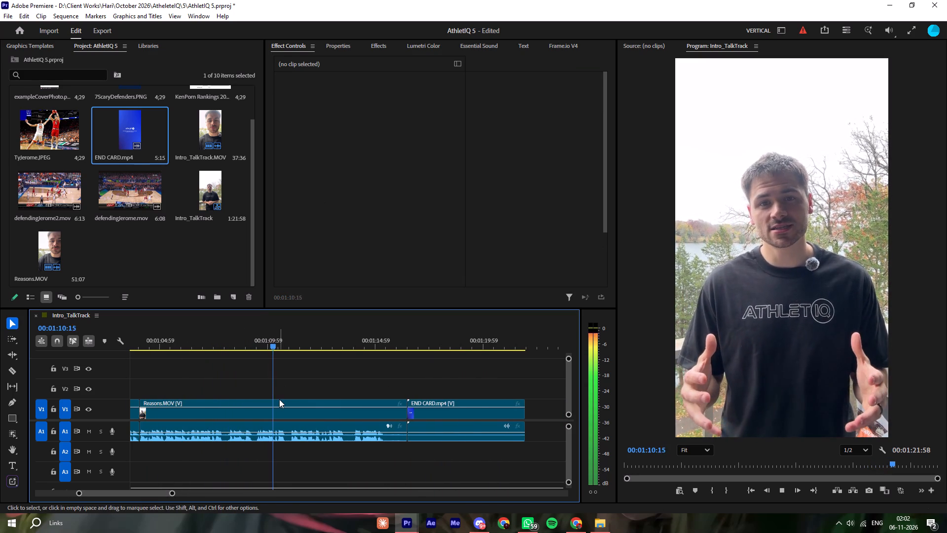
{"action": "key", "text": "space"}
{"action": "key", "text": "ctrl+k"}
{"action": "key", "text": "space"}
{"action": "key", "text": "space"}
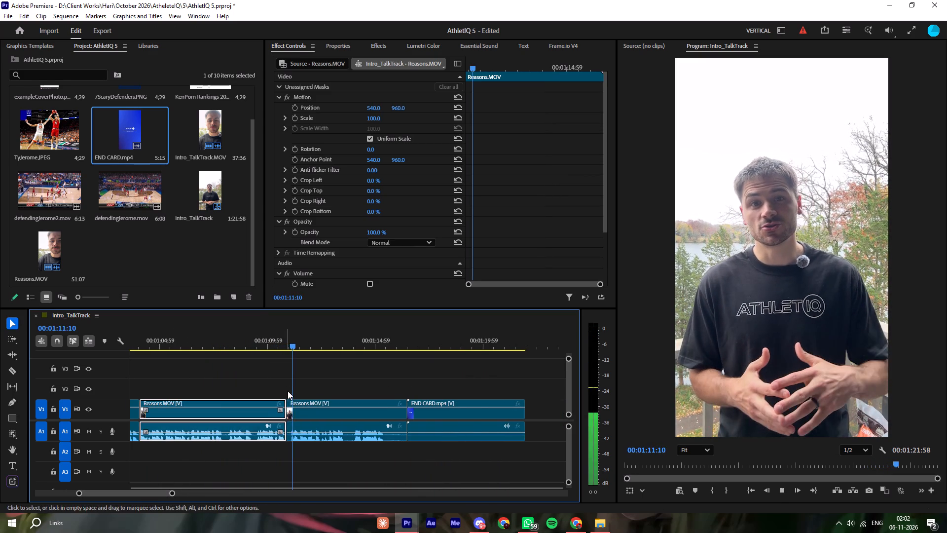
{"action": "left_click_drag", "start_coordinate": [291, 385], "coordinate": [291, 401]}
{"action": "key", "text": "q"}
Split the last Reasons clip at 00:01:13:23 and ripple-trim the pause after the cut.
{"action": "key", "text": "space"}
{"action": "left_click", "coordinate": [339, 386]}
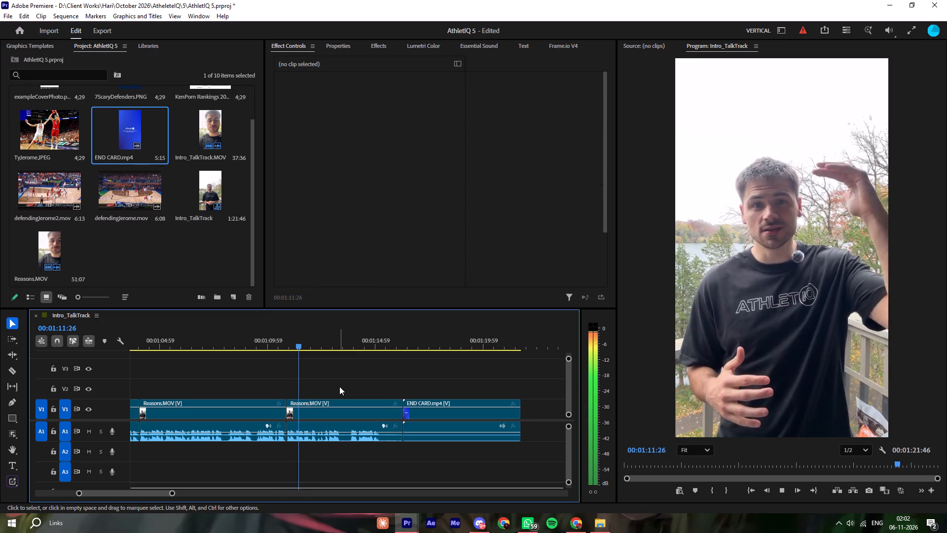
{"action": "left_click", "coordinate": [350, 383]}
{"action": "left_click", "coordinate": [350, 383]}
{"action": "key", "text": "space"}
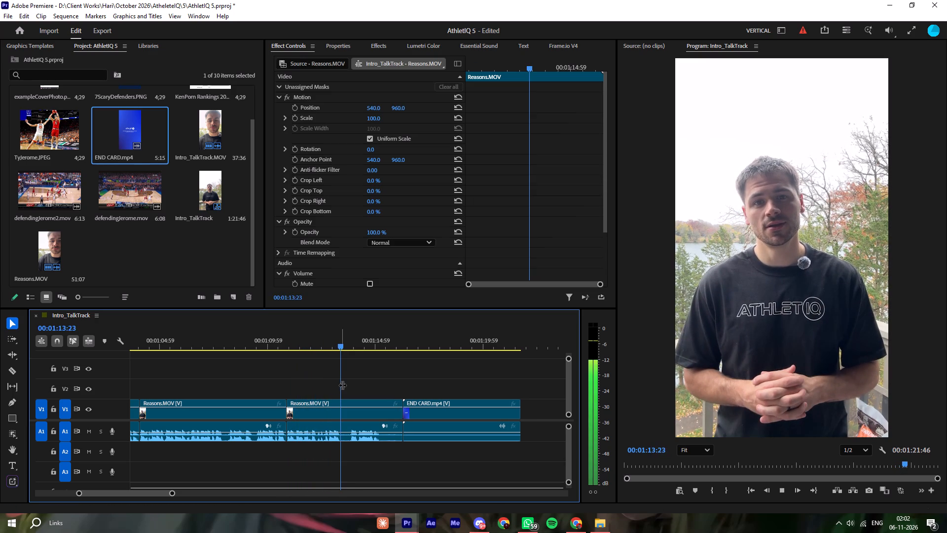
{"action": "key", "text": "ctrl+k"}
{"action": "key", "text": "space"}
{"action": "key", "text": "space"}
{"action": "key", "text": "q"}
Replay the 00:01:13:23 cut and ripple-trim a few more frames off the start of the last Reasons clip.
{"action": "key", "text": "space"}
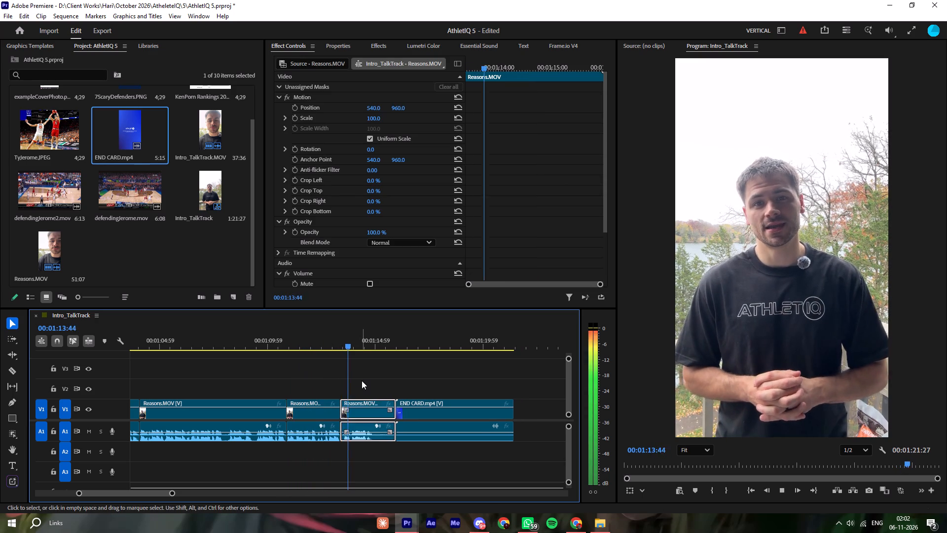
{"action": "left_click", "coordinate": [362, 381]}
{"action": "left_click", "coordinate": [335, 341]}
{"action": "key", "text": "space"}
{"action": "key", "text": "space"}
{"action": "key", "text": "space"}
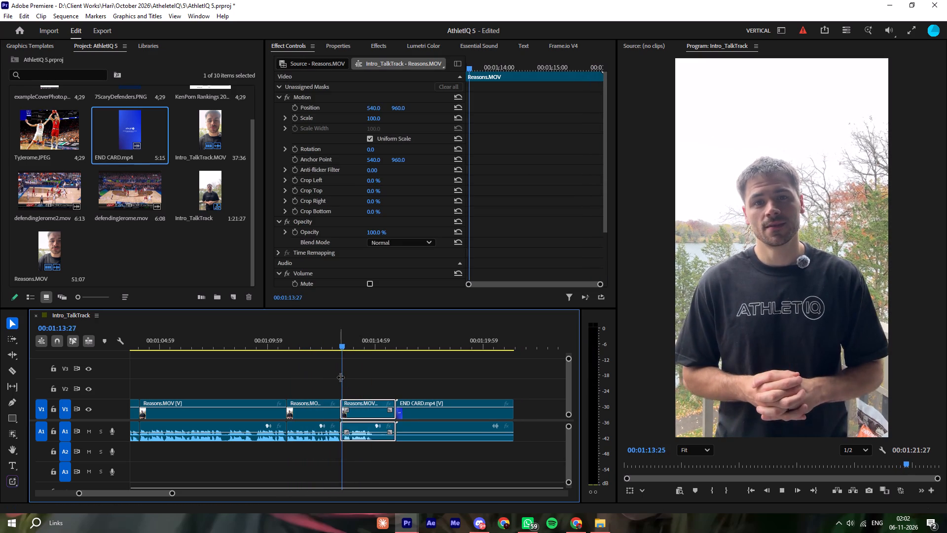
{"action": "key", "text": "space"}
{"action": "left_click_drag", "start_coordinate": [343, 376], "coordinate": [343, 389]}
{"action": "key", "text": "q"}
Replay the 00:01:13:23 cut close up and ripple-trim the last few frames off the Reasons clip before it.
{"action": "left_click", "coordinate": [330, 347]}
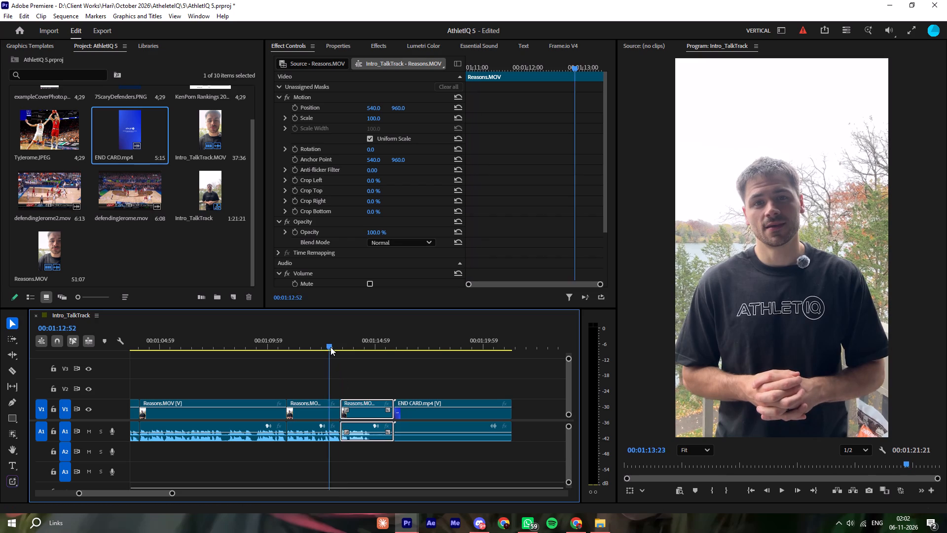
{"action": "key", "text": "space"}
{"action": "left_click", "coordinate": [366, 357]}
{"action": "key", "text": "equal"}
{"action": "key", "text": "equal"}
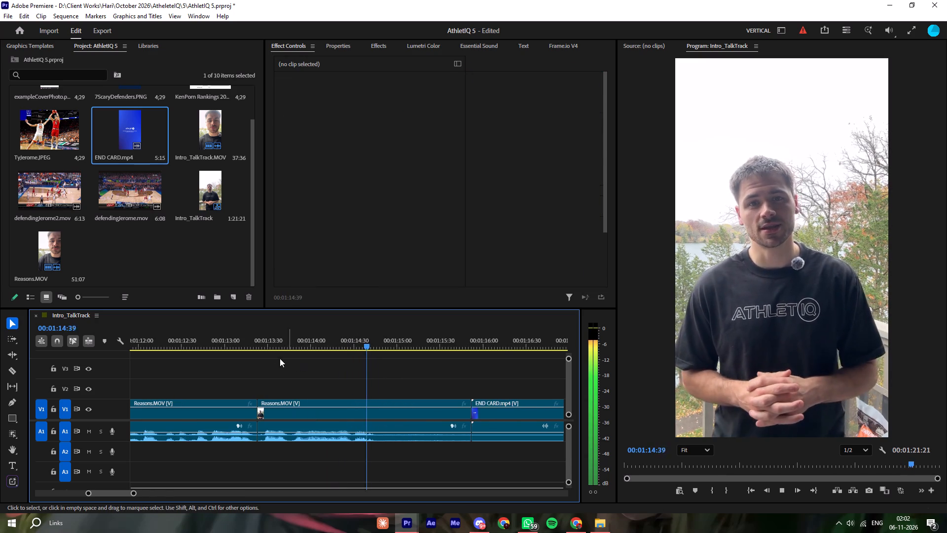
{"action": "left_click", "coordinate": [219, 341]}
{"action": "key", "text": "space"}
{"action": "key", "text": "space"}
{"action": "left_click_drag", "start_coordinate": [255, 379], "coordinate": [254, 391]}
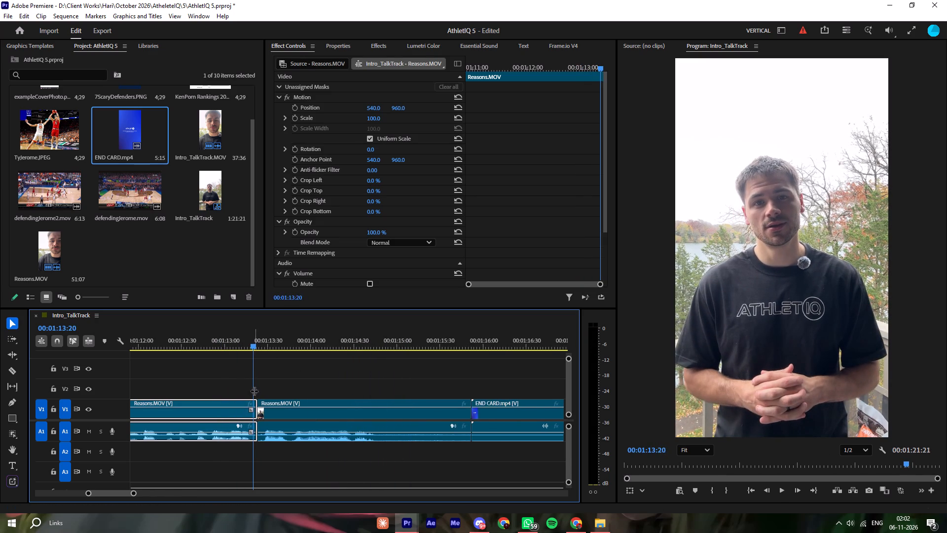
{"action": "left_click_drag", "start_coordinate": [254, 391], "coordinate": [251, 397]}
{"action": "key", "text": "w"}
Ripple-trim a few frames off the start of the last Reasons clip to tighten the cut near 00:01:13.
{"action": "key", "text": "space"}
{"action": "key", "text": "space"}
{"action": "left_click", "coordinate": [261, 377]}
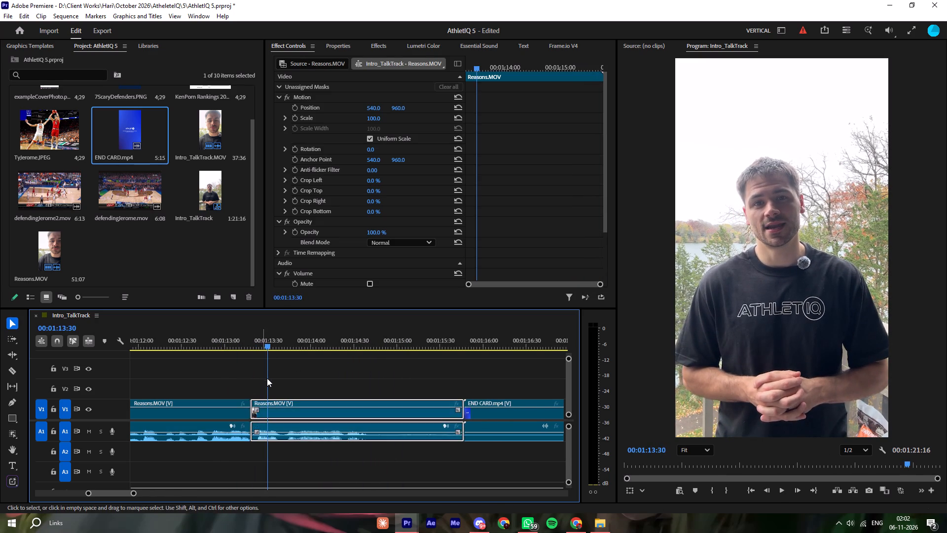
{"action": "left_click_drag", "start_coordinate": [267, 379], "coordinate": [257, 402]}
{"action": "key", "text": "q"}
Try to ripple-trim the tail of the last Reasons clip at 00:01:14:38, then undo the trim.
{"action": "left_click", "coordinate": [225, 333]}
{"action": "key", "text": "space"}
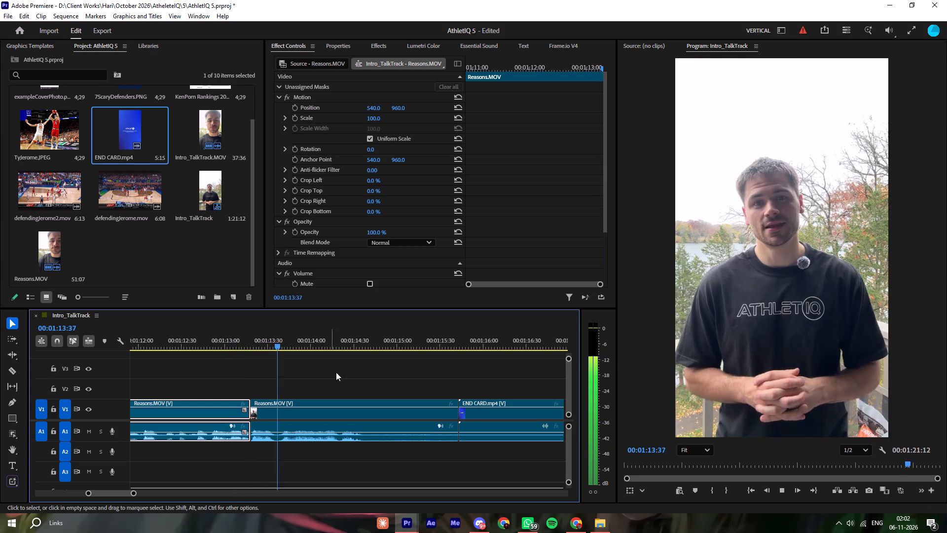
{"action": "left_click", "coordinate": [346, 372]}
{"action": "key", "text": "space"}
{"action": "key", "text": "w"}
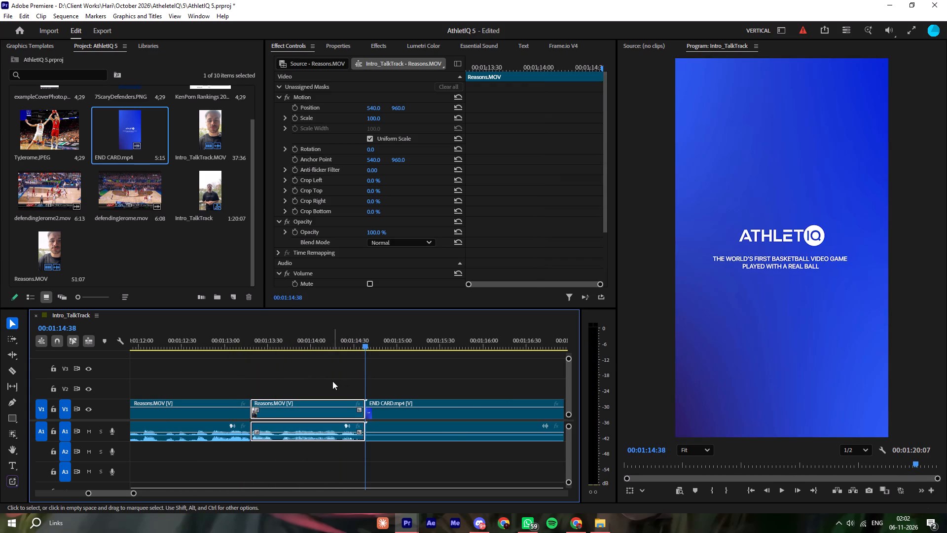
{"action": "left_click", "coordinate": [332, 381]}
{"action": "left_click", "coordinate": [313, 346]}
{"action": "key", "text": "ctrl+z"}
Ripple-trim the silent tail of the last Reasons clip at about 00:01:14:45, closing it up to the end card.
{"action": "key", "text": "space"}
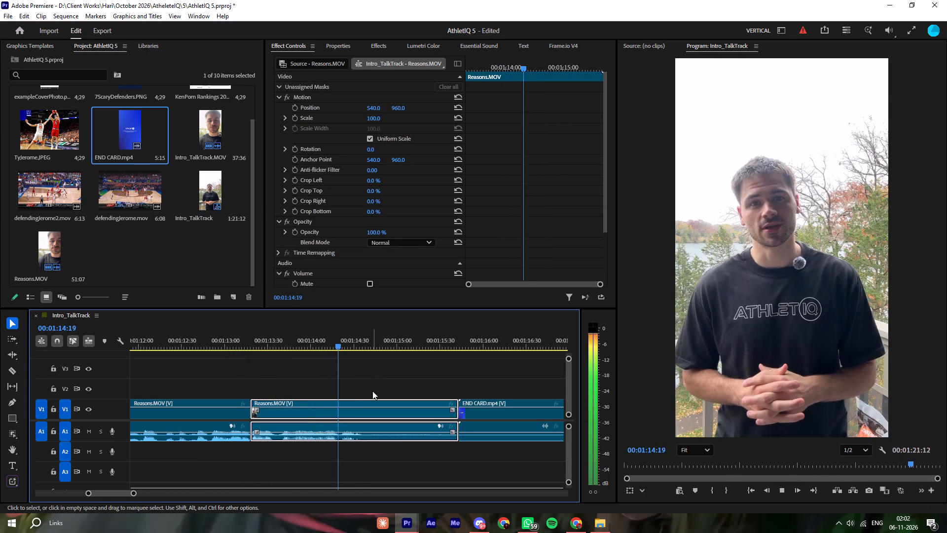
{"action": "key", "text": "space"}
{"action": "key", "text": "w"}
{"action": "key", "text": "space"}
{"action": "left_click", "coordinate": [364, 391]}
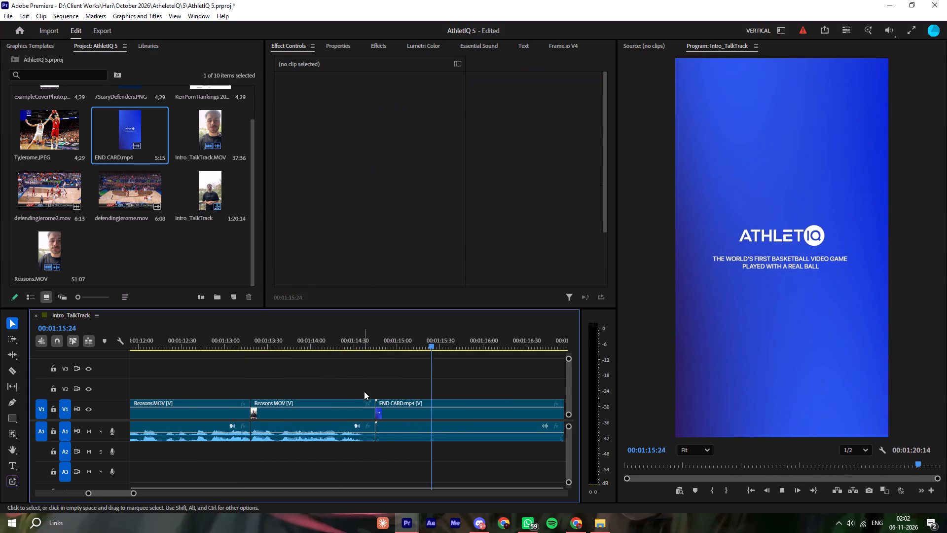
Play back the end card and the opening of the assembled sequence to check the edit.
{"action": "key", "text": "minus"}
{"action": "type", "text": "--"}
{"action": "key", "text": "minus"}
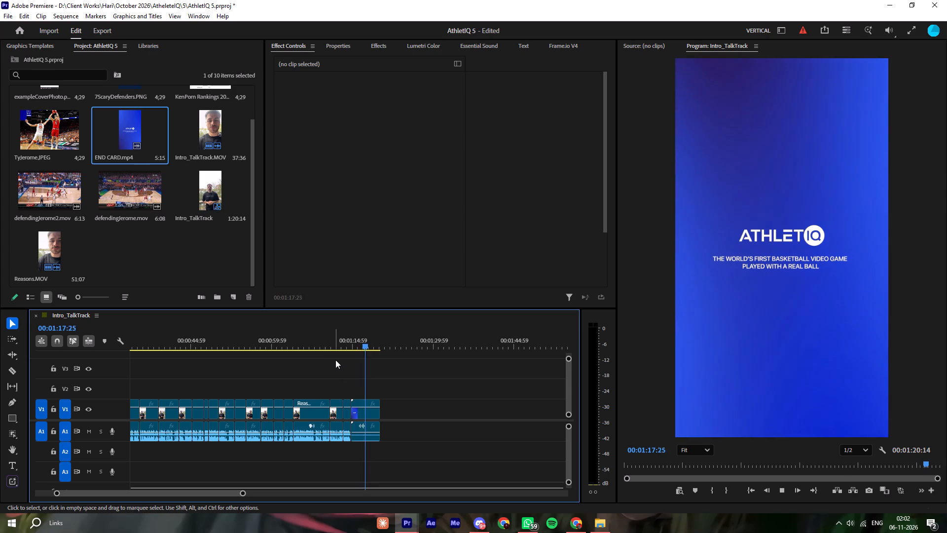
{"action": "left_click", "coordinate": [354, 348]}
{"action": "key", "text": "space"}
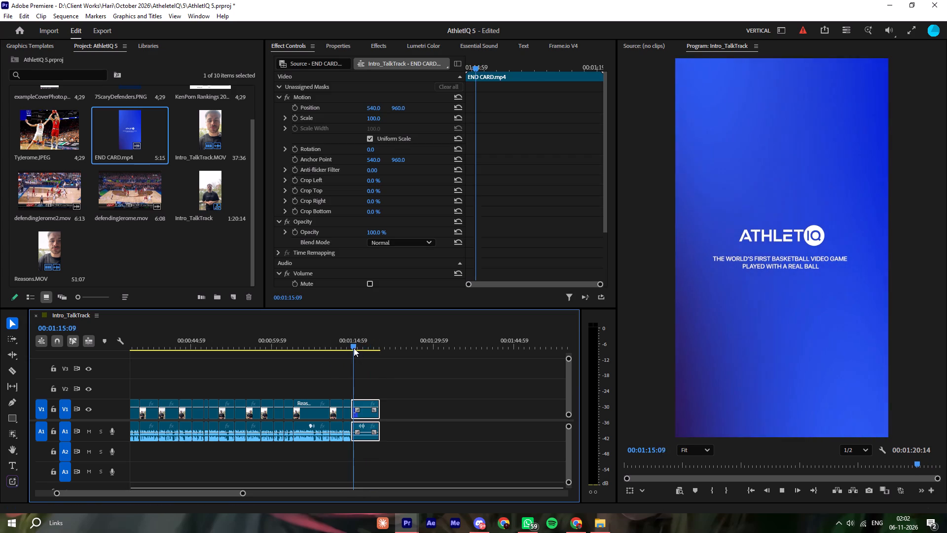
{"action": "left_click", "coordinate": [378, 344]}
{"action": "key", "text": "space"}
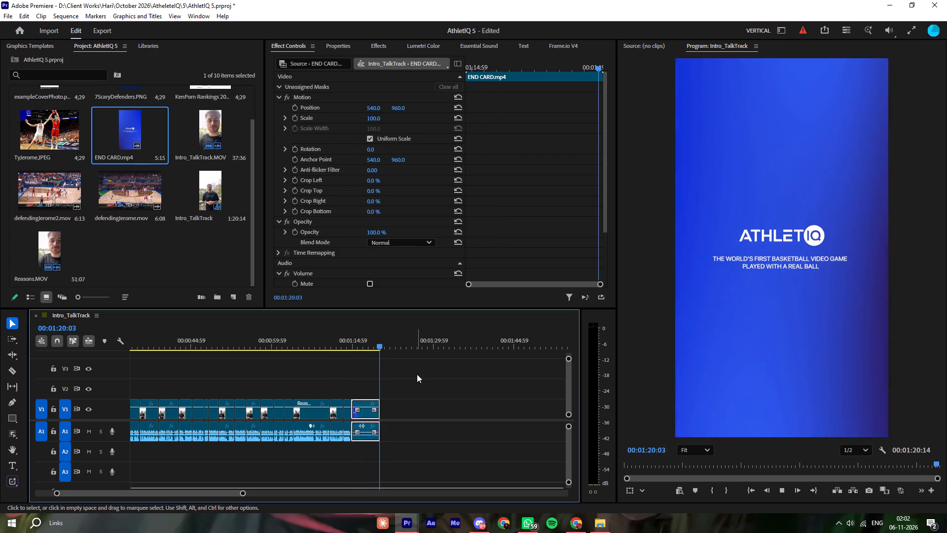
{"action": "left_click", "coordinate": [417, 374]}
{"action": "key", "text": "space"}
{"action": "left_click", "coordinate": [417, 364]}
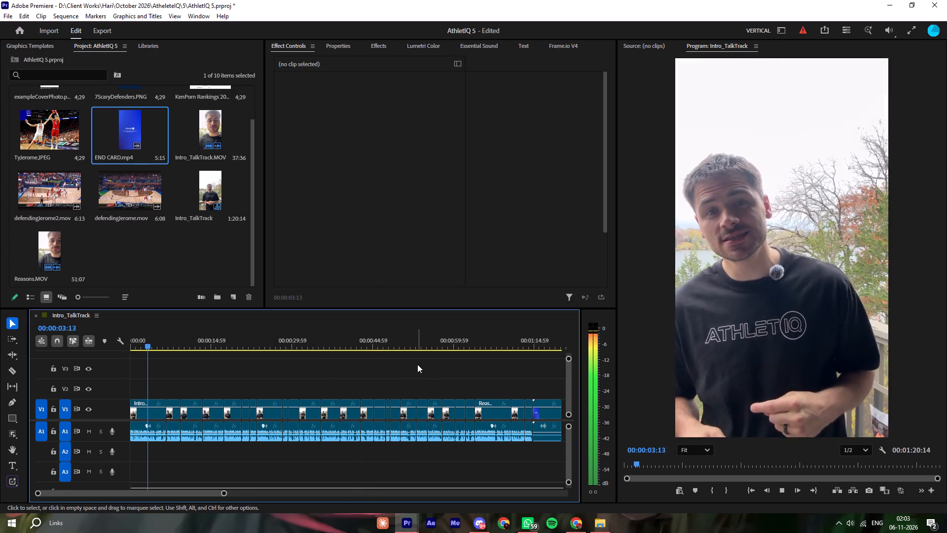
{"action": "key", "text": "space"}
Set the sequence's video preview codec to H.264 in the sequence settings.
{"action": "left_click", "coordinate": [72, 18]}
{"action": "left_click", "coordinate": [77, 28]}
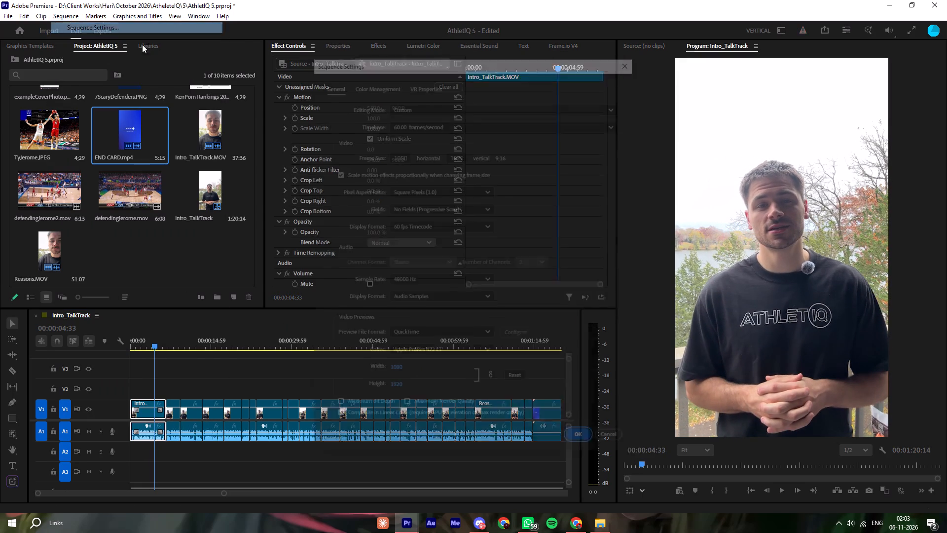
{"action": "left_click", "coordinate": [381, 86]}
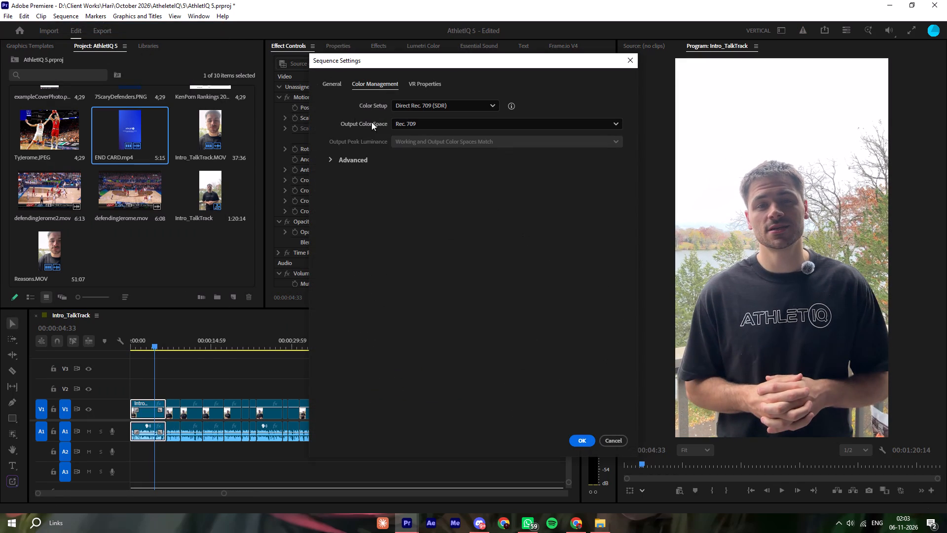
{"action": "left_click", "coordinate": [337, 88]}
{"action": "left_click", "coordinate": [423, 353]}
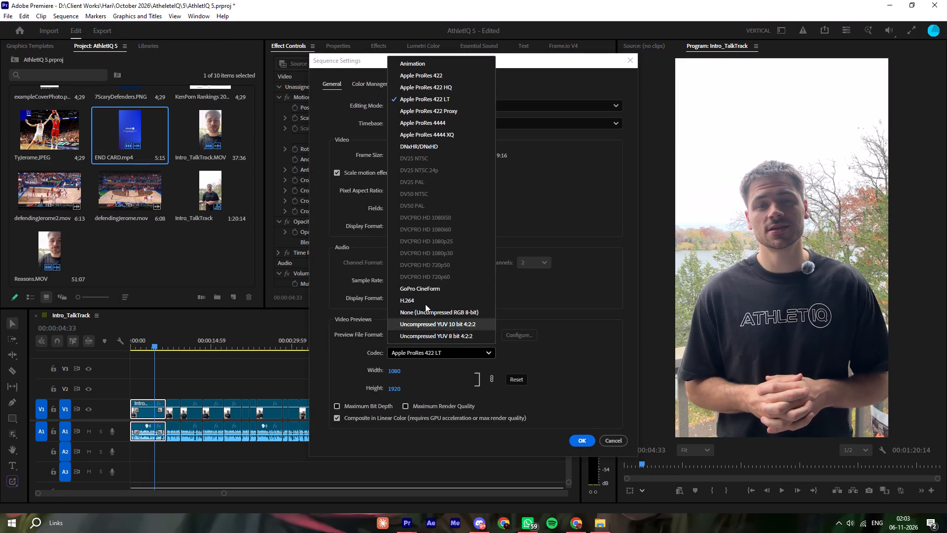
{"action": "left_click", "coordinate": [416, 304]}
{"action": "left_click", "coordinate": [584, 443]}
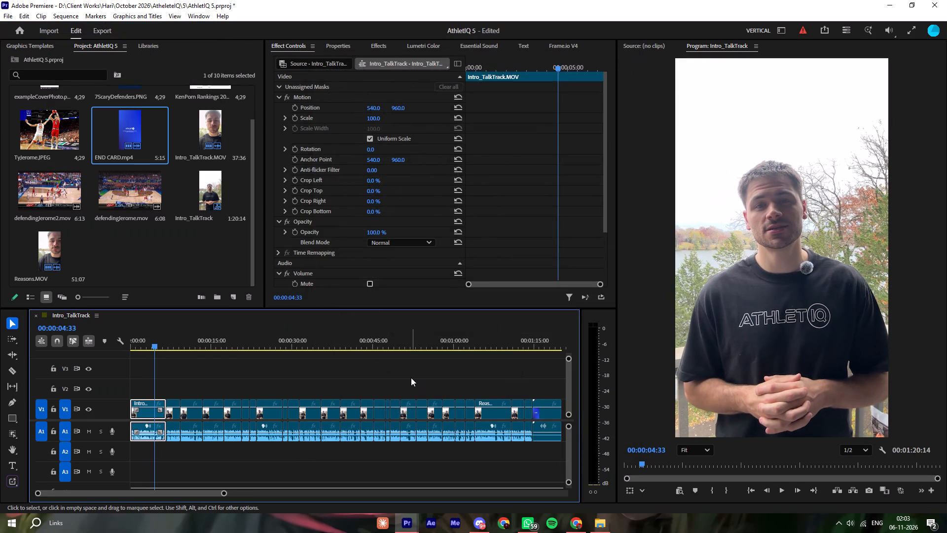
Find the Hard Limiter audio effect and apply it to the first Intro_TalkTrack clip's audio.
{"action": "left_click", "coordinate": [411, 378]}
{"action": "key", "text": "space"}
{"action": "left_click", "coordinate": [406, 377]}
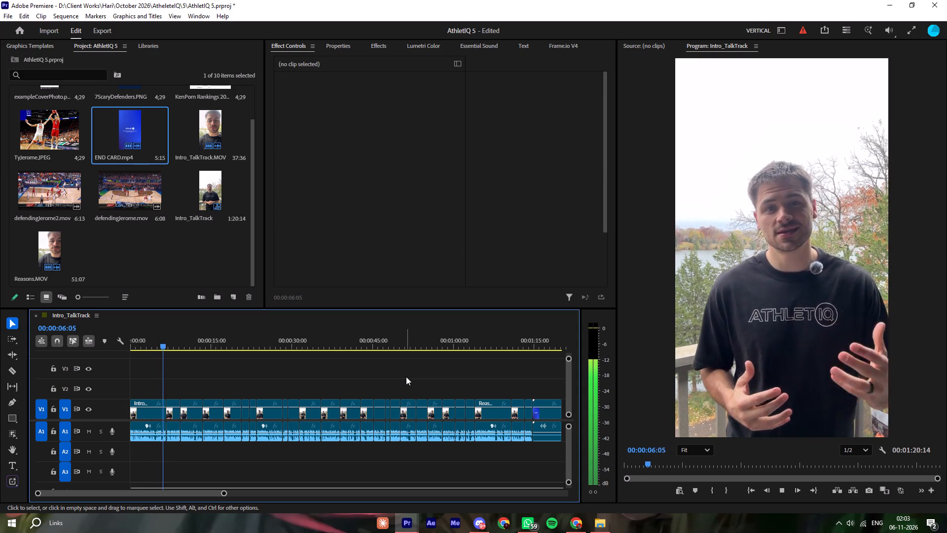
{"action": "left_click", "coordinate": [156, 344]}
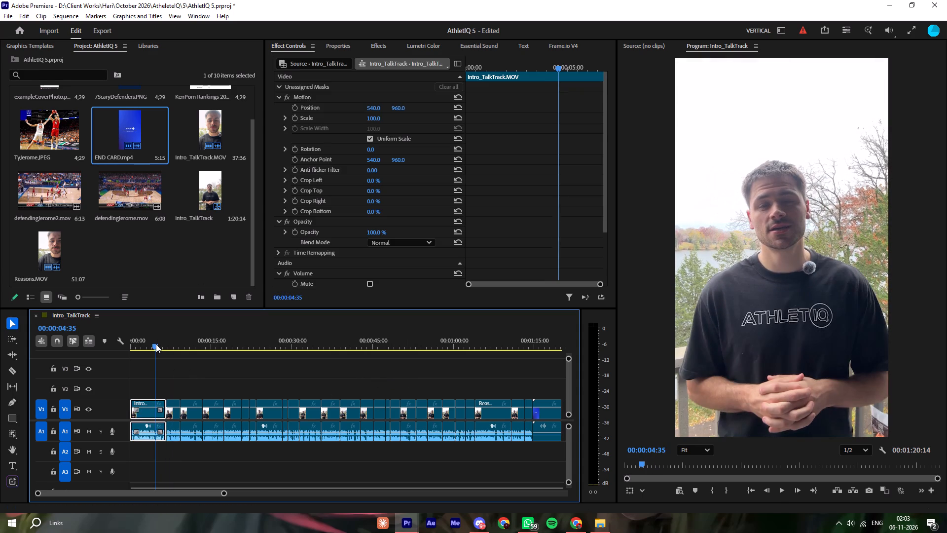
{"action": "left_click", "coordinate": [371, 45]}
{"action": "left_click", "coordinate": [325, 64]}
{"action": "key", "text": "h"}
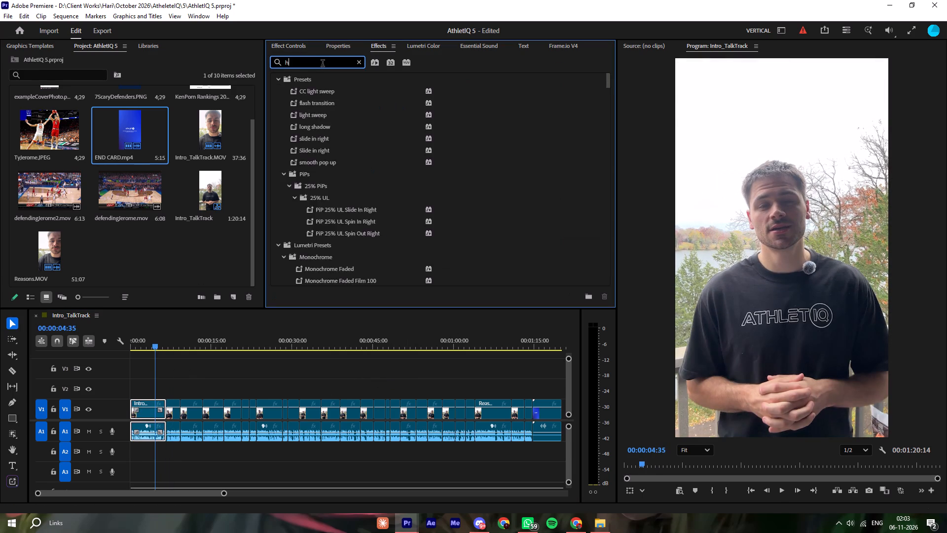
{"action": "key", "text": "a"}
{"action": "key", "text": "r"}
{"action": "key", "text": "d"}
{"action": "key", "text": "space"}
{"action": "left_click_drag", "start_coordinate": [319, 126], "coordinate": [162, 424]}
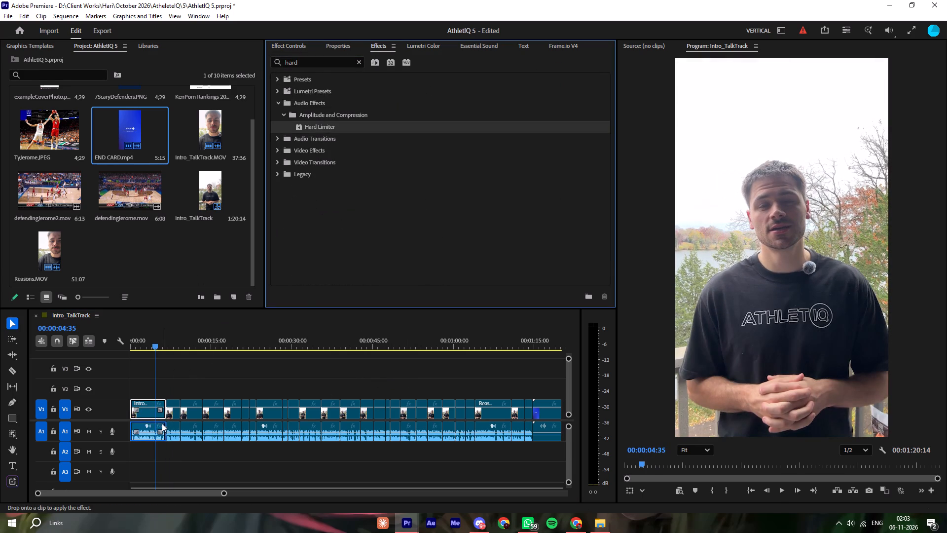
Open the Hard Limiter's custom setup on the first Intro_TalkTrack clip and choose a preset for it.
{"action": "left_click", "coordinate": [306, 42]}
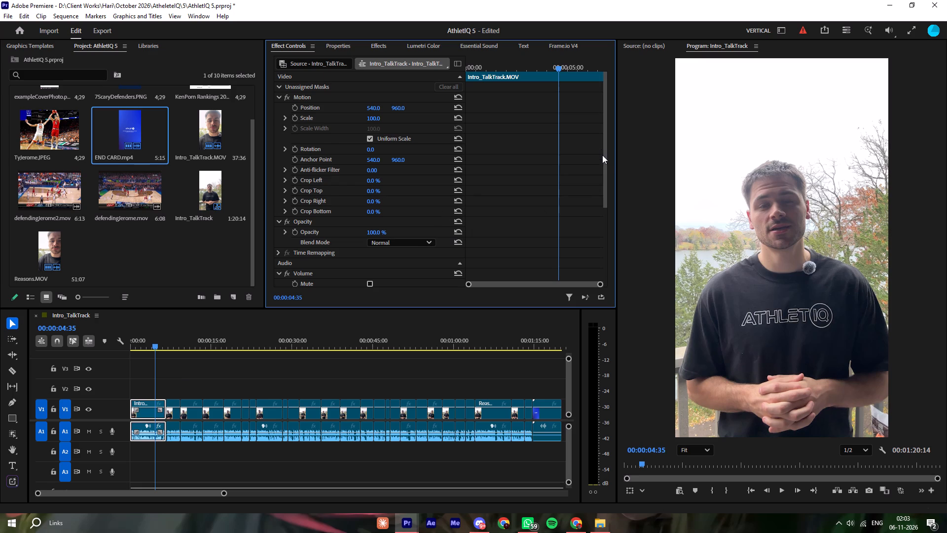
{"action": "left_click_drag", "start_coordinate": [604, 158], "coordinate": [587, 285]}
{"action": "left_click", "coordinate": [374, 222]}
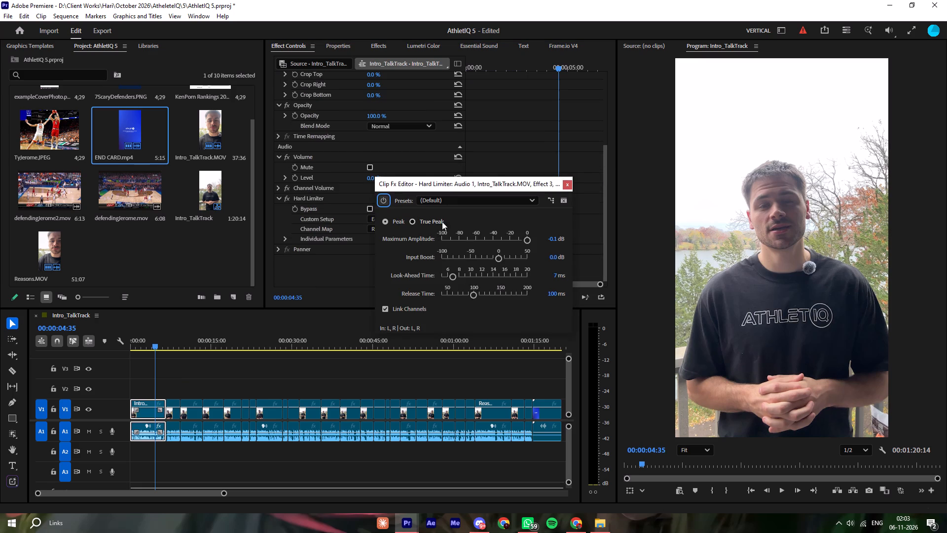
{"action": "left_click", "coordinate": [446, 197]}
{"action": "left_click", "coordinate": [455, 283]}
{"action": "left_click", "coordinate": [564, 184]}
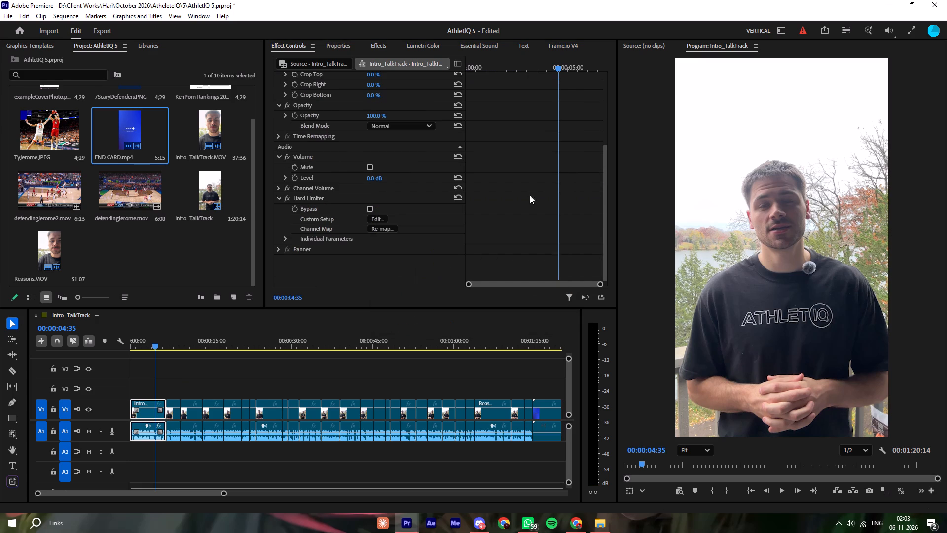
Copy the Hard Limiter from the first clip, paste it onto all remaining clips on A1, and play back the result.
{"action": "left_click", "coordinate": [308, 196]}
{"action": "key", "text": "ctrl+c"}
{"action": "left_click", "coordinate": [329, 454]}
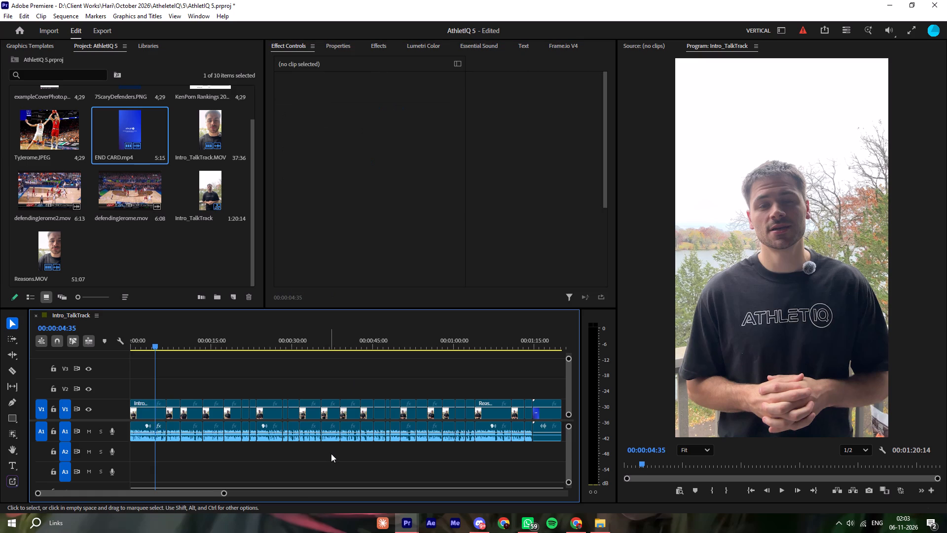
{"action": "key", "text": "minus"}
{"action": "left_click_drag", "start_coordinate": [399, 436], "coordinate": [153, 441]}
{"action": "key", "text": "ctrl+v"}
{"action": "left_click", "coordinate": [158, 463]}
{"action": "key", "text": "space"}
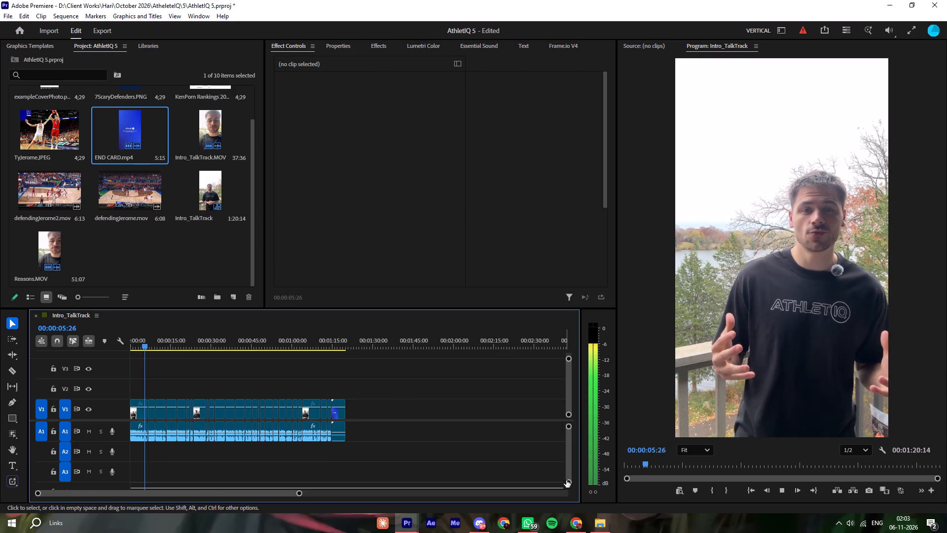
Open the reference reel from the AthletIQ_Highlight_Ty-Jerome project page in the browser and stop the Premiere timeline playback.
{"action": "left_click", "coordinate": [582, 517]}
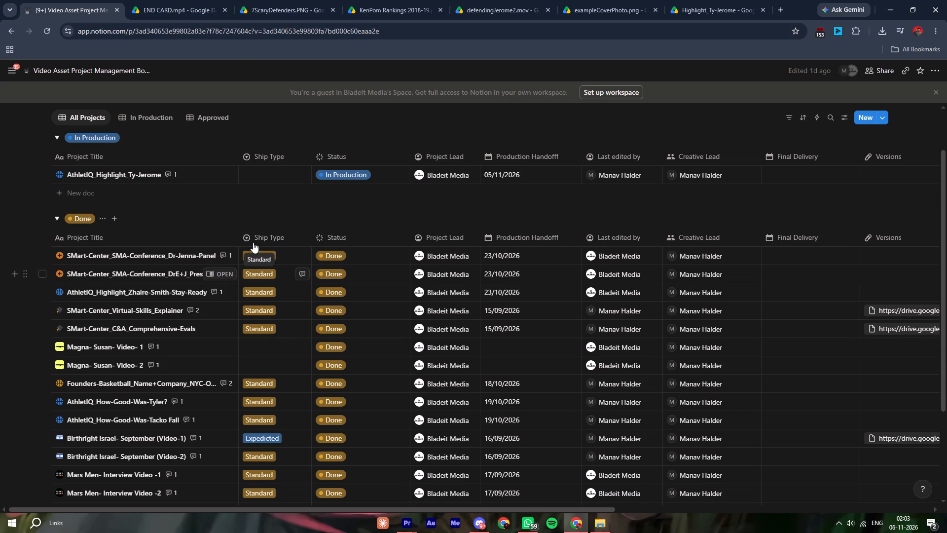
{"action": "left_click", "coordinate": [221, 173]}
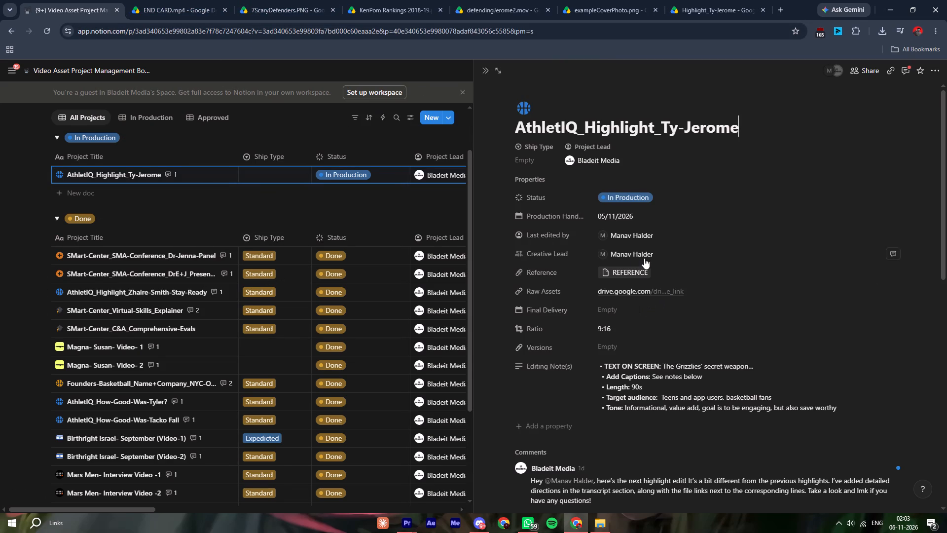
{"action": "left_click", "coordinate": [632, 268]}
{"action": "left_click", "coordinate": [404, 529]}
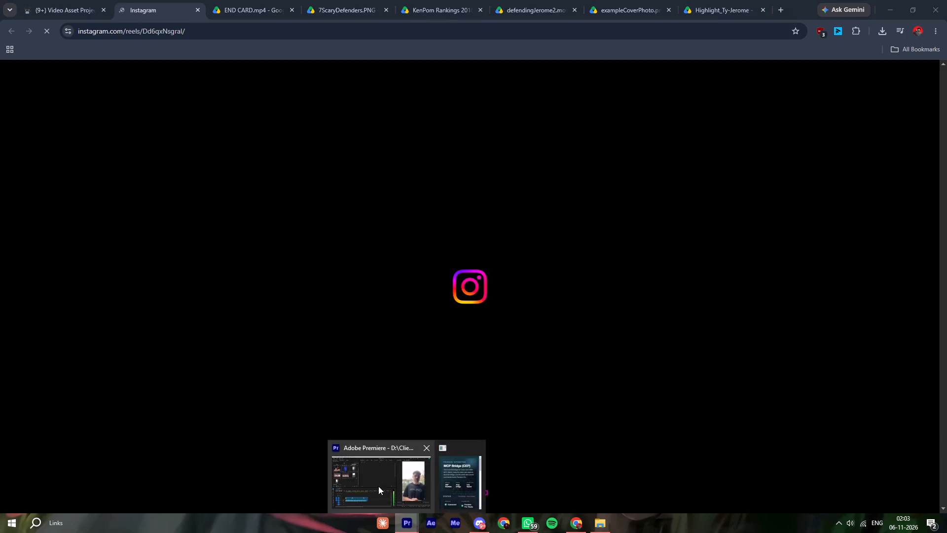
{"action": "left_click", "coordinate": [378, 486]}
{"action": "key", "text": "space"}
Switch back to the browser and watch the athletiq_io reference reel with sound, examining its captions, footage inserts and end card.
{"action": "left_click", "coordinate": [579, 523]}
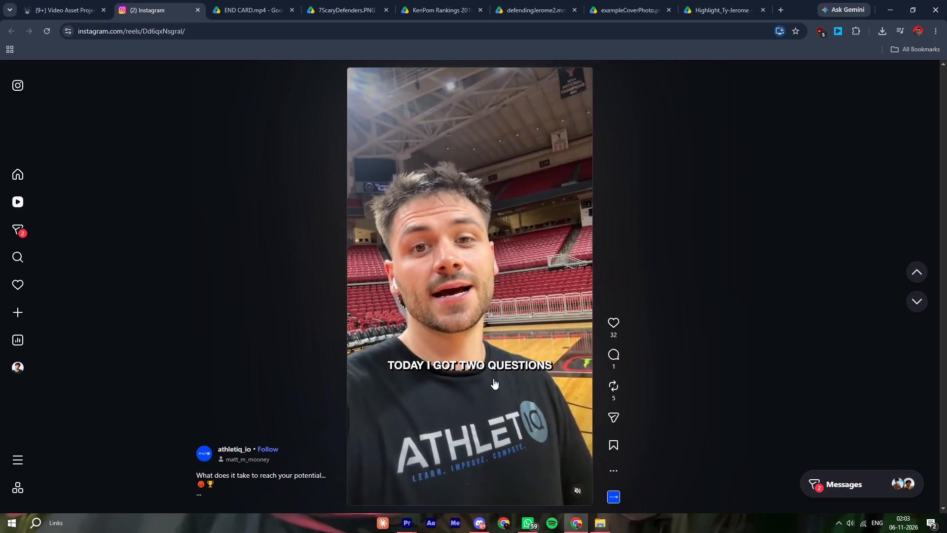
{"action": "scroll", "coordinate": [531, 425], "scroll_direction": "down", "scroll_amount": 2}
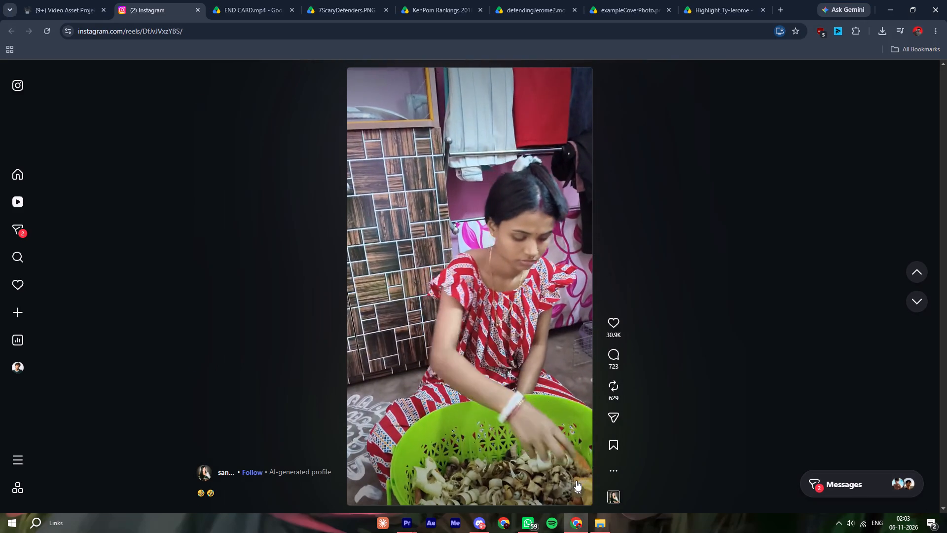
{"action": "left_click", "coordinate": [578, 482]}
{"action": "left_click", "coordinate": [580, 494]}
{"action": "scroll", "coordinate": [574, 467], "scroll_direction": "up", "scroll_amount": 2}
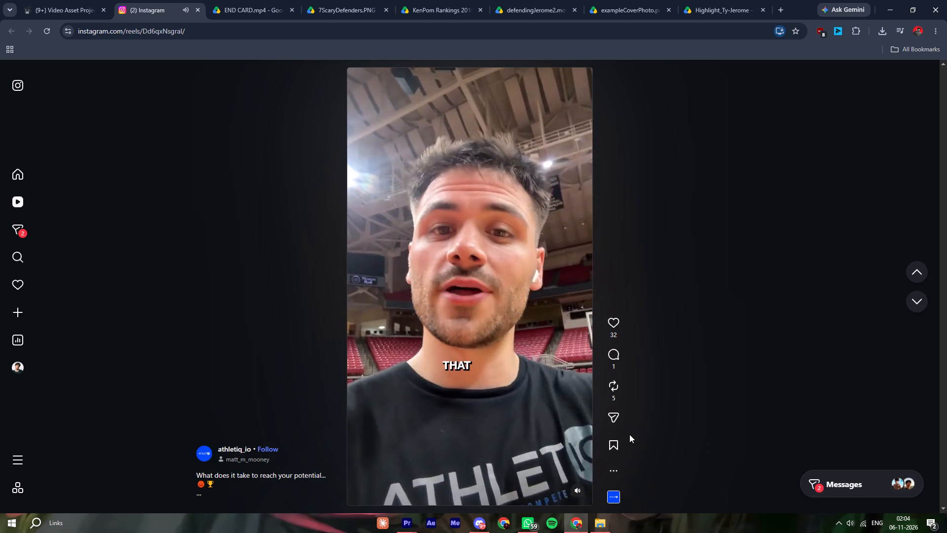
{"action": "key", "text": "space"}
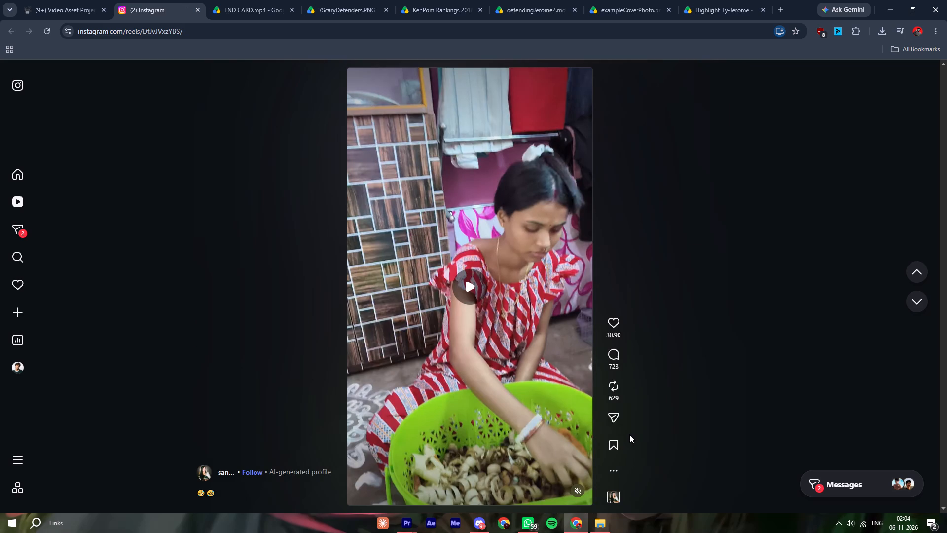
{"action": "scroll", "coordinate": [354, 266], "scroll_direction": "up", "scroll_amount": 2}
{"action": "left_click", "coordinate": [429, 272]}
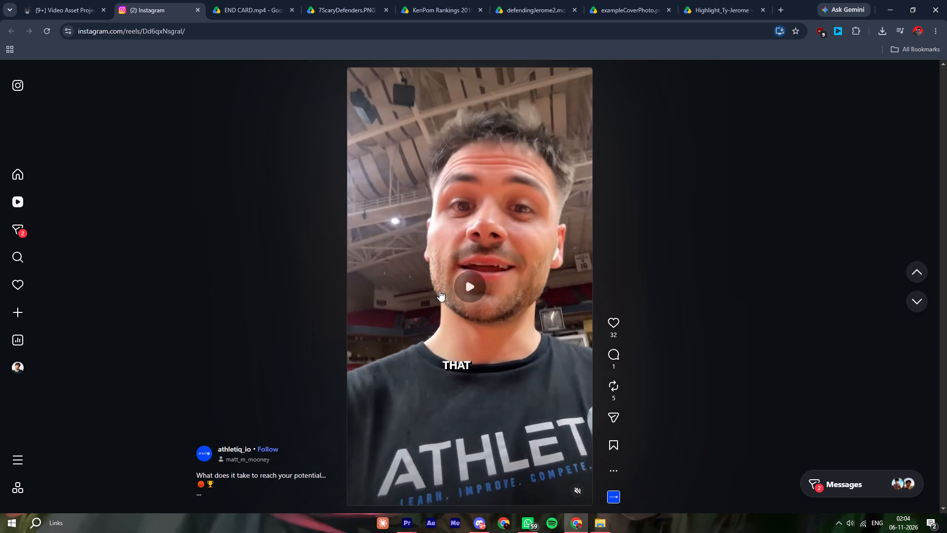
{"action": "left_click", "coordinate": [576, 490]}
{"action": "left_click", "coordinate": [48, 0]}
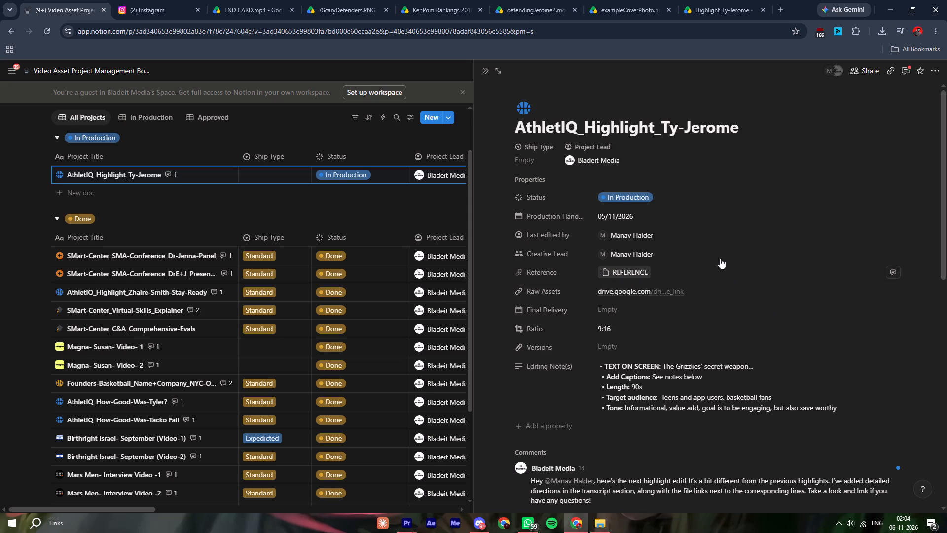
{"action": "left_click", "coordinate": [174, 0]}
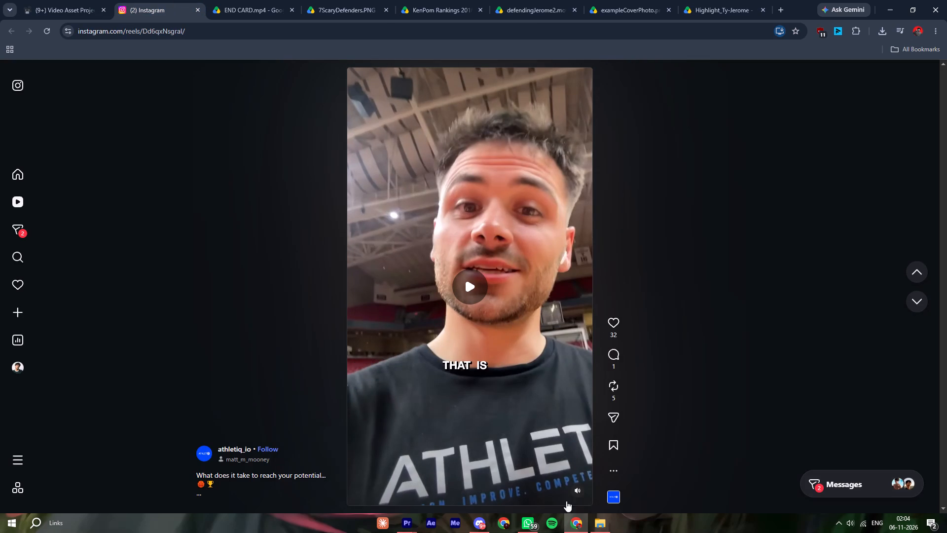
{"action": "left_click", "coordinate": [489, 354]}
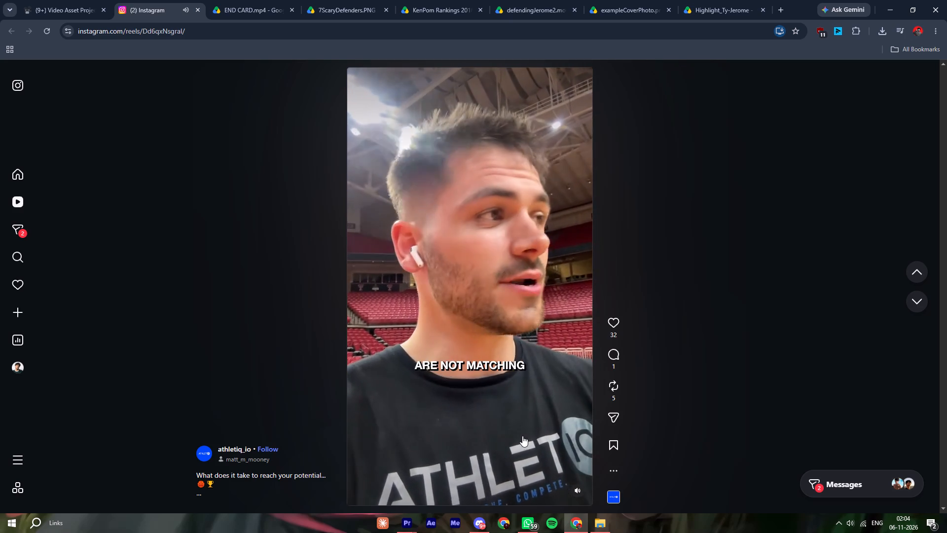
{"action": "left_click", "coordinate": [614, 356]}
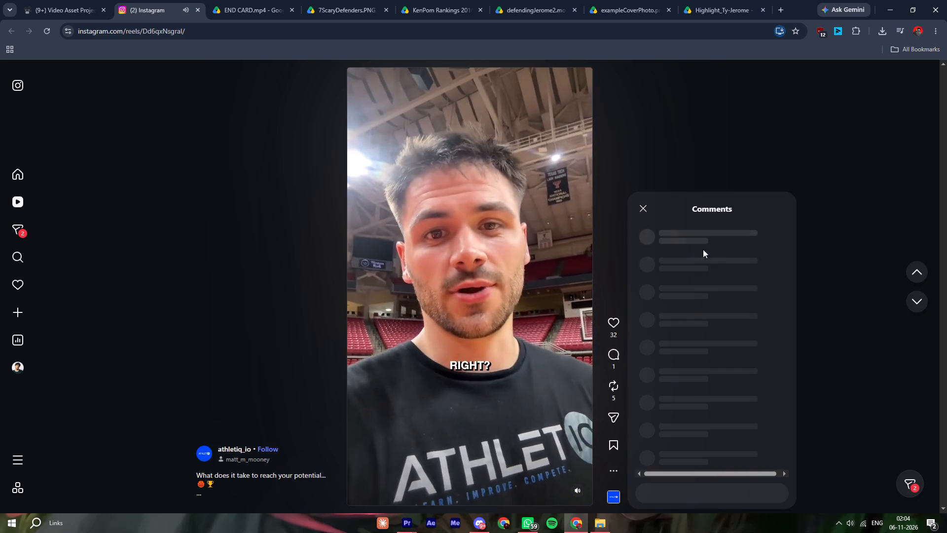
{"action": "left_click", "coordinate": [641, 312]}
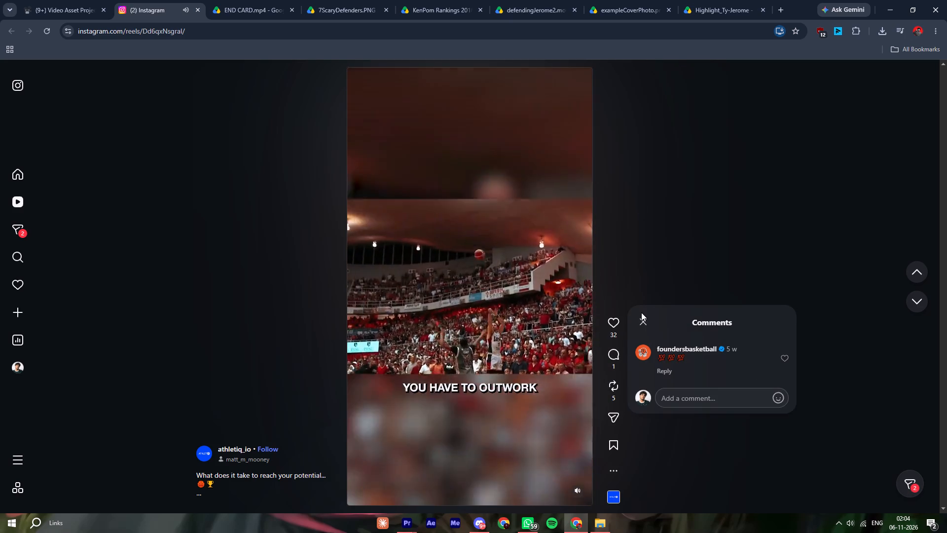
{"action": "left_click", "coordinate": [643, 318]}
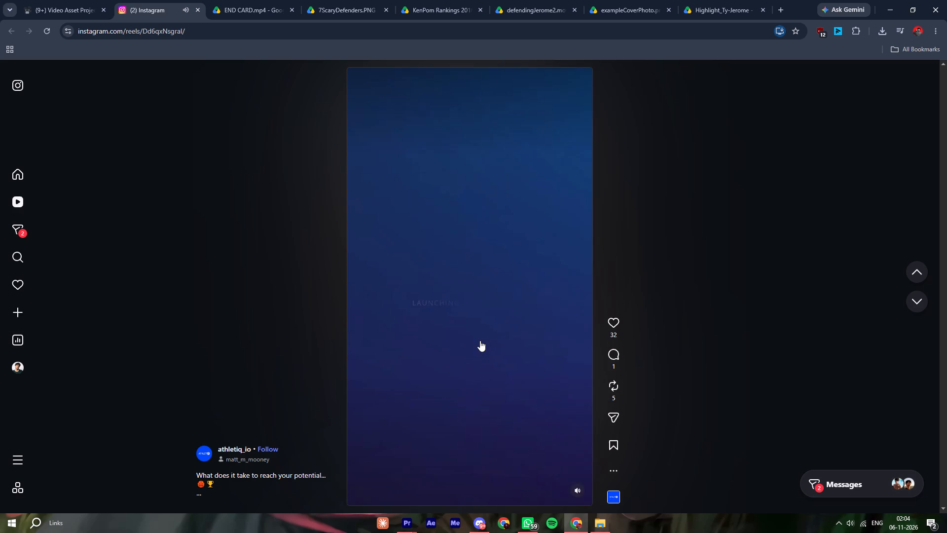
{"action": "left_click", "coordinate": [462, 329]}
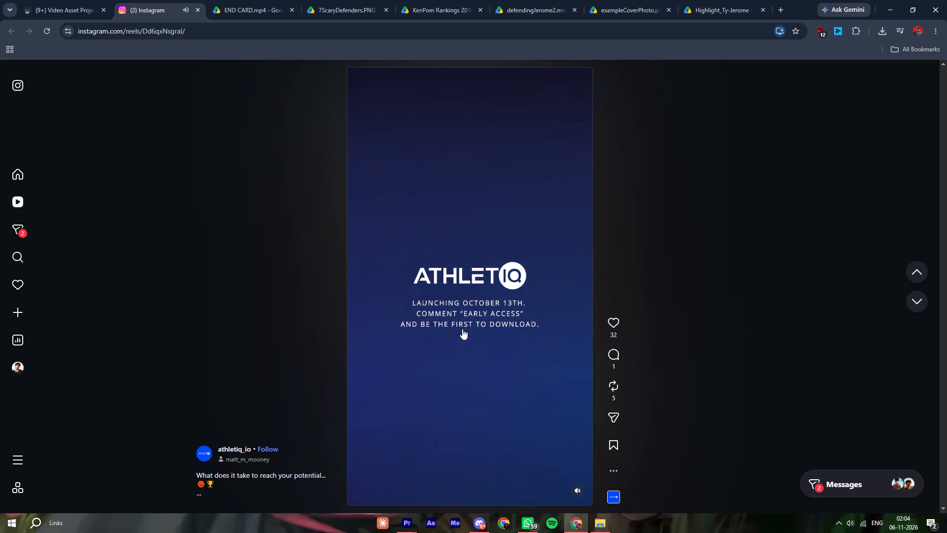
Return to Premiere and review the end of the Intro_TalkTrack sequence, from the last Reasons.MOV clips into END CARD.mp4.
{"action": "left_click", "coordinate": [398, 523]}
{"action": "left_click", "coordinate": [329, 460]}
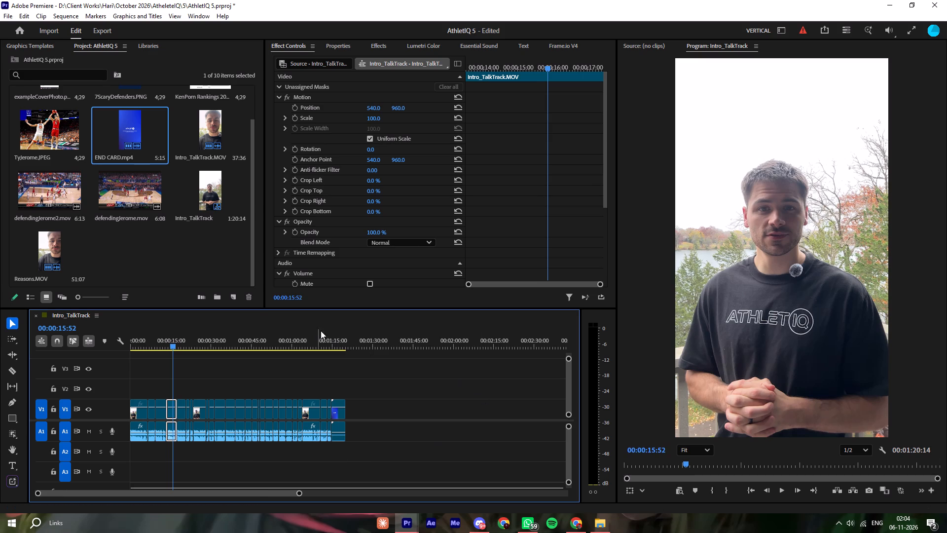
{"action": "left_click", "coordinate": [326, 335]}
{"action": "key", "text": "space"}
{"action": "key", "text": "equal"}
{"action": "key", "text": "equal"}
{"action": "key", "text": "equal"}
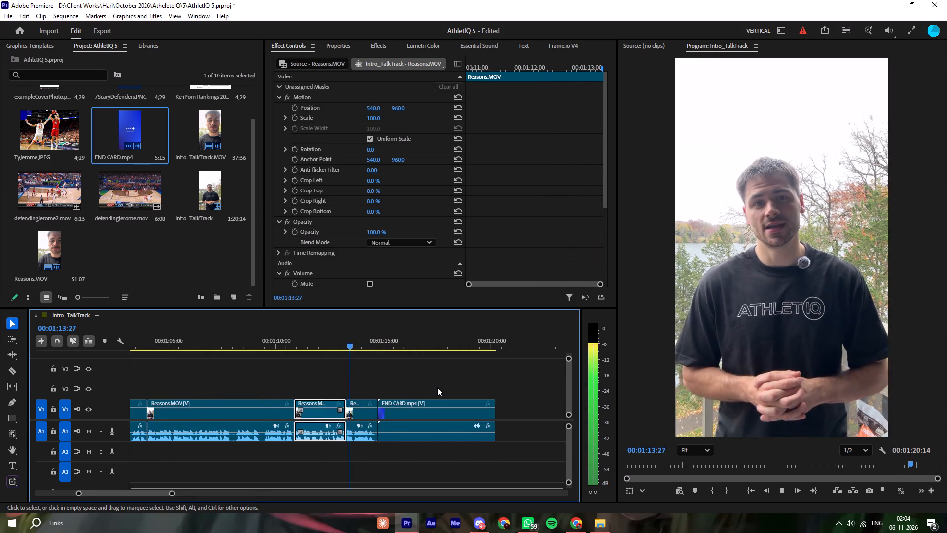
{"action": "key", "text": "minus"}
{"action": "key", "text": "equal"}
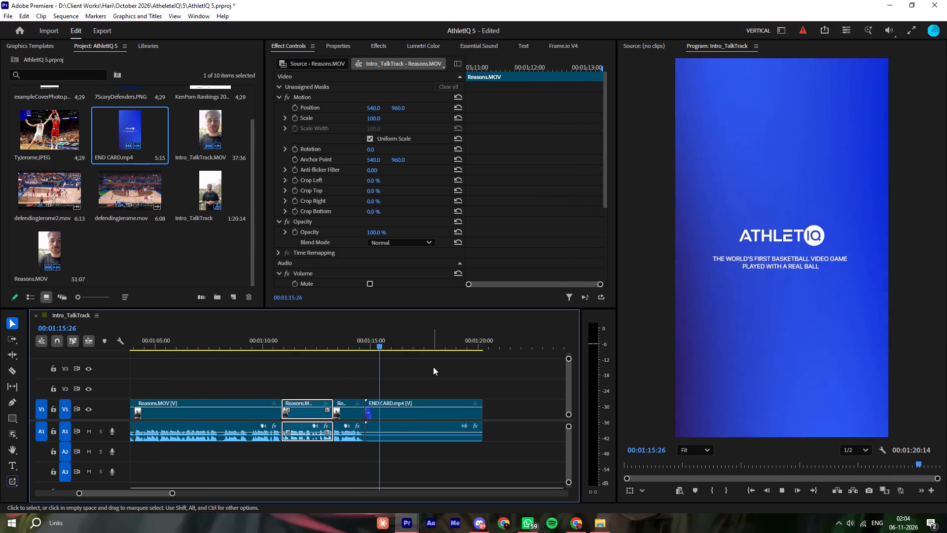
{"action": "left_click", "coordinate": [433, 367]}
{"action": "left_click", "coordinate": [477, 332]}
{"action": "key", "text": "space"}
{"action": "left_click", "coordinate": [519, 391]}
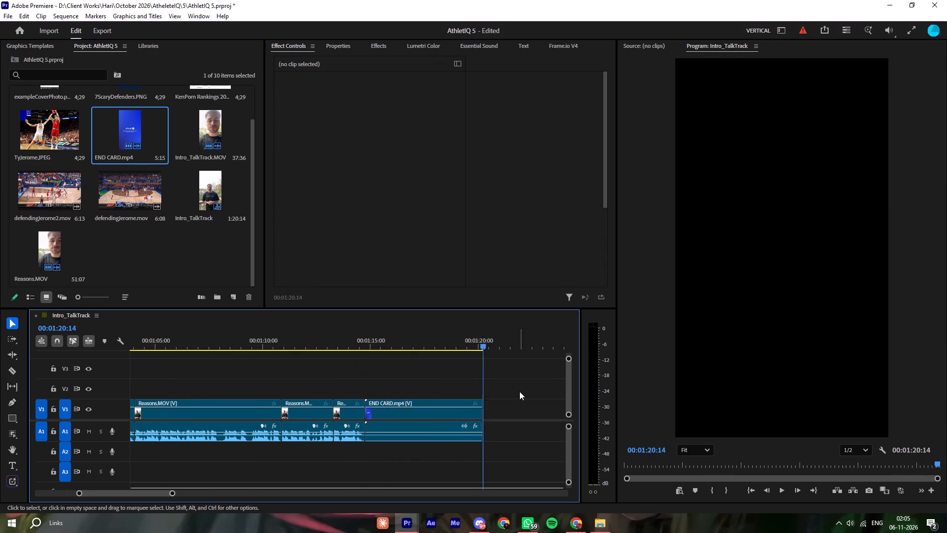
Play the Intro_TalkTrack sequence from its start and review the opening talking clips.
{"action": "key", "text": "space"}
{"action": "left_click", "coordinate": [468, 381]}
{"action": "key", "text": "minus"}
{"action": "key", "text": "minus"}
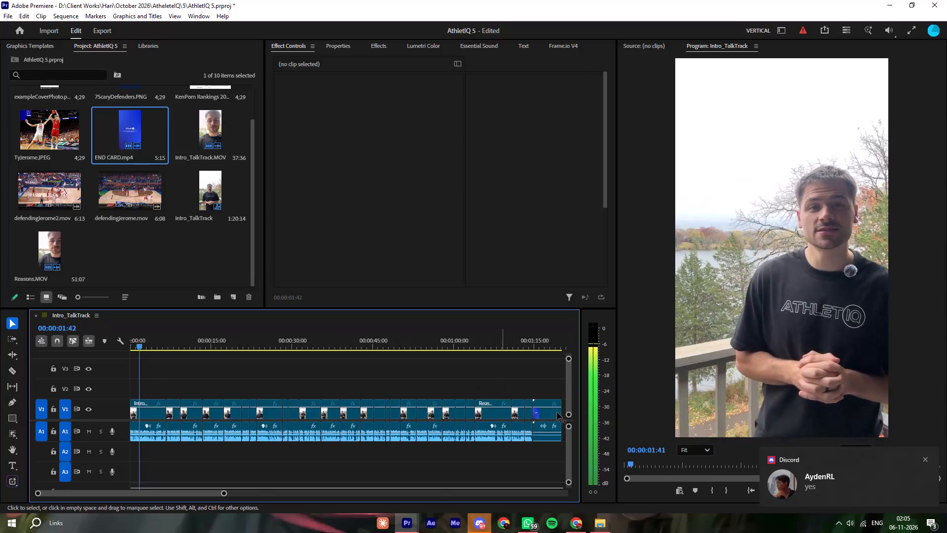
{"action": "key", "text": "equal"}
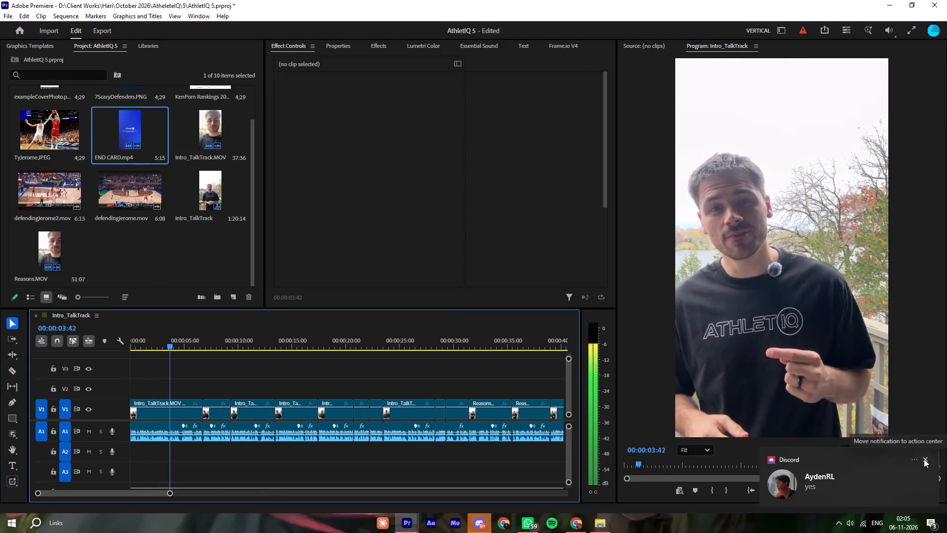
{"action": "left_click", "coordinate": [221, 390]}
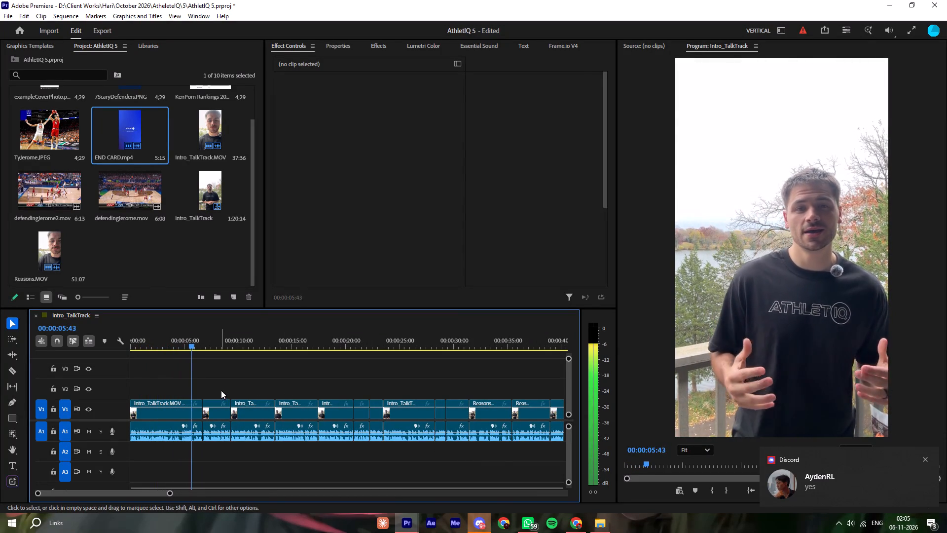
{"action": "left_click", "coordinate": [265, 383]}
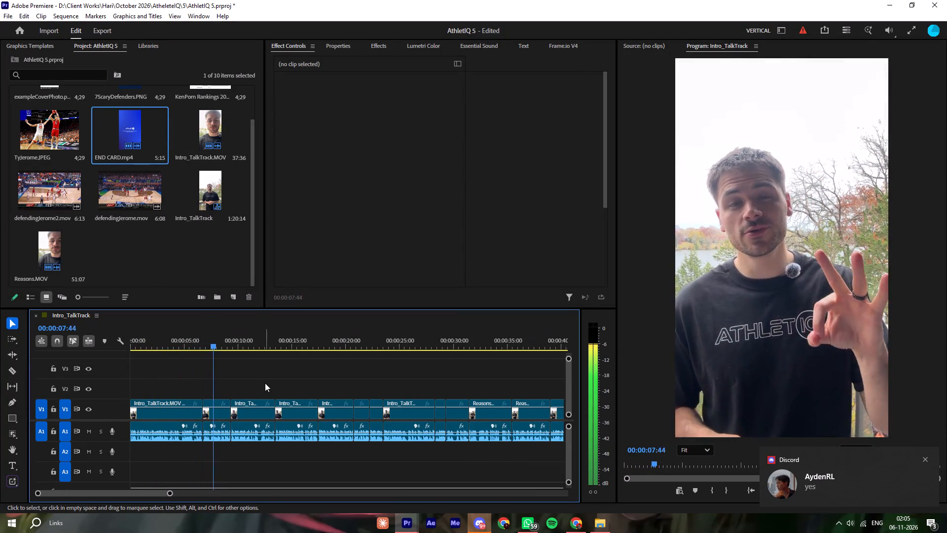
{"action": "left_click", "coordinate": [265, 383]}
{"action": "left_click", "coordinate": [265, 383]}
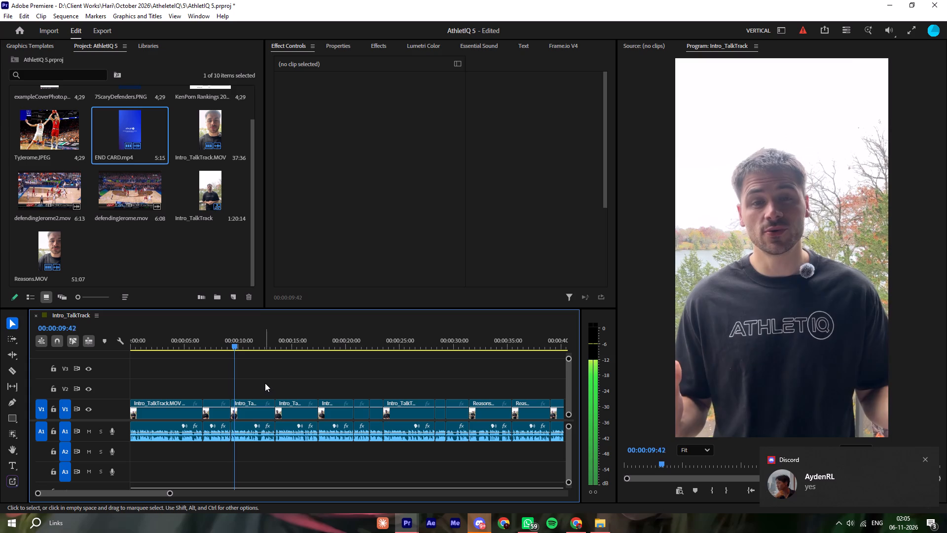
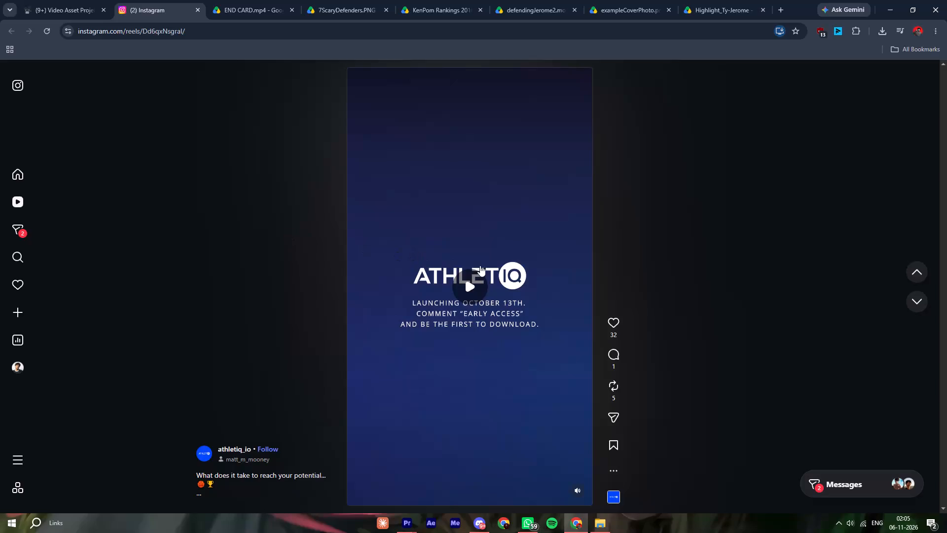
Search Instagram for the growth-coaching creator's profile and browse its reels.
{"action": "left_click", "coordinate": [39, 261]}
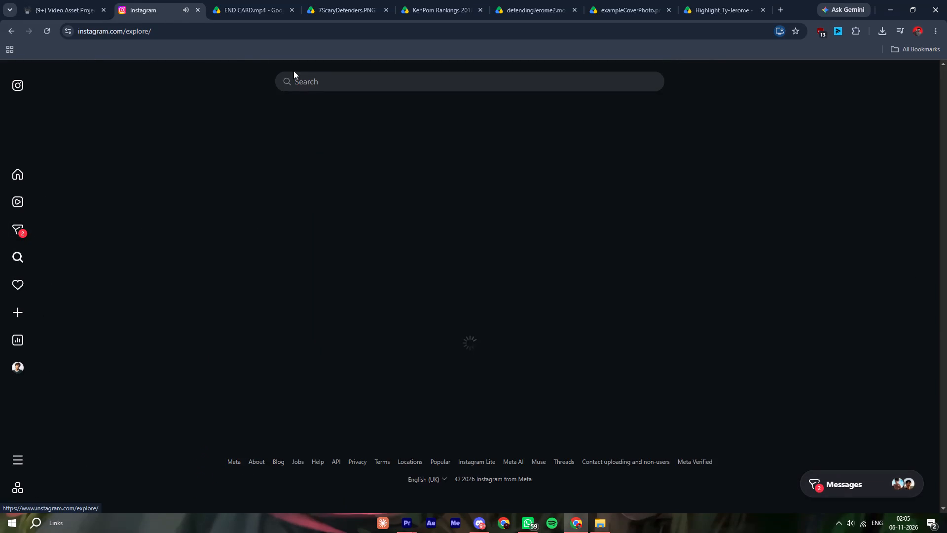
{"action": "left_click", "coordinate": [306, 81]}
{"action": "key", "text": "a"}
{"action": "left_click", "coordinate": [328, 118]}
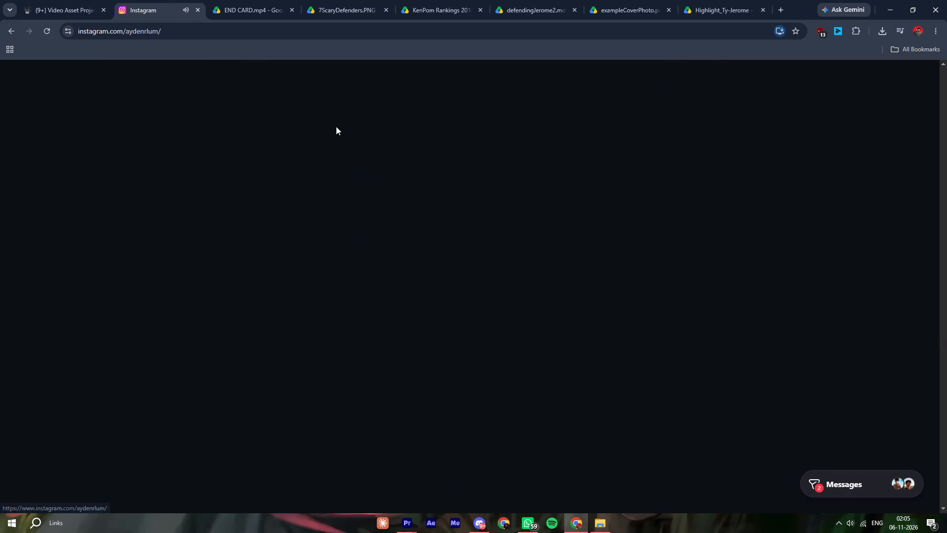
{"action": "left_click", "coordinate": [419, 342]}
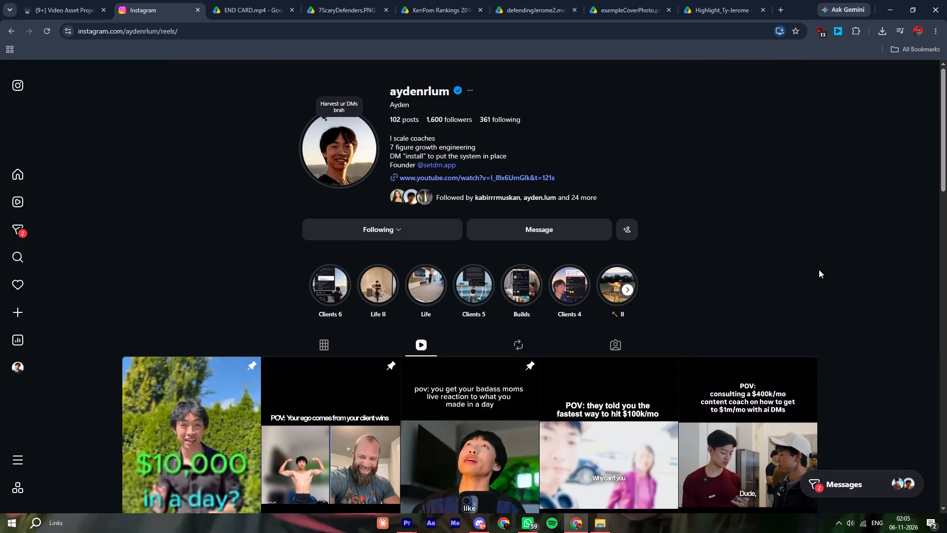
{"action": "scroll", "coordinate": [822, 279], "scroll_direction": "down", "scroll_amount": 2}
{"action": "scroll", "coordinate": [851, 316], "scroll_direction": "down", "scroll_amount": 1}
{"action": "scroll", "coordinate": [851, 316], "scroll_direction": "up", "scroll_amount": 1}
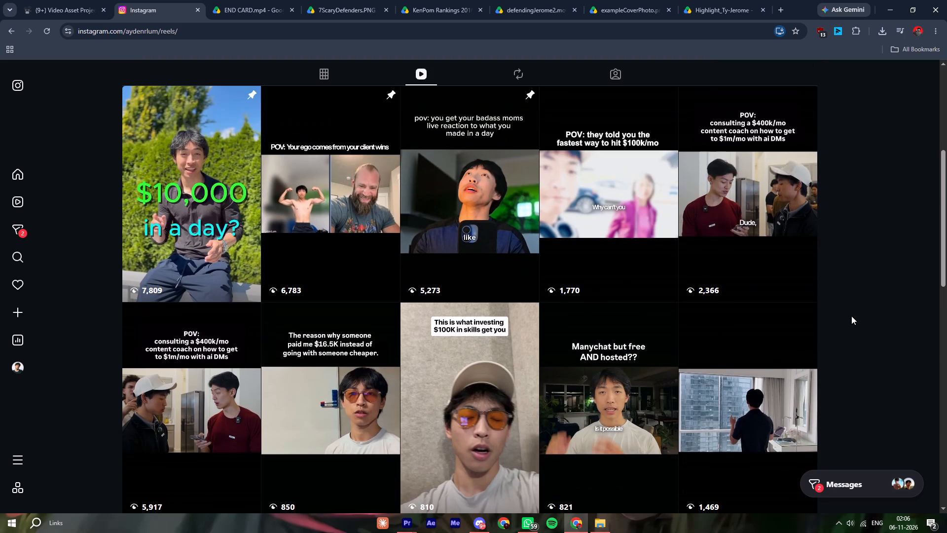
Watch the creator's reel titled "POV: they told you the fastest way to hit $100k/mo" with sound, like it and close it.
{"action": "left_click", "coordinate": [606, 281]}
{"action": "left_click", "coordinate": [456, 491]}
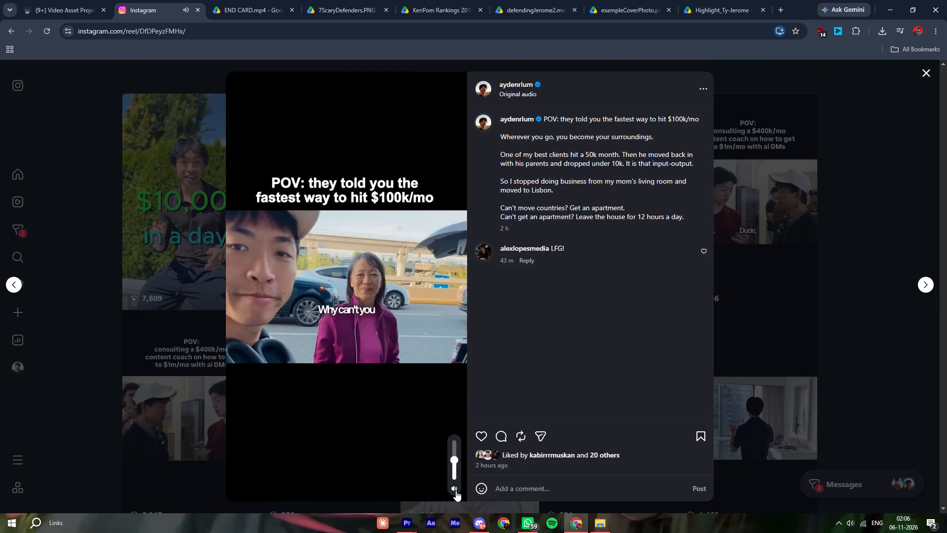
{"action": "left_click", "coordinate": [456, 490]}
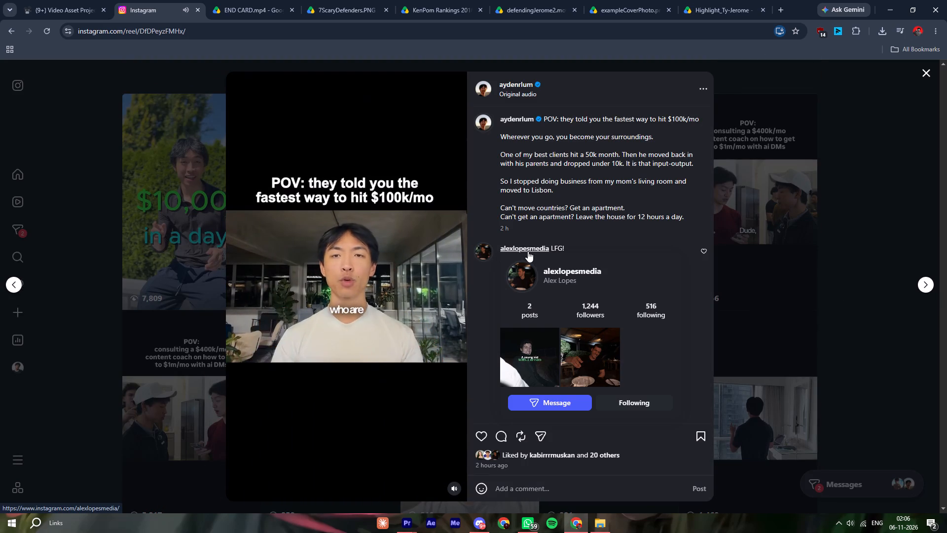
{"action": "left_click", "coordinate": [480, 432]}
{"action": "left_click", "coordinate": [812, 275]}
View the creator's two reels about consulting a $400k/mo content coach and look over the rest of the grid.
{"action": "scroll", "coordinate": [881, 347], "scroll_direction": "down", "scroll_amount": 1}
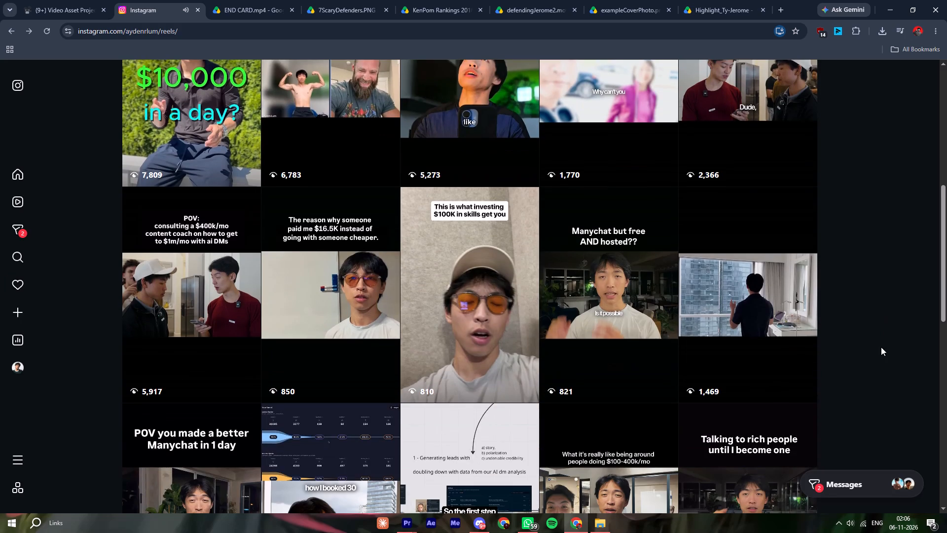
{"action": "left_click", "coordinate": [195, 335]}
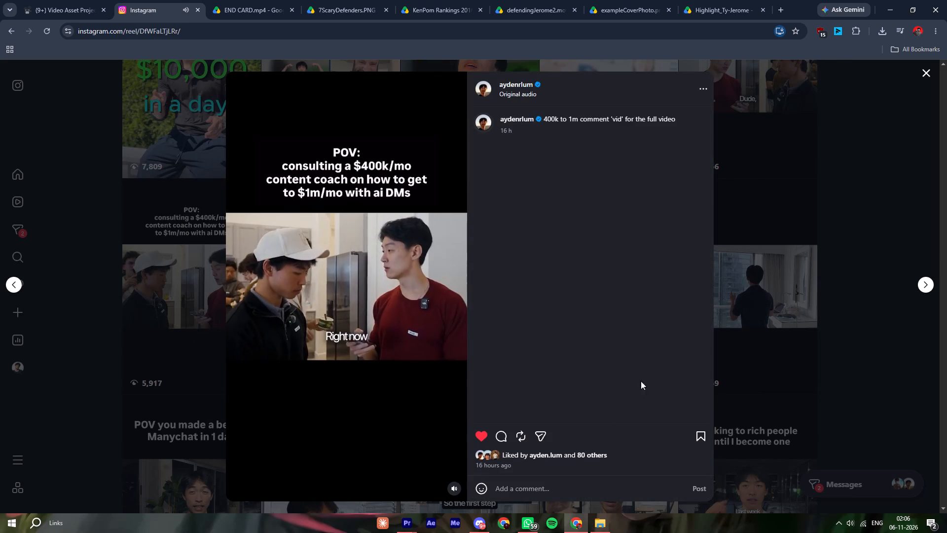
{"action": "left_click", "coordinate": [773, 305]}
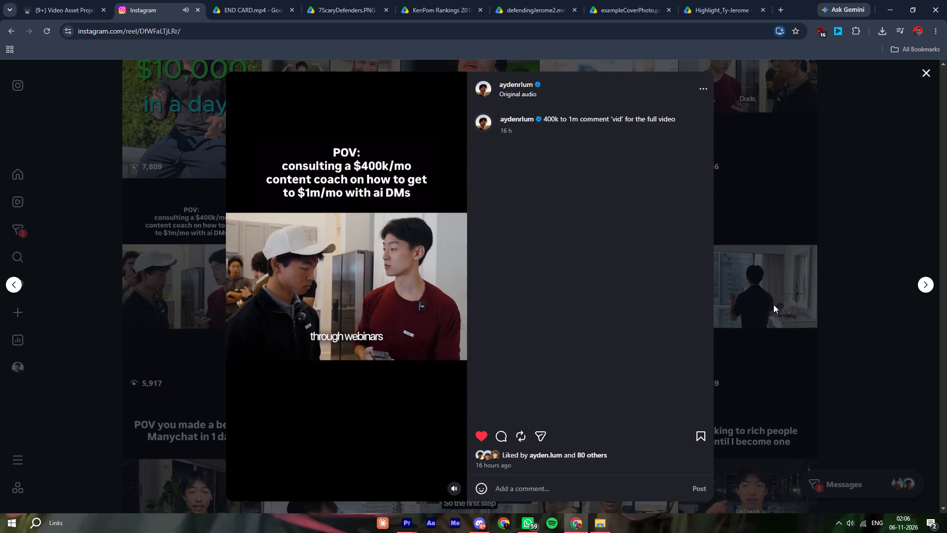
{"action": "scroll", "coordinate": [798, 342], "scroll_direction": "up", "scroll_amount": 1}
{"action": "left_click", "coordinate": [738, 225]}
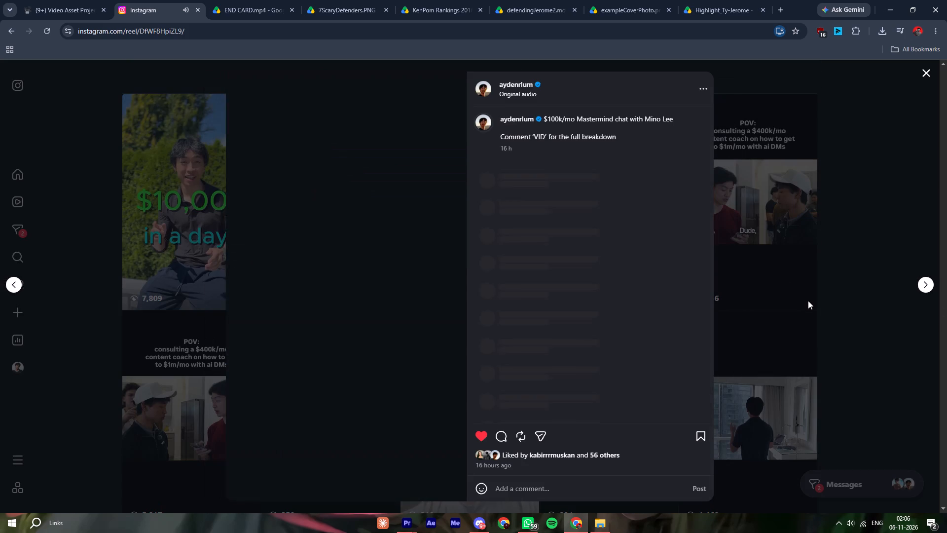
{"action": "left_click", "coordinate": [808, 301]}
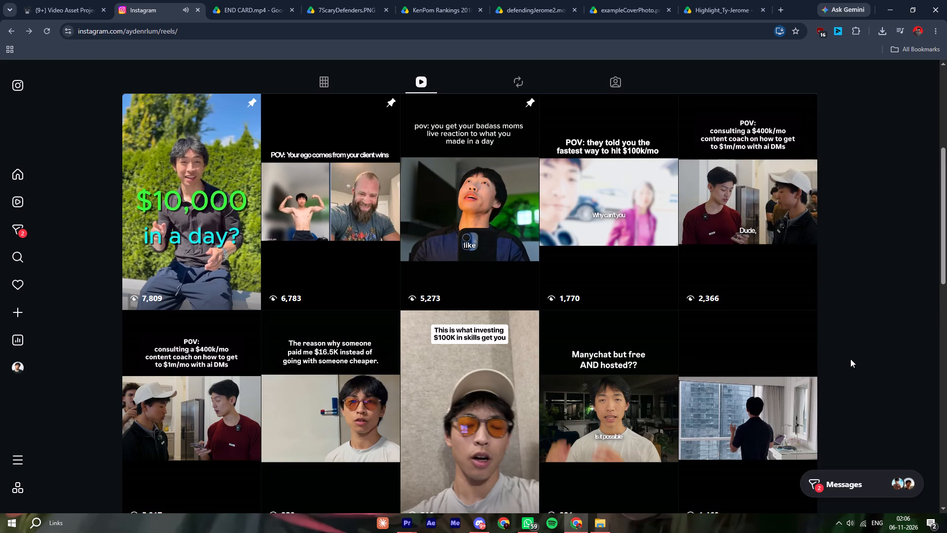
{"action": "scroll", "coordinate": [846, 364], "scroll_direction": "down", "scroll_amount": 1}
{"action": "scroll", "coordinate": [846, 364], "scroll_direction": "up", "scroll_amount": 3}
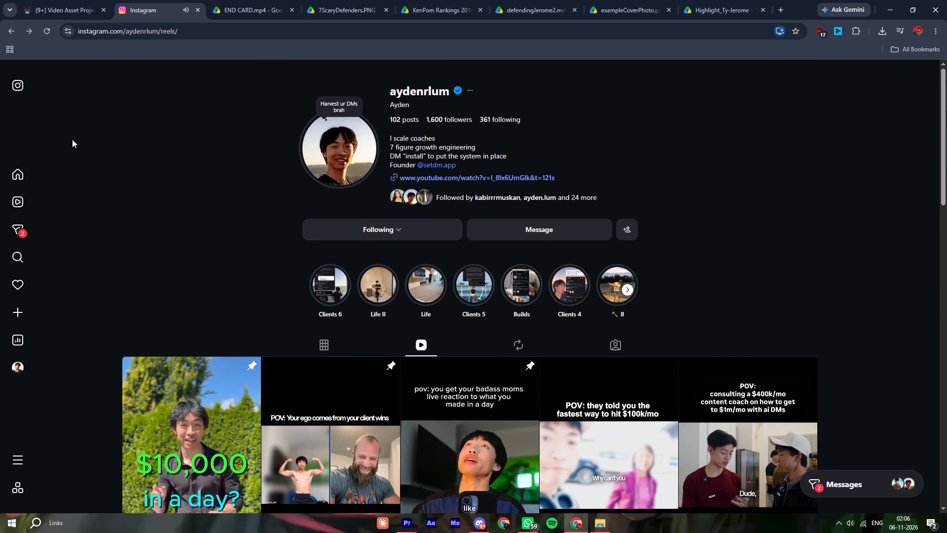
Return to the athletiq_io reference reel and play it to study its captions, framing and highlight footage.
{"action": "left_click", "coordinate": [72, 139]}
{"action": "left_click", "coordinate": [212, 152]}
{"action": "left_click", "coordinate": [232, 152]}
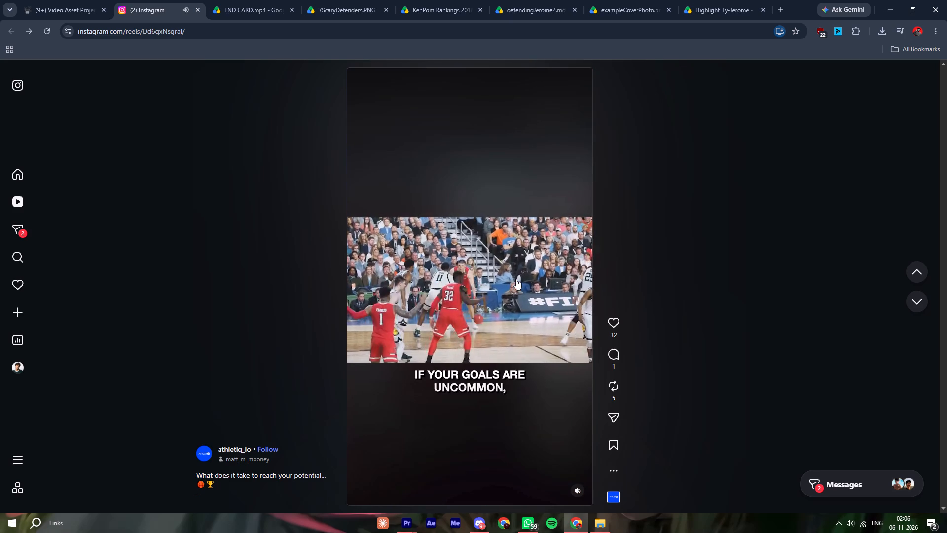
{"action": "left_click_drag", "start_coordinate": [516, 279], "coordinate": [518, 277]}
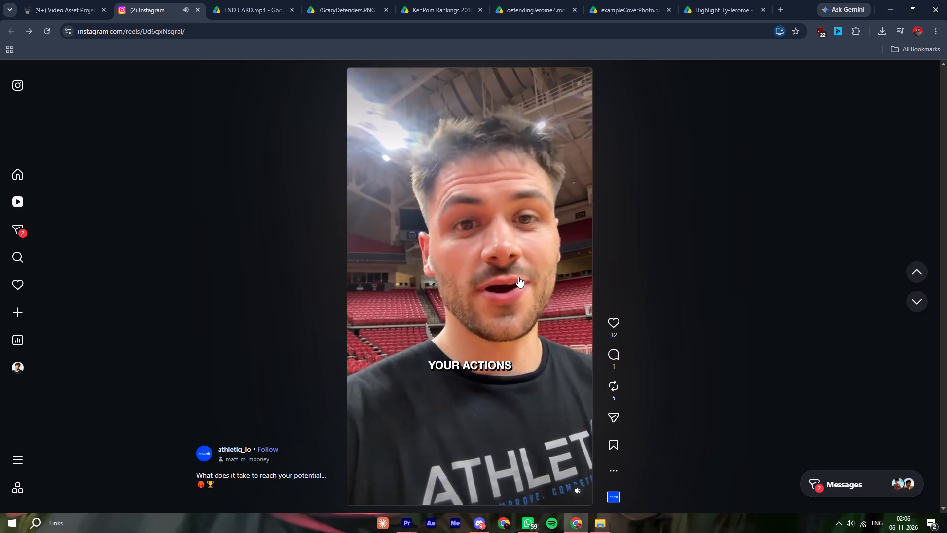
{"action": "left_click_drag", "start_coordinate": [518, 277], "coordinate": [551, 231]}
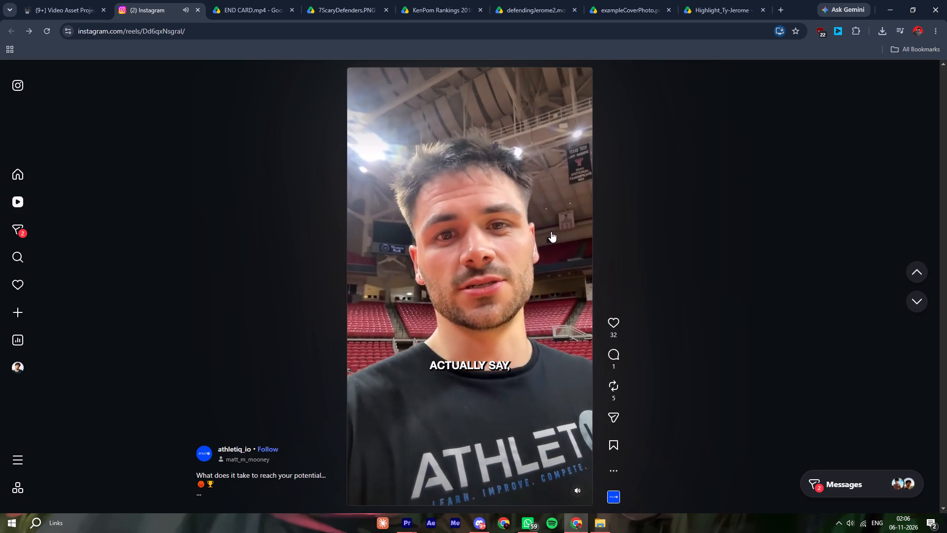
{"action": "left_click_drag", "start_coordinate": [551, 231], "coordinate": [548, 283]}
Read the AthletIQ_Highlight_Ty-Jerome brief in Notion, covering the editing notes, caption direction, both talk-track transcripts and the end card instruction.
{"action": "left_click", "coordinate": [51, 0]}
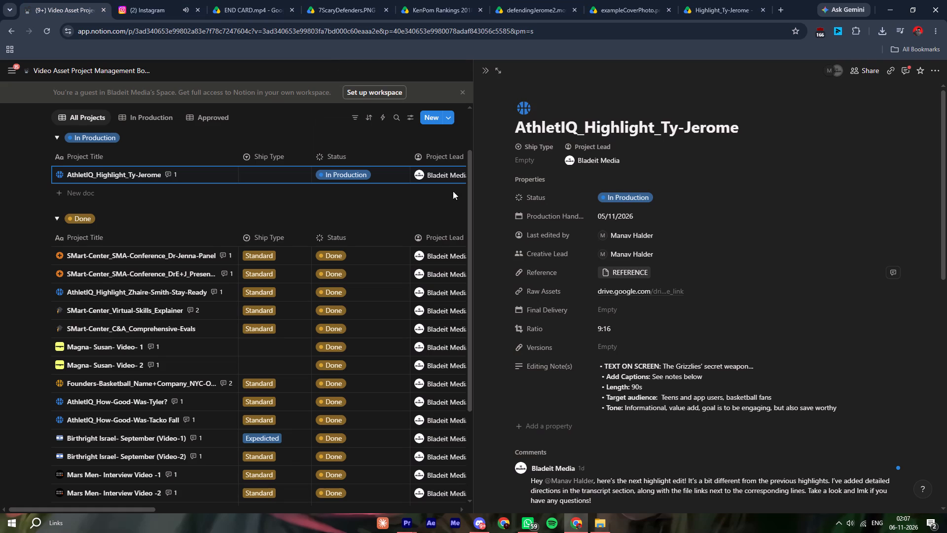
{"action": "scroll", "coordinate": [764, 324], "scroll_direction": "down", "scroll_amount": 2}
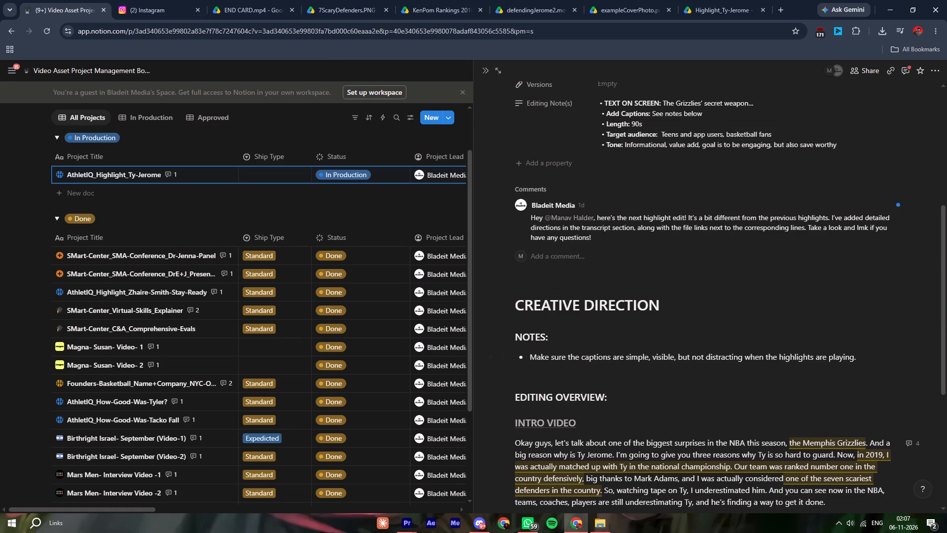
{"action": "scroll", "coordinate": [618, 369], "scroll_direction": "down", "scroll_amount": 1}
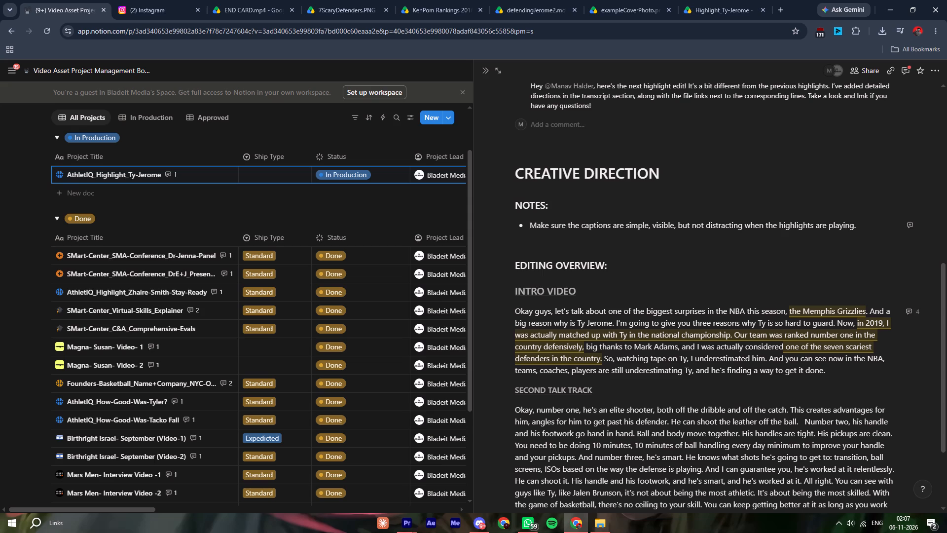
{"action": "scroll", "coordinate": [576, 320], "scroll_direction": "down", "scroll_amount": 1}
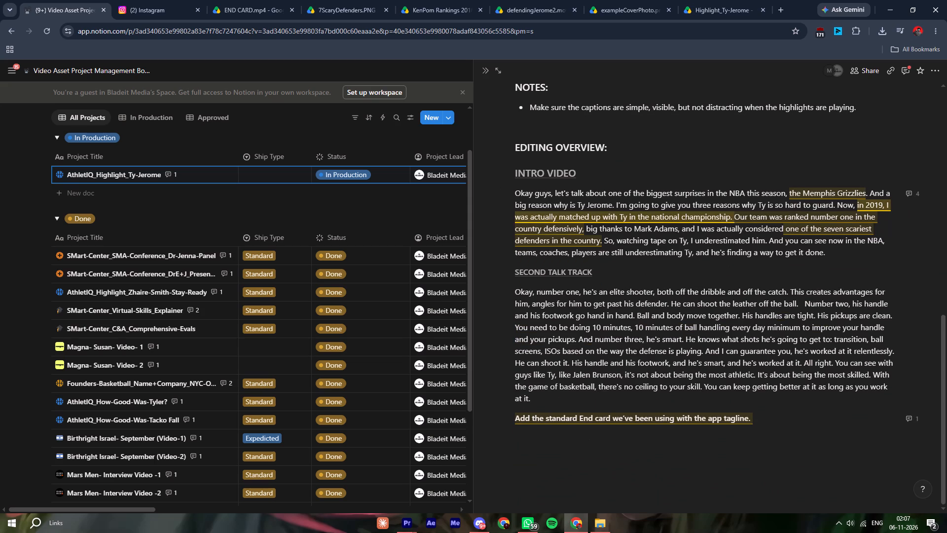
Switch back to the Intro_TalkTrack sequence in Premiere Pro.
{"action": "left_click", "coordinate": [408, 527]}
{"action": "left_click", "coordinate": [370, 496]}
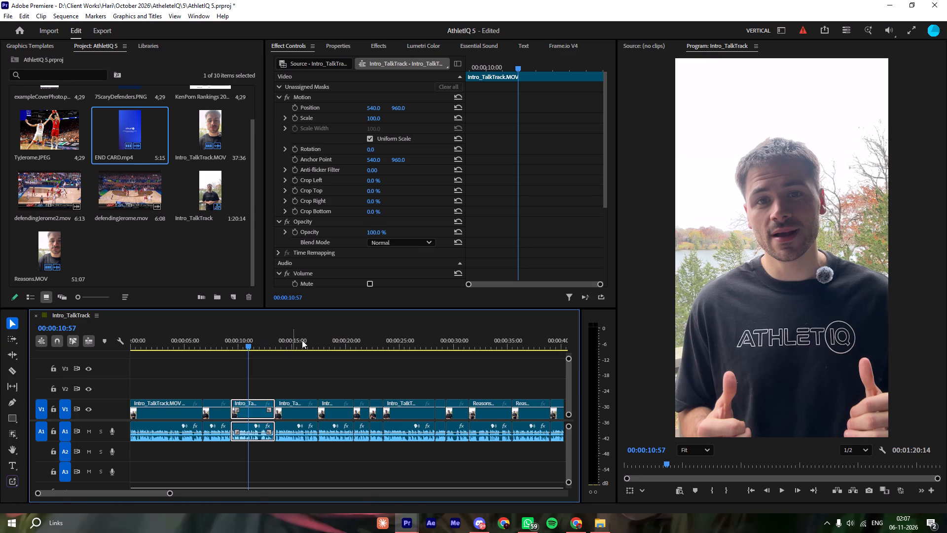
Play back the sequence from the start several times to check the opening of the first Intro_TalkTrack clip.
{"action": "left_click_drag", "start_coordinate": [333, 341], "coordinate": [48, 355]}
{"action": "key", "text": "space"}
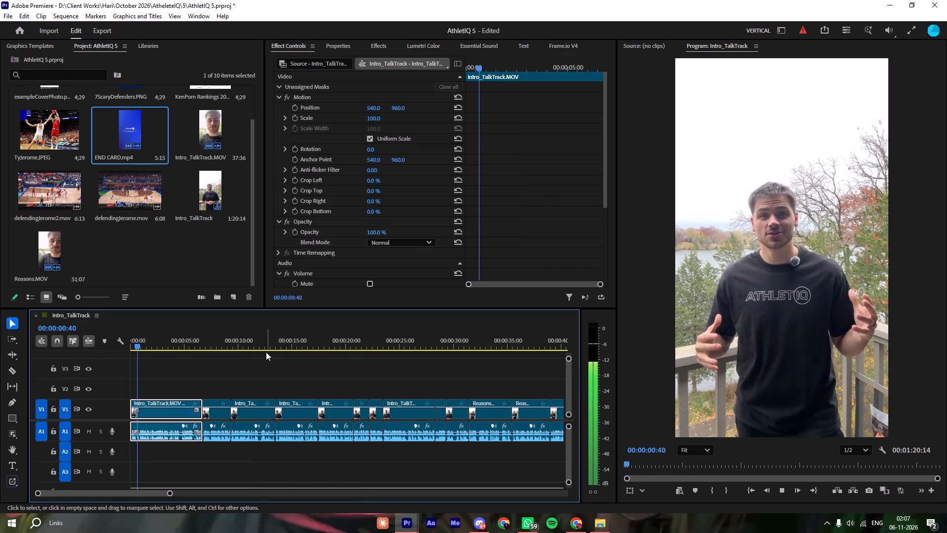
{"action": "left_click", "coordinate": [181, 366]}
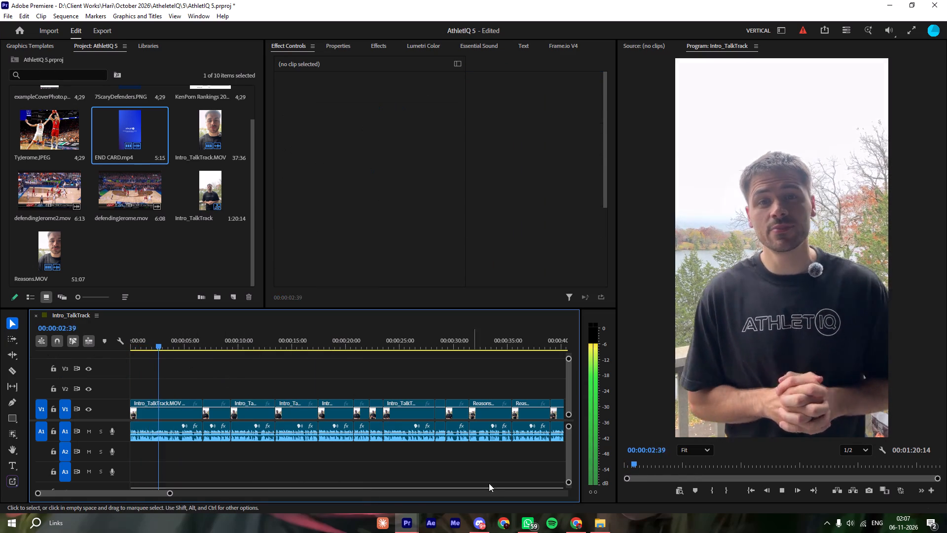
{"action": "key", "text": "space"}
{"action": "left_click", "coordinate": [574, 532]}
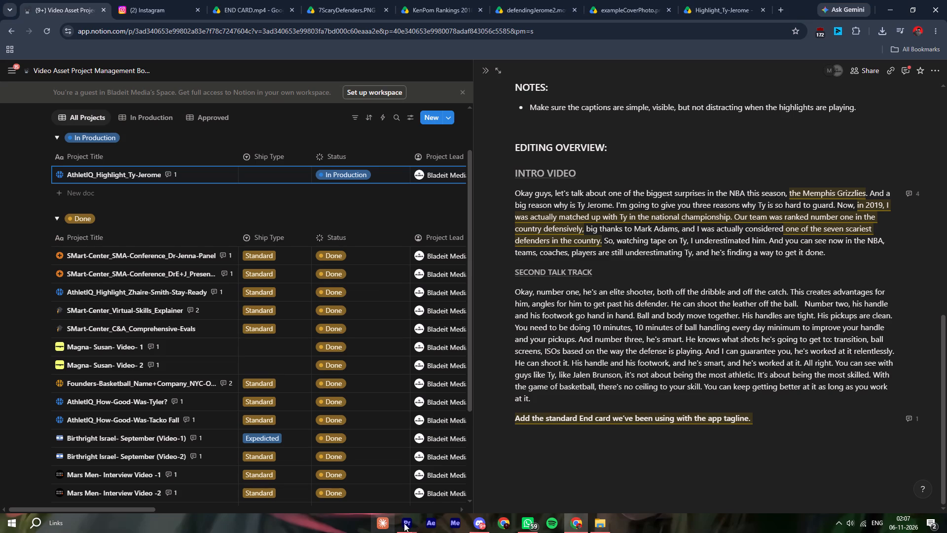
{"action": "left_click", "coordinate": [413, 522]}
{"action": "left_click", "coordinate": [369, 490]}
{"action": "left_click_drag", "start_coordinate": [159, 337], "coordinate": [91, 346]}
{"action": "key", "text": "space"}
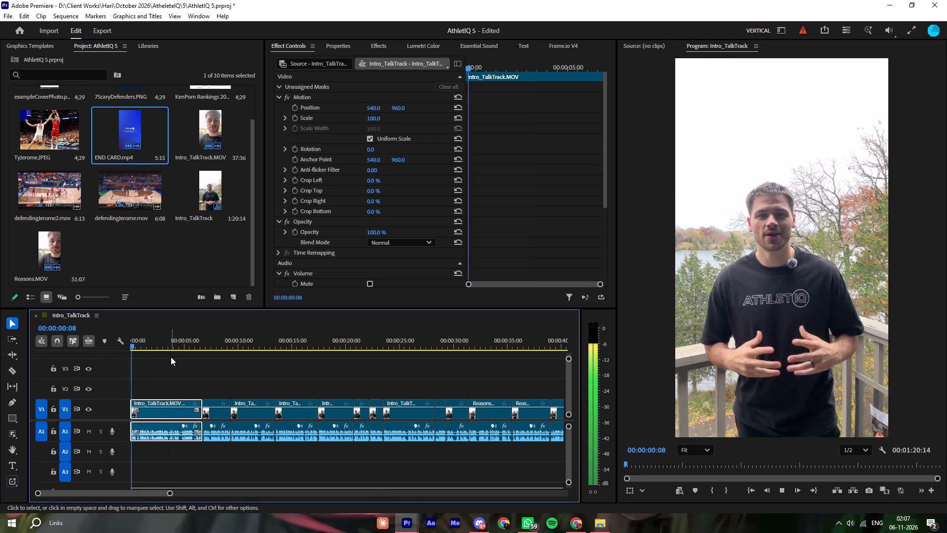
{"action": "left_click", "coordinate": [177, 381]}
{"action": "left_click", "coordinate": [177, 381]}
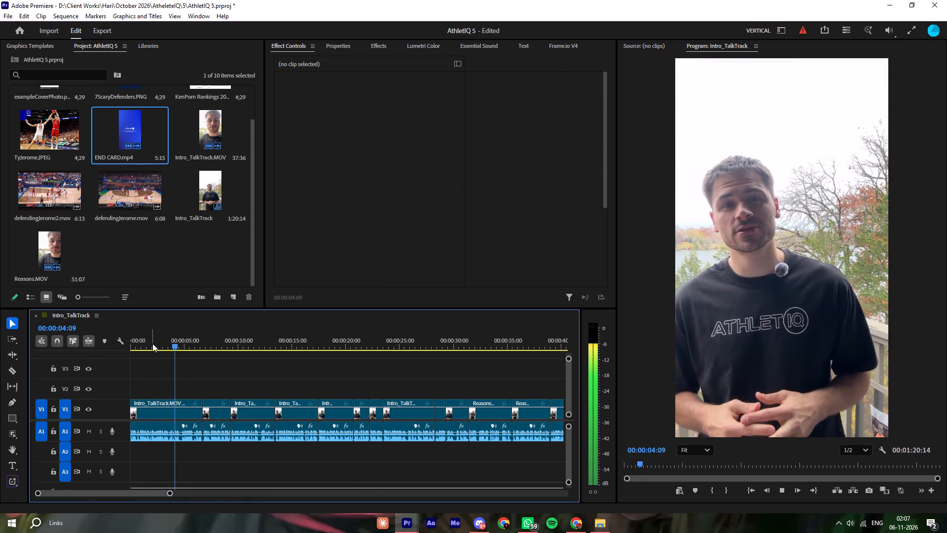
{"action": "left_click_drag", "start_coordinate": [152, 343], "coordinate": [102, 347]}
{"action": "key", "text": "space"}
{"action": "left_click", "coordinate": [144, 370]}
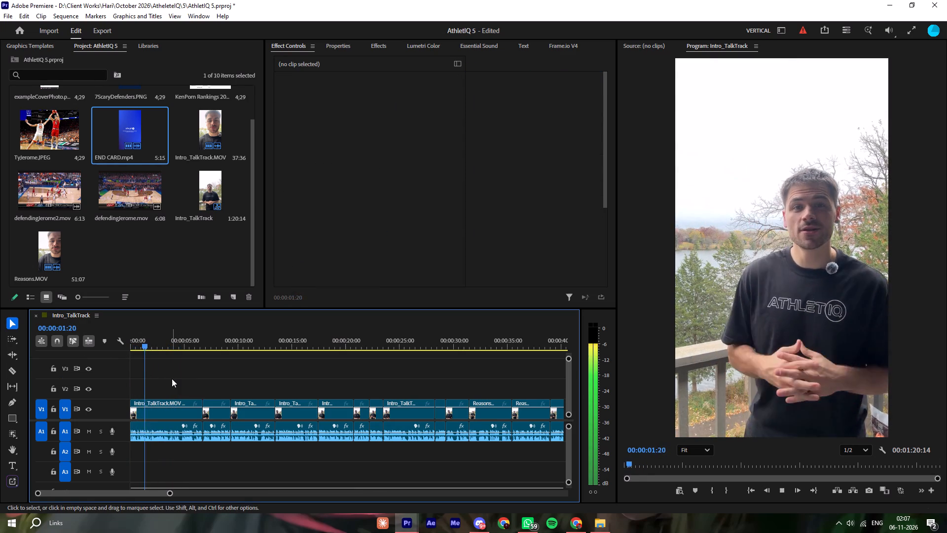
{"action": "left_click", "coordinate": [172, 379]}
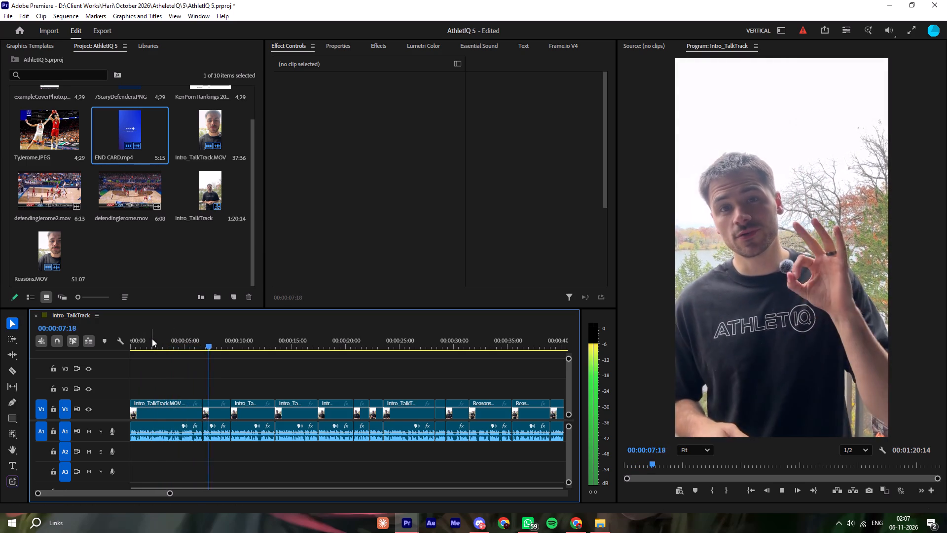
{"action": "left_click_drag", "start_coordinate": [139, 340], "coordinate": [120, 346]}
{"action": "key", "text": "space"}
{"action": "left_click", "coordinate": [142, 368]}
{"action": "key", "text": "space"}
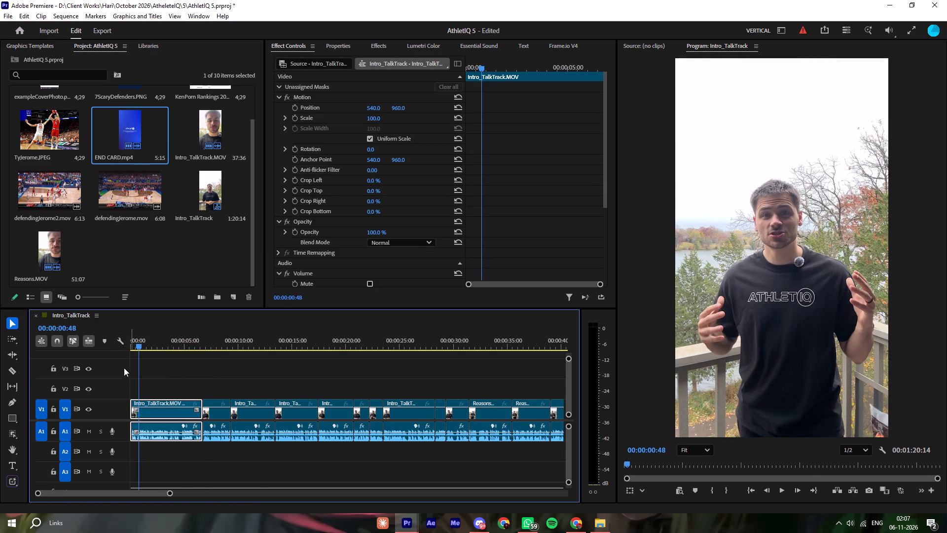
Keyframe the first Intro_TalkTrack clip's Scale: 100 at 00:00:00:38 and 149 at the clip's start, making an opening zoom-out.
{"action": "left_click_drag", "start_coordinate": [138, 369], "coordinate": [137, 377]}
{"action": "left_click", "coordinate": [299, 119]}
{"action": "left_click", "coordinate": [293, 119]}
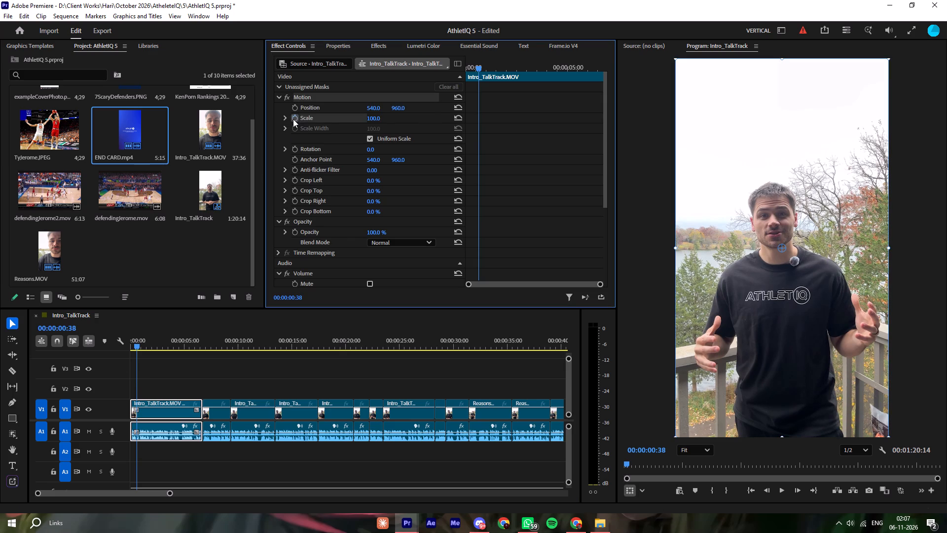
{"action": "left_click_drag", "start_coordinate": [475, 61], "coordinate": [416, 77]}
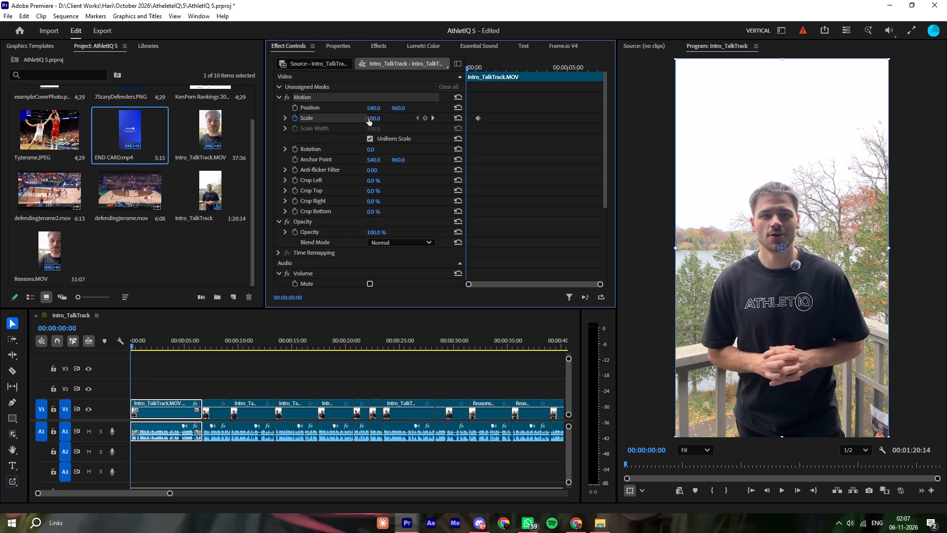
{"action": "left_click_drag", "start_coordinate": [368, 118], "coordinate": [397, 121]}
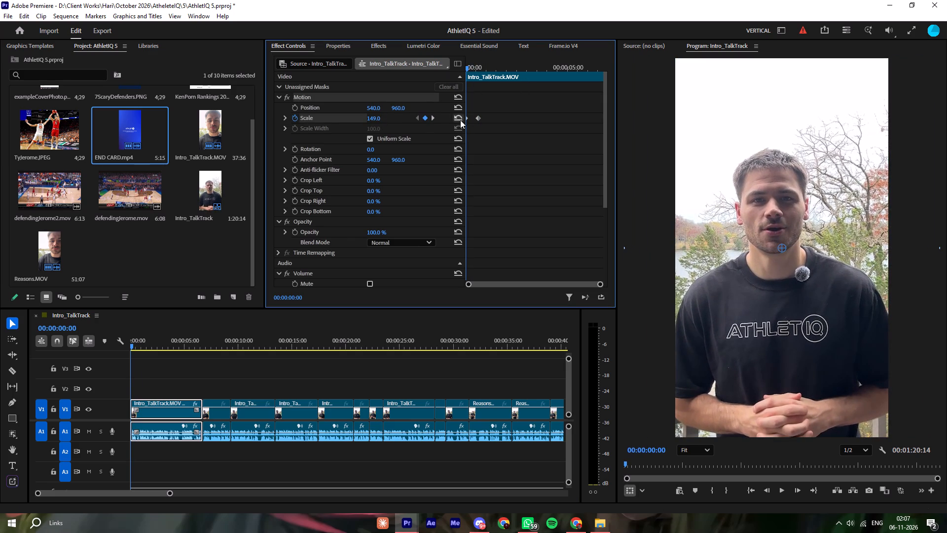
Apply easing to both Scale keyframes and reshape the velocity curve so the zoom-out moves fastest at the start.
{"action": "right_click", "coordinate": [468, 120]}
{"action": "left_click", "coordinate": [500, 257]}
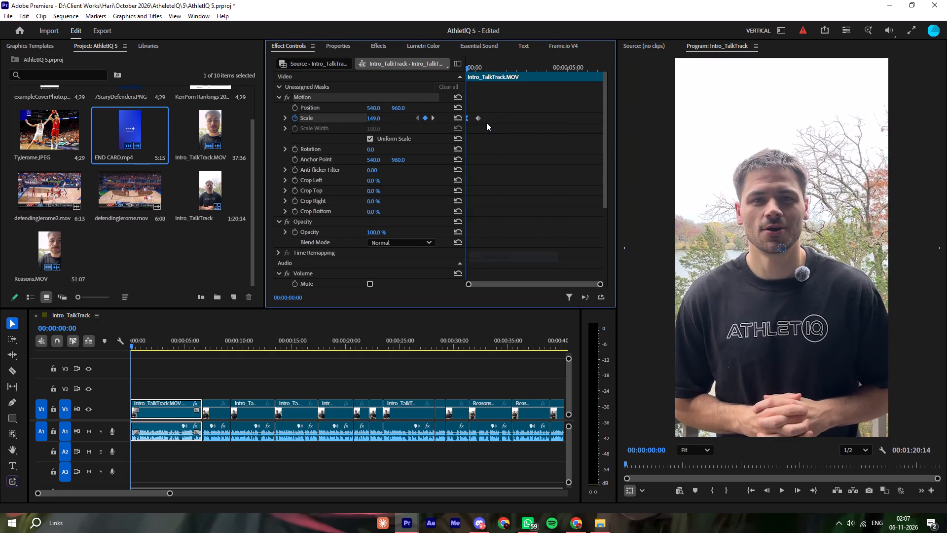
{"action": "right_click", "coordinate": [479, 118]}
{"action": "left_click", "coordinate": [500, 244]}
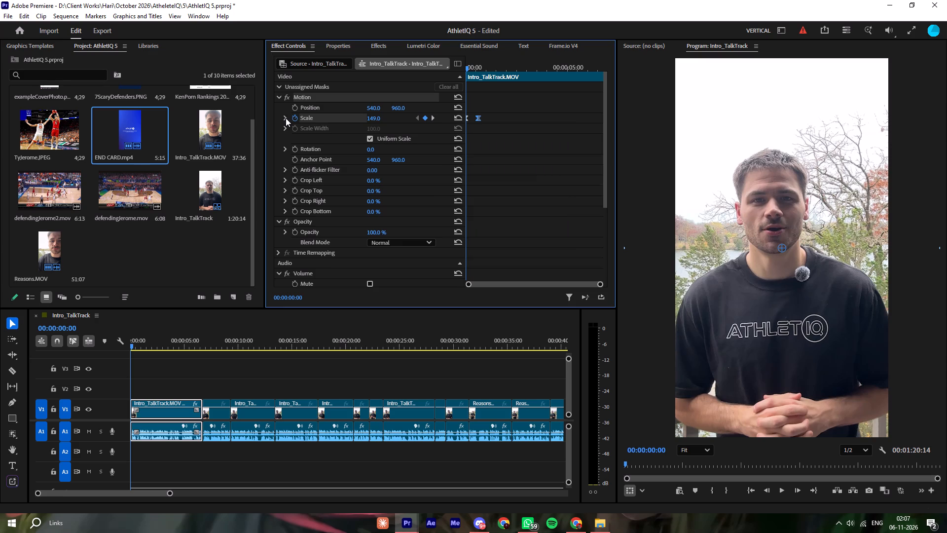
{"action": "left_click", "coordinate": [286, 118]}
{"action": "left_click_drag", "start_coordinate": [475, 169], "coordinate": [467, 169]}
{"action": "left_click", "coordinate": [469, 169]}
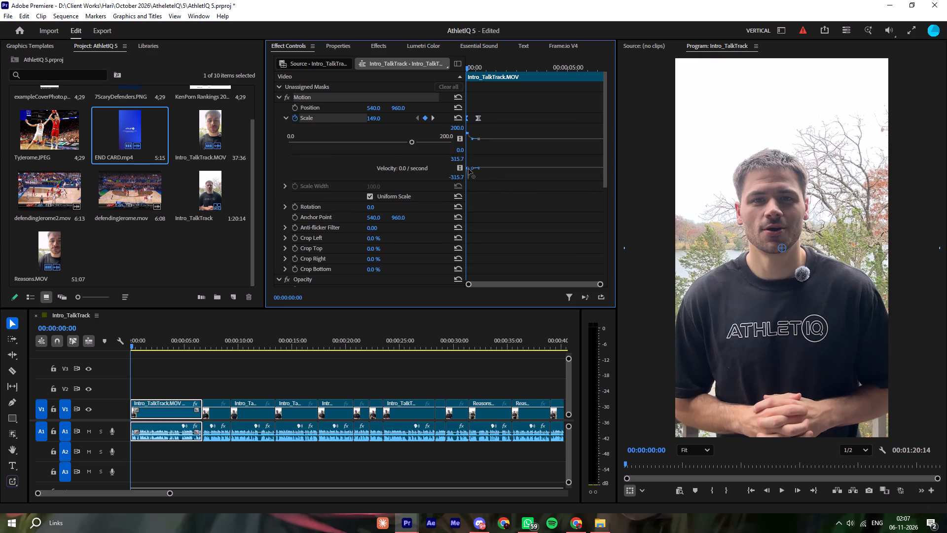
Preview the zoom-out and move its ending Scale keyframe later, to about one second, to lengthen the zoom.
{"action": "key", "text": "space"}
{"action": "key", "text": "space"}
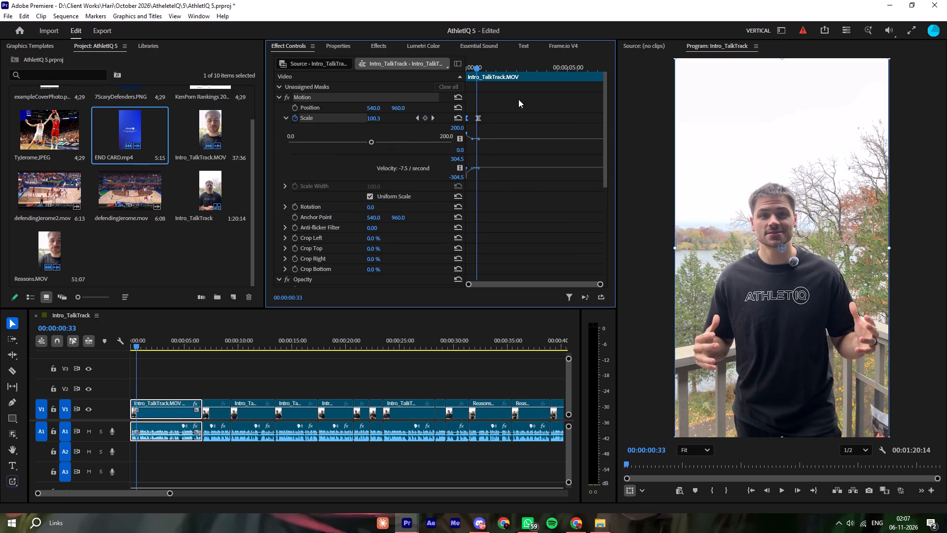
{"action": "left_click_drag", "start_coordinate": [518, 99], "coordinate": [512, 101]}
{"action": "left_click_drag", "start_coordinate": [478, 114], "coordinate": [486, 118]}
{"action": "left_click_drag", "start_coordinate": [472, 62], "coordinate": [398, 64]}
{"action": "key", "text": "space"}
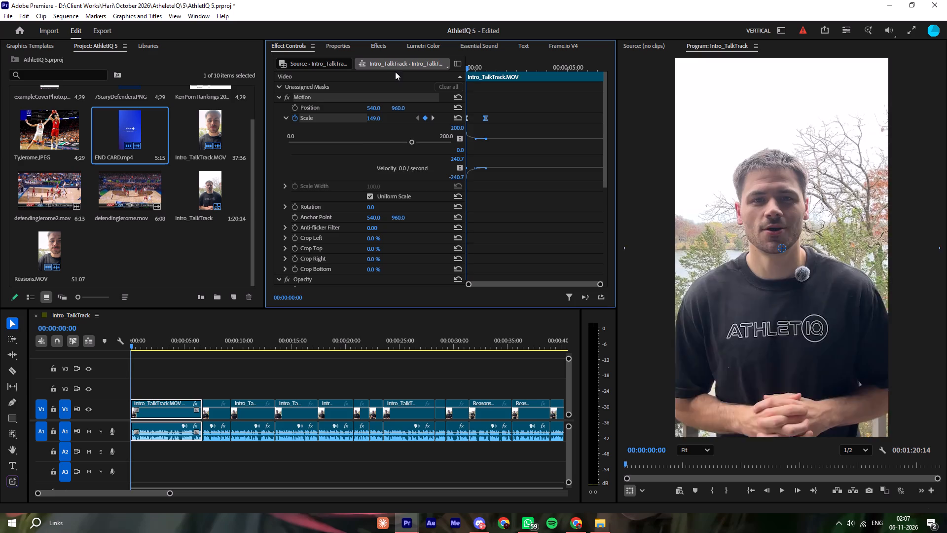
Play back the opening from the start repeatedly to check the zoom-out on the first talk track clip.
{"action": "left_click", "coordinate": [164, 372]}
{"action": "left_click_drag", "start_coordinate": [141, 342], "coordinate": [95, 348]}
{"action": "key", "text": "space"}
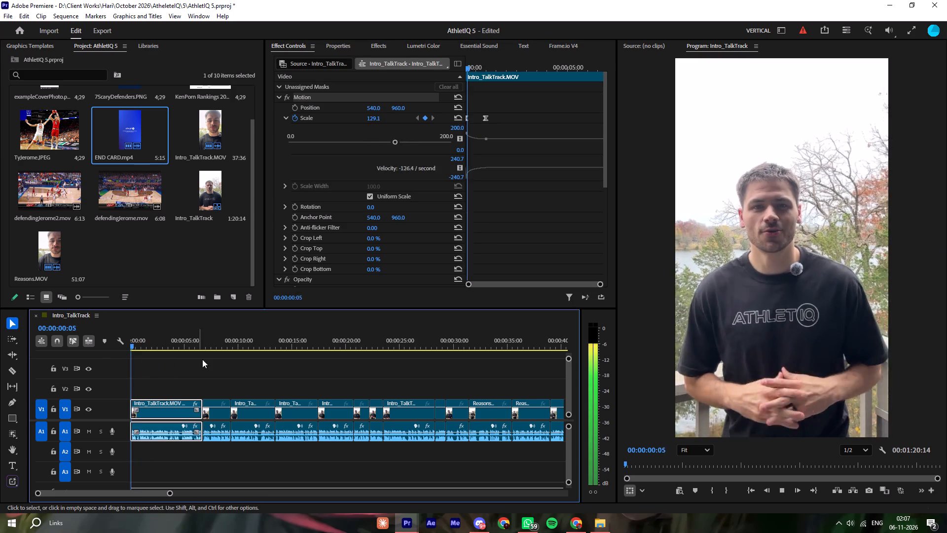
{"action": "left_click", "coordinate": [236, 373]}
{"action": "left_click_drag", "start_coordinate": [152, 341], "coordinate": [76, 346]}
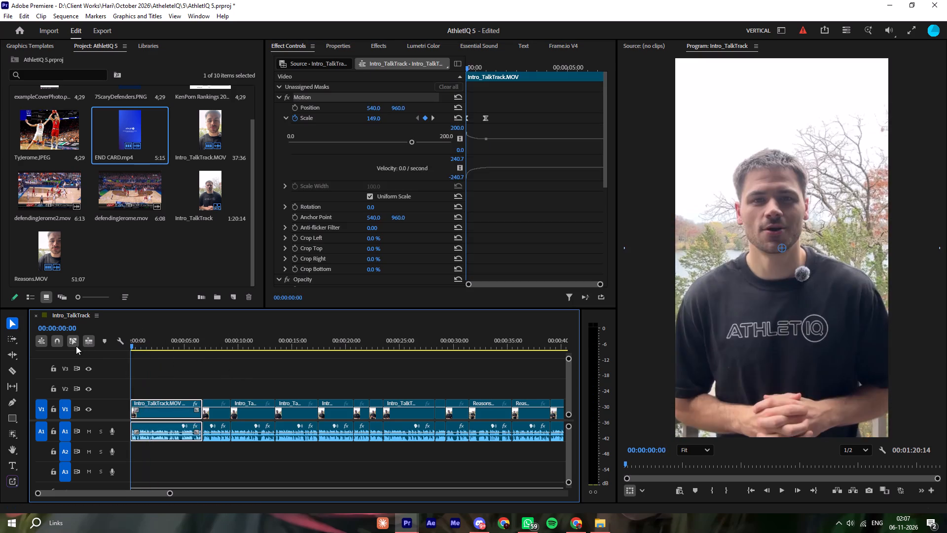
{"action": "left_click_drag", "start_coordinate": [76, 346], "coordinate": [83, 346]}
{"action": "key", "text": "space"}
{"action": "left_click", "coordinate": [200, 371]}
{"action": "left_click", "coordinate": [226, 369]}
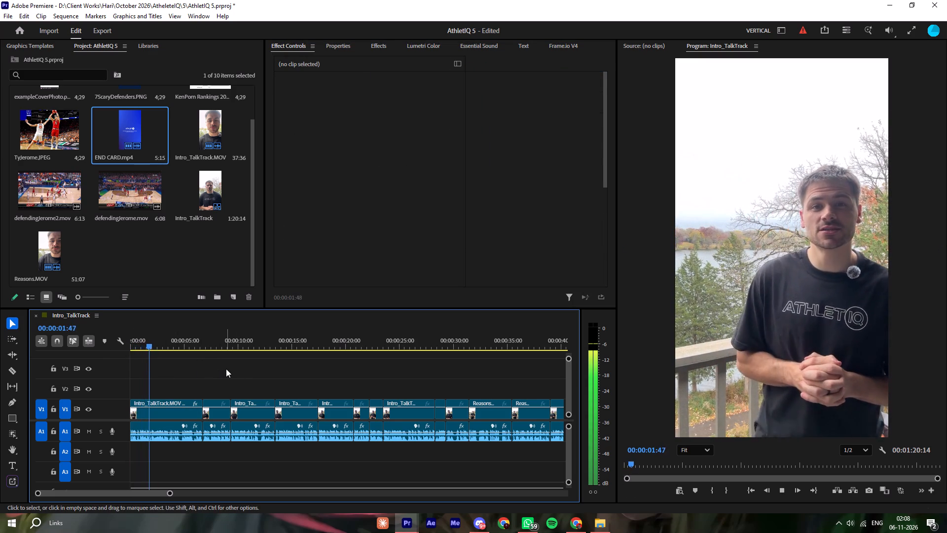
{"action": "left_click", "coordinate": [220, 370]}
{"action": "left_click", "coordinate": [215, 371]}
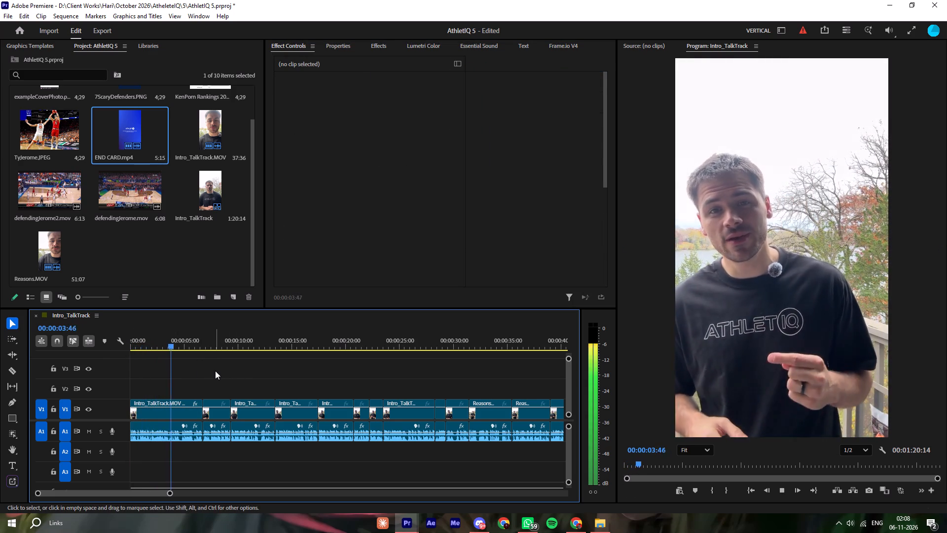
{"action": "left_click", "coordinate": [215, 371]}
{"action": "left_click", "coordinate": [215, 371]}
{"action": "left_click_drag", "start_coordinate": [167, 343], "coordinate": [119, 343]}
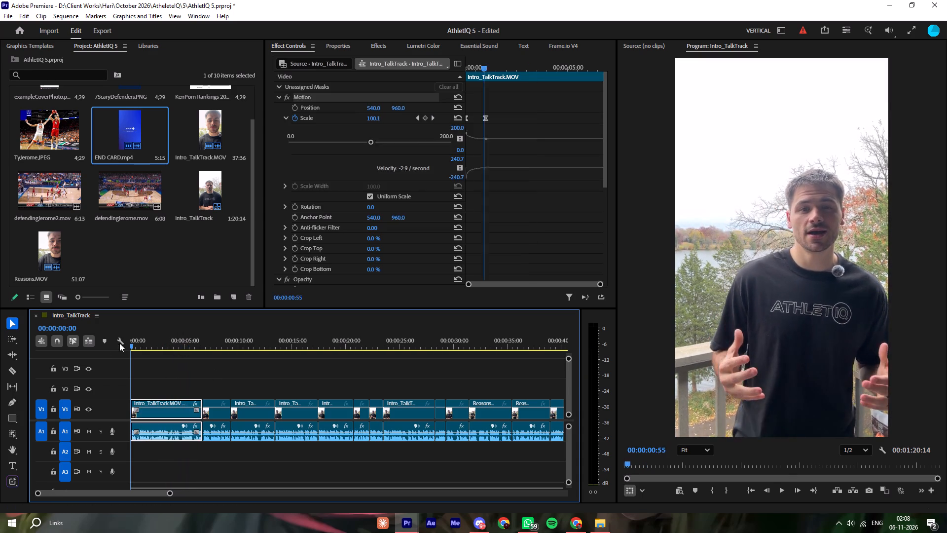
{"action": "left_click_drag", "start_coordinate": [119, 343], "coordinate": [105, 347]}
Switch to Chrome and check the brief's Memphis Grizzlies comment against the open Drive previews and the Highlight_Ty-Jerome folder.
{"action": "left_click", "coordinate": [570, 519]}
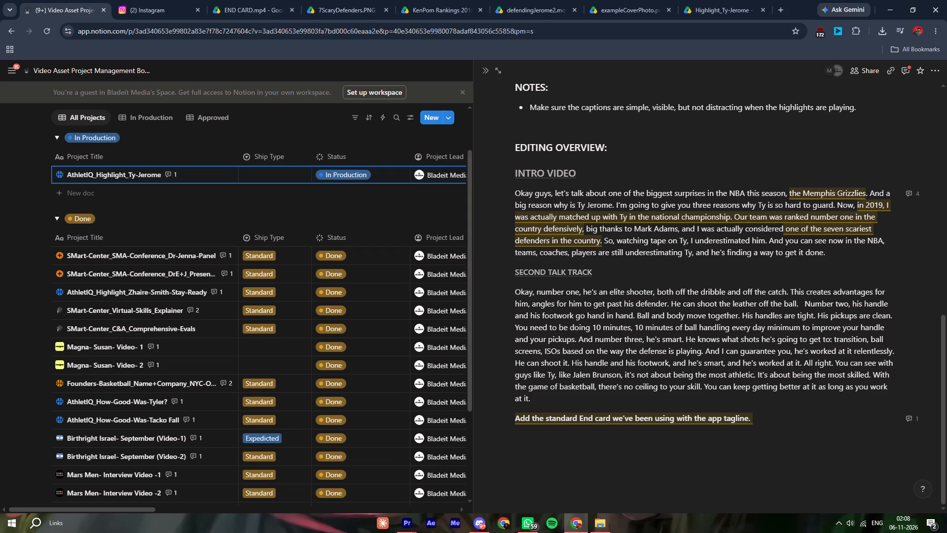
{"action": "left_click", "coordinate": [806, 193]}
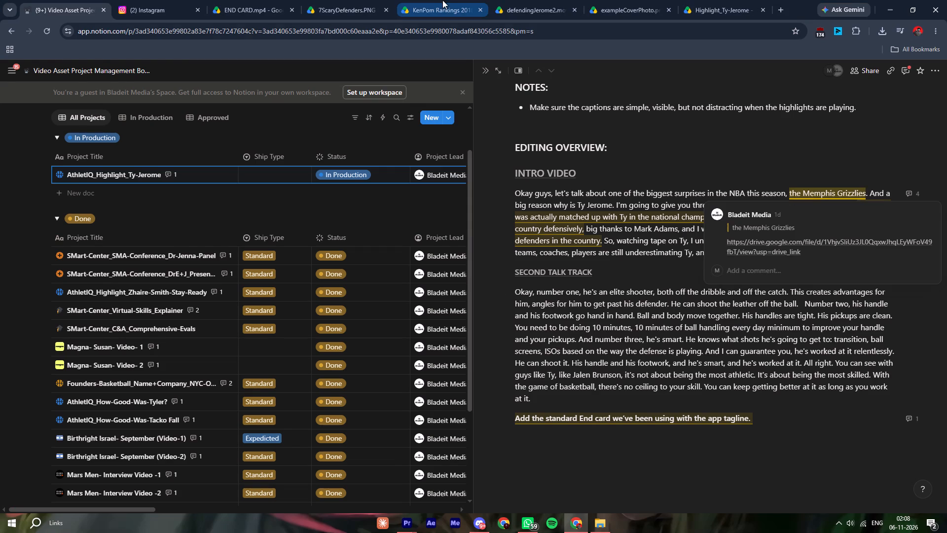
{"action": "left_click", "coordinate": [453, 0]}
{"action": "left_click", "coordinate": [533, 0]}
{"action": "left_click", "coordinate": [598, 0]}
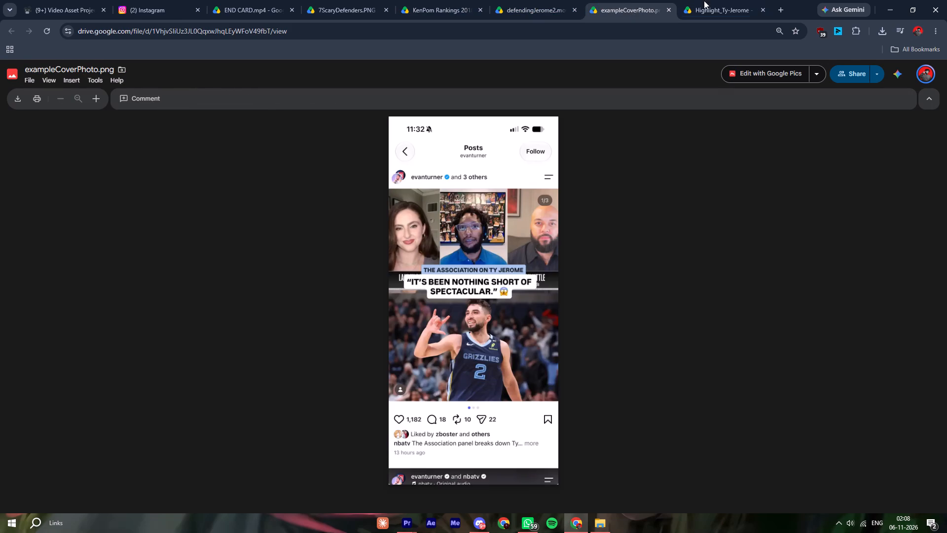
{"action": "left_click", "coordinate": [727, 0]}
{"action": "left_click", "coordinate": [615, 12]}
{"action": "left_click", "coordinate": [752, 10]}
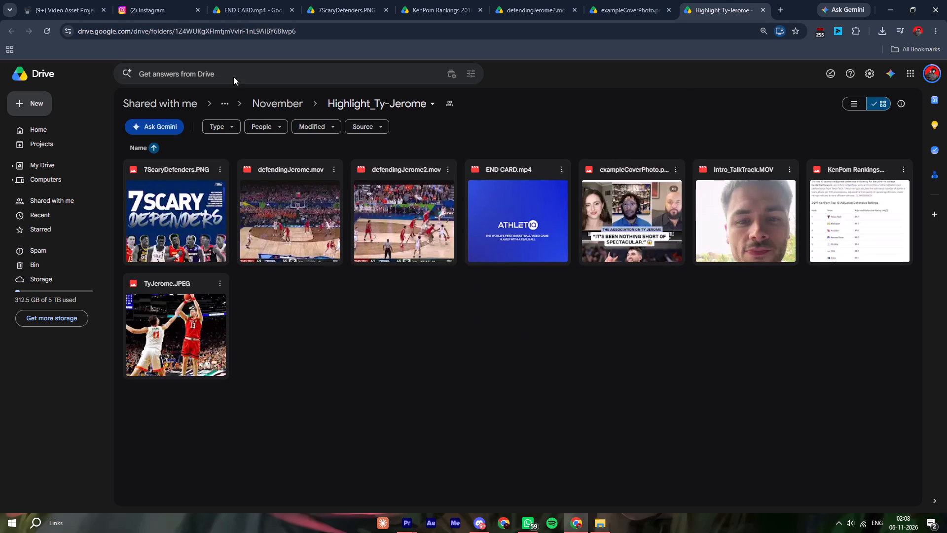
Close the open Drive file previews from END CARD.mp4 through exampleCoverPhoto.png, keeping the Highlight_Ty-Jerome folder open.
{"action": "left_click", "coordinate": [297, 9]}
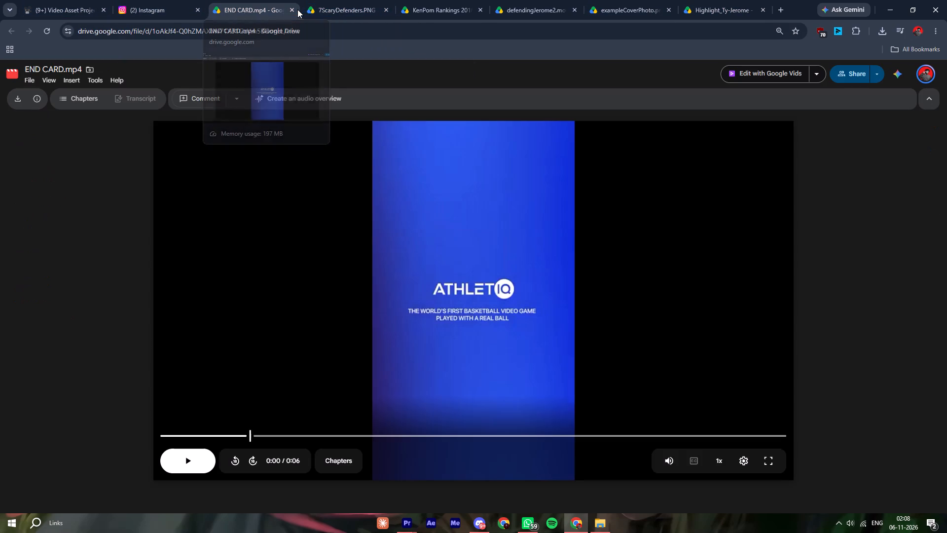
{"action": "triple_click", "coordinate": [292, 10]}
{"action": "left_click", "coordinate": [292, 10]}
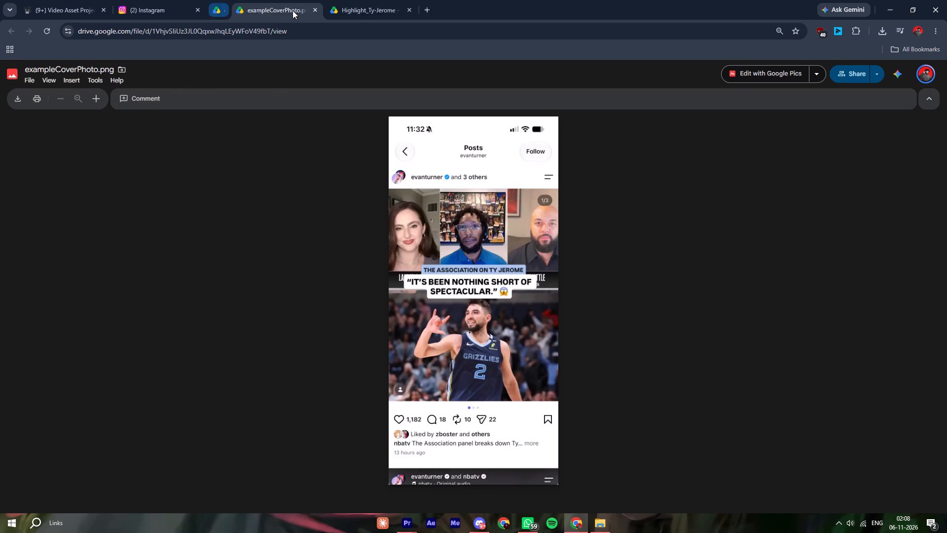
{"action": "left_click", "coordinate": [292, 10]}
Open the Drive link in the brief's Memphis Grizzlies comment to view the image requested for that line.
{"action": "left_click", "coordinate": [68, 0]}
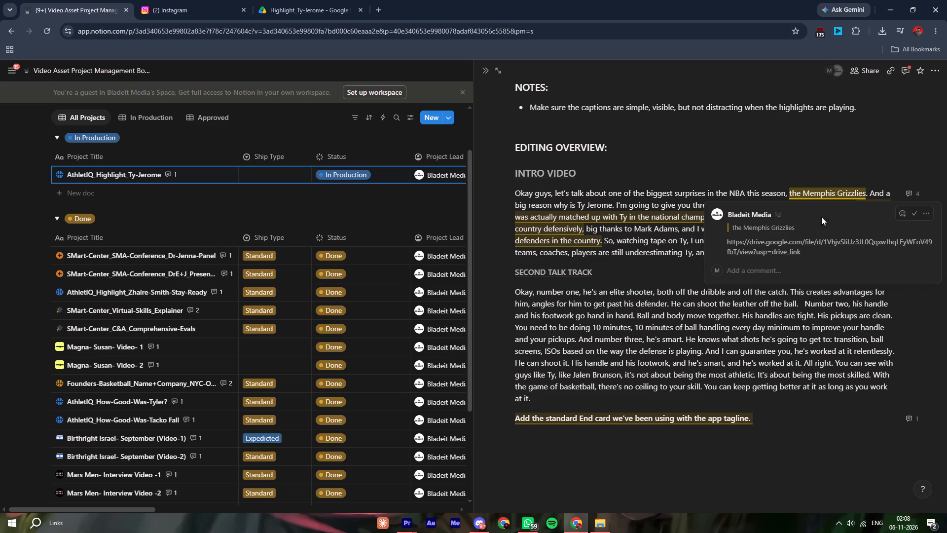
{"action": "left_click", "coordinate": [780, 247]}
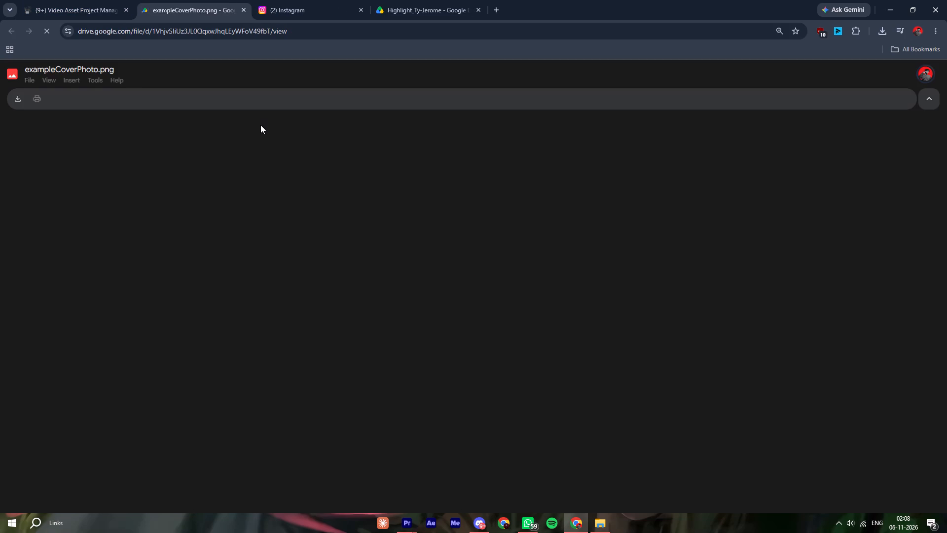
Switch to Premiere and place exampleCoverPhoto.png on V2 above the first talk track clip, starting at about 3 seconds.
{"action": "left_click", "coordinate": [401, 524]}
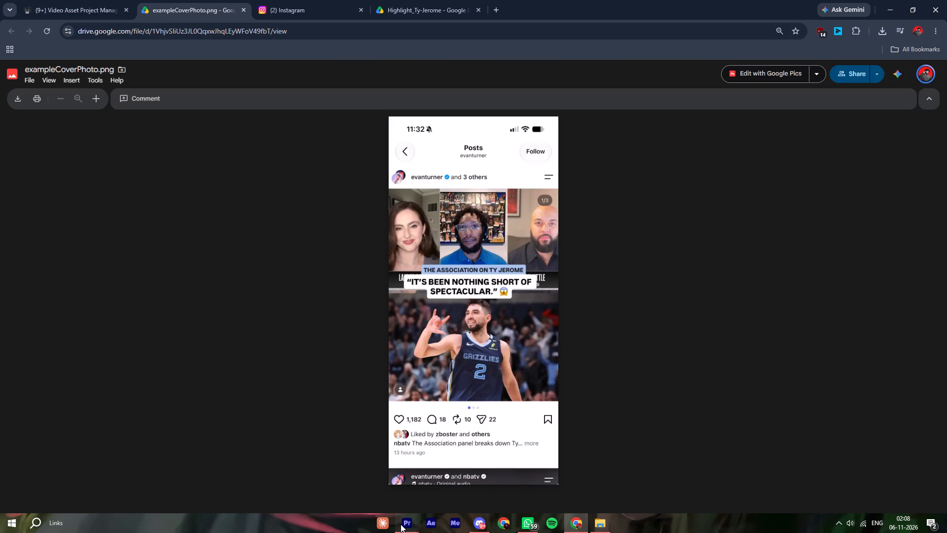
{"action": "left_click", "coordinate": [358, 483]}
{"action": "scroll", "coordinate": [128, 246], "scroll_direction": "up", "scroll_amount": 1}
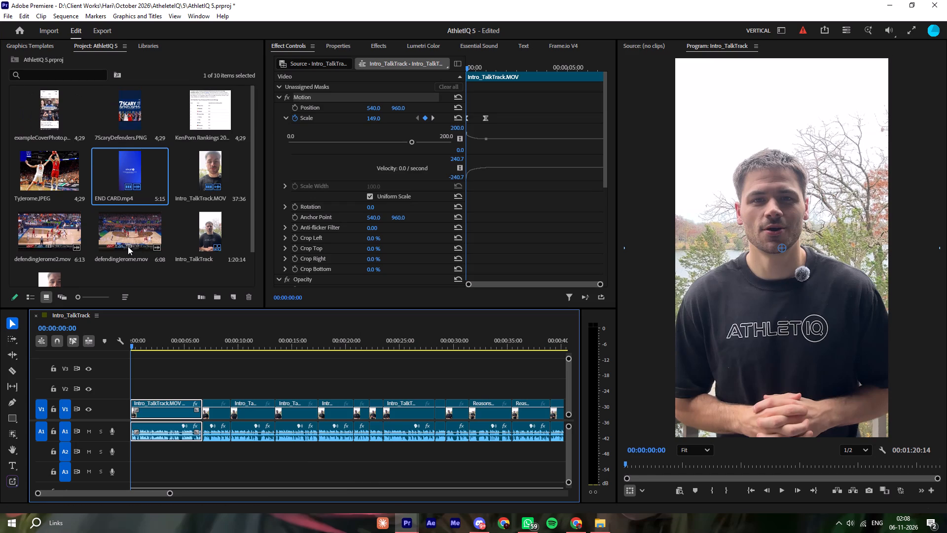
{"action": "scroll", "coordinate": [128, 246], "scroll_direction": "up", "scroll_amount": 1}
{"action": "left_click_drag", "start_coordinate": [53, 109], "coordinate": [162, 388]}
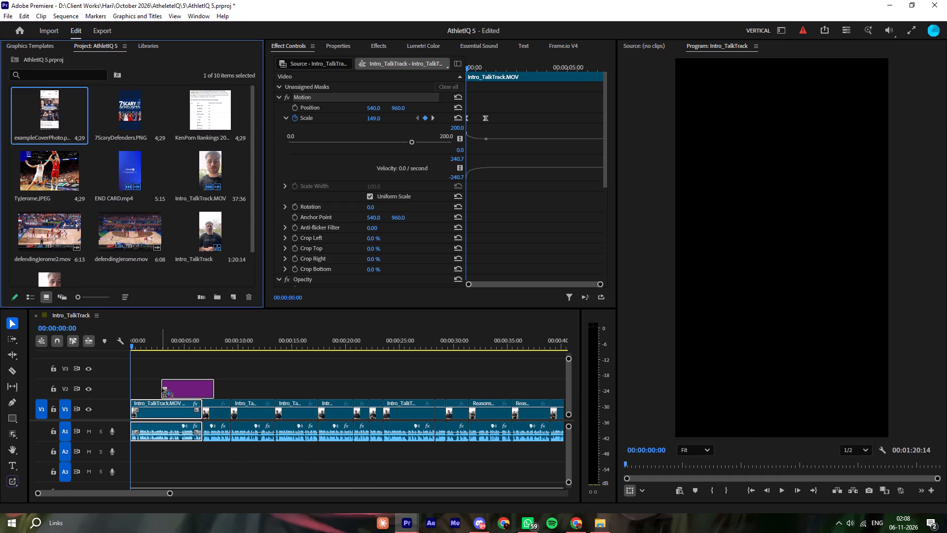
{"action": "left_click_drag", "start_coordinate": [162, 388], "coordinate": [162, 389]}
Move the cover photo clip to start at about 3.7 seconds and trim its end to the first talk track cut.
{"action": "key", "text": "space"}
{"action": "left_click", "coordinate": [227, 374]}
{"action": "key", "text": "equal"}
{"action": "key", "text": "equal"}
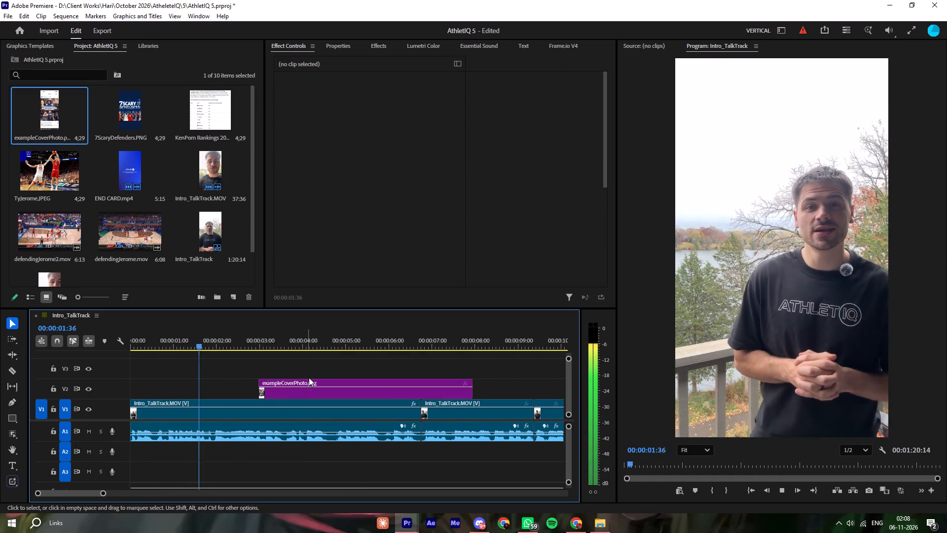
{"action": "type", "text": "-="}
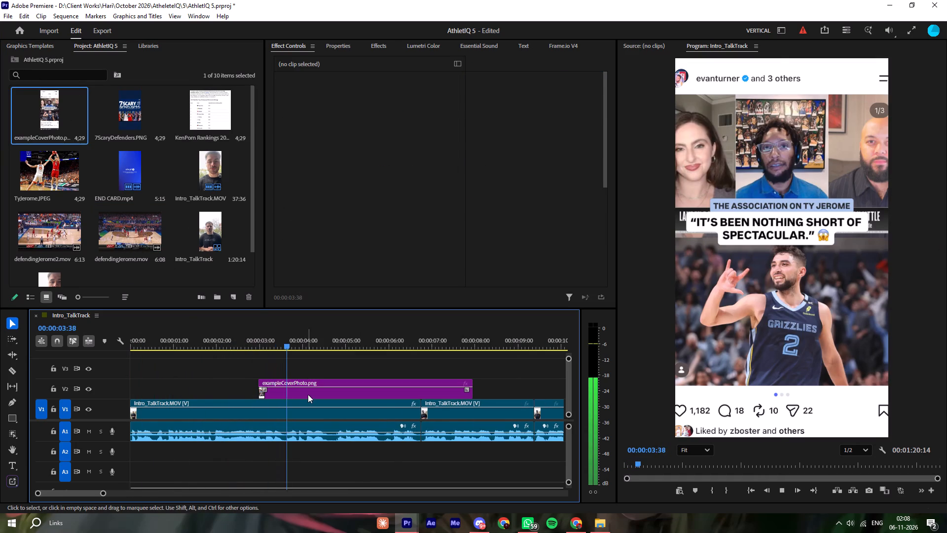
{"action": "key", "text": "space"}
{"action": "left_click_drag", "start_coordinate": [303, 396], "coordinate": [334, 391]}
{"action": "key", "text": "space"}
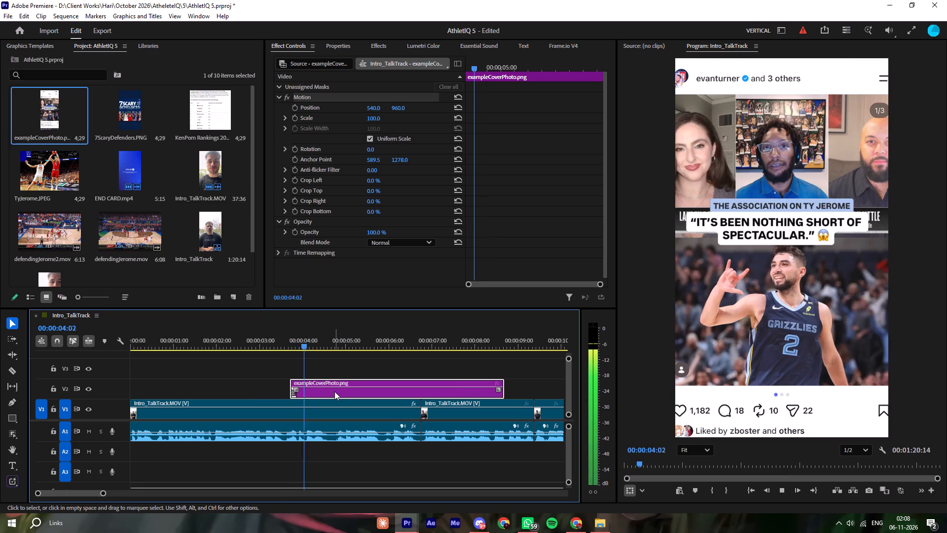
{"action": "left_click", "coordinate": [516, 381]}
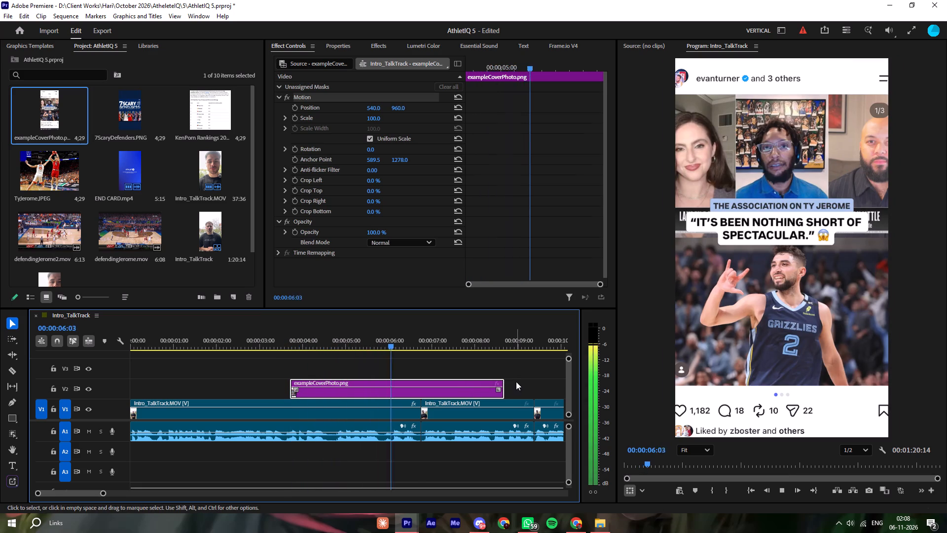
{"action": "left_click_drag", "start_coordinate": [508, 381], "coordinate": [426, 388]}
{"action": "left_click_drag", "start_coordinate": [326, 342], "coordinate": [254, 345]}
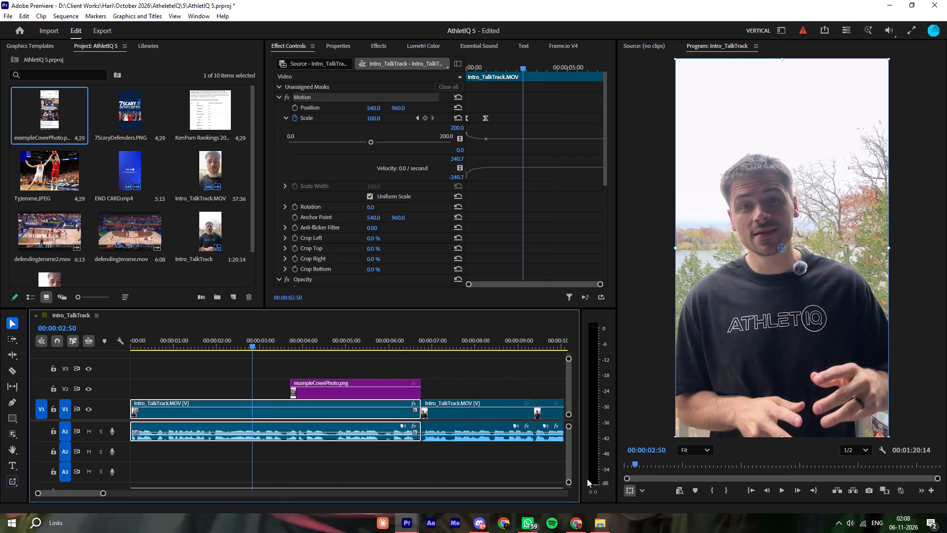
Switch to Chrome and recheck the brief's intro script around the Memphis Grizzlies line.
{"action": "left_click", "coordinate": [571, 532]}
{"action": "left_click", "coordinate": [86, 9]}
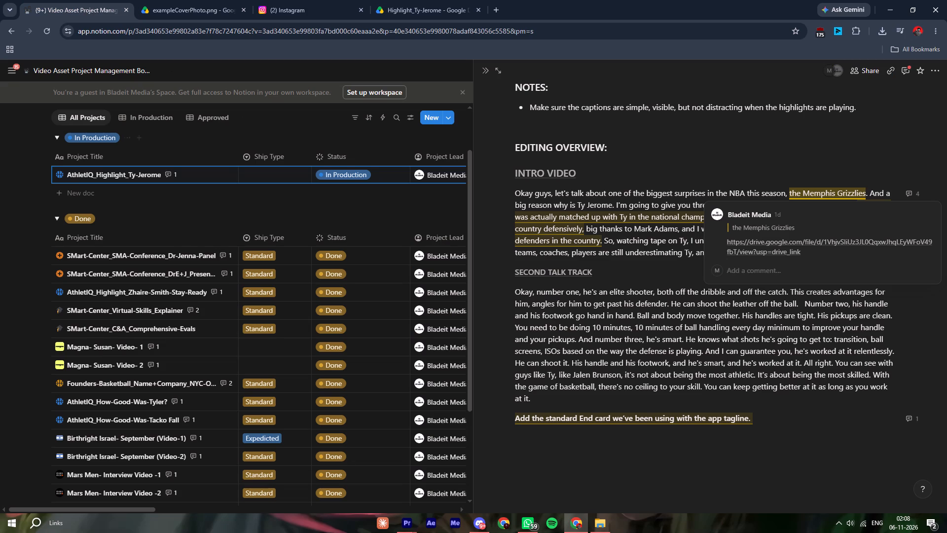
{"action": "left_click", "coordinate": [797, 457]}
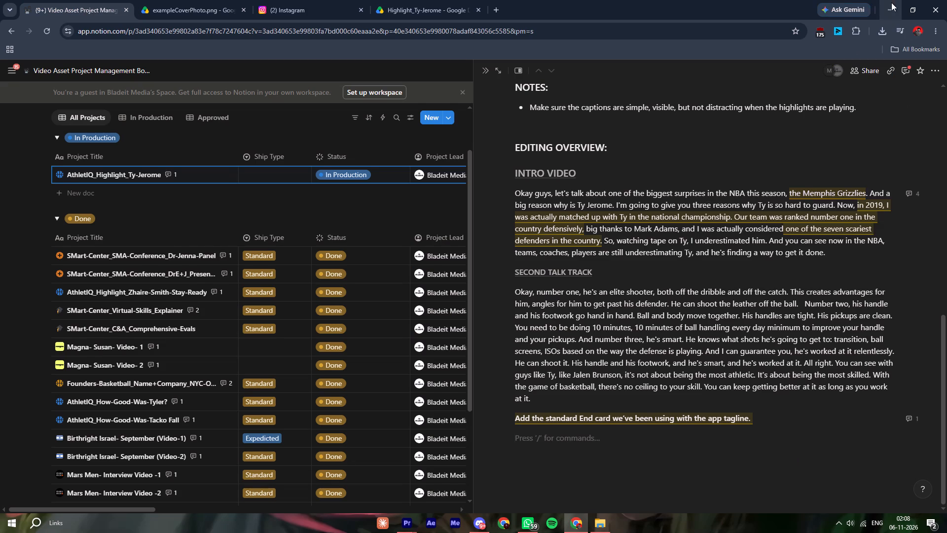
{"action": "left_click", "coordinate": [891, 2]}
Back in Premiere, nudge the cover photo clip slightly earlier to match the speech and trim its end to 00:00:04:40.
{"action": "left_click", "coordinate": [240, 340]}
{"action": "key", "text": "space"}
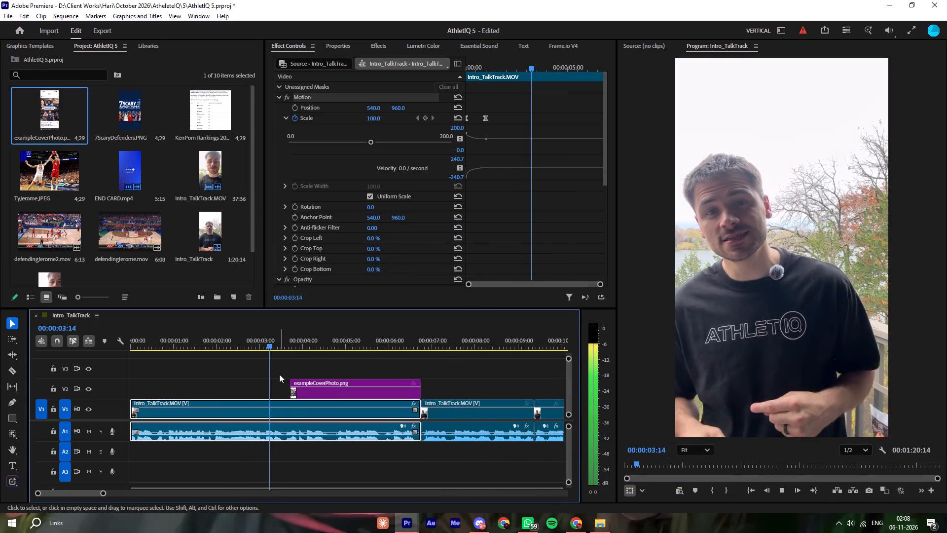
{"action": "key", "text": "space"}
{"action": "left_click_drag", "start_coordinate": [289, 364], "coordinate": [286, 373]}
{"action": "left_click_drag", "start_coordinate": [314, 395], "coordinate": [307, 395]}
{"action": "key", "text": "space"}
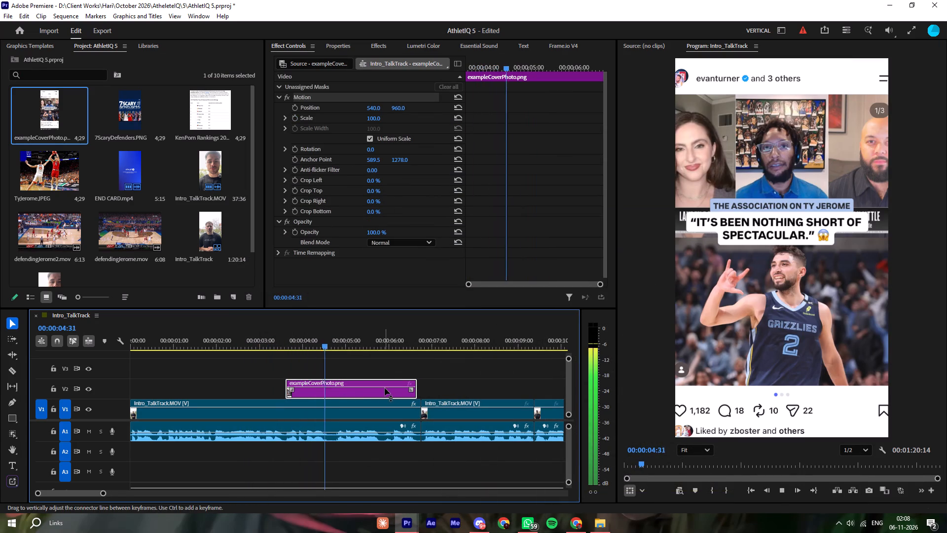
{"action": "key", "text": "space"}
{"action": "left_click_drag", "start_coordinate": [423, 385], "coordinate": [338, 384]}
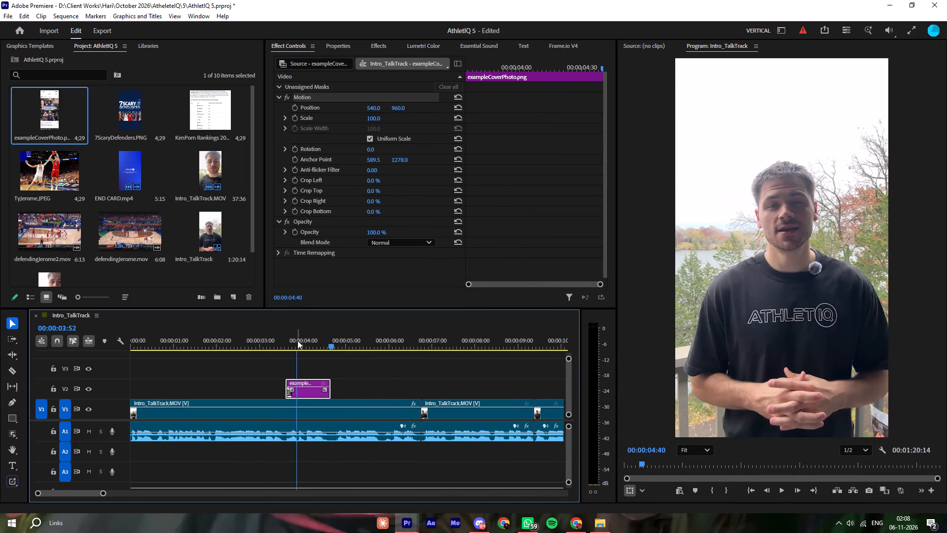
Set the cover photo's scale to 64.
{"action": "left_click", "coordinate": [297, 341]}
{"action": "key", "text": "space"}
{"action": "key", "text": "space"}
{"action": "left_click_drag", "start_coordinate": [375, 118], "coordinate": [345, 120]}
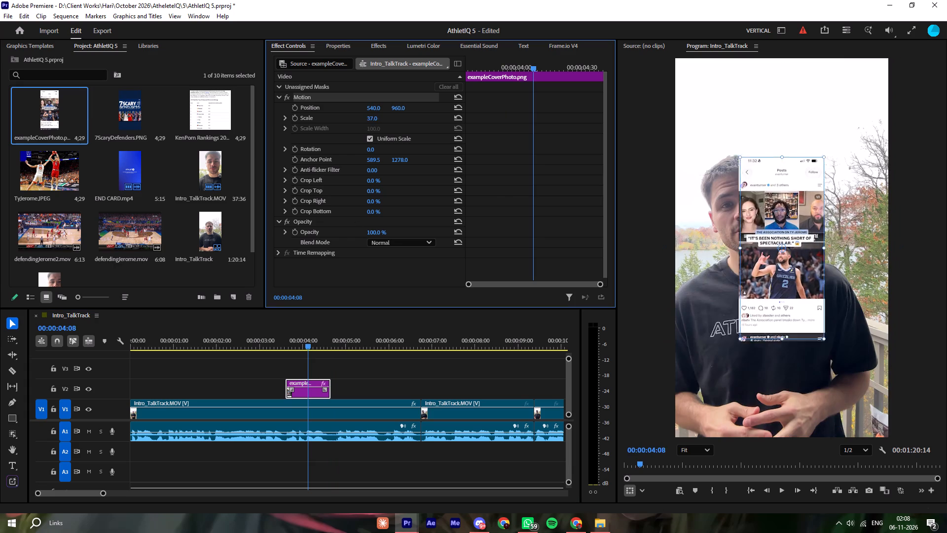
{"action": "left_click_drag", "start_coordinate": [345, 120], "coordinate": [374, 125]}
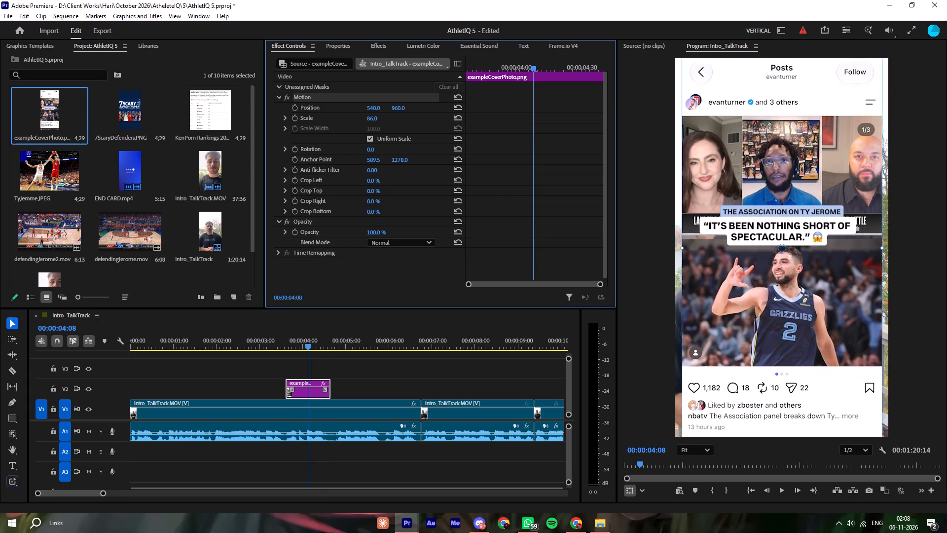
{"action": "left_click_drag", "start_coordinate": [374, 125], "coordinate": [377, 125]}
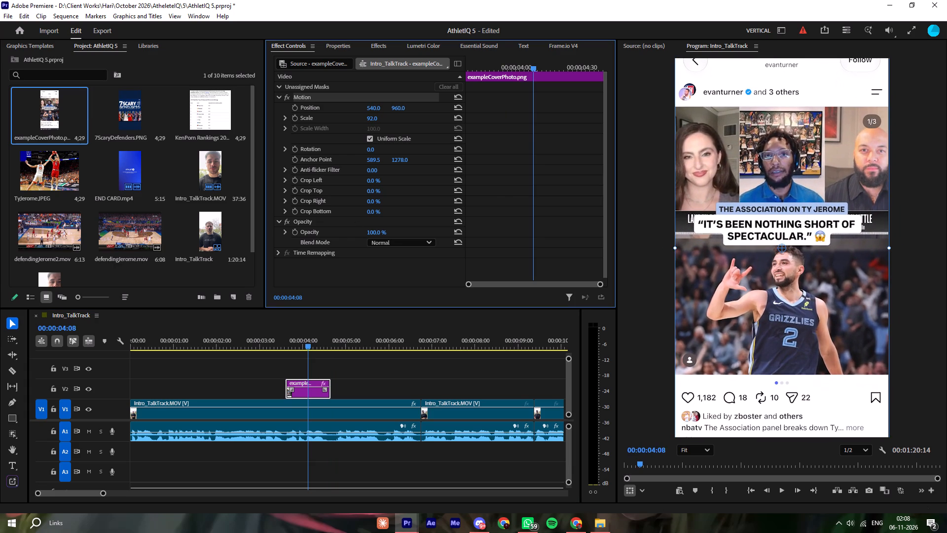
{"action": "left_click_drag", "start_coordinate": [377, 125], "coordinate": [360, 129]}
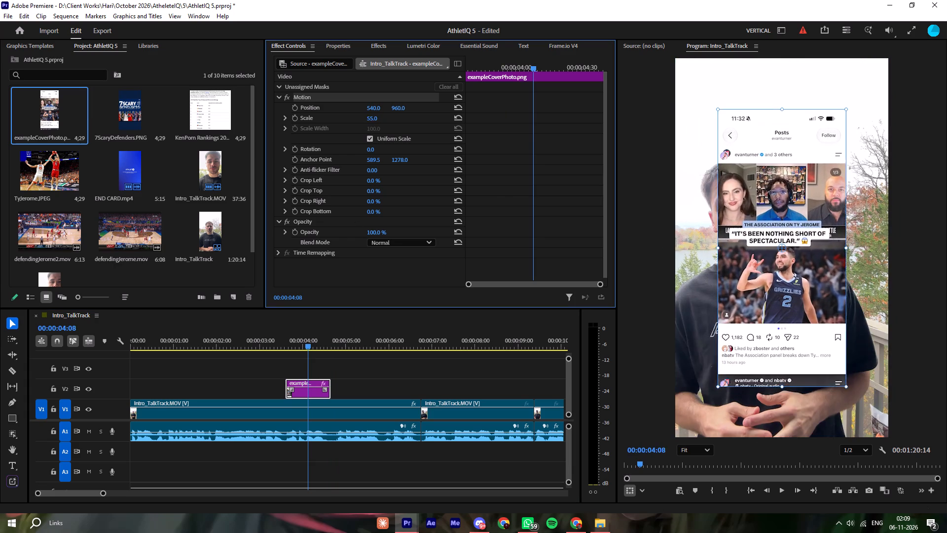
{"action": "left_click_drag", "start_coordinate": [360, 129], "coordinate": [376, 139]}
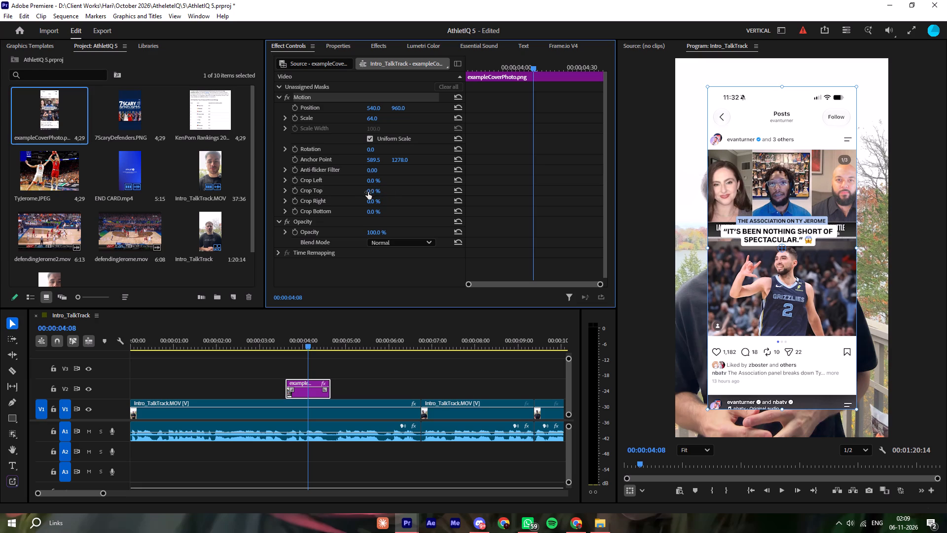
Crop the cover photo 20% at the top and 23% at the bottom, leaving only the post image.
{"action": "left_click_drag", "start_coordinate": [375, 191], "coordinate": [384, 191]}
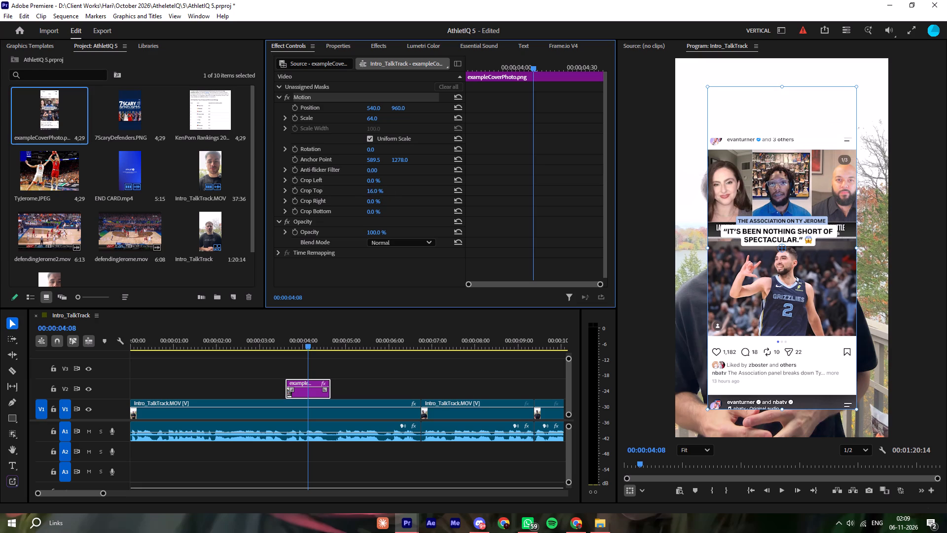
{"action": "left_click_drag", "start_coordinate": [384, 191], "coordinate": [386, 191]}
{"action": "left_click_drag", "start_coordinate": [386, 191], "coordinate": [386, 191]}
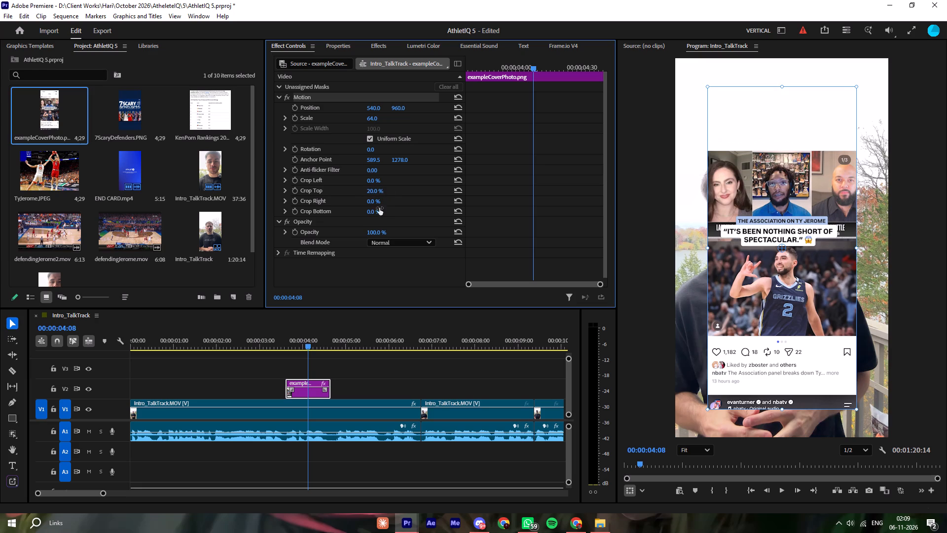
{"action": "left_click", "coordinate": [372, 209]}
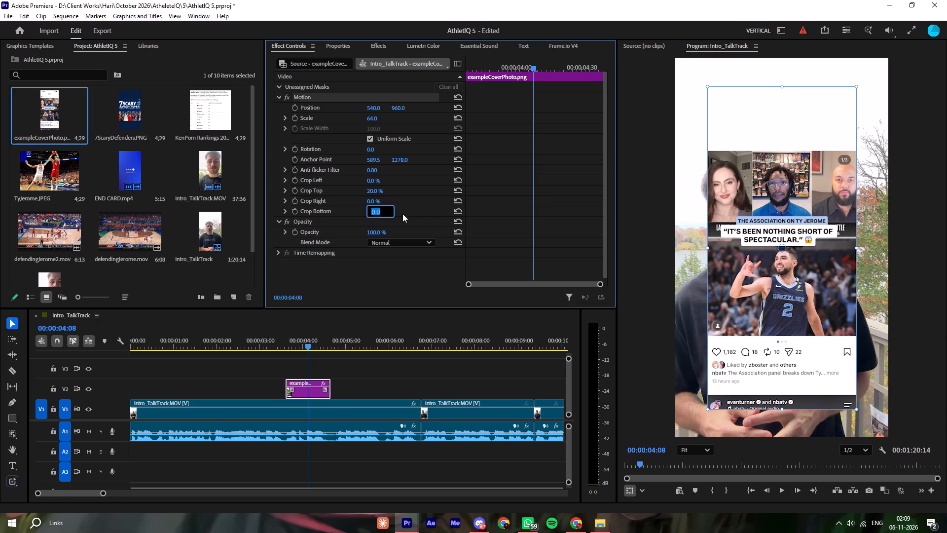
{"action": "left_click", "coordinate": [402, 214]}
{"action": "left_click_drag", "start_coordinate": [375, 211], "coordinate": [388, 215]}
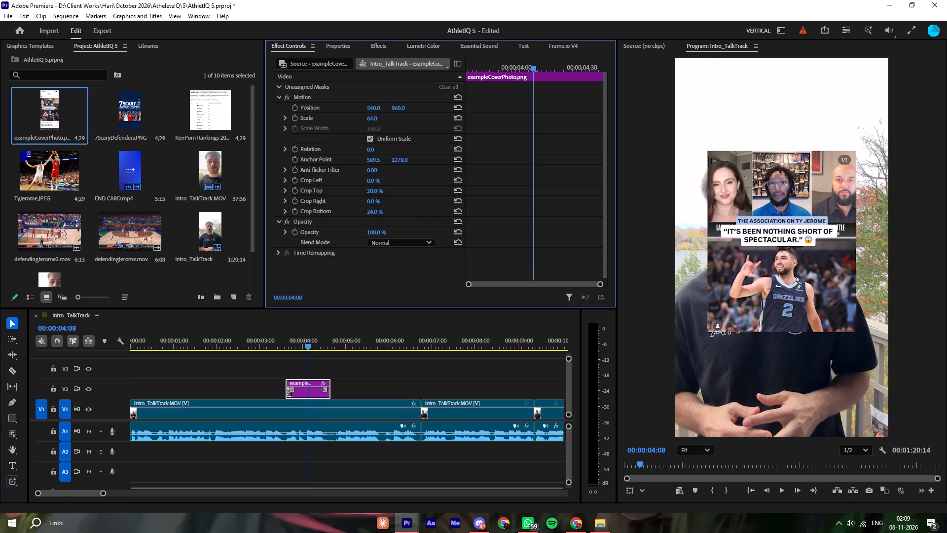
{"action": "left_click_drag", "start_coordinate": [388, 215], "coordinate": [386, 214]}
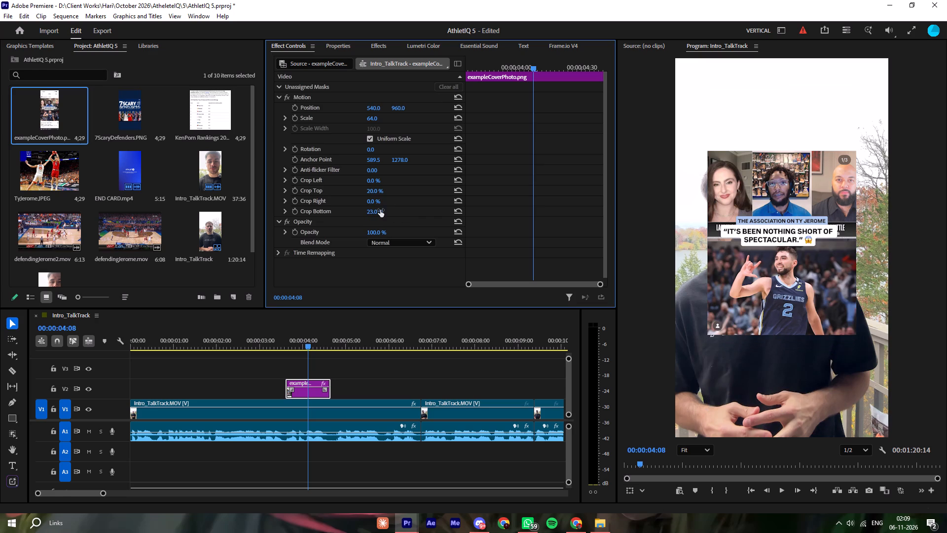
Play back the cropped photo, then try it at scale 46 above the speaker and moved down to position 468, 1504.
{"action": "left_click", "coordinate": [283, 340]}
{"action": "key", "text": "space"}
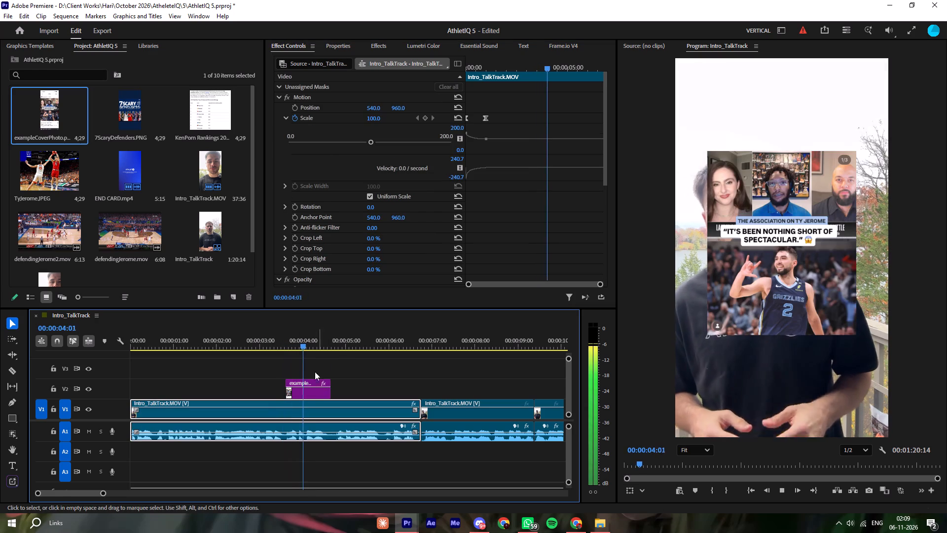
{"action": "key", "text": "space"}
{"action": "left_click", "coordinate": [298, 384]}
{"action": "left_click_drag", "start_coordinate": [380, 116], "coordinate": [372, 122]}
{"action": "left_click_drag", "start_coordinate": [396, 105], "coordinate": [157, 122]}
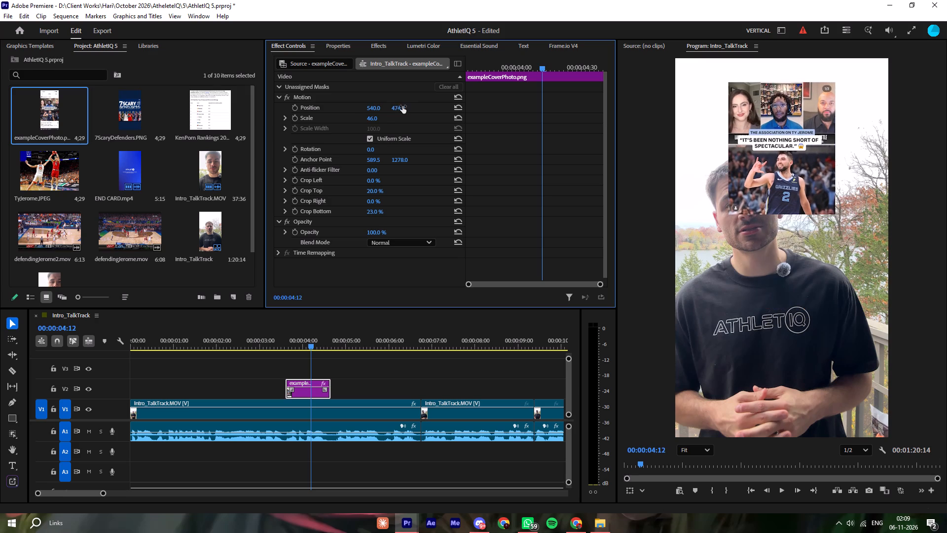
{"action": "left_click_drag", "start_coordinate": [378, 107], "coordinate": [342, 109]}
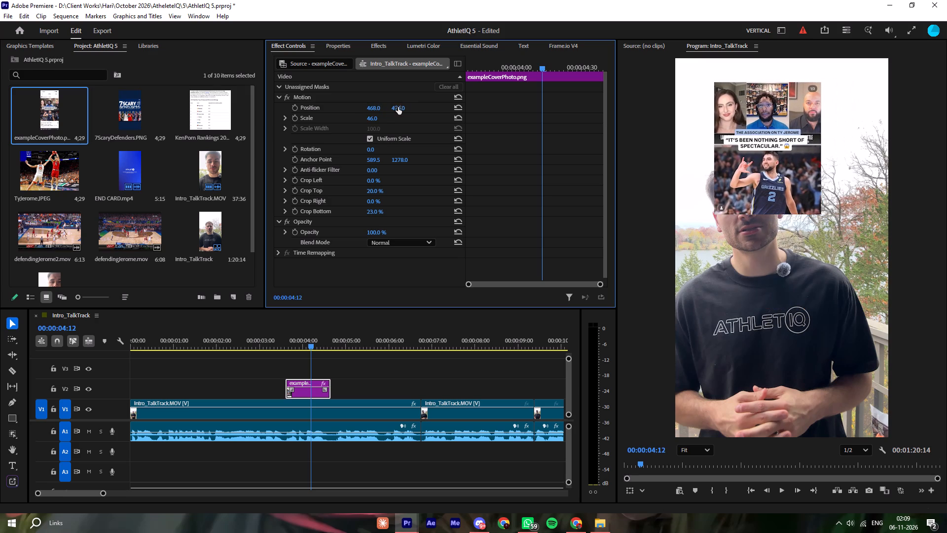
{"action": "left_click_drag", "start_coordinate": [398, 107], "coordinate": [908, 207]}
Fill the frame width with the cover photo by setting its scale to 93 and position to 541, 982.
{"action": "left_click_drag", "start_coordinate": [369, 120], "coordinate": [389, 123]}
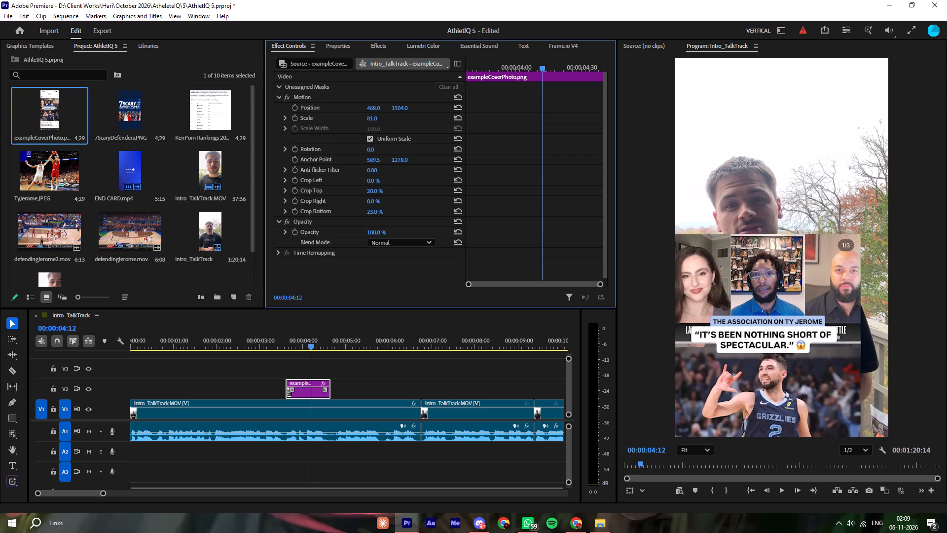
{"action": "left_click_drag", "start_coordinate": [389, 123], "coordinate": [394, 123]}
{"action": "left_click_drag", "start_coordinate": [396, 108], "coordinate": [117, 122]}
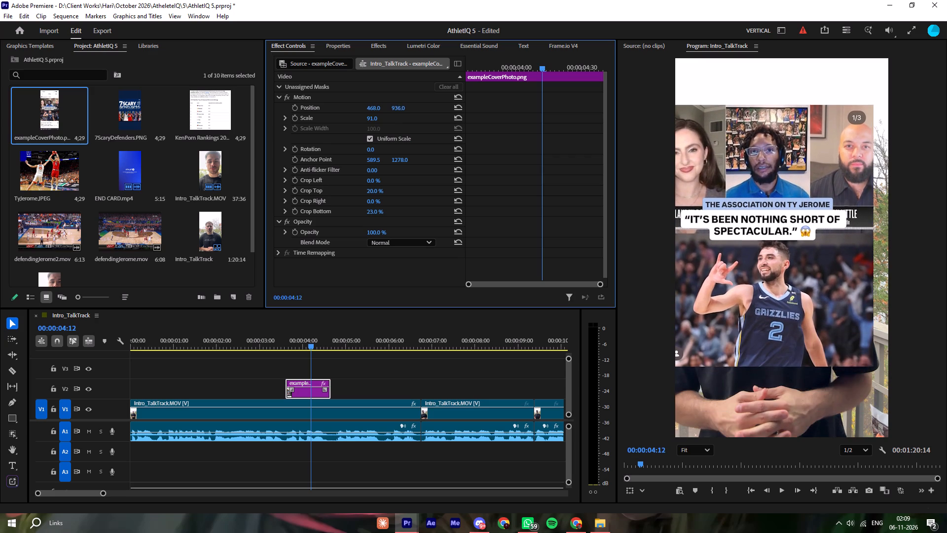
{"action": "left_click_drag", "start_coordinate": [117, 122], "coordinate": [137, 122]}
{"action": "left_click_drag", "start_coordinate": [380, 108], "coordinate": [418, 108]}
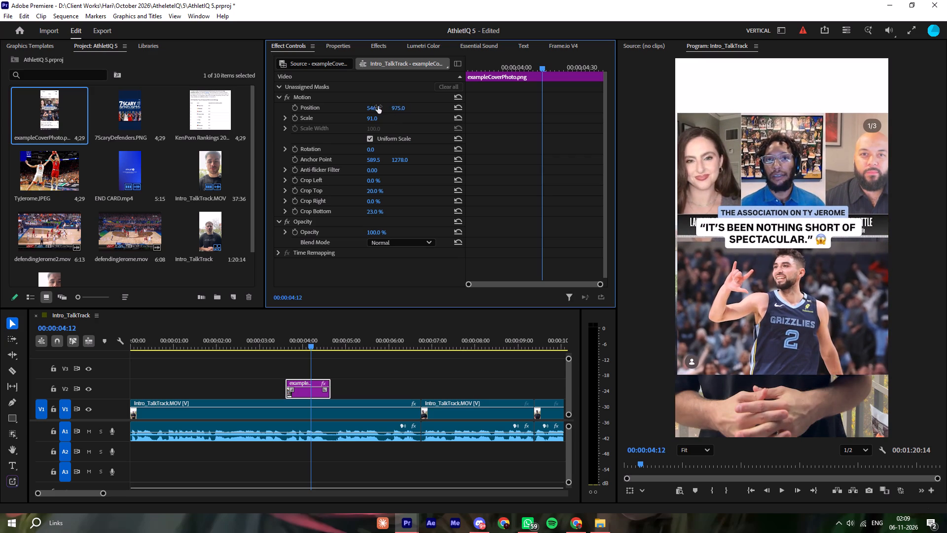
{"action": "left_click", "coordinate": [372, 107]}
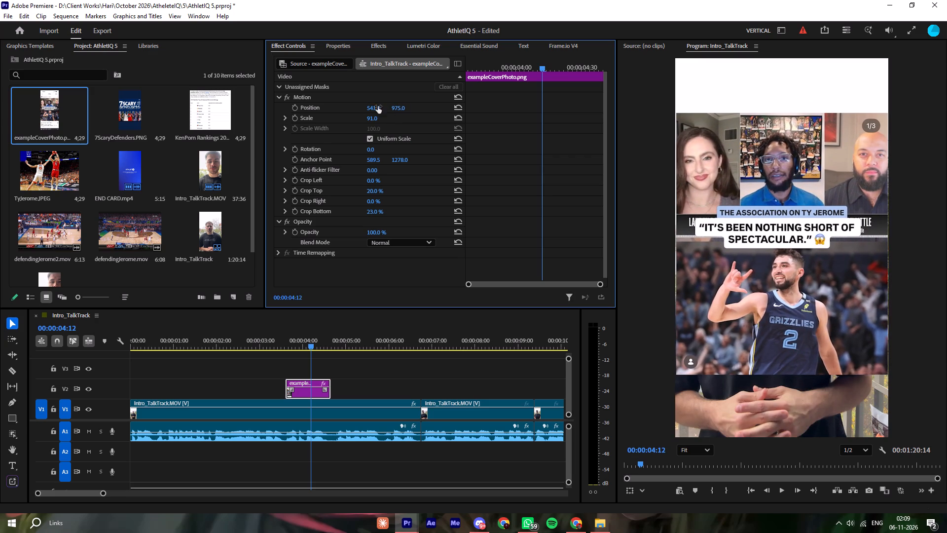
{"action": "left_click", "coordinate": [374, 118]}
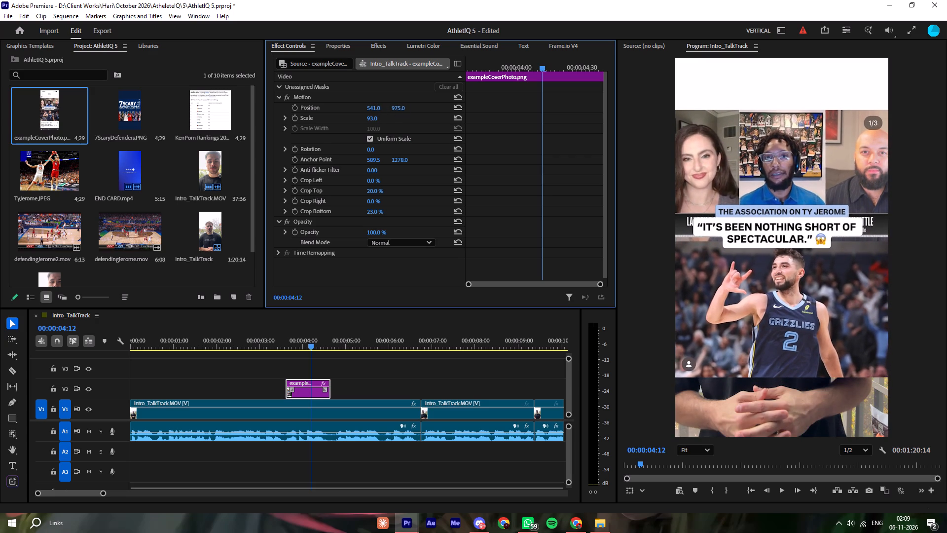
{"action": "left_click_drag", "start_coordinate": [396, 107], "coordinate": [406, 109]}
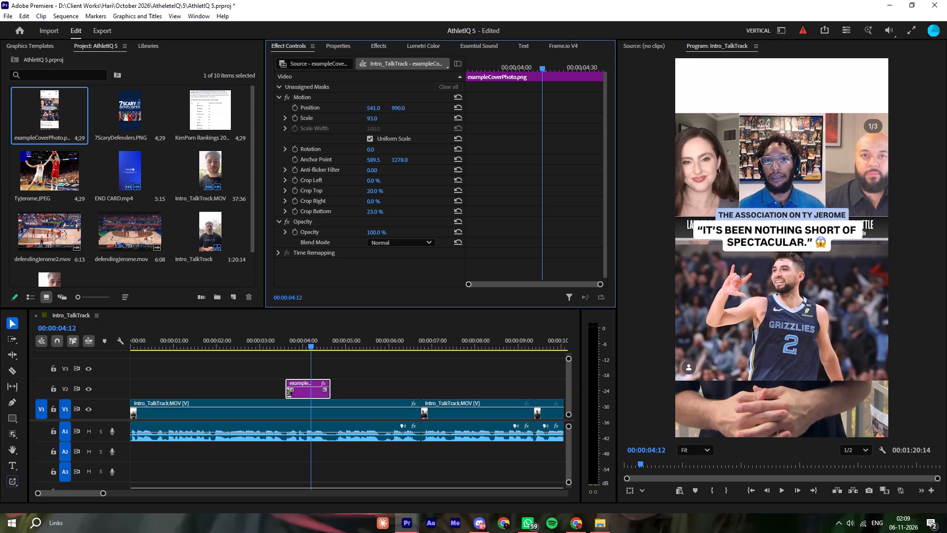
{"action": "left_click_drag", "start_coordinate": [406, 109], "coordinate": [402, 109]}
Move the exampleCoverPhoto.png clip up one track from V2 to V3, keeping its timing over the talk track.
{"action": "left_click", "coordinate": [291, 360]}
{"action": "left_click_drag", "start_coordinate": [307, 396], "coordinate": [306, 388]}
{"action": "key", "text": "ctrl+z"}
{"action": "left_click", "coordinate": [304, 391]}
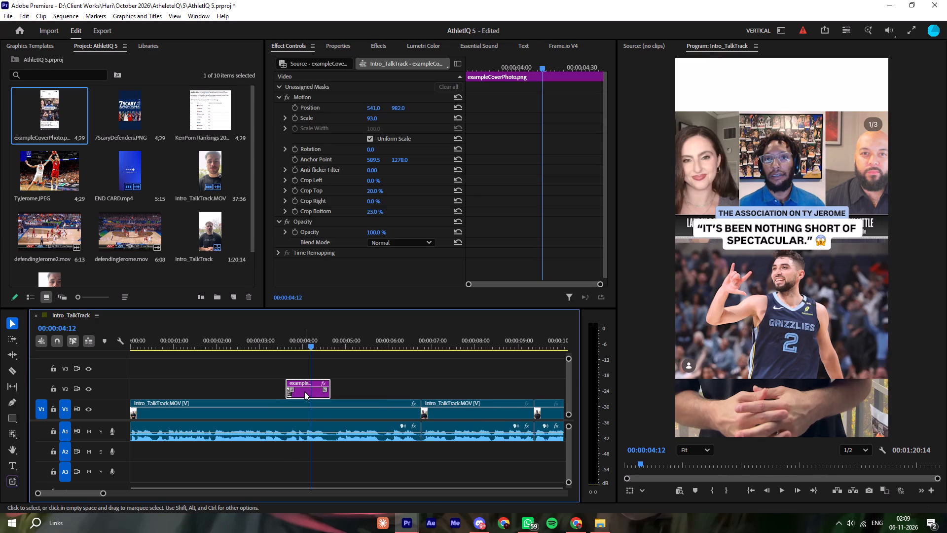
{"action": "key", "text": "alt+Up"}
{"action": "scroll", "coordinate": [304, 391], "scroll_direction": "up", "scroll_amount": 1}
{"action": "left_click", "coordinate": [304, 391]}
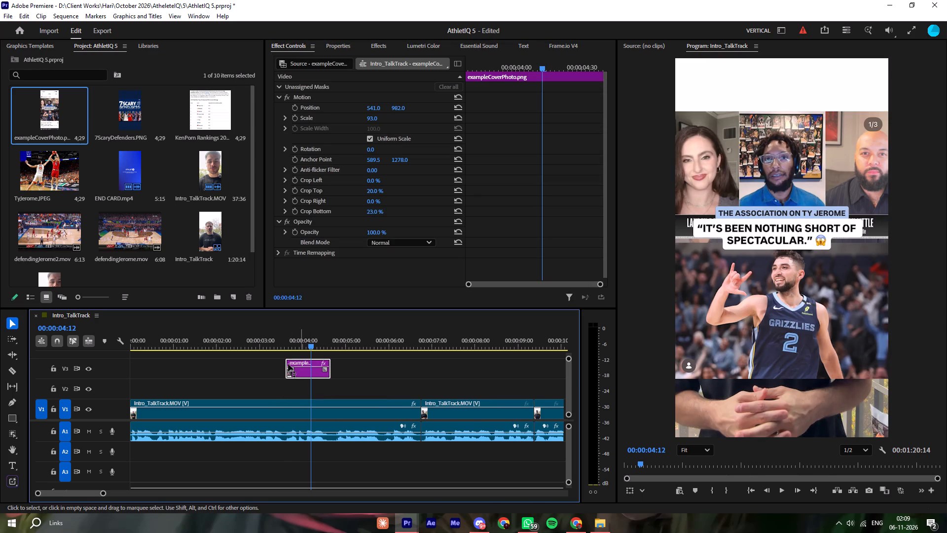
Create a black video item at 1080 × 1920, 60 fps, with square pixels.
{"action": "left_click", "coordinate": [233, 295]}
{"action": "left_click", "coordinate": [257, 369]}
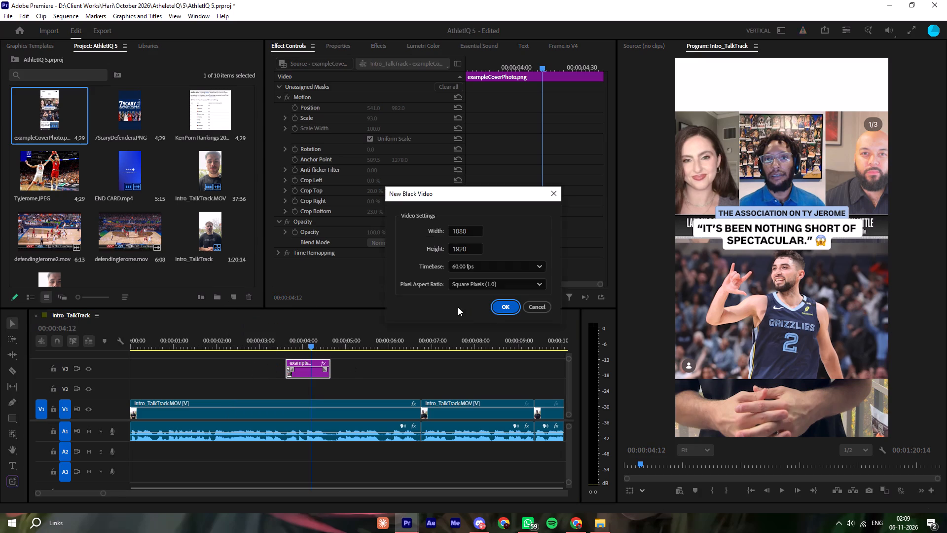
{"action": "left_click", "coordinate": [508, 309]}
Place the Black Video on V2 beneath the exampleCoverPhoto.png overlay, trim it to the overlay's length, and play the section back.
{"action": "left_click_drag", "start_coordinate": [133, 271], "coordinate": [286, 387]}
{"action": "left_click_drag", "start_coordinate": [507, 389], "coordinate": [341, 396]}
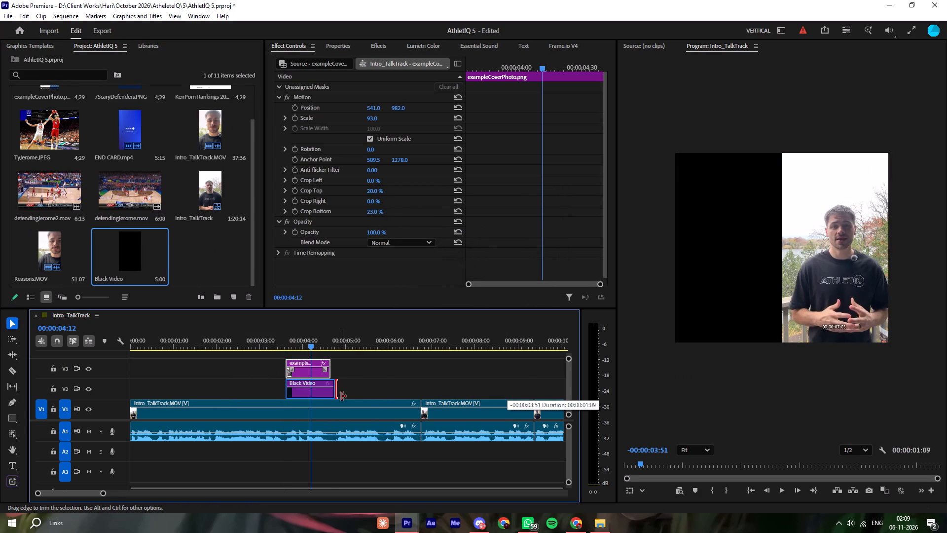
{"action": "left_click_drag", "start_coordinate": [341, 396], "coordinate": [335, 401]}
{"action": "left_click", "coordinate": [279, 340]}
{"action": "key", "text": "space"}
{"action": "left_click", "coordinate": [375, 377]}
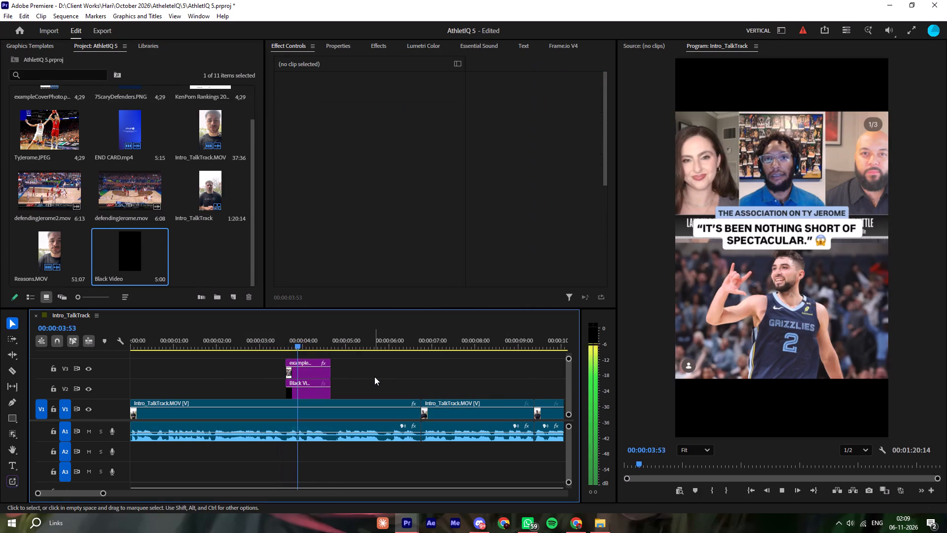
{"action": "left_click", "coordinate": [273, 343]}
{"action": "key", "text": "space"}
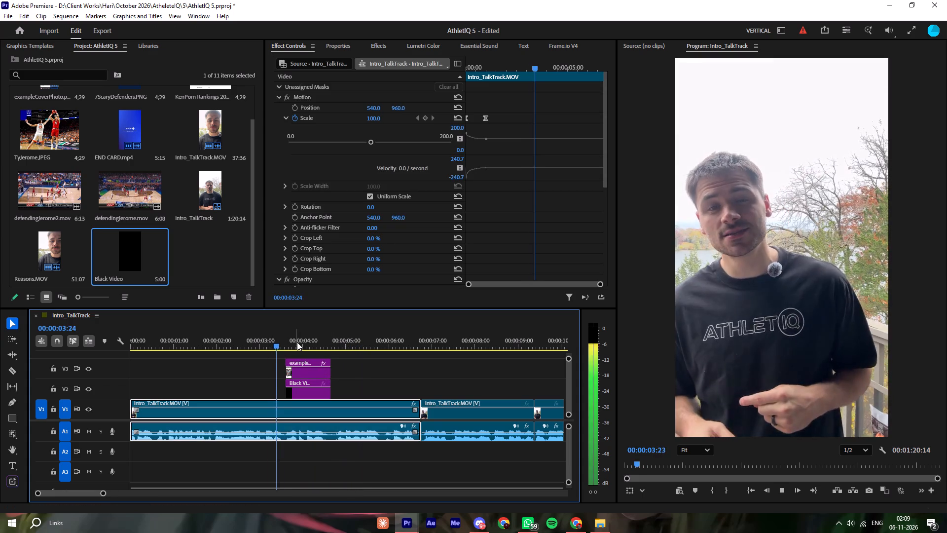
{"action": "key", "text": "space"}
Add a Scale keyframe of 93 to the exampleCoverPhoto.png clip and position it at the clip's start.
{"action": "left_click", "coordinate": [308, 373]}
{"action": "left_click_drag", "start_coordinate": [300, 344], "coordinate": [291, 345]}
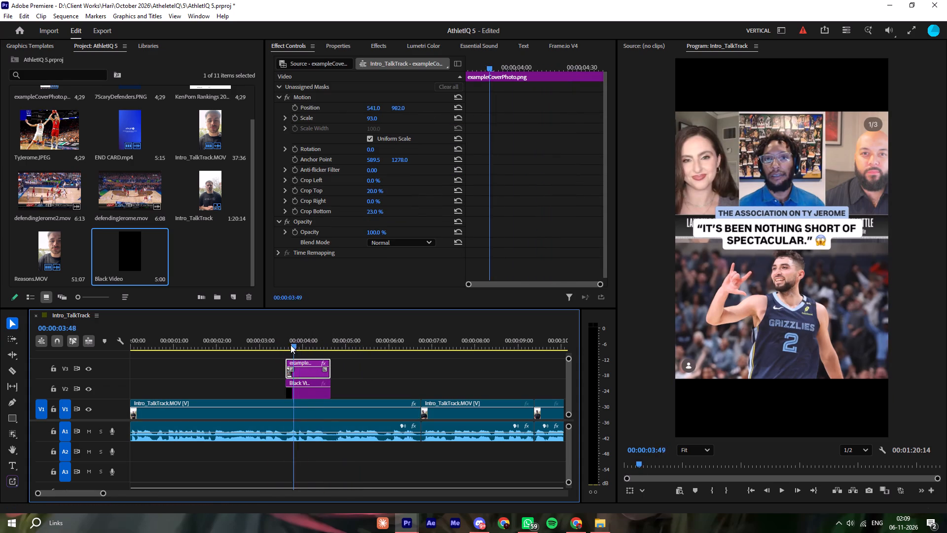
{"action": "left_click_drag", "start_coordinate": [291, 345], "coordinate": [295, 346]}
{"action": "left_click", "coordinate": [290, 116]}
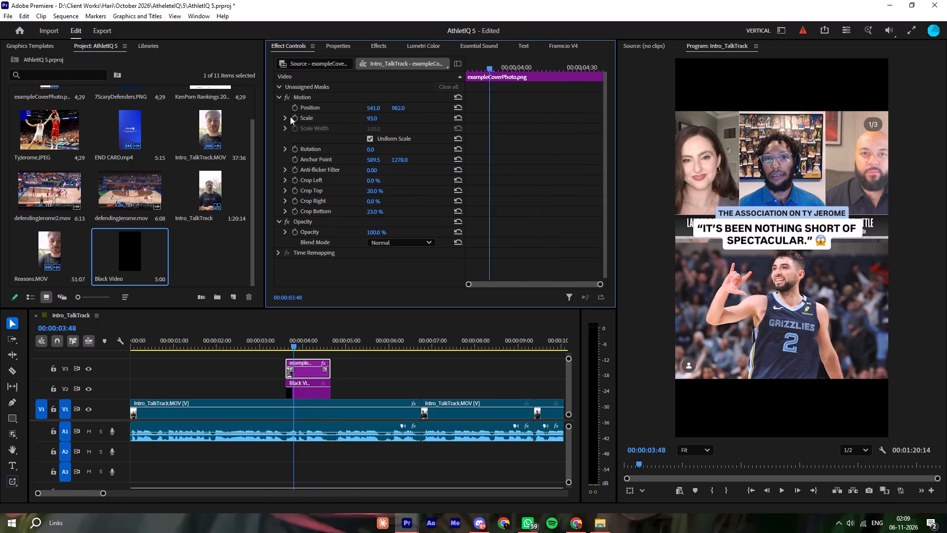
{"action": "left_click", "coordinate": [295, 116]}
{"action": "left_click_drag", "start_coordinate": [490, 118], "coordinate": [431, 129]}
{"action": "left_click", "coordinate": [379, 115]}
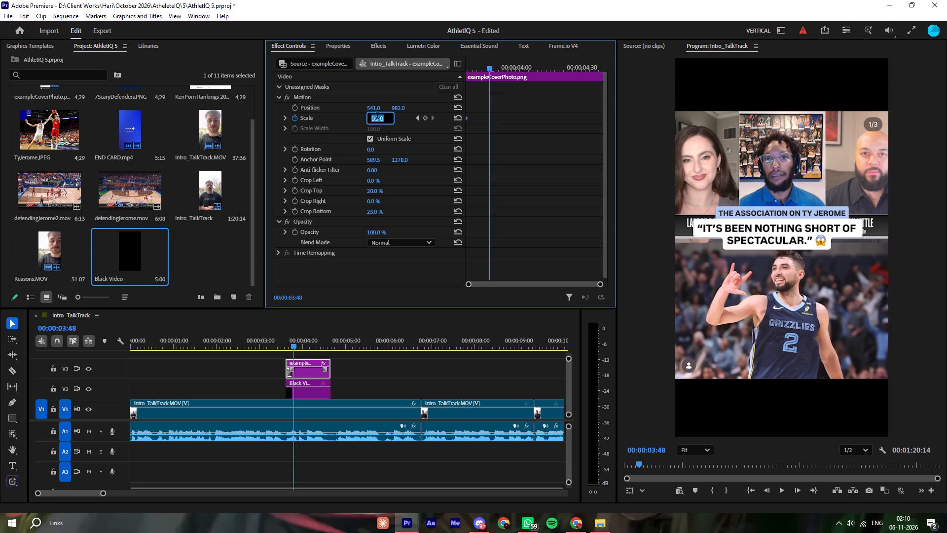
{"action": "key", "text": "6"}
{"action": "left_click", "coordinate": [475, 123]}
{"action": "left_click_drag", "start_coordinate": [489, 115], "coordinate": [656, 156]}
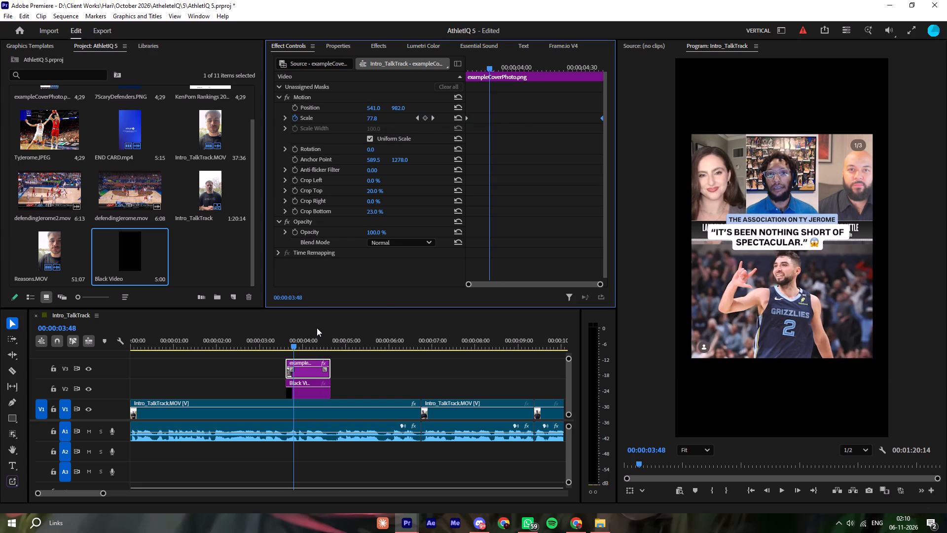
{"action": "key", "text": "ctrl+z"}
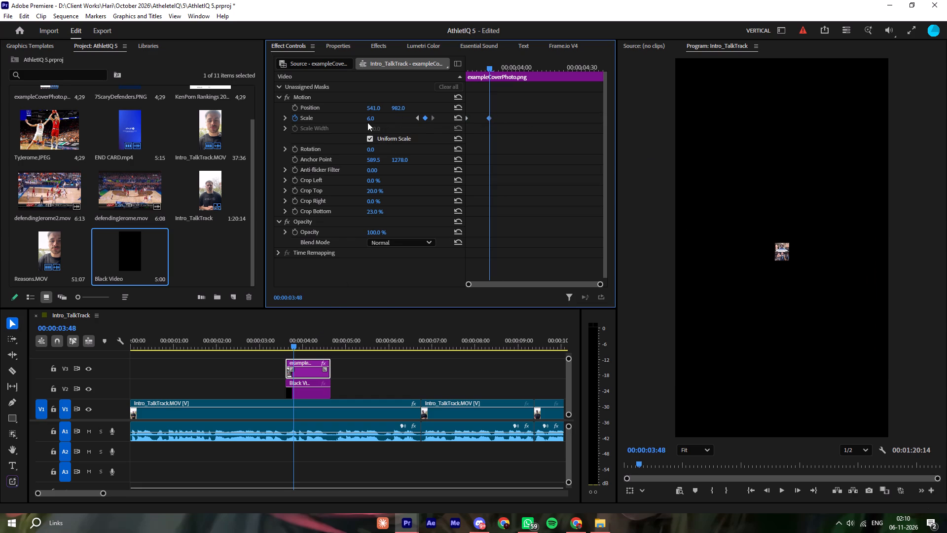
Set the exampleCoverPhoto.png clip's second Scale keyframe to 96 and move it to the end of the clip.
{"action": "left_click", "coordinate": [367, 120]}
{"action": "key", "text": "9"}
{"action": "key", "text": "6"}
{"action": "left_click", "coordinate": [463, 135]}
{"action": "left_click_drag", "start_coordinate": [489, 120], "coordinate": [627, 136]}
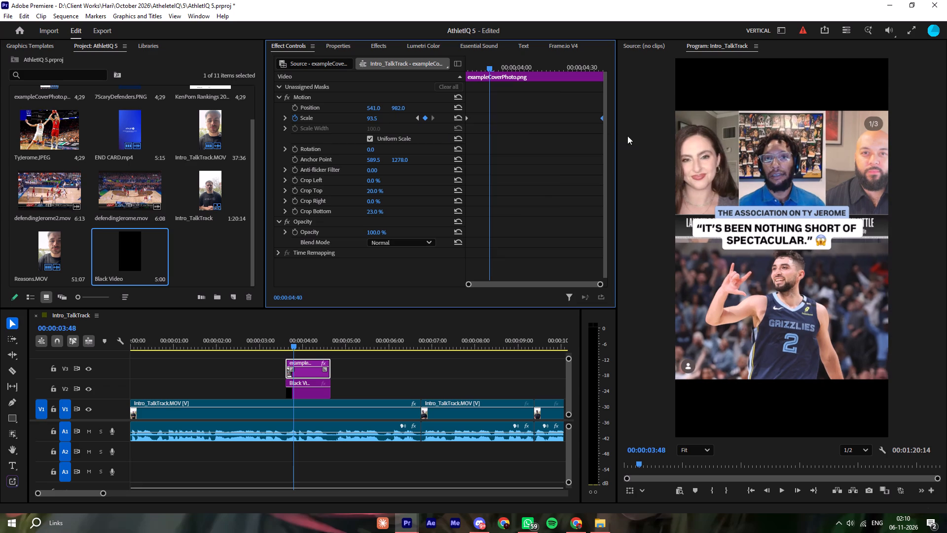
{"action": "left_click_drag", "start_coordinate": [627, 136], "coordinate": [639, 138]}
Play back the opening of the Intro_TalkTrack sequence to check the cover photo overlay's timing and slow zoom.
{"action": "left_click", "coordinate": [286, 336]}
{"action": "key", "text": "space"}
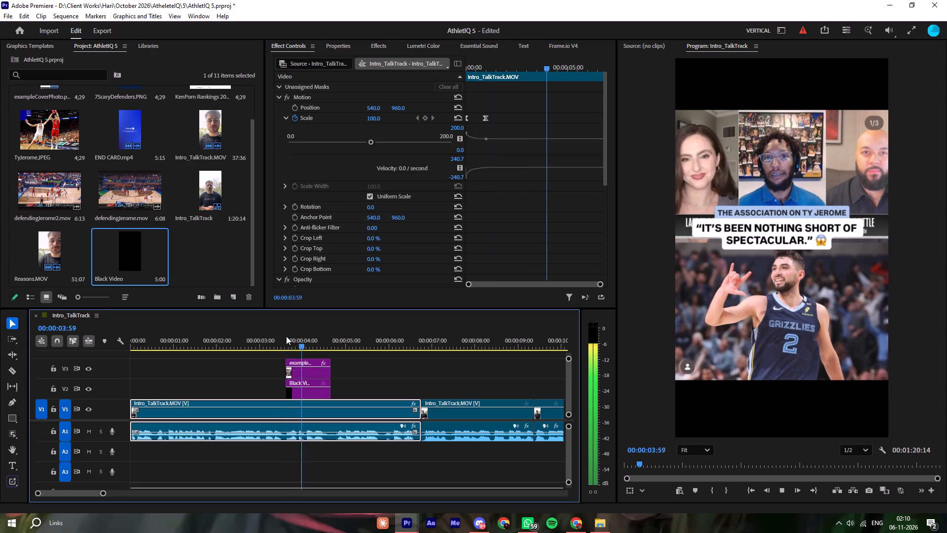
{"action": "left_click", "coordinate": [267, 338]}
{"action": "key", "text": "space"}
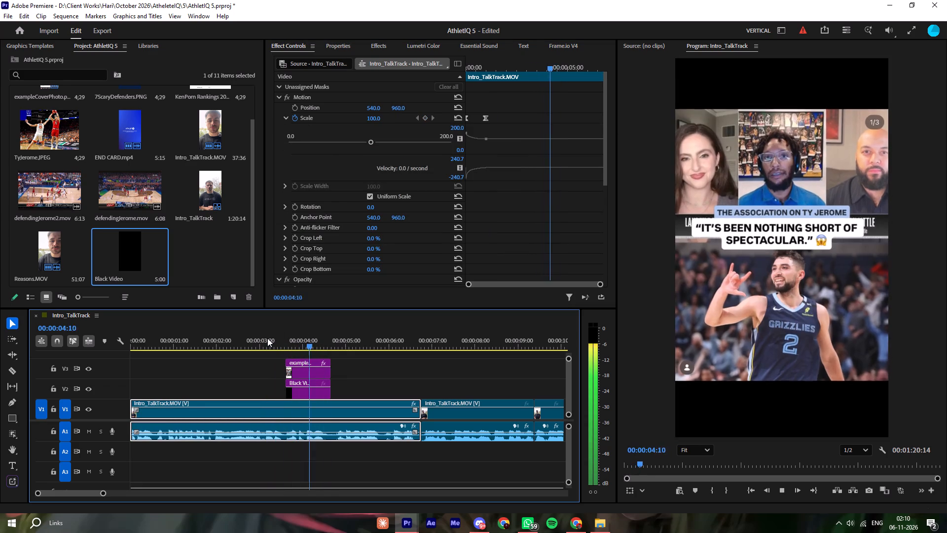
{"action": "left_click", "coordinate": [267, 338]}
{"action": "key", "text": "space"}
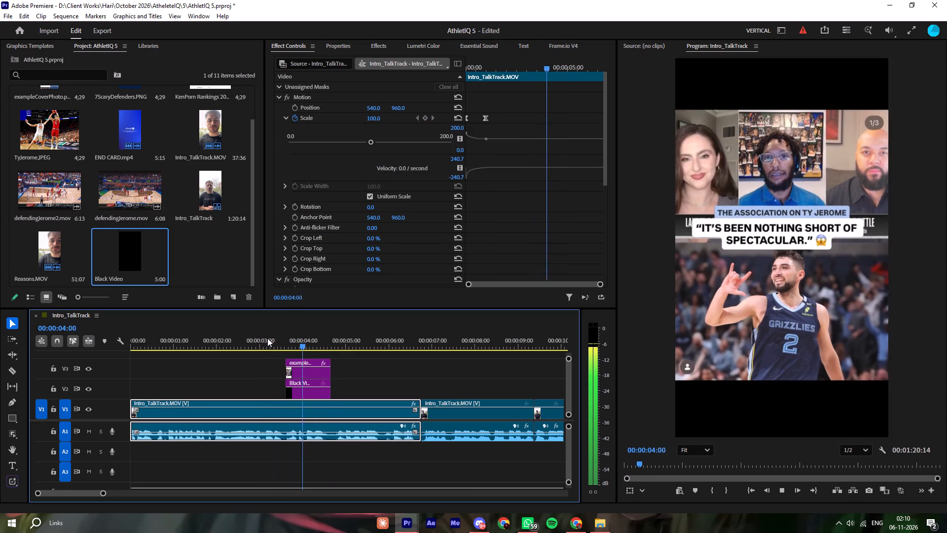
{"action": "left_click_drag", "start_coordinate": [223, 336], "coordinate": [12, 356]}
{"action": "key", "text": "space"}
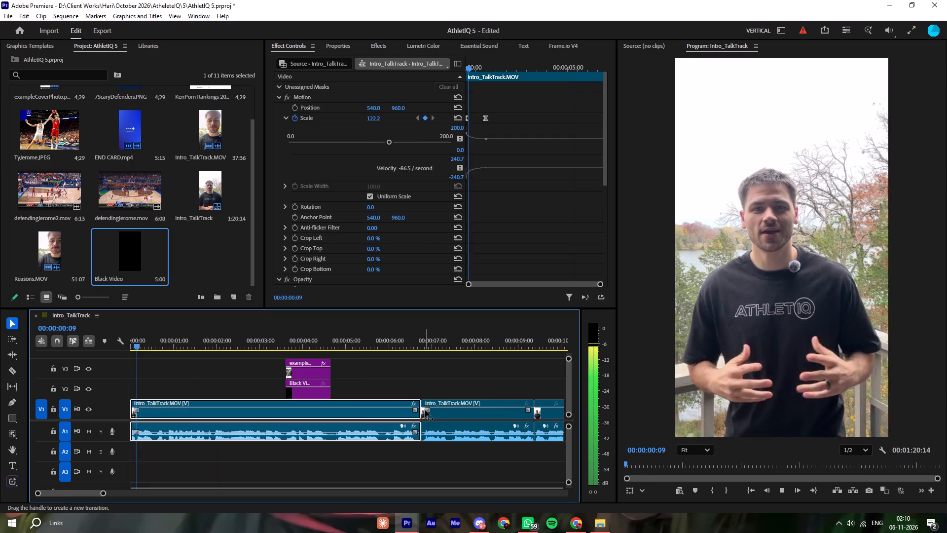
{"action": "left_click", "coordinate": [434, 372]}
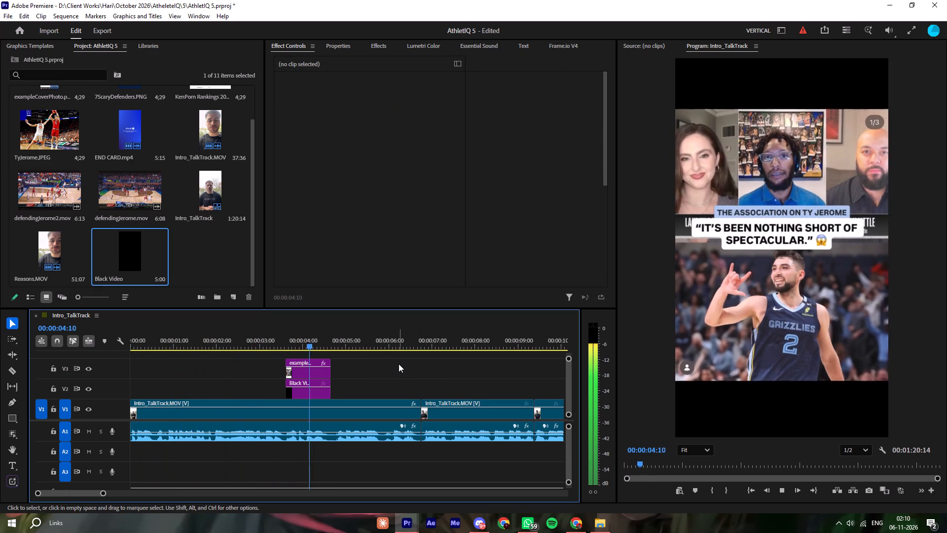
{"action": "left_click", "coordinate": [269, 335]}
{"action": "key", "text": "space"}
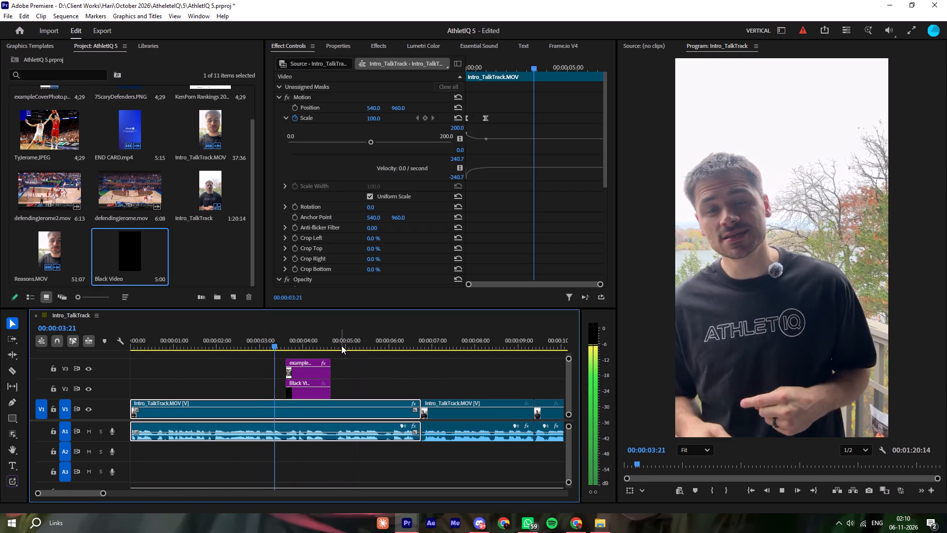
{"action": "left_click", "coordinate": [370, 360]}
{"action": "left_click", "coordinate": [435, 368]}
{"action": "key", "text": "space"}
In Chrome, open the three Drive links from the brief's "in 2019, I was actually matched up with Ty" comment and view the files.
{"action": "left_click", "coordinate": [570, 525]}
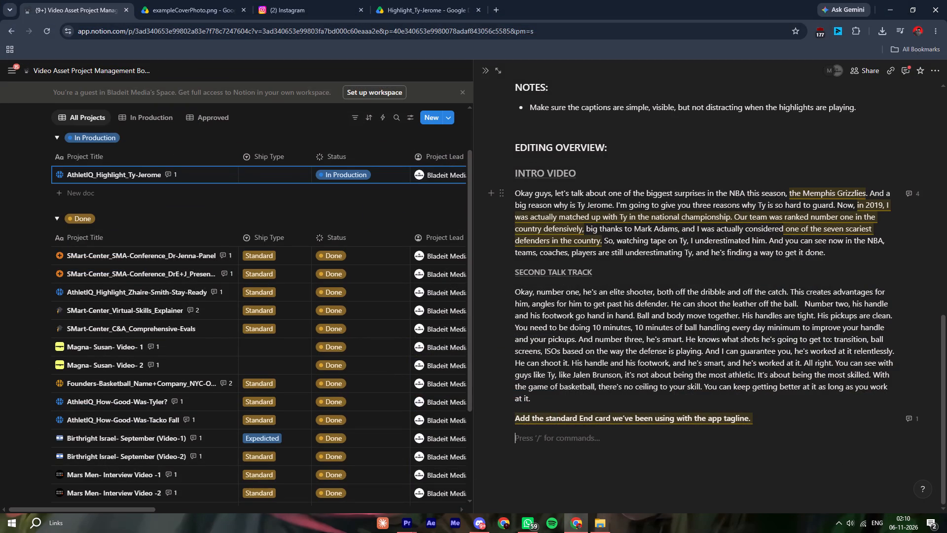
{"action": "left_click", "coordinate": [873, 201]}
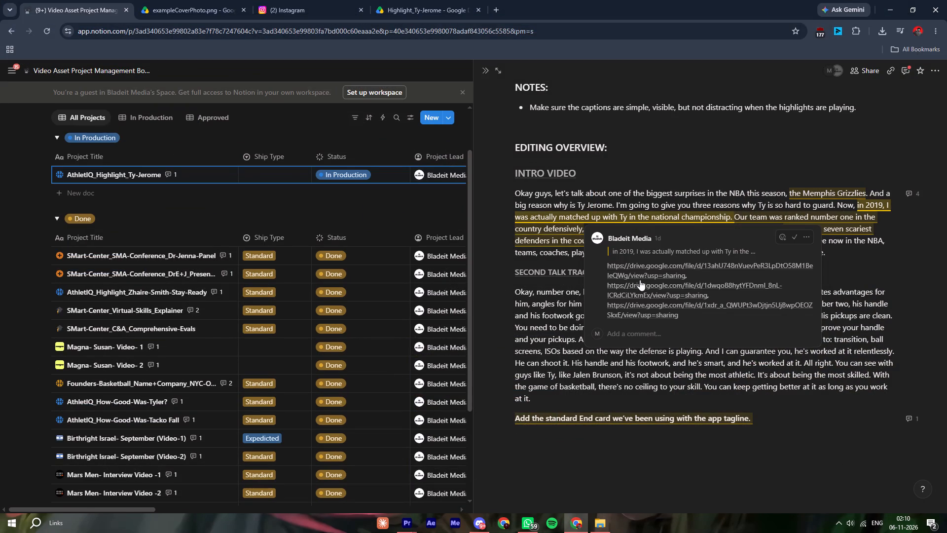
{"action": "left_click", "coordinate": [664, 264]}
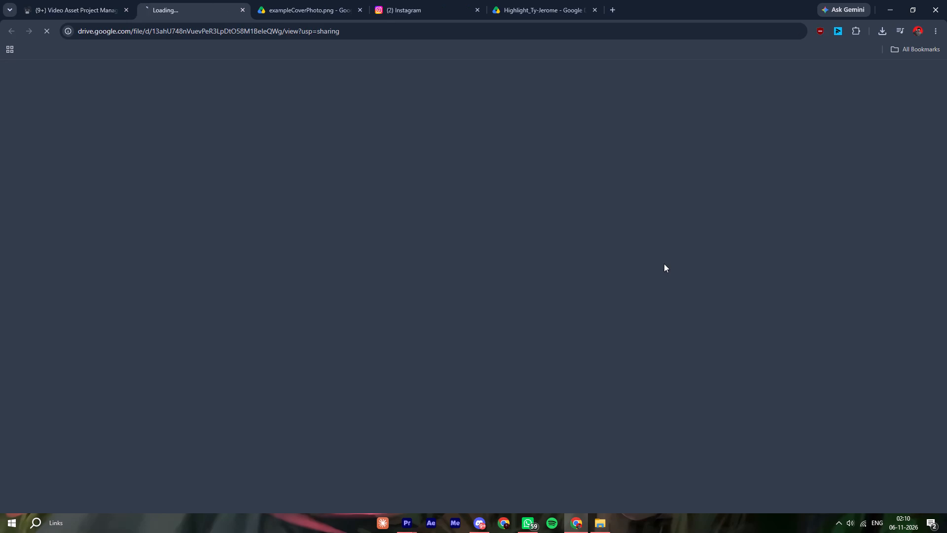
{"action": "left_click", "coordinate": [59, 0]}
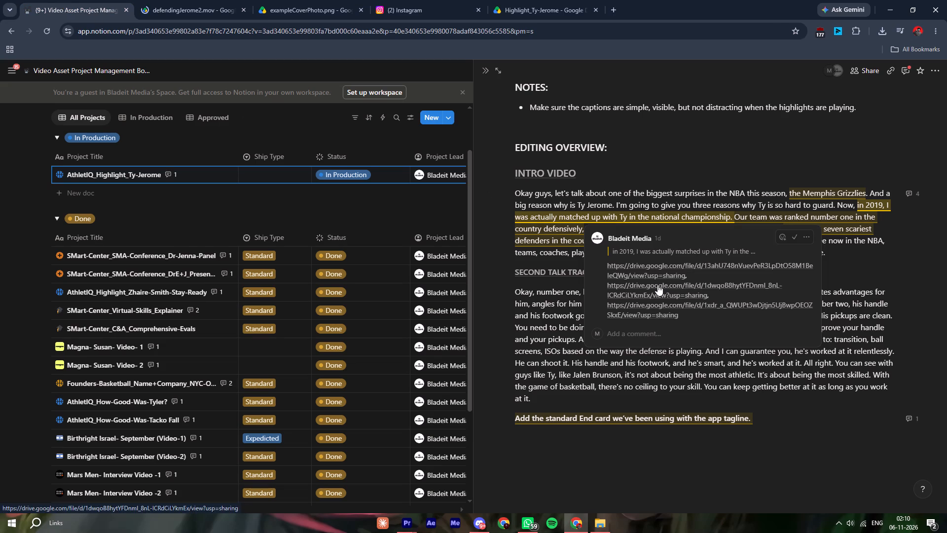
{"action": "left_click", "coordinate": [656, 287]}
{"action": "left_click", "coordinate": [63, 0]}
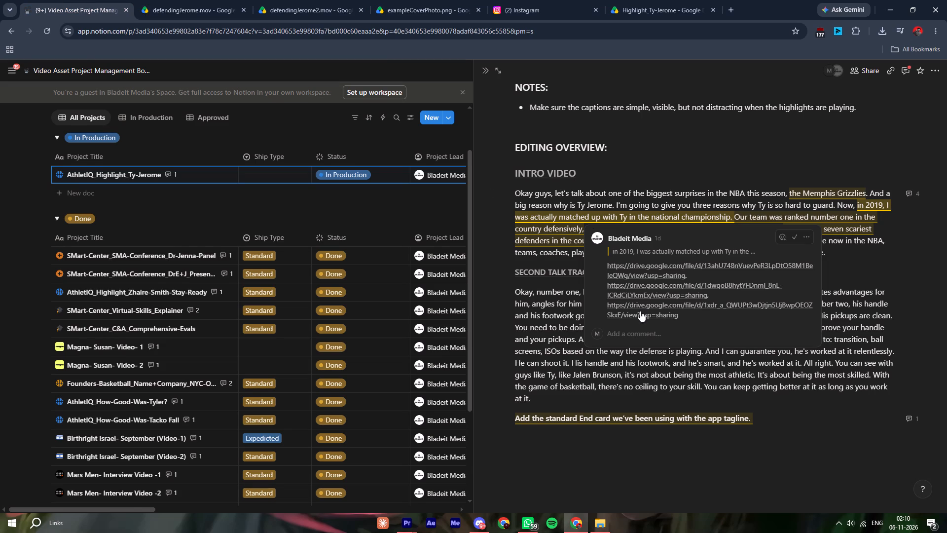
{"action": "left_click", "coordinate": [640, 311]}
{"action": "left_click", "coordinate": [388, 0]}
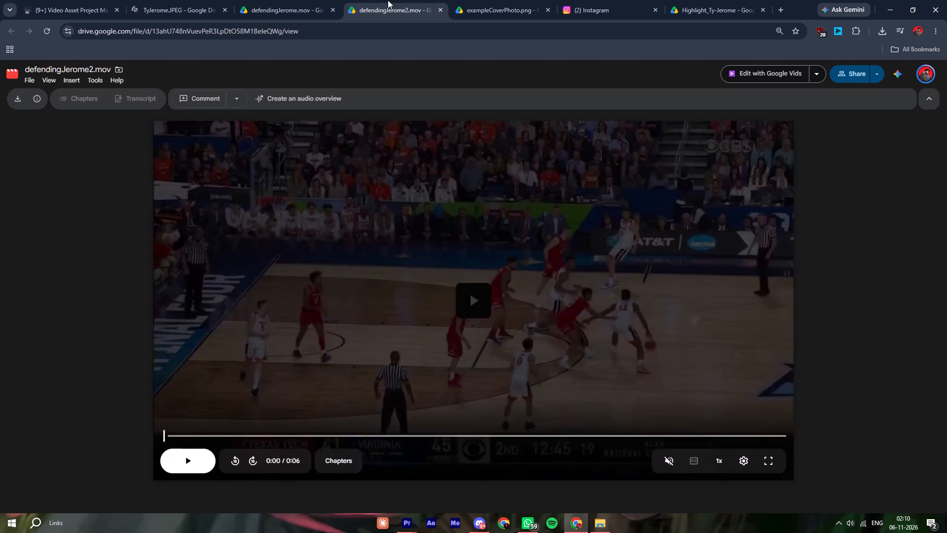
{"action": "left_click", "coordinate": [269, 0]}
{"action": "left_click", "coordinate": [193, 0]}
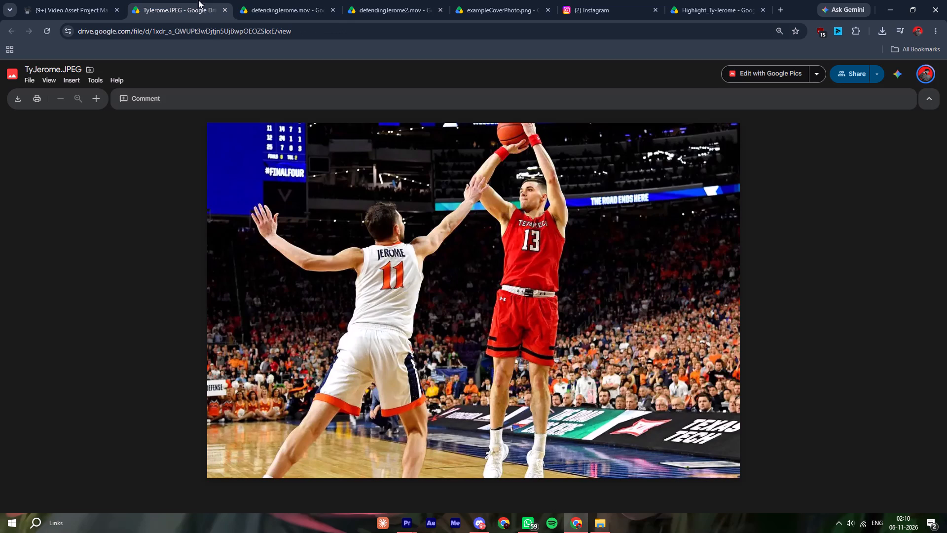
Download TyJerome.JPEG from its Drive preview.
{"action": "left_click", "coordinate": [17, 100]}
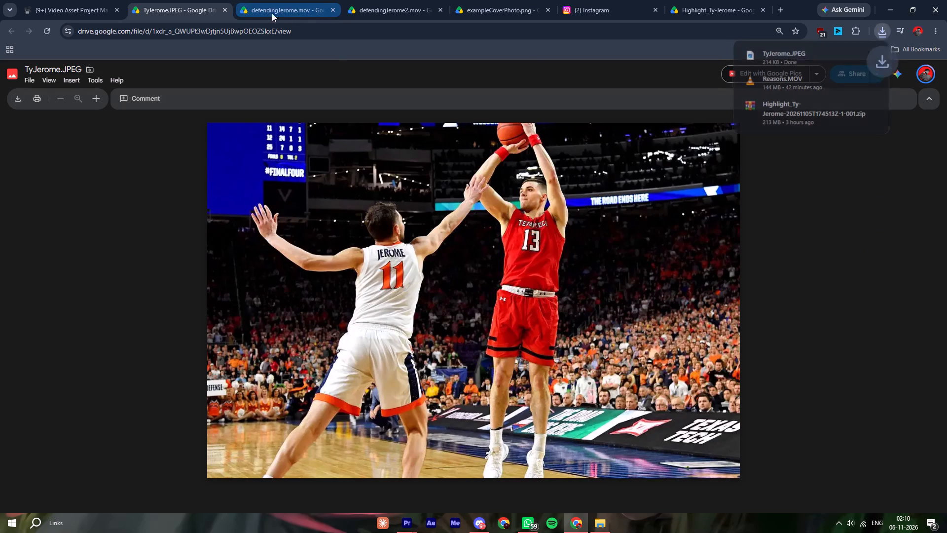
Back in Premiere, place TyJerome.JPEG on V2 above the talk track, starting at about 00:00:06:06.
{"action": "left_click", "coordinate": [409, 515]}
{"action": "left_click", "coordinate": [371, 499]}
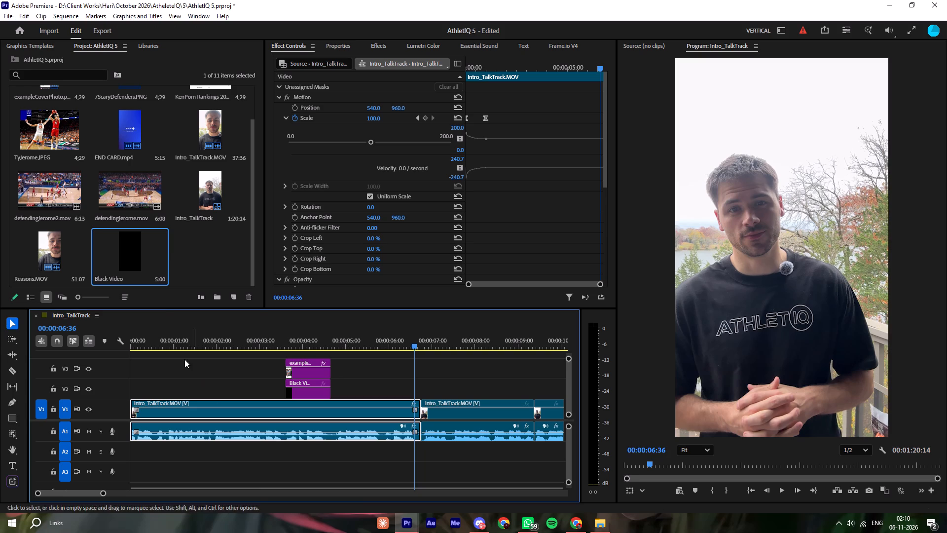
{"action": "double_click", "coordinate": [178, 241]}
{"action": "left_click", "coordinate": [515, 23]}
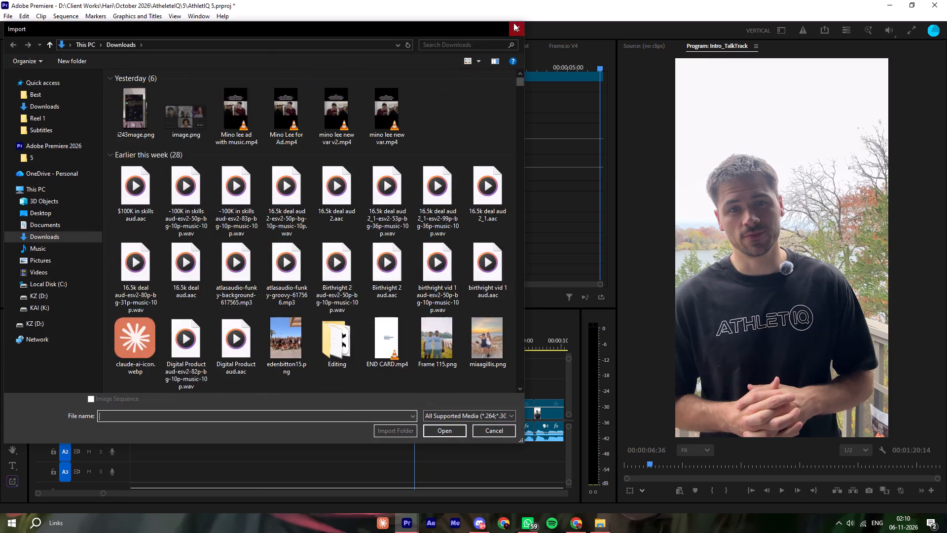
{"action": "left_click_drag", "start_coordinate": [37, 126], "coordinate": [338, 387]}
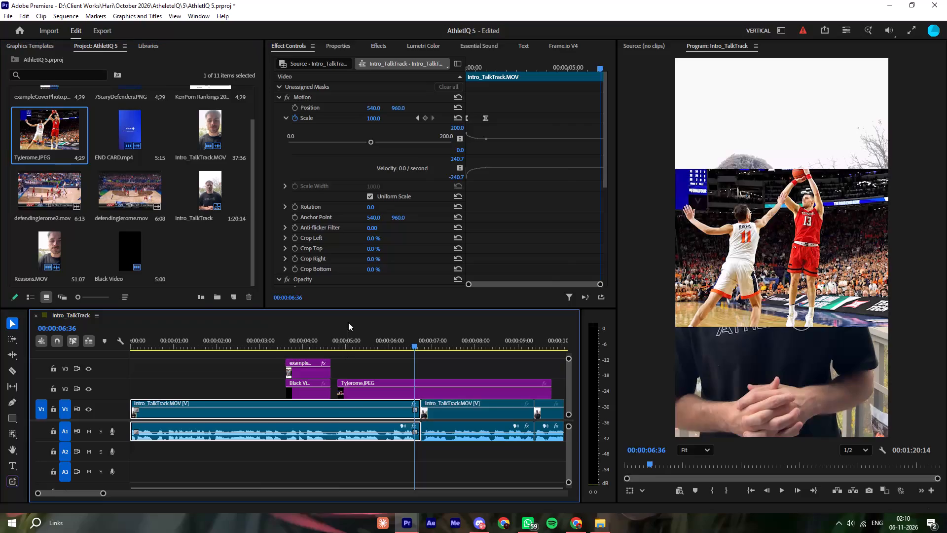
{"action": "left_click", "coordinate": [338, 329]}
{"action": "key", "text": "space"}
{"action": "key", "text": "space"}
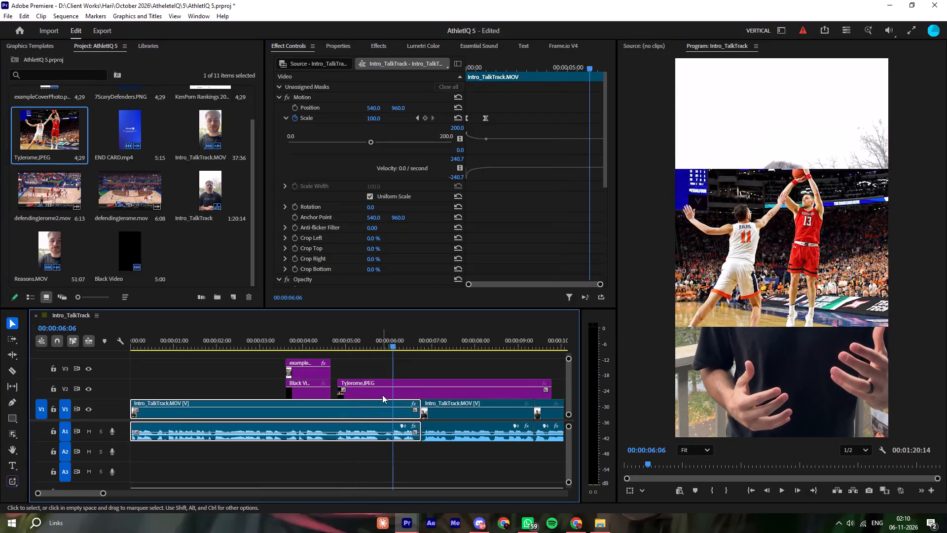
{"action": "left_click_drag", "start_coordinate": [379, 395], "coordinate": [430, 392]}
{"action": "key", "text": "space"}
{"action": "key", "text": "space"}
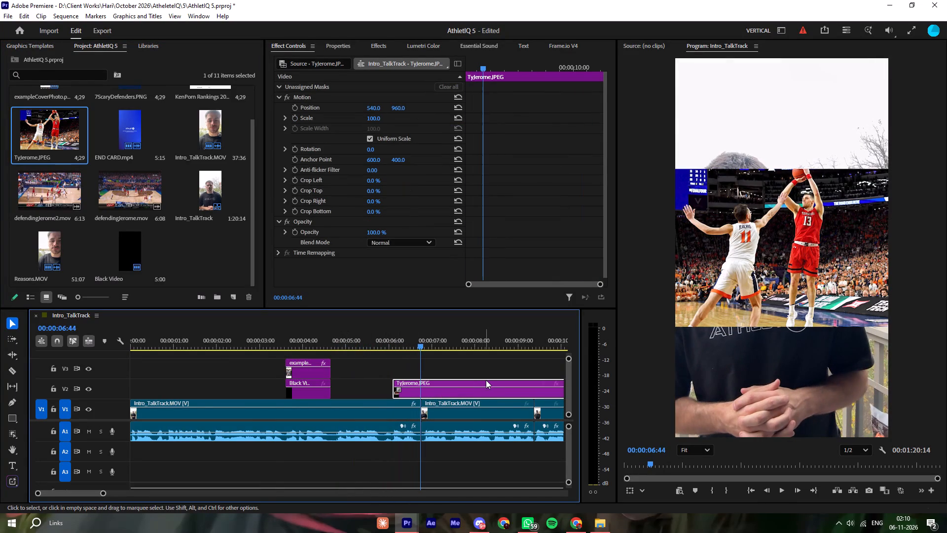
Trim the end of the TyJerome.JPEG clip to the first cut in the Intro_TalkTrack.MOV talk track and play it back.
{"action": "key", "text": "minus"}
{"action": "key", "text": "equal"}
{"action": "key", "text": "equal"}
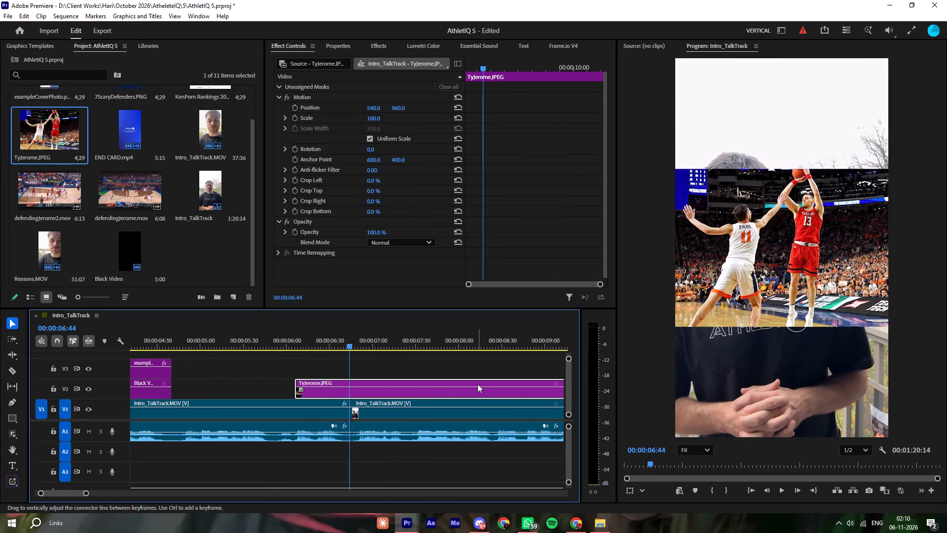
{"action": "key", "text": "minus"}
{"action": "left_click_drag", "start_coordinate": [538, 383], "coordinate": [351, 376]}
{"action": "left_click", "coordinate": [327, 328]}
{"action": "left_click", "coordinate": [325, 344]}
{"action": "key", "text": "space"}
{"action": "key", "text": "space"}
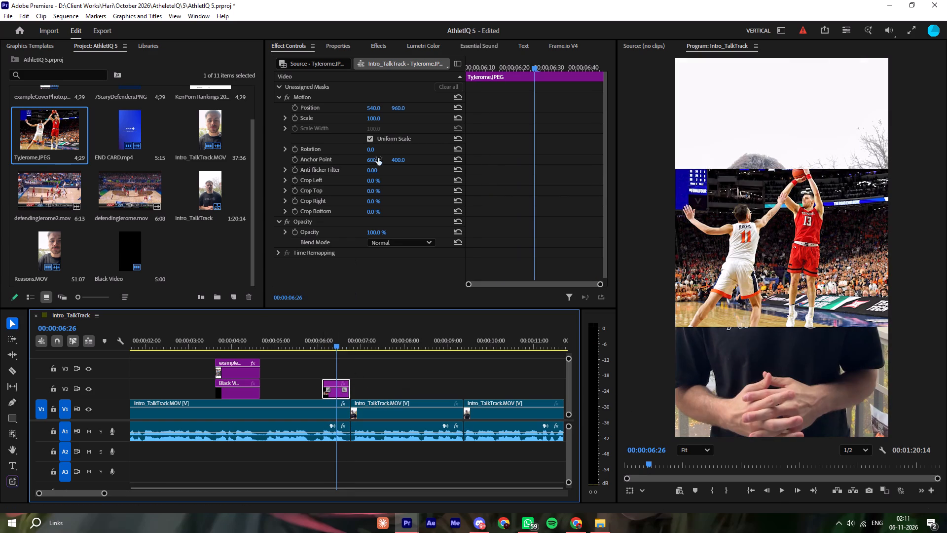
Set the TyJerome.JPEG overlay's Scale to 52 and vertical Position to 1482, and play back from before the cover photo overlay.
{"action": "left_click_drag", "start_coordinate": [375, 118], "coordinate": [351, 120]}
{"action": "left_click_drag", "start_coordinate": [399, 107], "coordinate": [668, 176]}
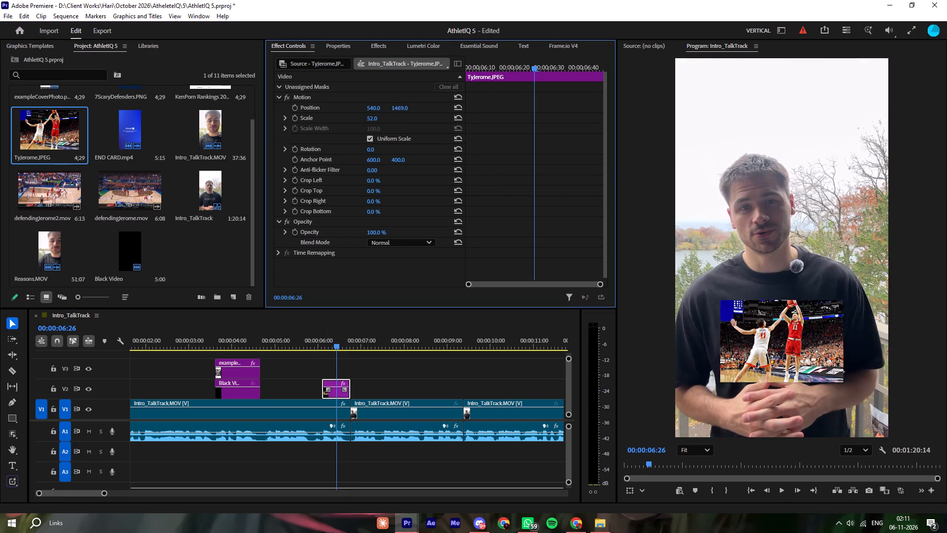
{"action": "left_click_drag", "start_coordinate": [668, 176], "coordinate": [656, 186]}
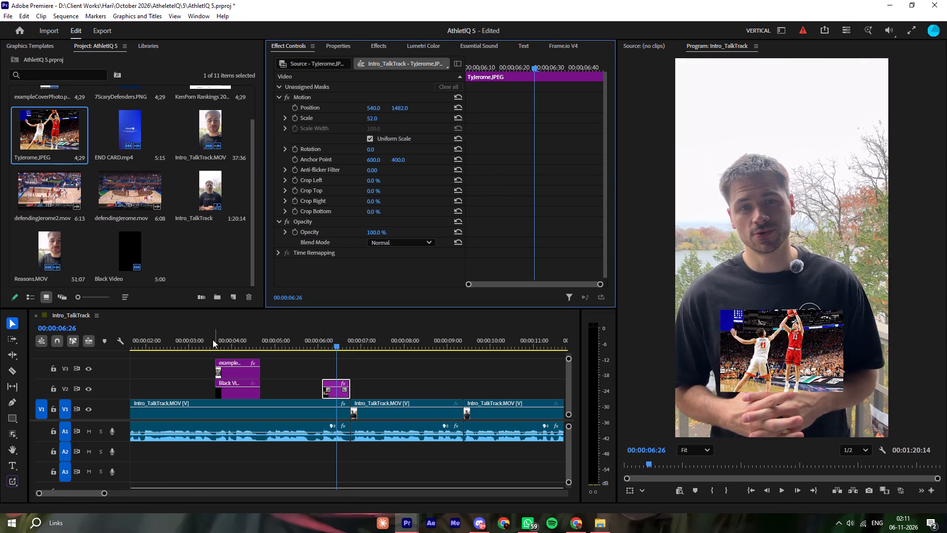
{"action": "left_click", "coordinate": [197, 338]}
{"action": "key", "text": "space"}
{"action": "left_click", "coordinate": [357, 368]}
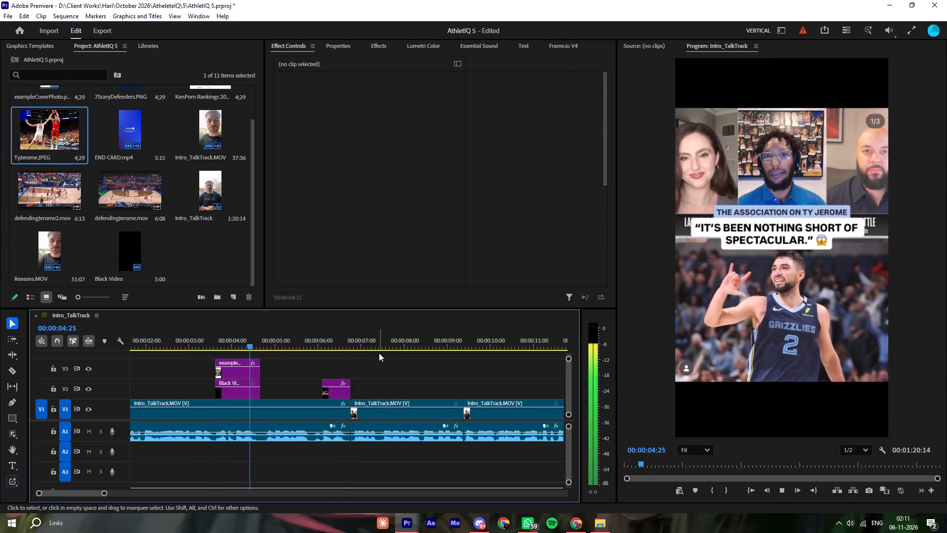
Play back the talk track from before the cover photo overlay and replay the start of the TyJerome.JPEG overlay.
{"action": "left_click", "coordinate": [202, 333]}
{"action": "key", "text": "space"}
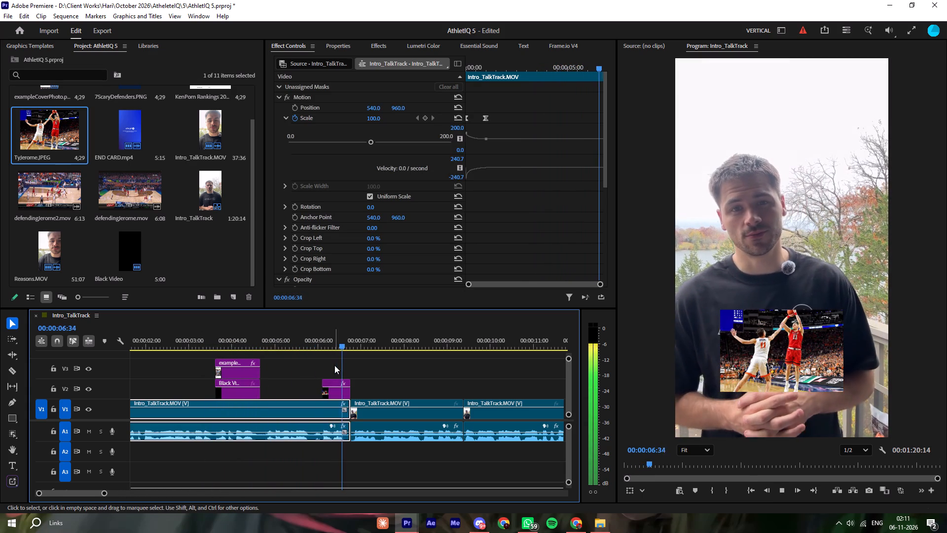
{"action": "key", "text": "space"}
{"action": "left_click", "coordinate": [320, 332]}
{"action": "key", "text": "space"}
{"action": "key", "text": "space"}
{"action": "left_click", "coordinate": [320, 332]}
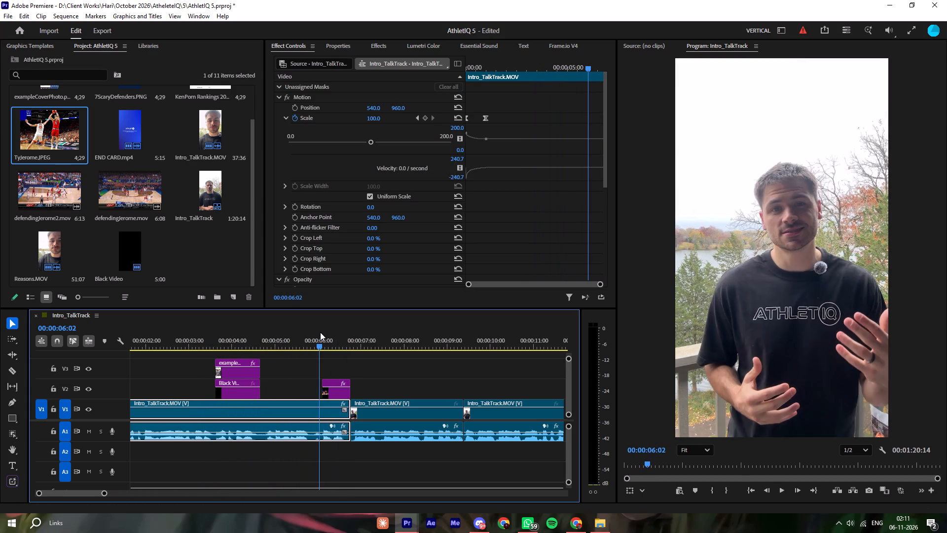
{"action": "key", "text": "space"}
{"action": "key", "text": "space"}
Apply the blur pop up preset to the TyJerome.JPEG overlay on V2 and play back its entrance.
{"action": "left_click", "coordinate": [376, 45]}
{"action": "left_click_drag", "start_coordinate": [315, 68], "coordinate": [293, 68]}
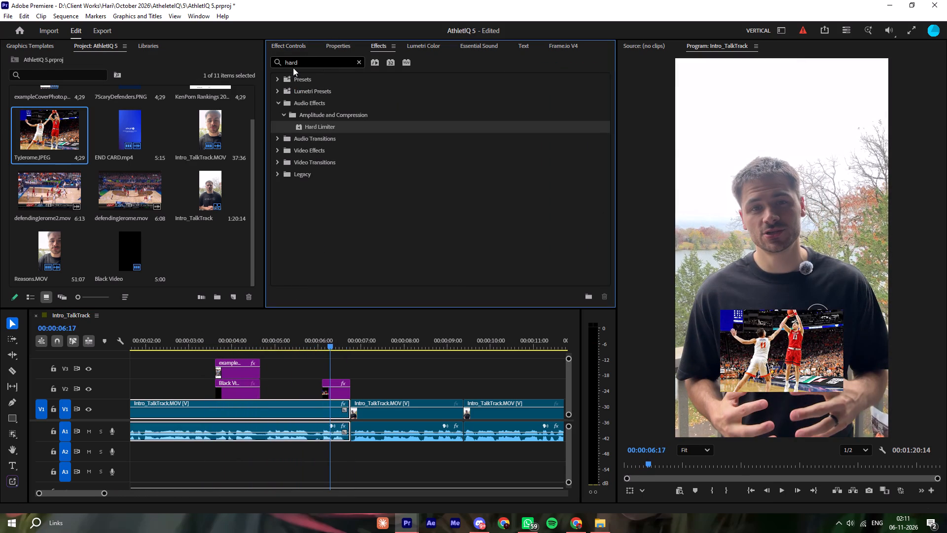
{"action": "left_click_drag", "start_coordinate": [318, 59], "coordinate": [243, 59]}
{"action": "key", "text": "p"}
{"action": "key", "text": "o"}
{"action": "key", "text": "p"}
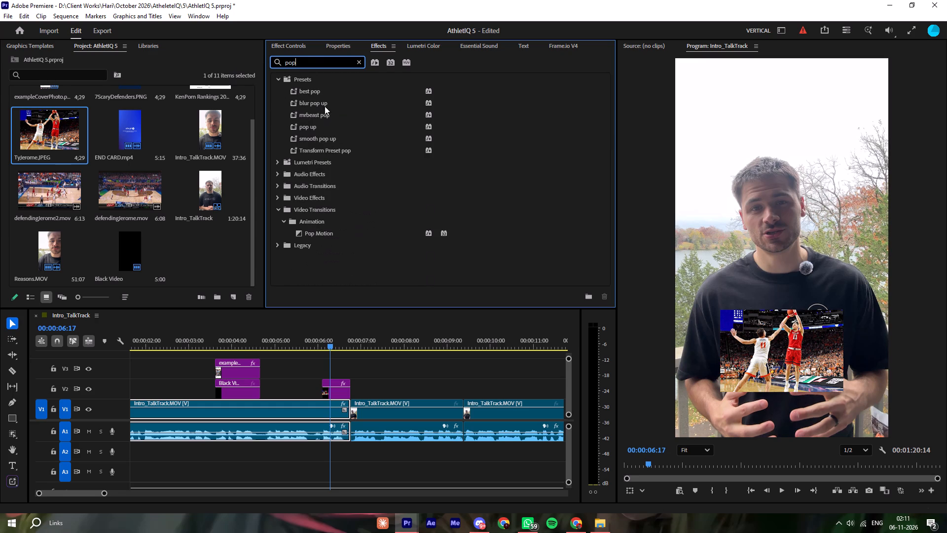
{"action": "left_click_drag", "start_coordinate": [315, 101], "coordinate": [342, 389]}
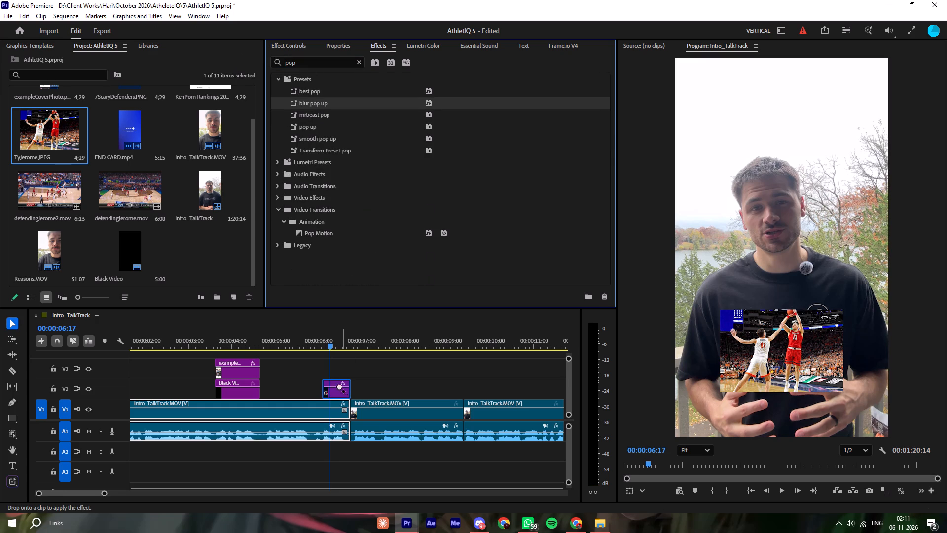
{"action": "left_click", "coordinate": [311, 333]}
{"action": "key", "text": "space"}
{"action": "left_click", "coordinate": [312, 333]}
{"action": "key", "text": "space"}
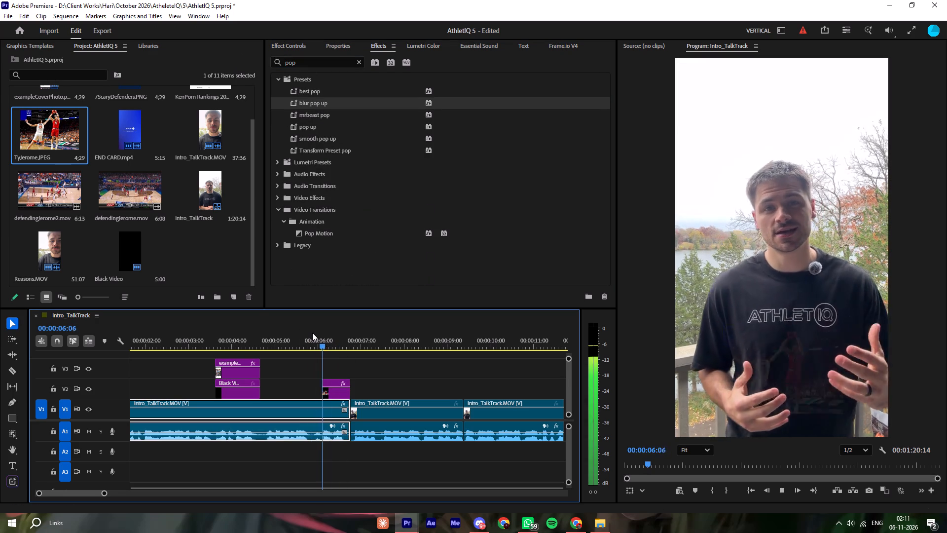
{"action": "left_click", "coordinate": [312, 333]}
{"action": "key", "text": "space"}
{"action": "key", "text": "space"}
Extend the start of the TyJerome.JPEG overlay back to 00:00:06:02, keeping its end at the talk-track cut, and play it back.
{"action": "left_click", "coordinate": [322, 337]}
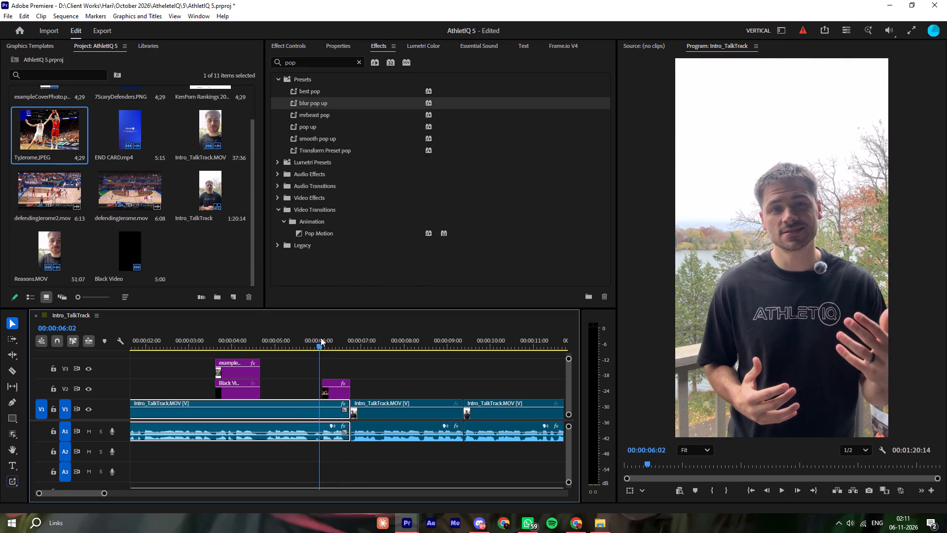
{"action": "left_click", "coordinate": [332, 381]}
{"action": "left_click_drag", "start_coordinate": [352, 385], "coordinate": [357, 385]}
{"action": "key", "text": "space"}
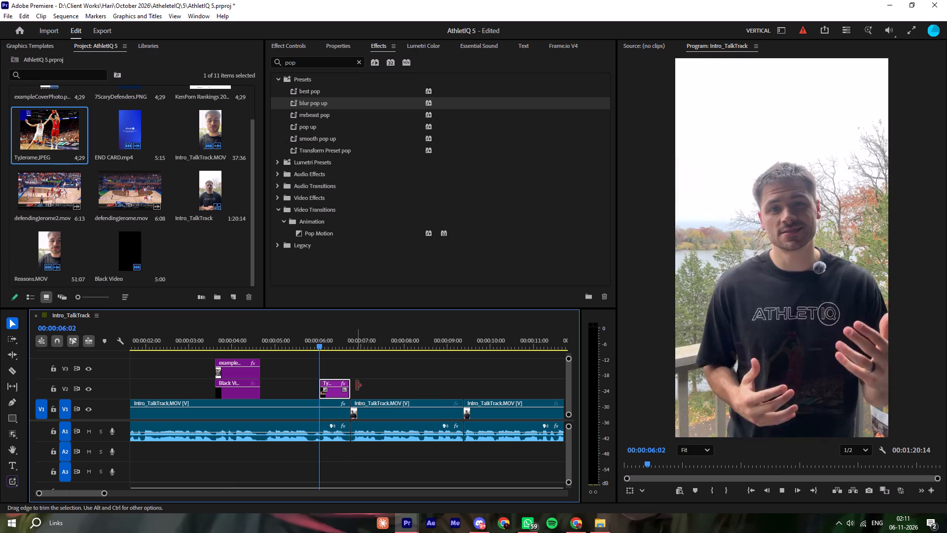
{"action": "left_click", "coordinate": [364, 371]}
{"action": "left_click", "coordinate": [381, 371]}
{"action": "left_click", "coordinate": [324, 342]}
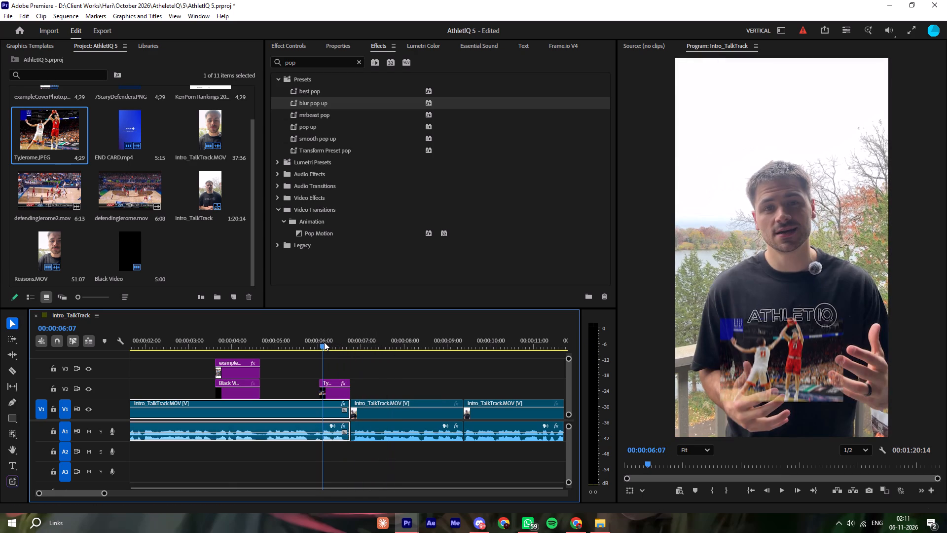
{"action": "left_click", "coordinate": [289, 337]}
{"action": "key", "text": "space"}
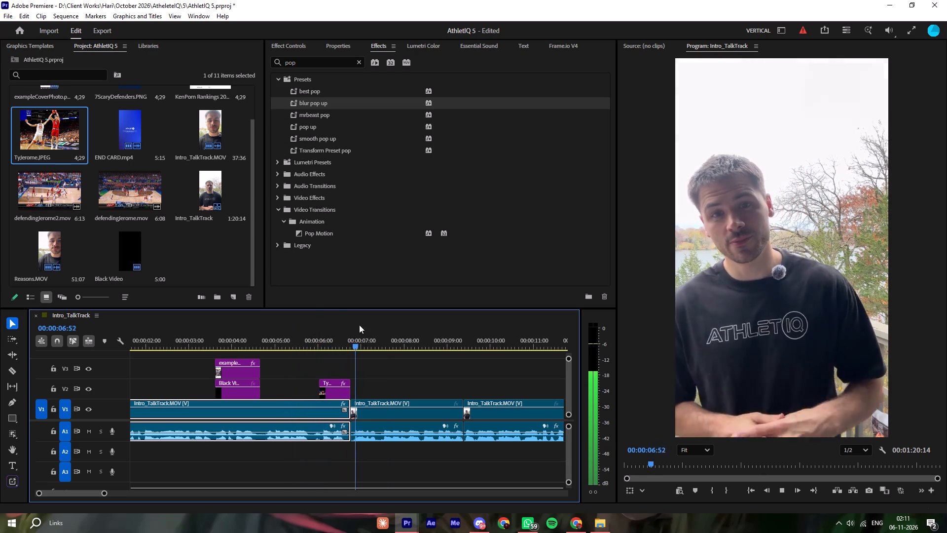
{"action": "left_click", "coordinate": [404, 373]}
{"action": "left_click", "coordinate": [461, 376]}
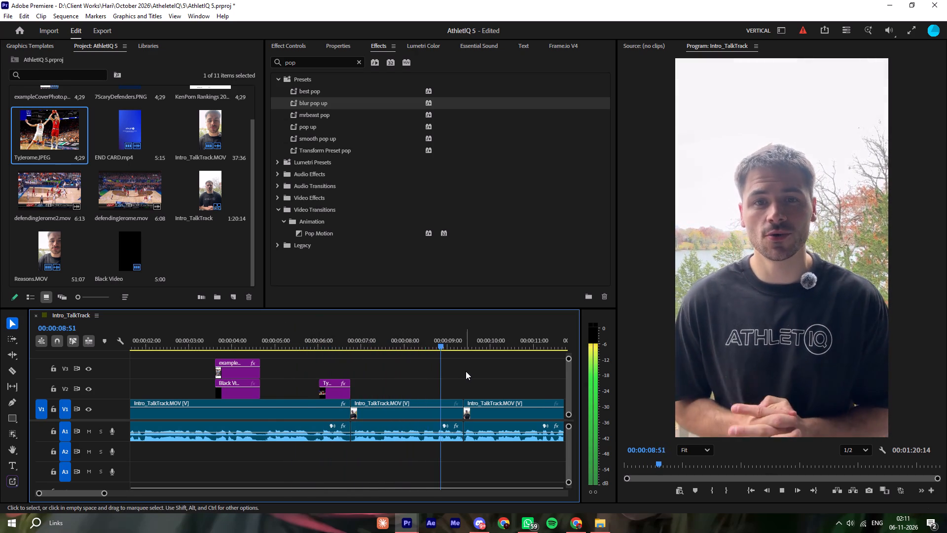
Play back the sequence from the beginning, reviewing both overlays and the host's three-finger gesture.
{"action": "key", "text": "minus"}
{"action": "key", "text": "equal"}
{"action": "left_click_drag", "start_coordinate": [222, 332], "coordinate": [33, 338]}
{"action": "key", "text": "space"}
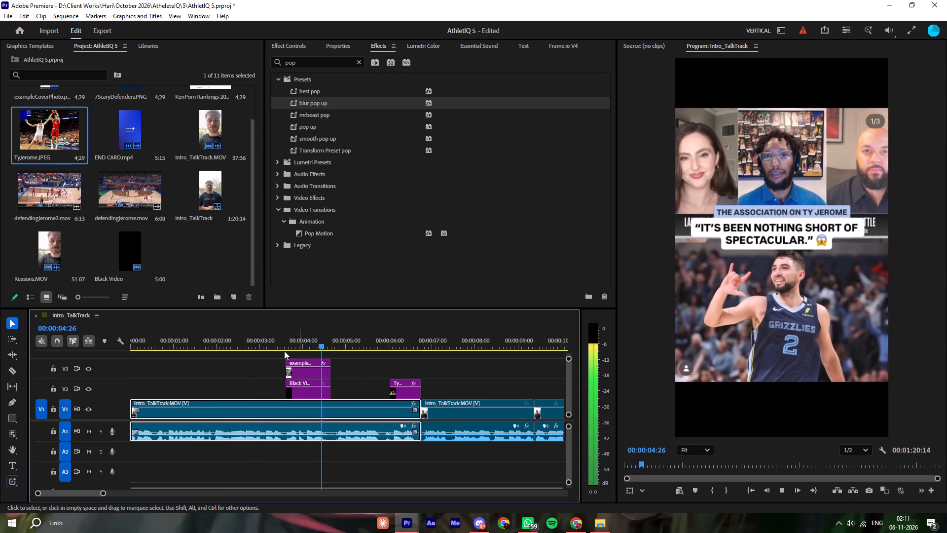
{"action": "left_click", "coordinate": [240, 335]}
{"action": "key", "text": "space"}
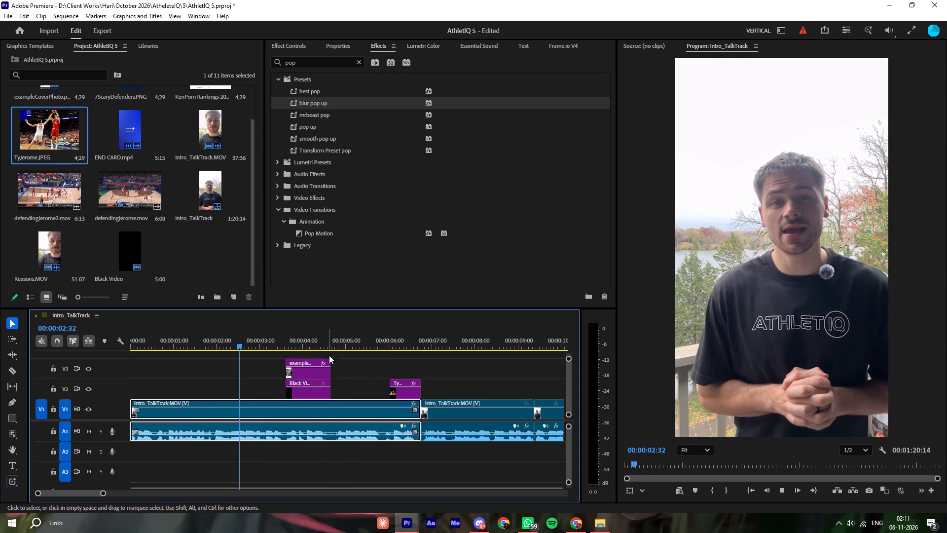
{"action": "scroll", "coordinate": [351, 384], "scroll_direction": "up", "scroll_amount": 3}
{"action": "scroll", "coordinate": [351, 384], "scroll_direction": "up", "scroll_amount": 3, "text": "ctrl"}
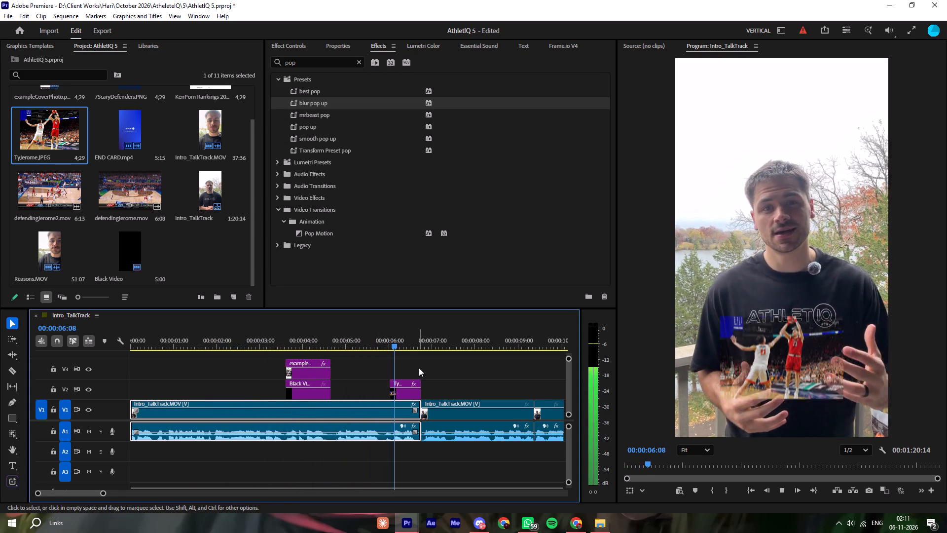
{"action": "left_click", "coordinate": [403, 333]}
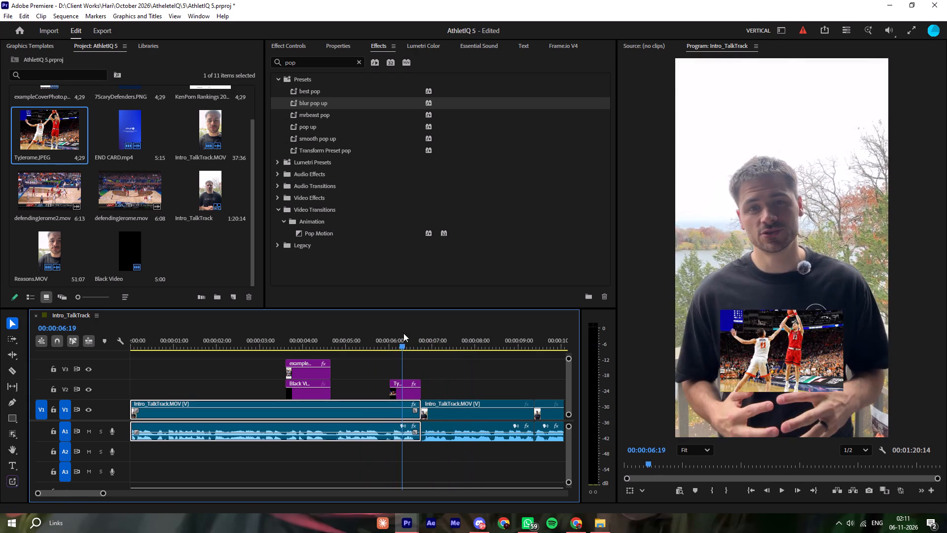
{"action": "key", "text": "space"}
{"action": "key", "text": "space"}
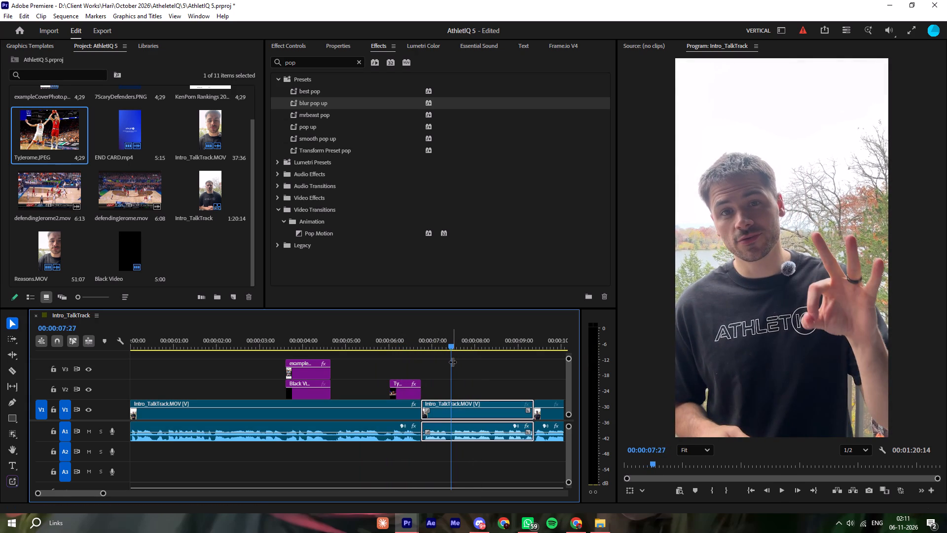
Add a text graphic reading "3" above the host's head on V2, starting at 00:00:07:24.
{"action": "left_click", "coordinate": [452, 362]}
{"action": "left_click", "coordinate": [493, 373]}
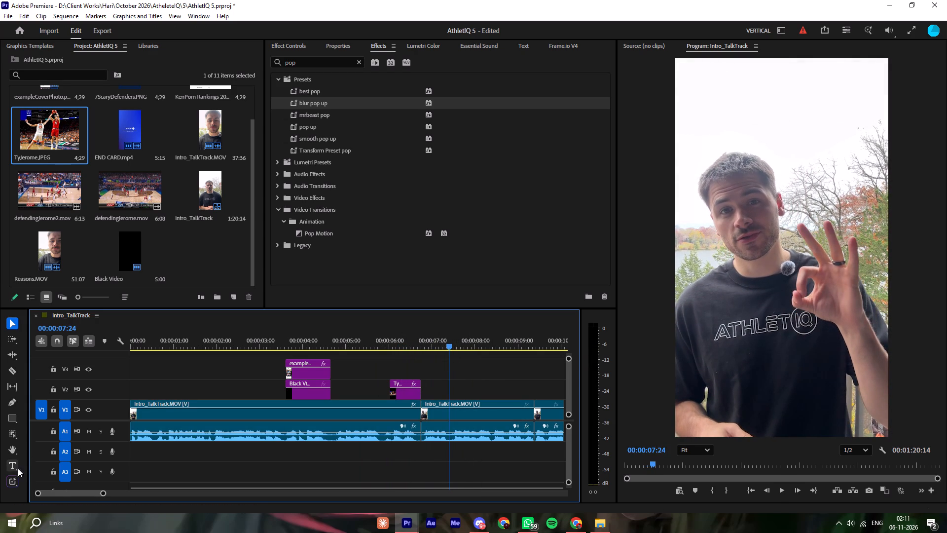
{"action": "left_click", "coordinate": [14, 466]}
{"action": "left_click", "coordinate": [761, 167]}
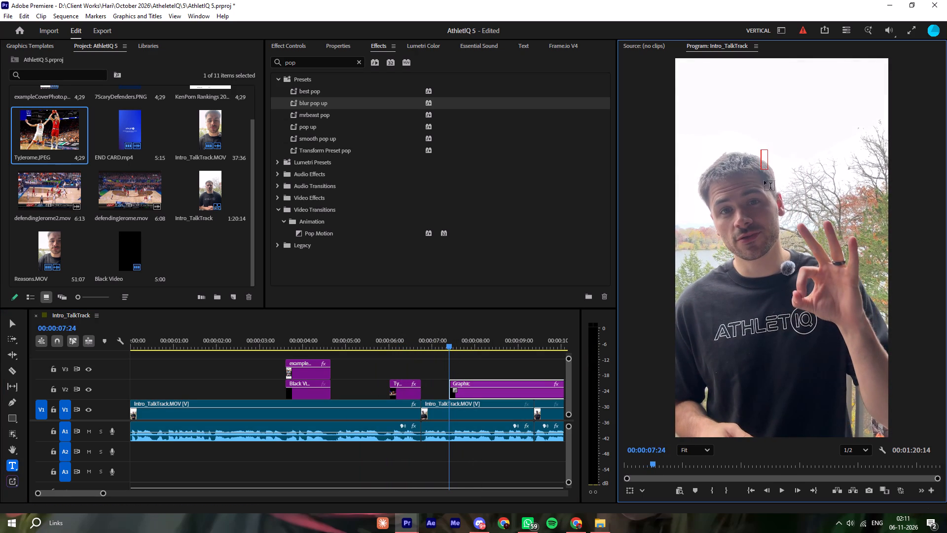
{"action": "key", "text": "3"}
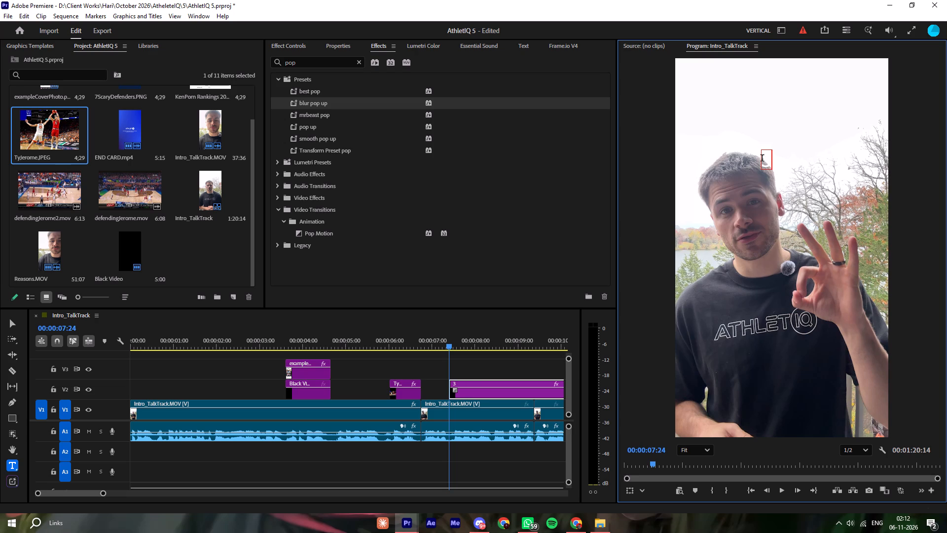
Set the font of the "3" text to Milker.
{"action": "double_click", "coordinate": [762, 159]}
{"action": "left_click", "coordinate": [289, 47]}
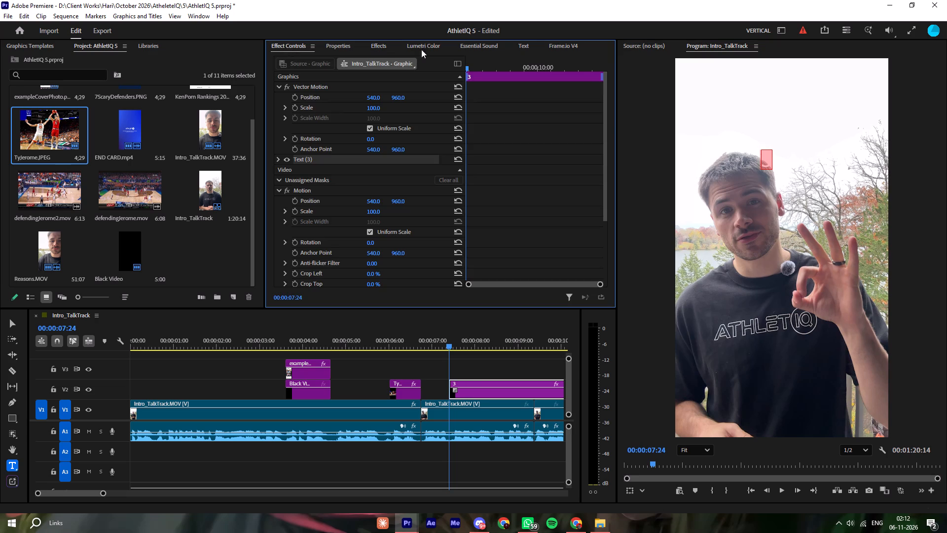
{"action": "left_click", "coordinate": [518, 44]}
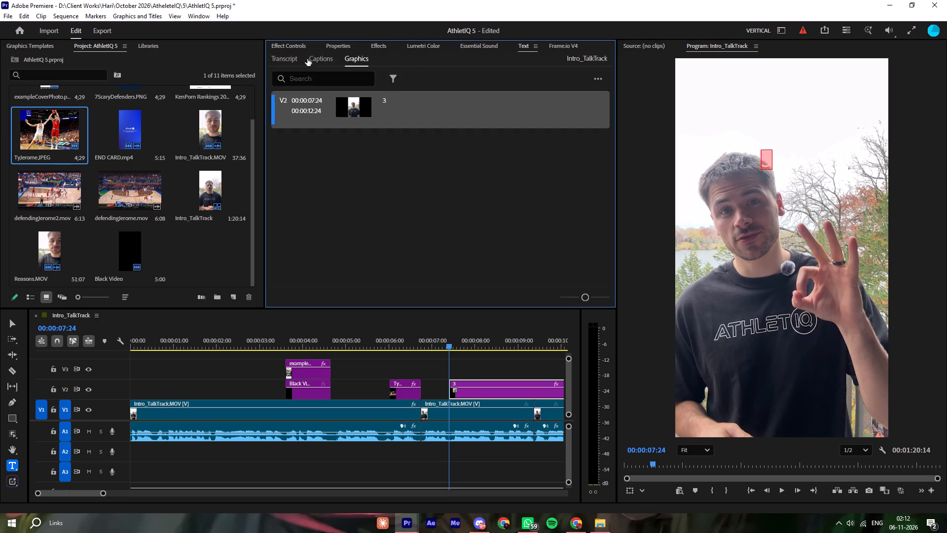
{"action": "left_click", "coordinate": [280, 57]}
{"action": "left_click", "coordinate": [431, 46]}
{"action": "left_click", "coordinate": [337, 46]}
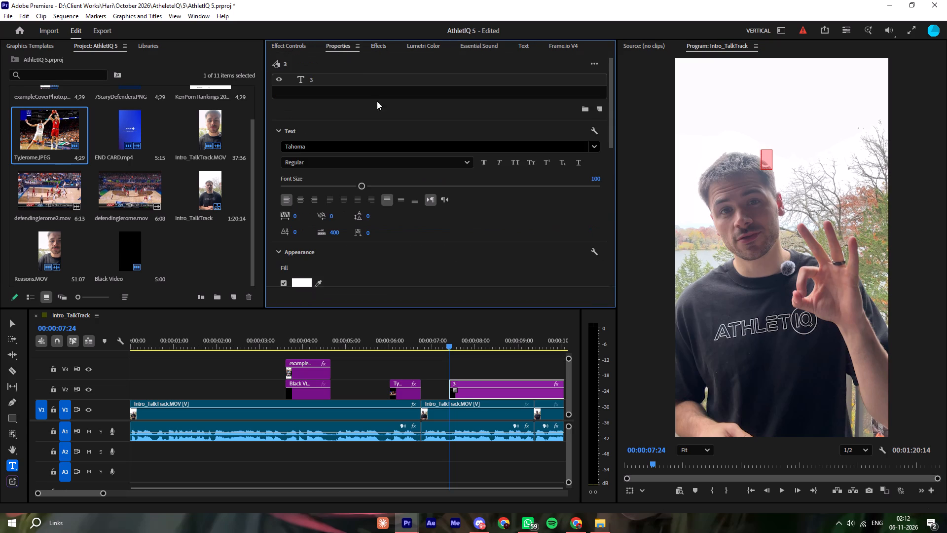
{"action": "left_click", "coordinate": [336, 145]}
{"action": "type", "text": "mio"}
{"action": "key", "text": "BackSpace"}
{"action": "type", "text": "lk"}
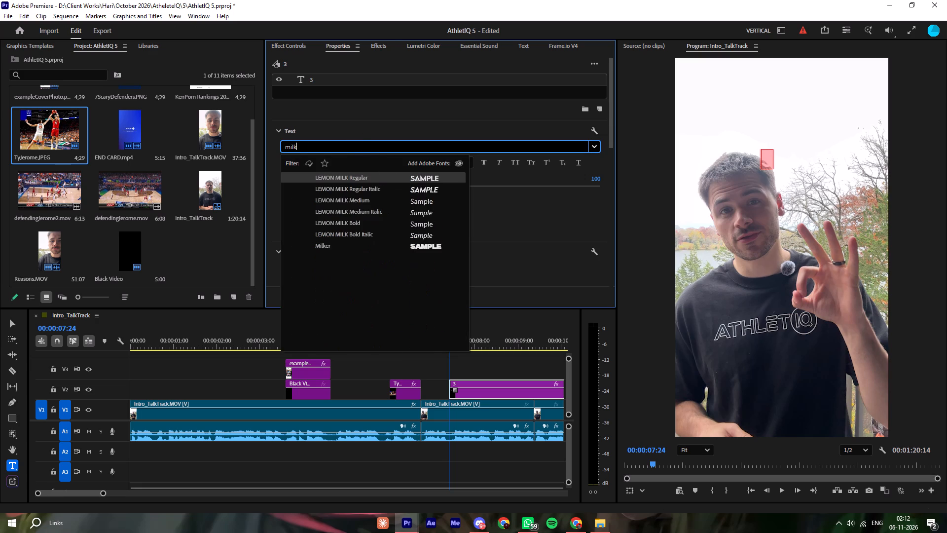
{"action": "left_click", "coordinate": [342, 246]}
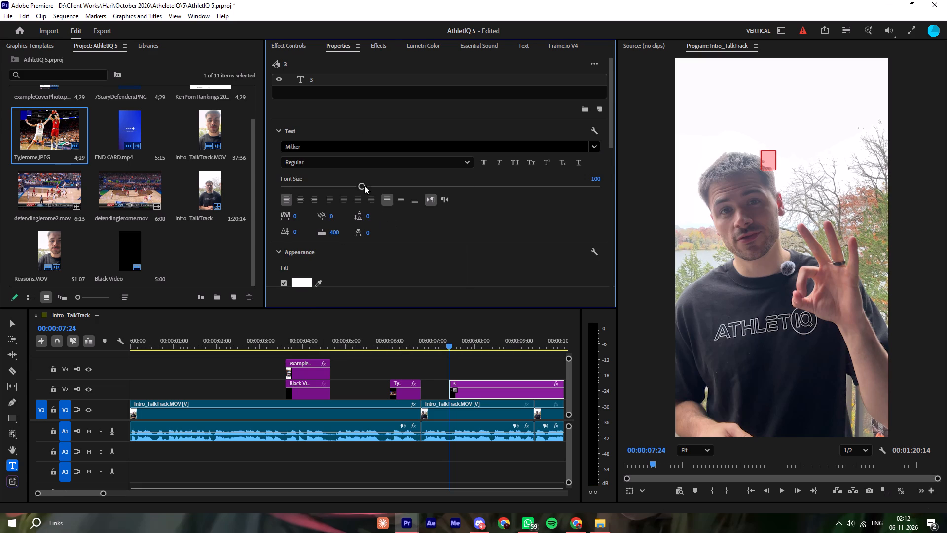
Enlarge the "3" text's font size beyond 332 and change its fill to black (000000).
{"action": "left_click_drag", "start_coordinate": [377, 184], "coordinate": [517, 197]}
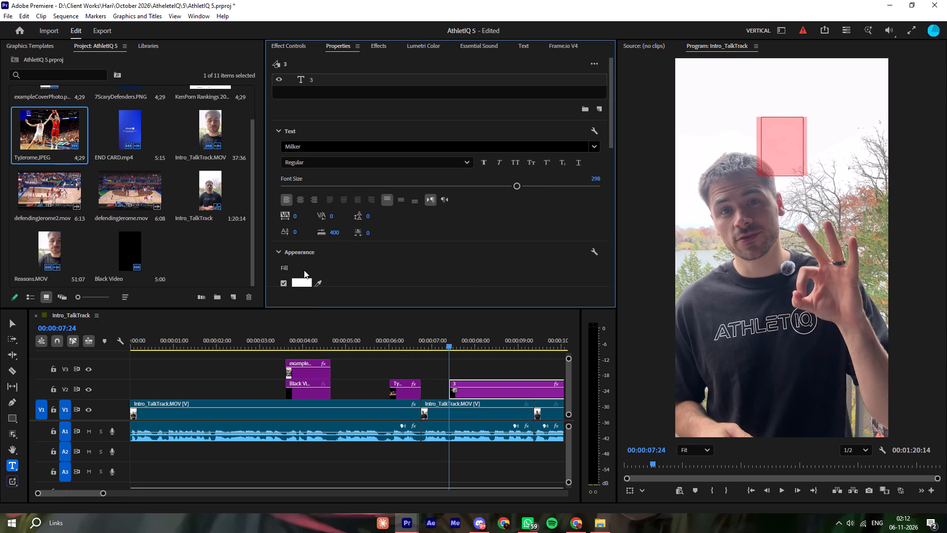
{"action": "left_click", "coordinate": [303, 283]}
{"action": "left_click_drag", "start_coordinate": [406, 292], "coordinate": [325, 132]}
{"action": "left_click", "coordinate": [546, 342]}
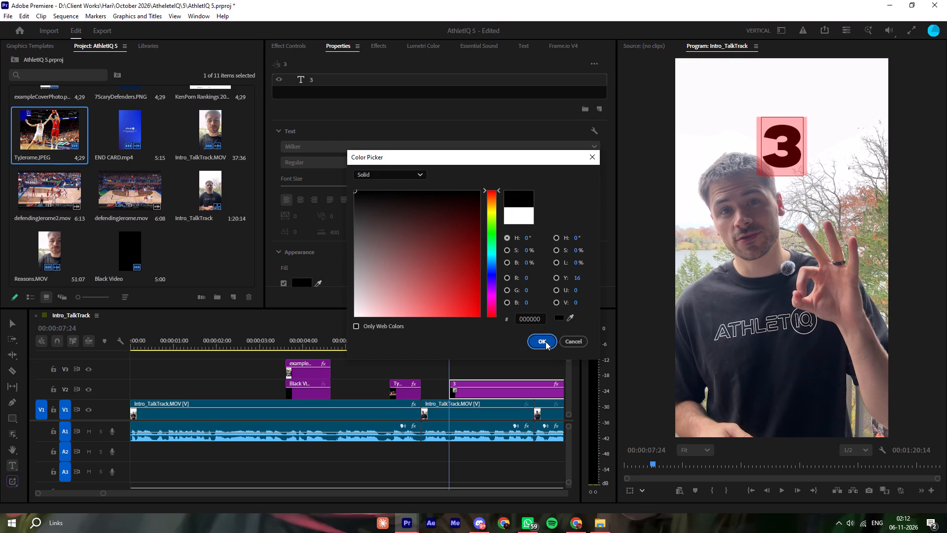
{"action": "left_click_drag", "start_coordinate": [523, 184], "coordinate": [549, 184]}
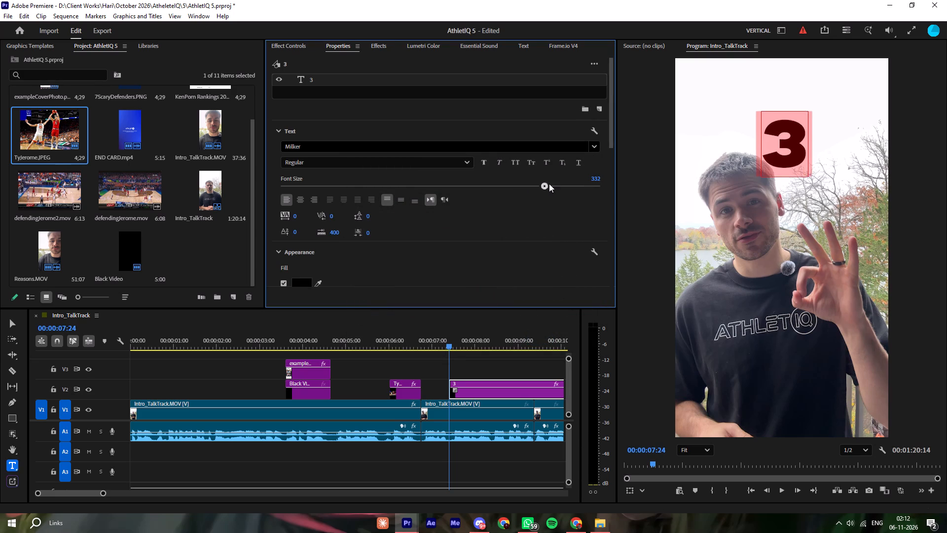
{"action": "left_click_drag", "start_coordinate": [549, 184], "coordinate": [583, 189]}
Set the "3" text's fill color to white (FFFFFF).
{"action": "left_click", "coordinate": [312, 285]}
{"action": "left_click_drag", "start_coordinate": [410, 276], "coordinate": [252, 372]}
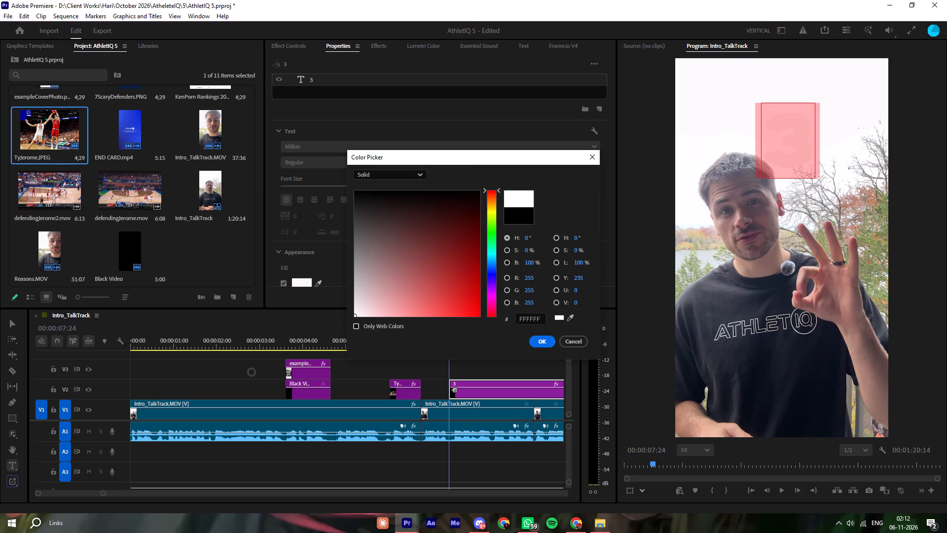
{"action": "left_click_drag", "start_coordinate": [252, 372], "coordinate": [251, 373]}
{"action": "left_click", "coordinate": [542, 340]}
Set the "3" graphic's opacity blend mode to Difference and play it back over the talk track.
{"action": "left_click", "coordinate": [286, 43]}
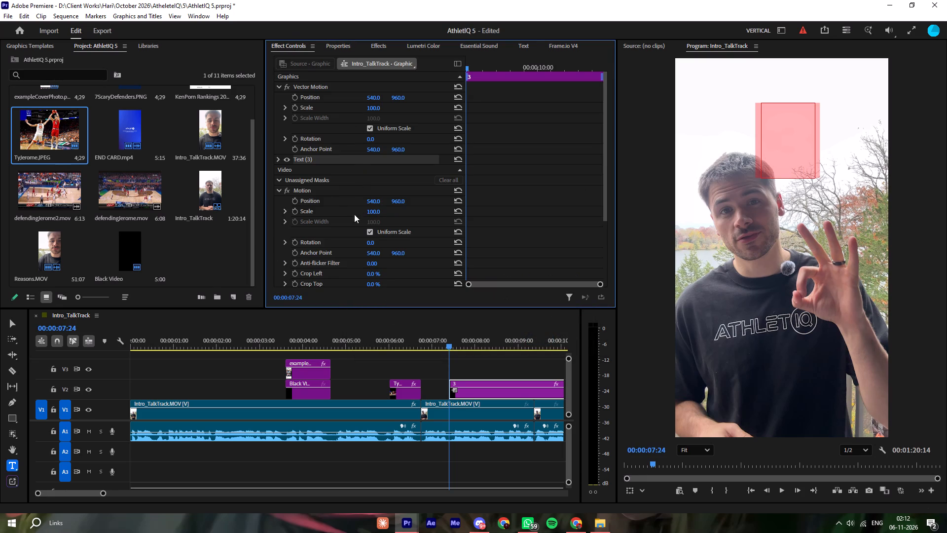
{"action": "scroll", "coordinate": [340, 225], "scroll_direction": "down", "scroll_amount": 10}
{"action": "left_click", "coordinate": [383, 249]}
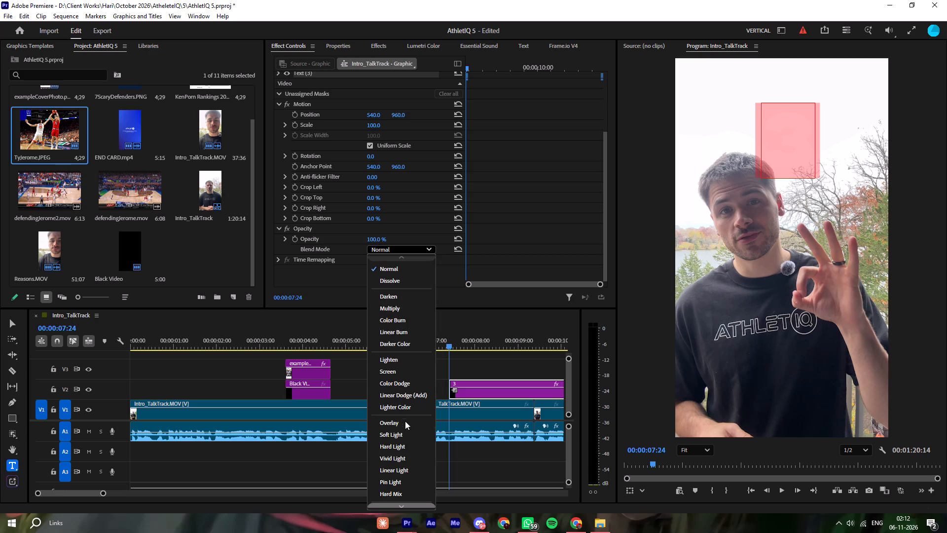
{"action": "scroll", "coordinate": [397, 467], "scroll_direction": "down", "scroll_amount": 3}
{"action": "left_click", "coordinate": [396, 453]}
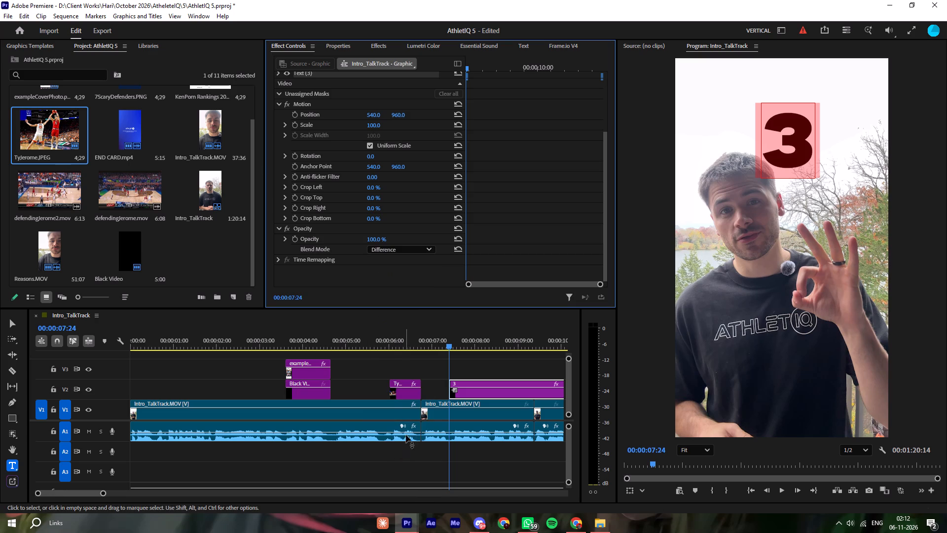
{"action": "left_click", "coordinate": [389, 381]}
{"action": "left_click", "coordinate": [446, 359]}
{"action": "left_click", "coordinate": [449, 347]}
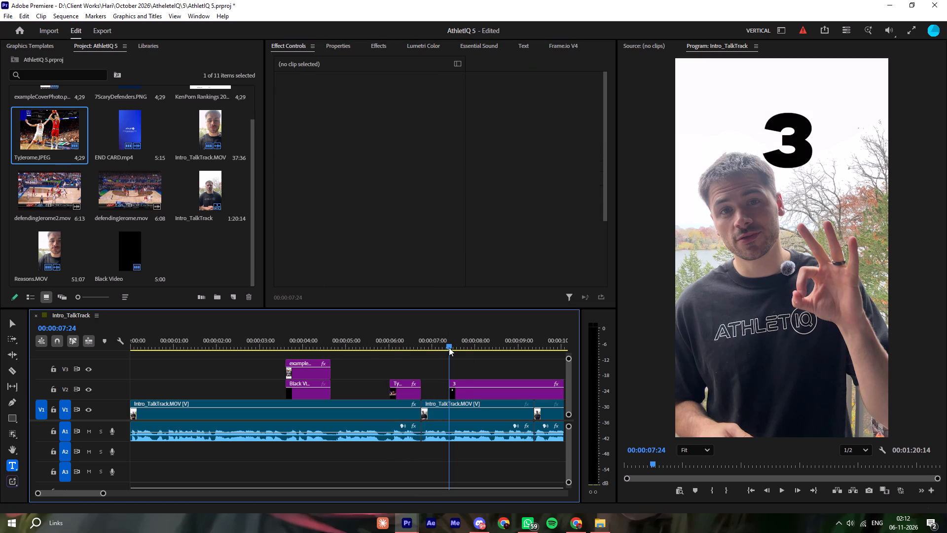
{"action": "key", "text": "space"}
{"action": "left_click", "coordinate": [436, 339]}
{"action": "key", "text": "space"}
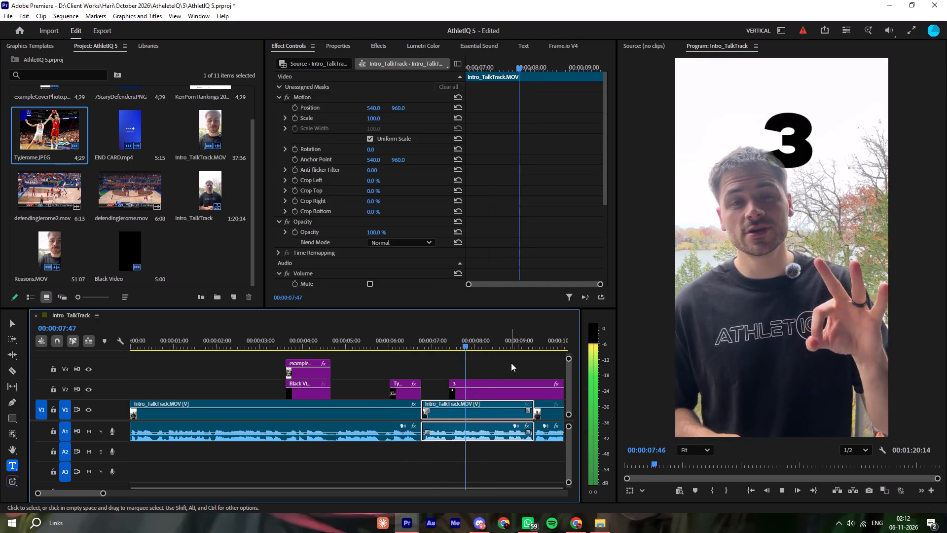
Trim the end of the "3" graphic to the second cut in the Intro_TalkTrack.MOV talk track and play it back.
{"action": "type", "text": "-="}
{"action": "key", "text": "space"}
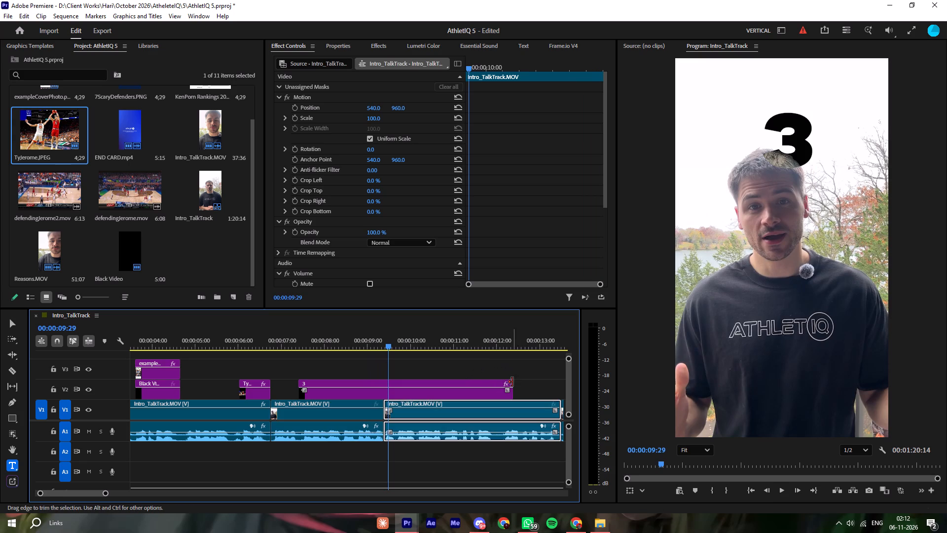
{"action": "left_click_drag", "start_coordinate": [514, 382], "coordinate": [382, 375]}
{"action": "left_click", "coordinate": [292, 342]}
{"action": "key", "text": "space"}
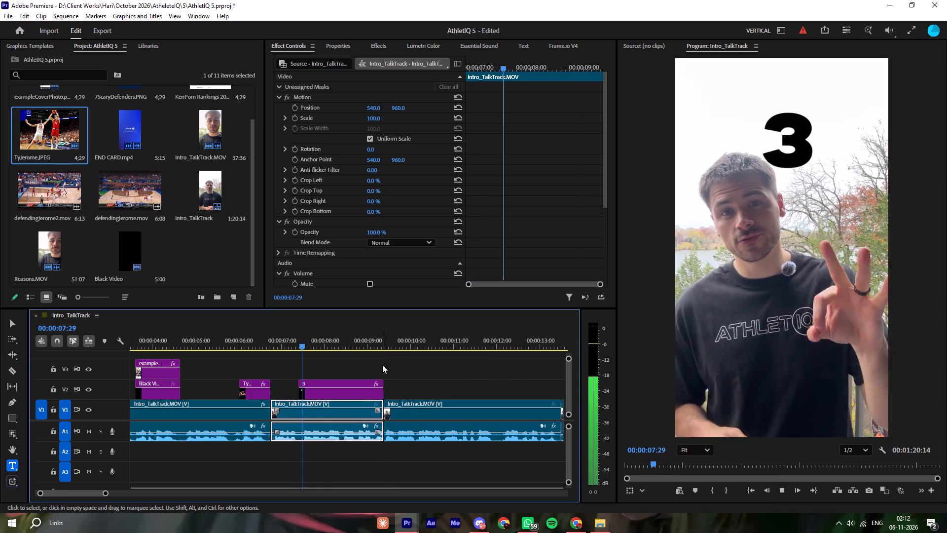
Set the "3" graphic's Vector Motion scale to 116 and its position to 488, 1000.
{"action": "key", "text": "space"}
{"action": "left_click", "coordinate": [353, 393]}
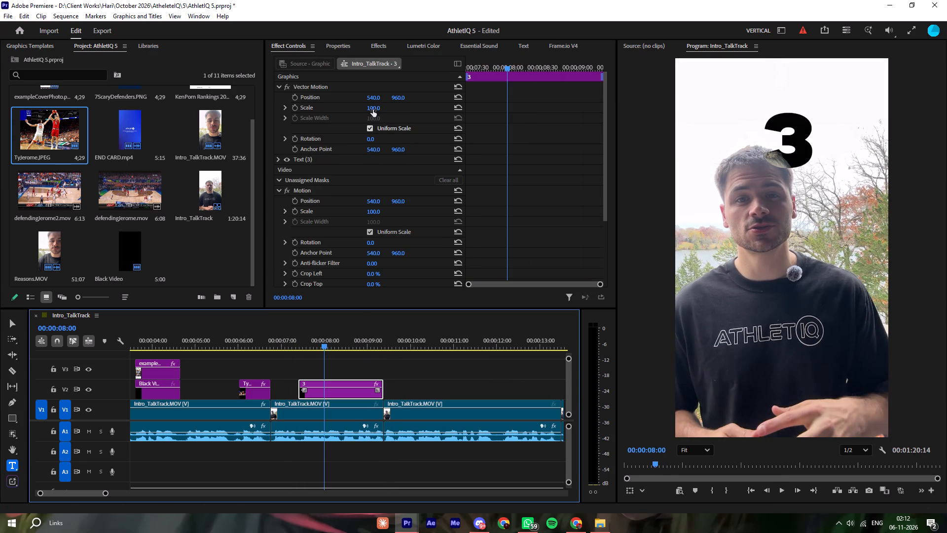
{"action": "left_click_drag", "start_coordinate": [373, 110], "coordinate": [384, 115]}
{"action": "left_click_drag", "start_coordinate": [376, 95], "coordinate": [328, 95]}
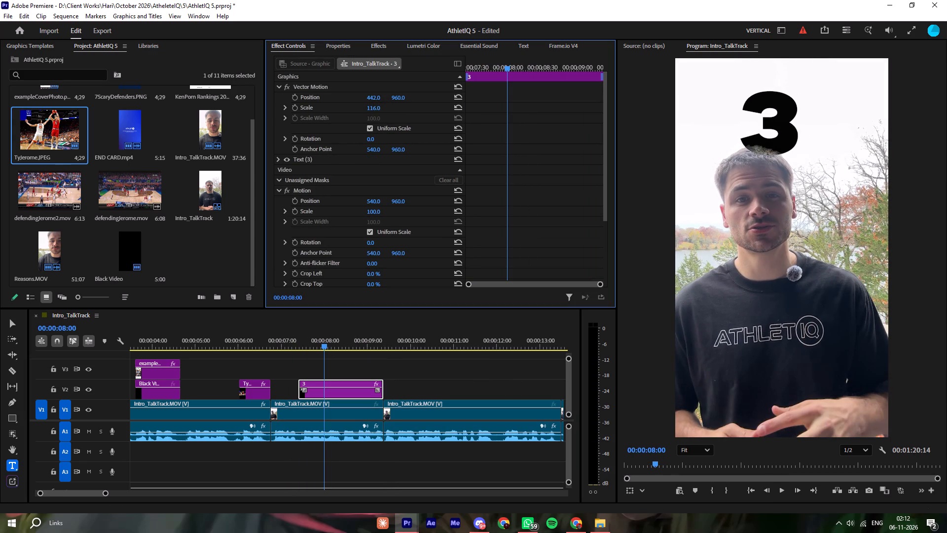
{"action": "left_click_drag", "start_coordinate": [328, 95], "coordinate": [352, 95]}
{"action": "left_click_drag", "start_coordinate": [395, 100], "coordinate": [395, 100]}
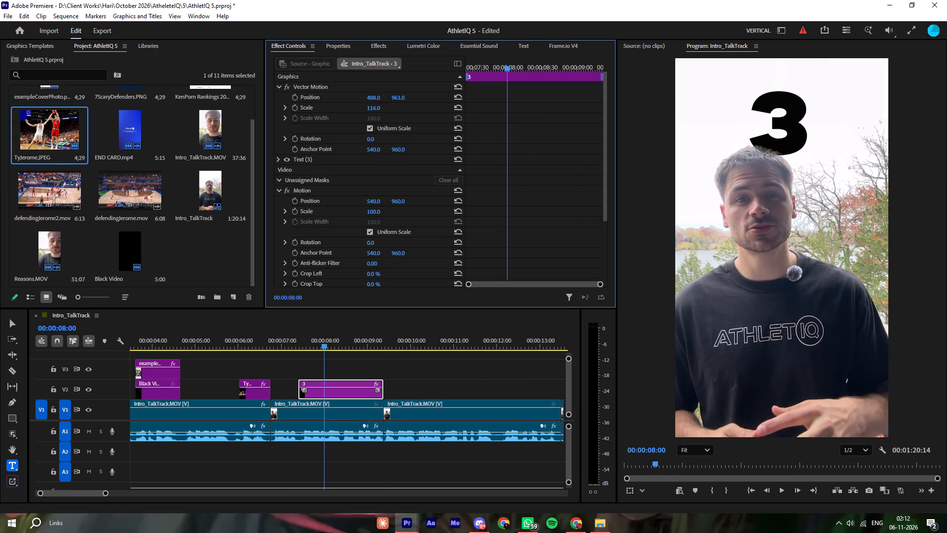
{"action": "left_click_drag", "start_coordinate": [395, 100], "coordinate": [402, 101]}
{"action": "left_click_drag", "start_coordinate": [403, 97], "coordinate": [404, 97]}
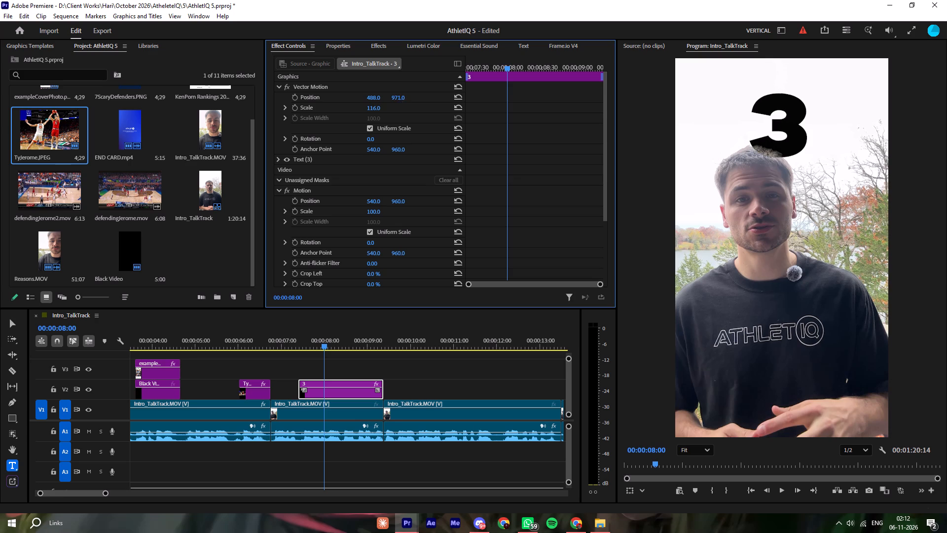
{"action": "left_click_drag", "start_coordinate": [404, 97], "coordinate": [421, 100]}
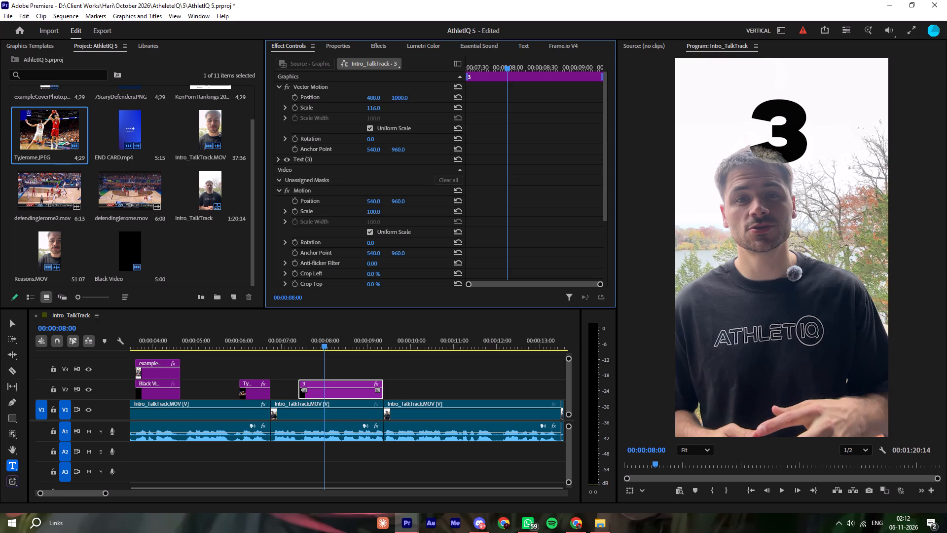
{"action": "left_click_drag", "start_coordinate": [421, 100], "coordinate": [421, 100]}
Apply the blur pop up preset to the "3" graphic and play back its entrance.
{"action": "left_click", "coordinate": [334, 45]}
{"action": "left_click", "coordinate": [366, 45]}
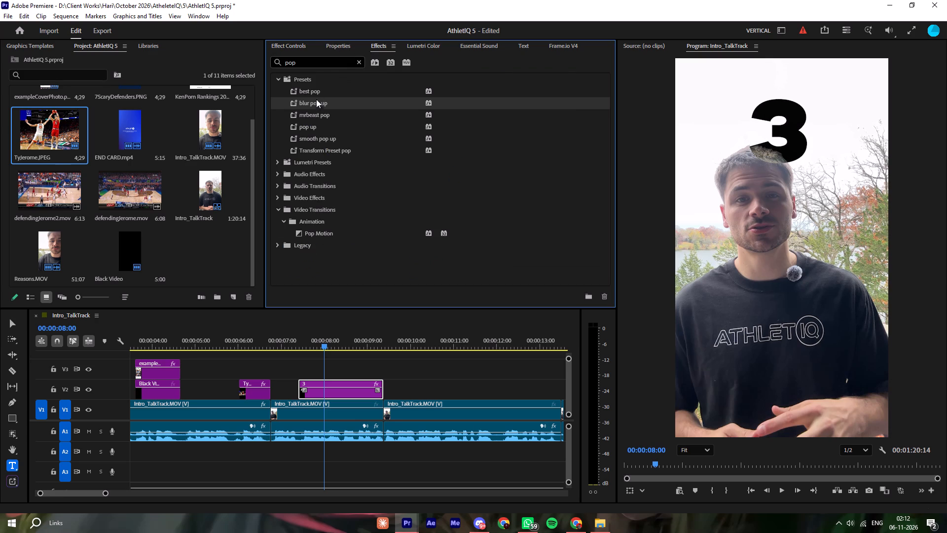
{"action": "left_click_drag", "start_coordinate": [316, 102], "coordinate": [320, 388]}
{"action": "left_click", "coordinate": [297, 341]}
{"action": "key", "text": "space"}
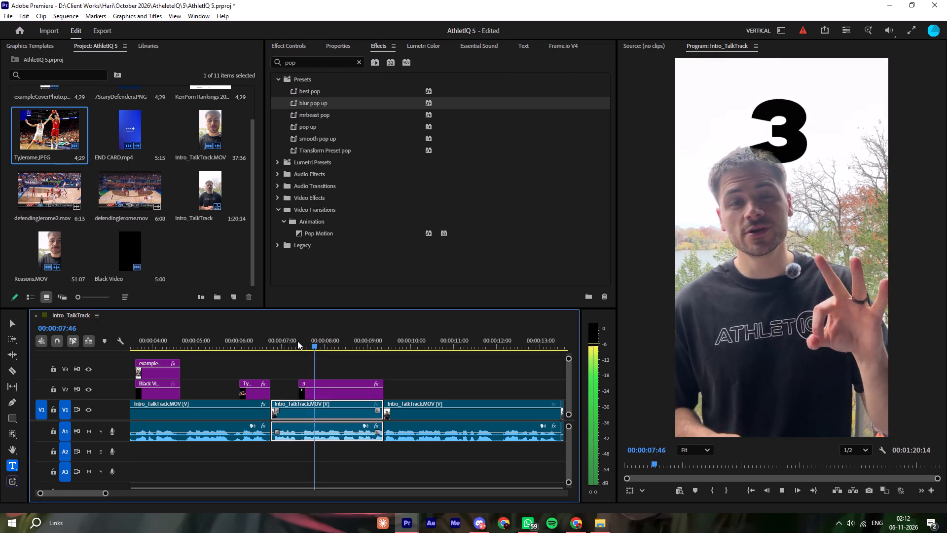
{"action": "left_click", "coordinate": [297, 341]}
{"action": "key", "text": "space"}
{"action": "key", "text": "space"}
Move the end keyframes of the "3" graphic's blur pop up Position and Opacity to about 00:00:08:00.
{"action": "left_click", "coordinate": [337, 388]}
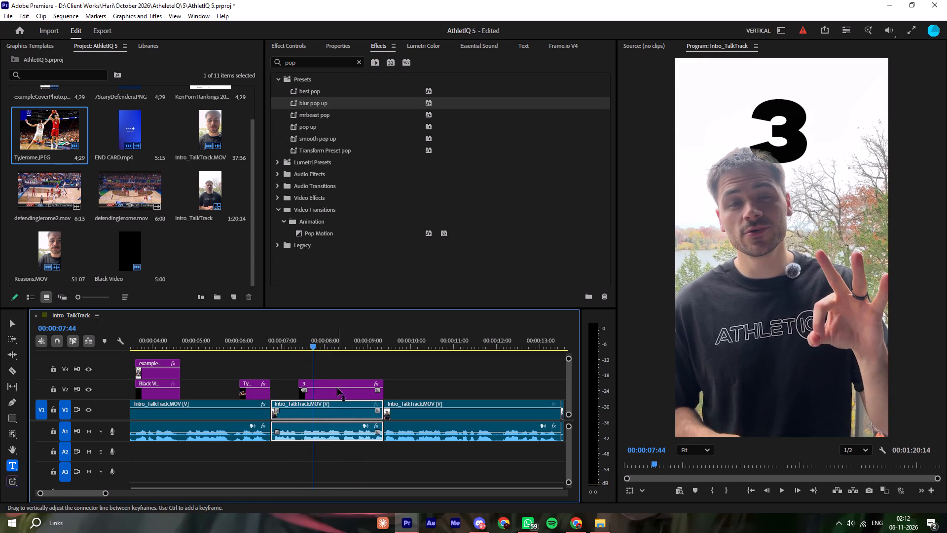
{"action": "left_click", "coordinate": [292, 43]}
{"action": "scroll", "coordinate": [471, 217], "scroll_direction": "down", "scroll_amount": 4}
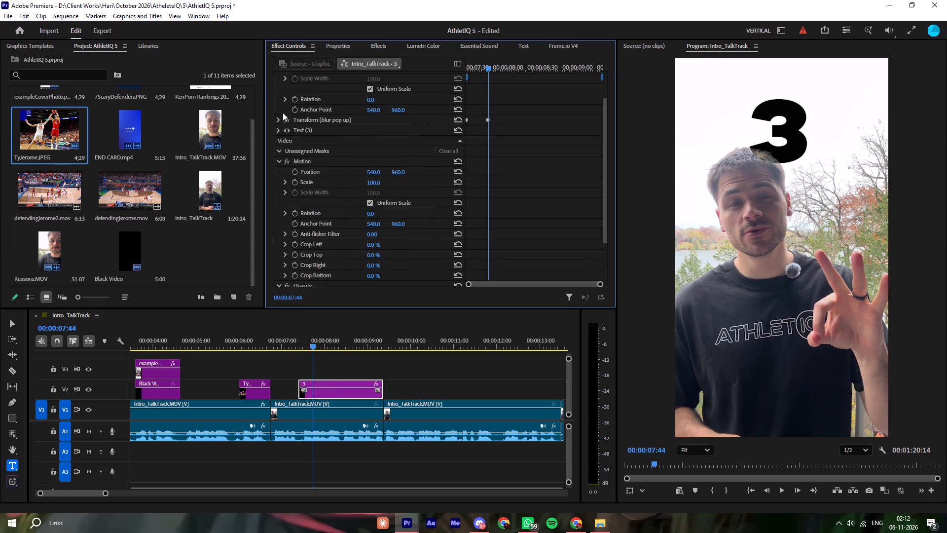
{"action": "left_click", "coordinate": [278, 119]}
{"action": "left_click_drag", "start_coordinate": [488, 138], "coordinate": [507, 144]}
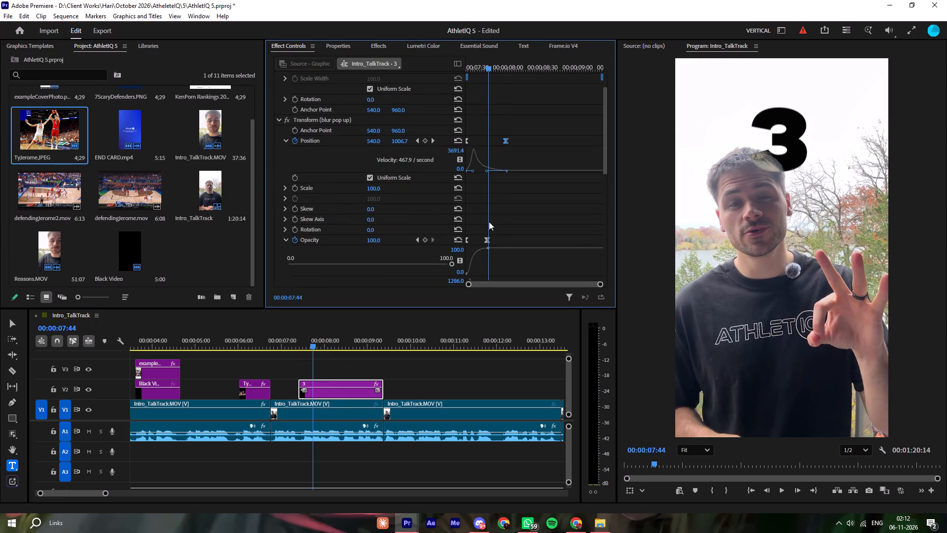
{"action": "left_click_drag", "start_coordinate": [489, 240], "coordinate": [509, 240]}
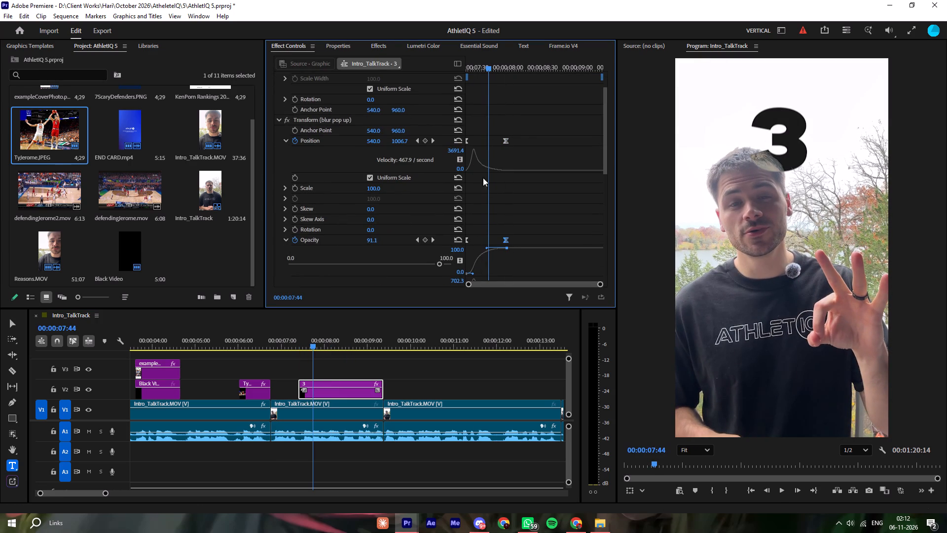
Reshape the blur pop up Position velocity curve so the "3" moves fastest at its start, and preview it.
{"action": "left_click_drag", "start_coordinate": [528, 125], "coordinate": [442, 144]}
{"action": "left_click_drag", "start_coordinate": [474, 171], "coordinate": [463, 172]}
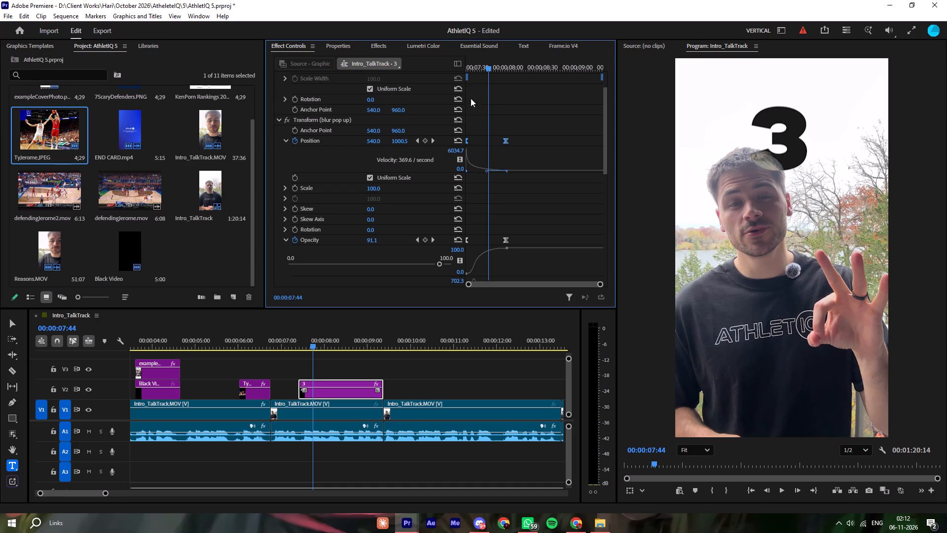
{"action": "left_click_drag", "start_coordinate": [481, 67], "coordinate": [421, 76]}
{"action": "key", "text": "space"}
{"action": "left_click_drag", "start_coordinate": [494, 66], "coordinate": [429, 75]}
{"action": "key", "text": "space"}
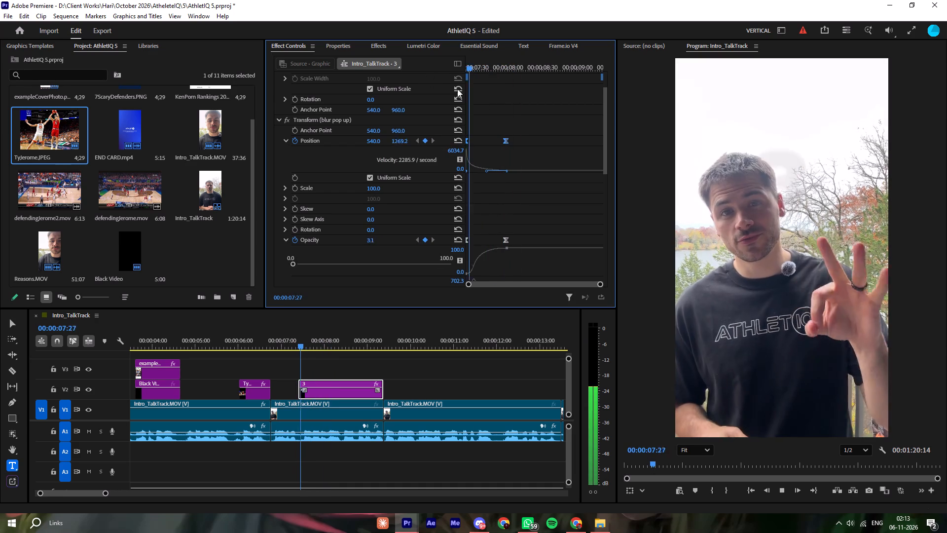
{"action": "key", "text": "space"}
Reshape the blur pop up Opacity velocity curve so the "3" fades in fastest at its start, and preview it.
{"action": "scroll", "coordinate": [515, 217], "scroll_direction": "down", "scroll_amount": 4, "text": "ctrl"}
{"action": "left_click_drag", "start_coordinate": [536, 191], "coordinate": [459, 207]}
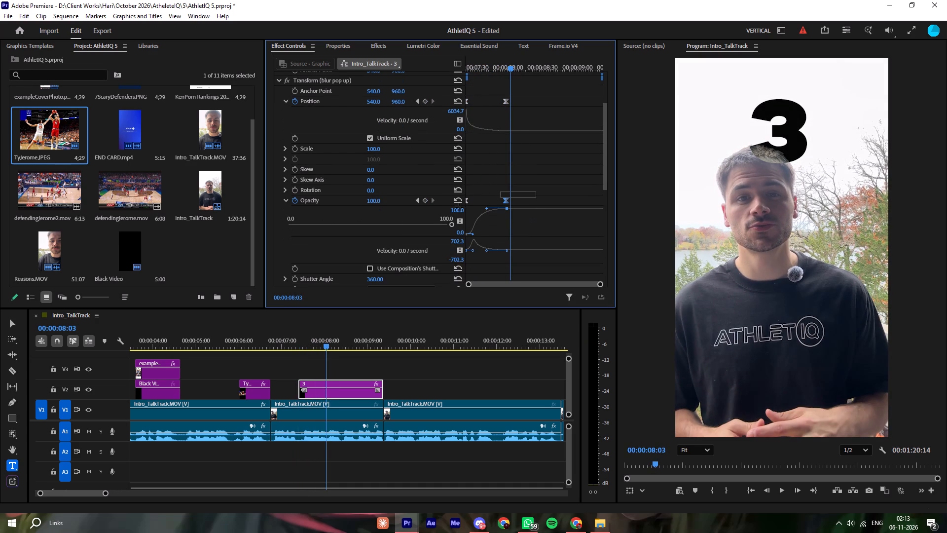
{"action": "left_click_drag", "start_coordinate": [459, 207], "coordinate": [431, 210]}
{"action": "left_click_drag", "start_coordinate": [473, 250], "coordinate": [458, 249]}
{"action": "left_click", "coordinate": [495, 172]}
{"action": "left_click_drag", "start_coordinate": [488, 59], "coordinate": [487, 59]}
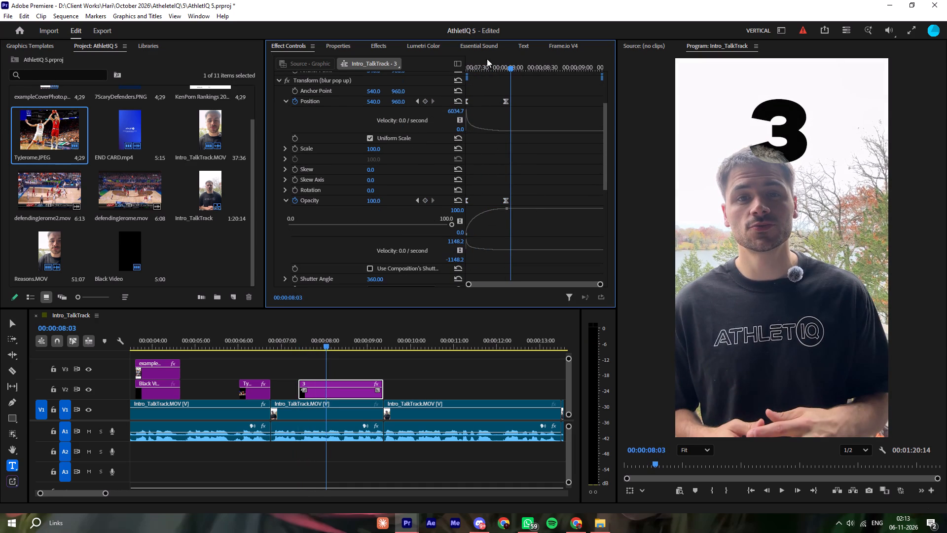
{"action": "left_click_drag", "start_coordinate": [487, 59], "coordinate": [407, 63]}
{"action": "key", "text": "space"}
{"action": "left_click_drag", "start_coordinate": [500, 49], "coordinate": [416, 62]}
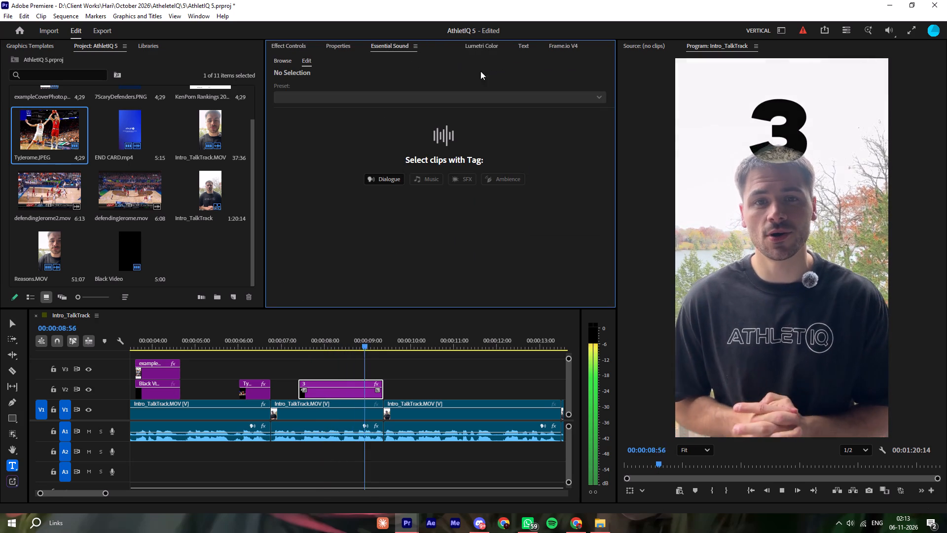
{"action": "key", "text": "space"}
Play back the "3" graphic's pop-up animation over the talk track to review its timing.
{"action": "left_click_drag", "start_coordinate": [394, 42], "coordinate": [497, 46]}
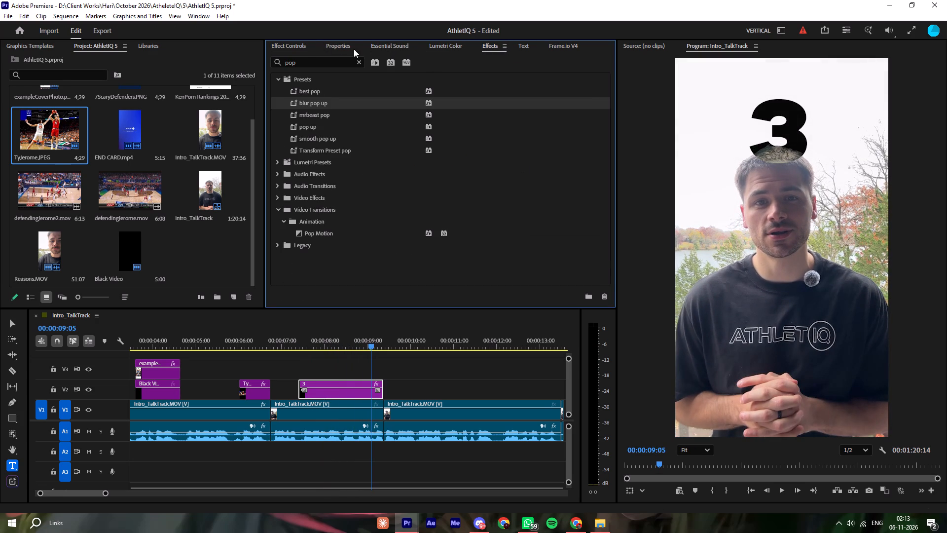
{"action": "left_click", "coordinate": [338, 45]}
{"action": "left_click", "coordinate": [290, 340]}
{"action": "key", "text": "space"}
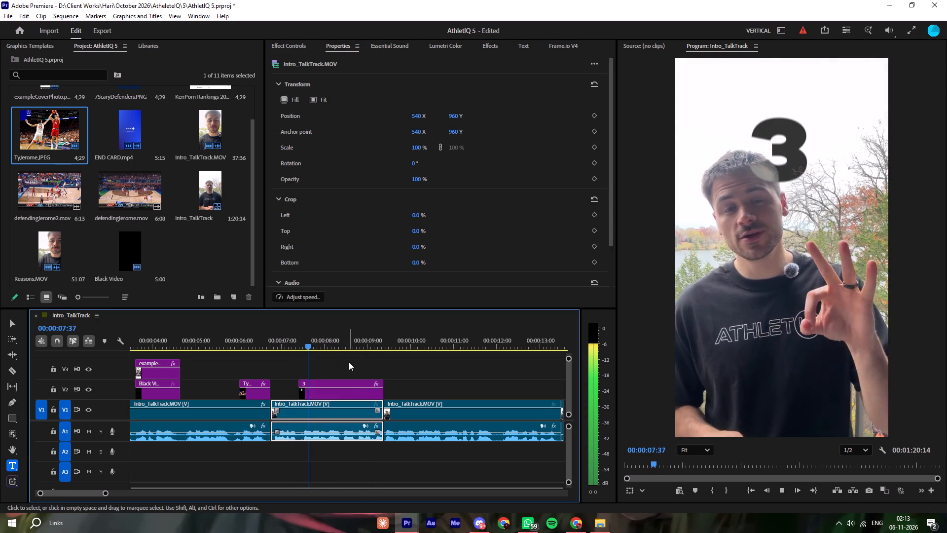
{"action": "left_click", "coordinate": [369, 361]}
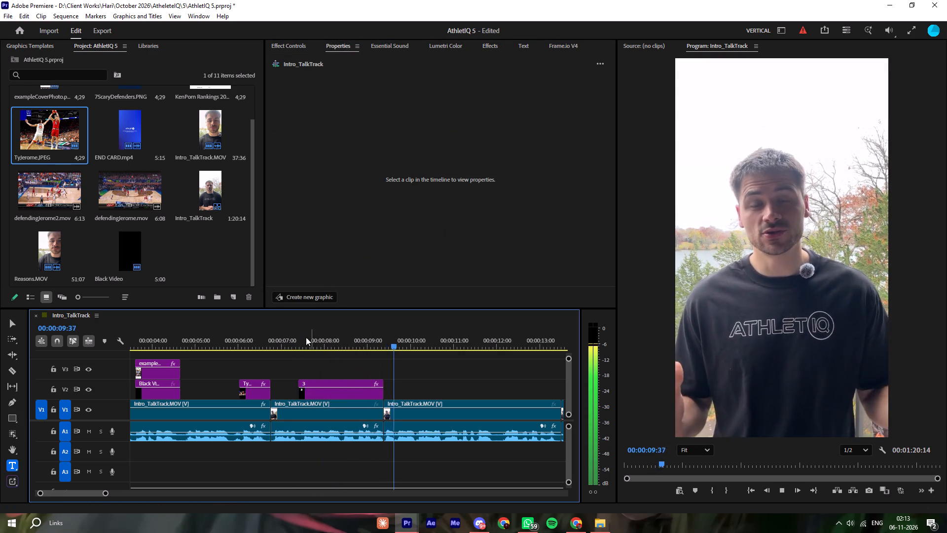
{"action": "left_click", "coordinate": [298, 335]}
{"action": "key", "text": "space"}
{"action": "key", "text": "space"}
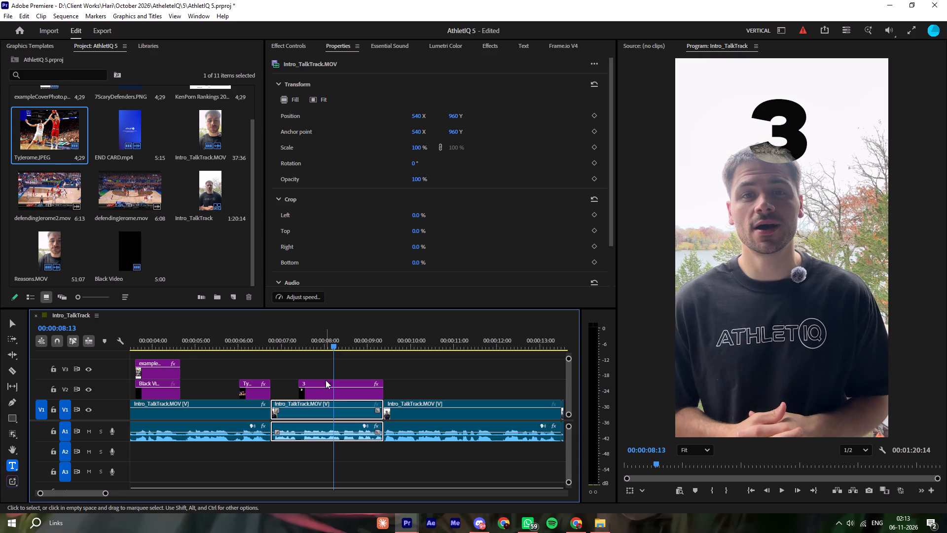
Split the Intro_TalkTrack.MOV clip before the "3" graphic and roll the cut to the graphic's start.
{"action": "left_click", "coordinate": [294, 337]}
{"action": "key", "text": "ctrl+k"}
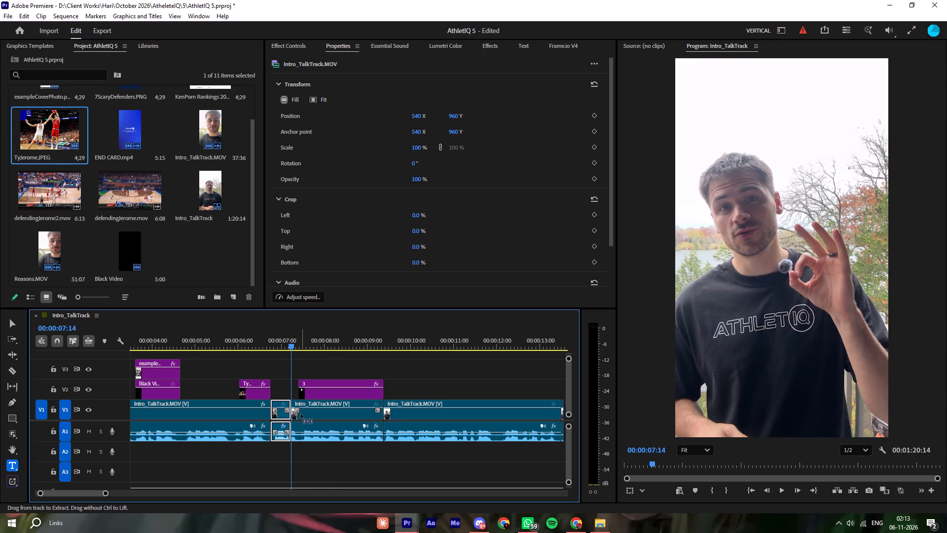
{"action": "left_click_drag", "start_coordinate": [293, 405], "coordinate": [303, 404]}
{"action": "left_click_drag", "start_coordinate": [292, 401], "coordinate": [299, 403]}
Unlink the talk track segment under the "3" graphic and duplicate its video onto V3 above the graphic.
{"action": "left_click", "coordinate": [321, 415]}
{"action": "right_click", "coordinate": [322, 417]}
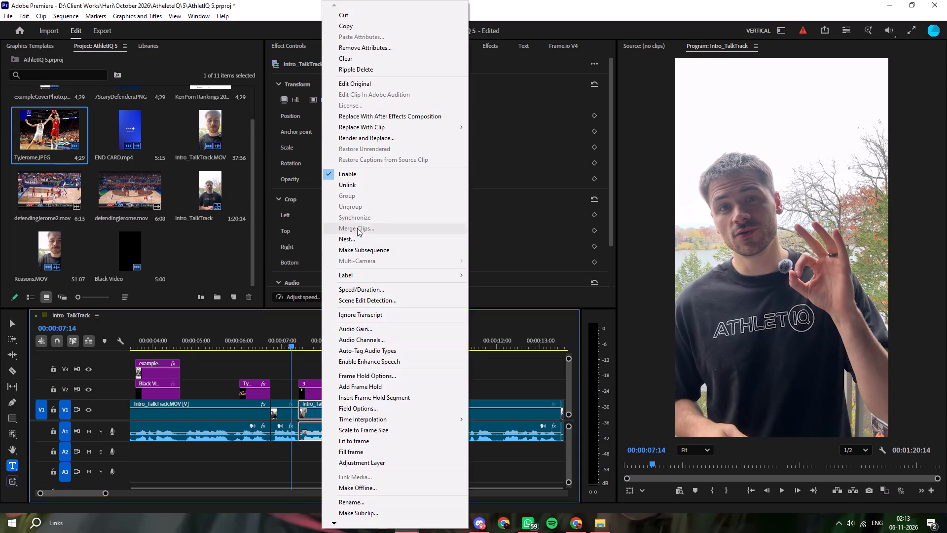
{"action": "left_click", "coordinate": [354, 188]}
{"action": "left_click_drag", "start_coordinate": [332, 411], "coordinate": [331, 374], "text": "alt"}
{"action": "left_click", "coordinate": [331, 374]}
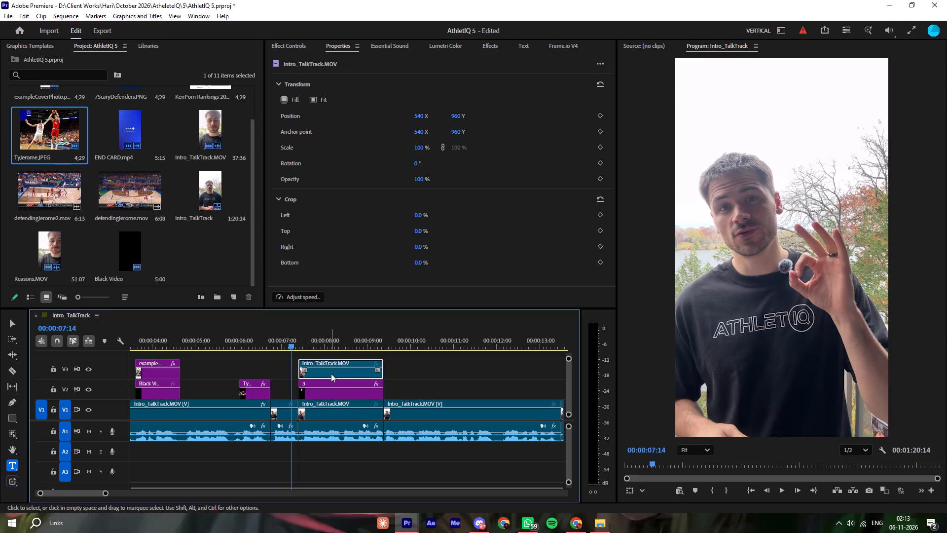
Create an object mask of the speaker on the V3 talk track copy and track it through the whole clip.
{"action": "key", "text": "space"}
{"action": "key", "text": "space"}
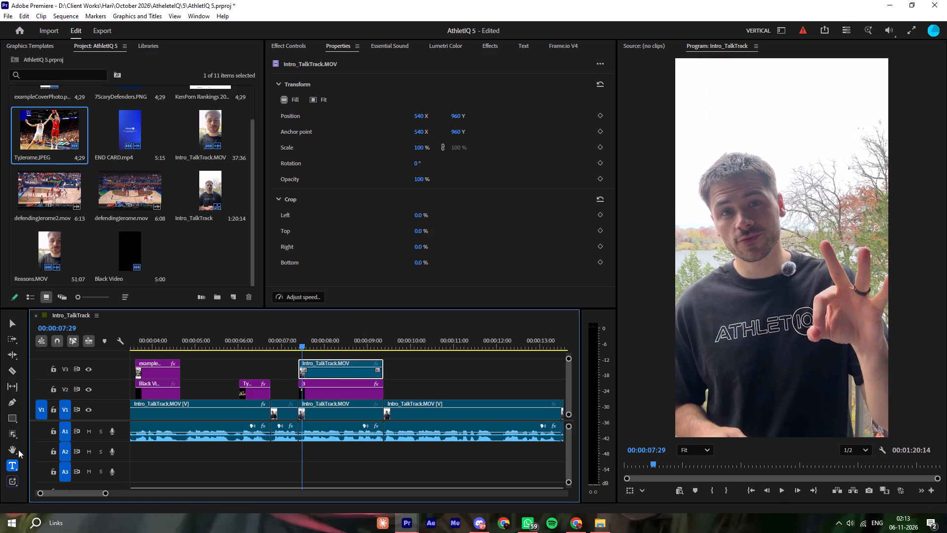
{"action": "left_click", "coordinate": [15, 434]}
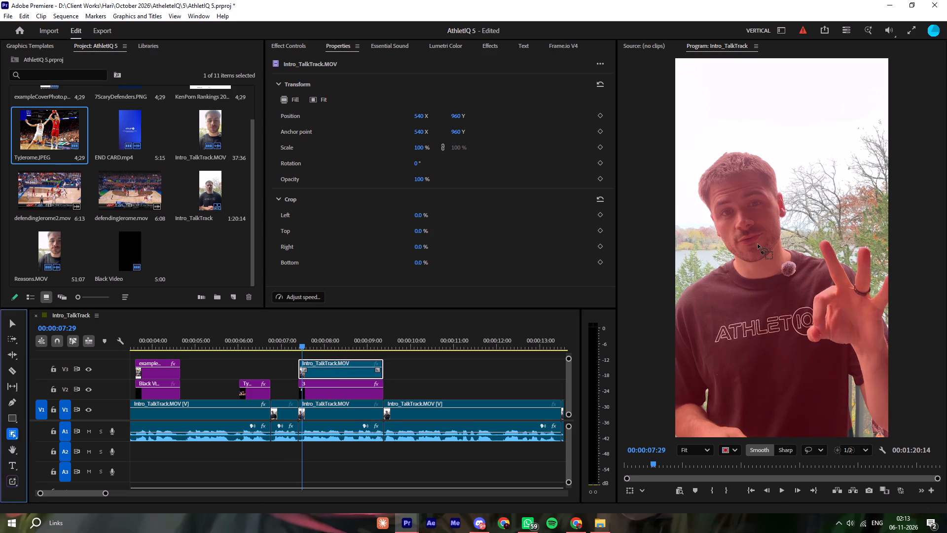
{"action": "left_click", "coordinate": [758, 244]}
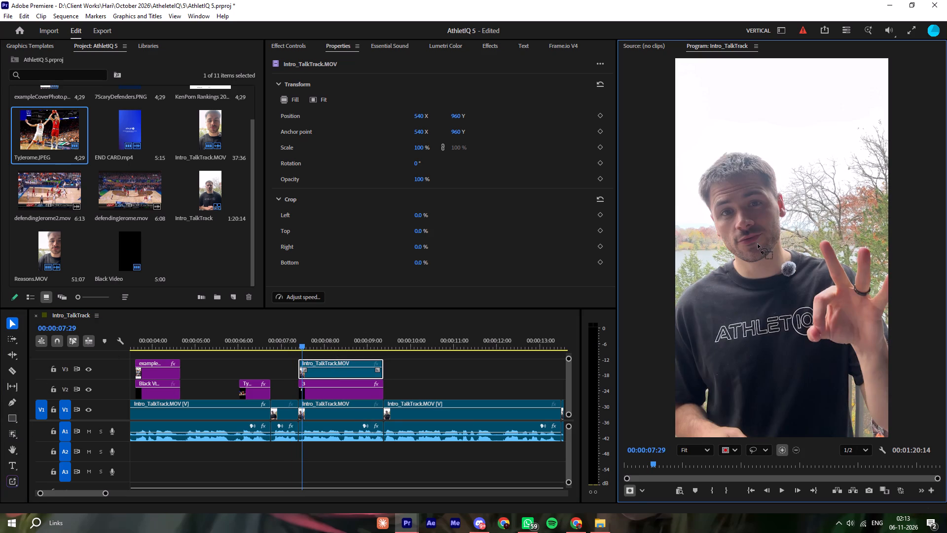
{"action": "left_click", "coordinate": [290, 42]}
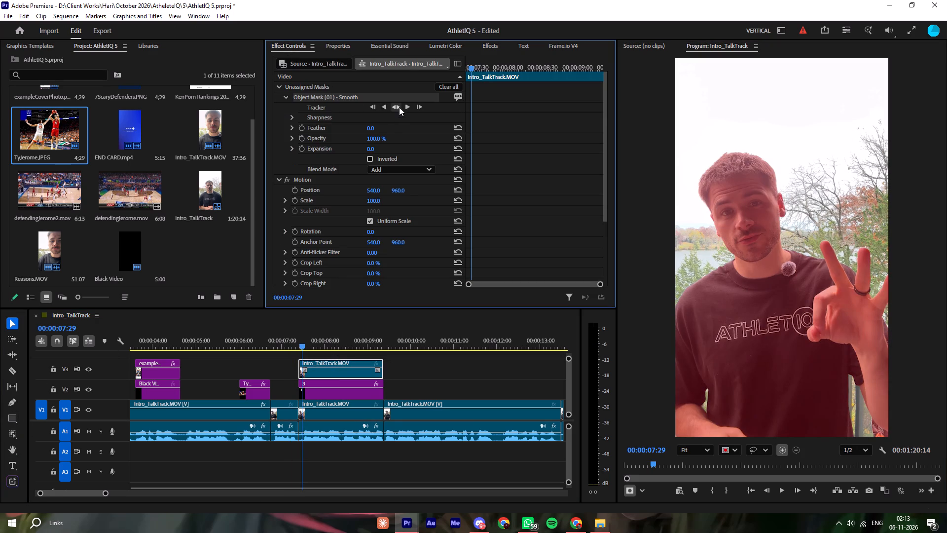
{"action": "left_click", "coordinate": [400, 106]}
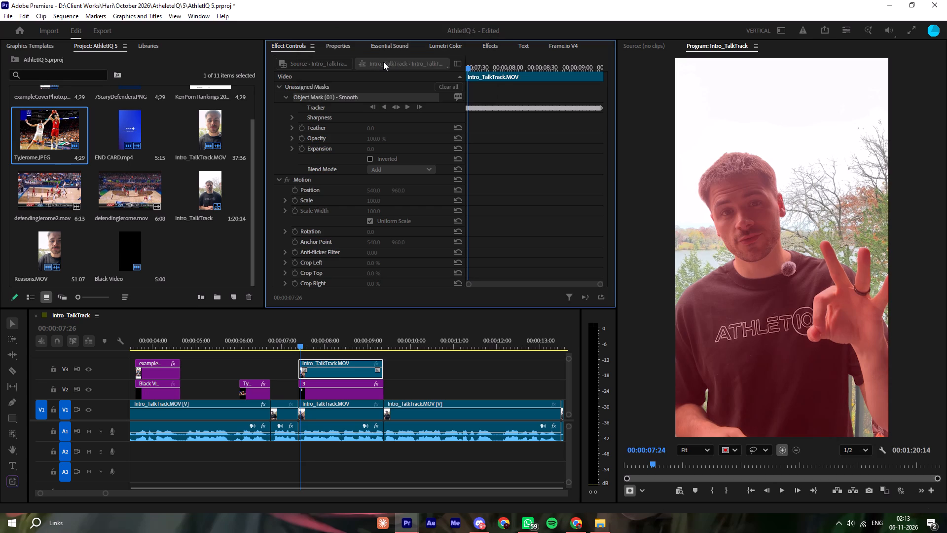
Assign the tracked object mask to the V3 copy's Opacity and play back the "3" behind the speaker's head.
{"action": "left_click_drag", "start_coordinate": [326, 97], "coordinate": [317, 288]}
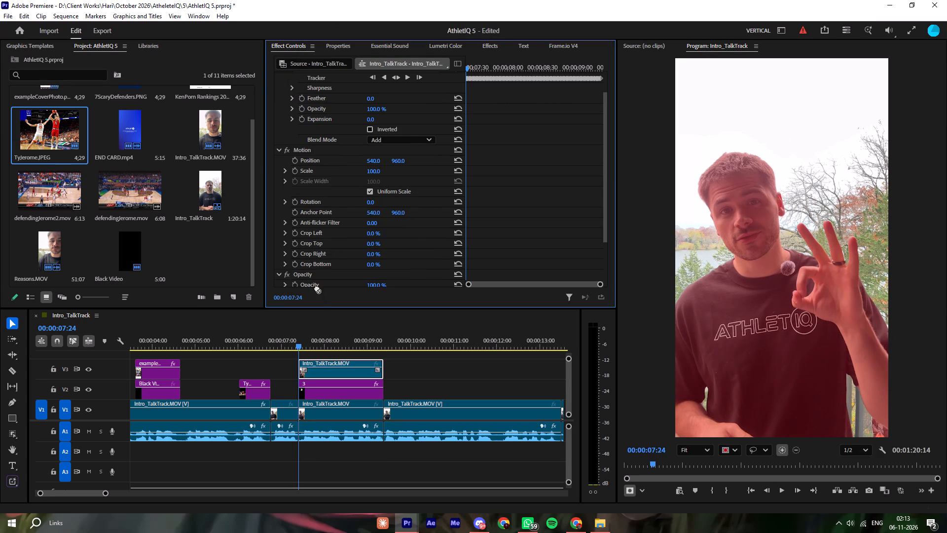
{"action": "left_click_drag", "start_coordinate": [317, 288], "coordinate": [311, 234]}
{"action": "left_click", "coordinate": [453, 374]}
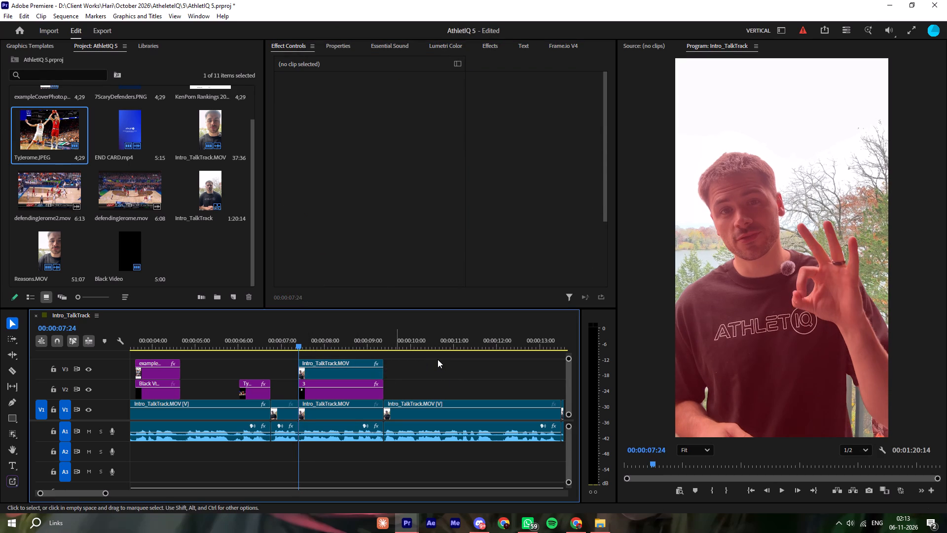
{"action": "key", "text": "space"}
{"action": "key", "text": "space"}
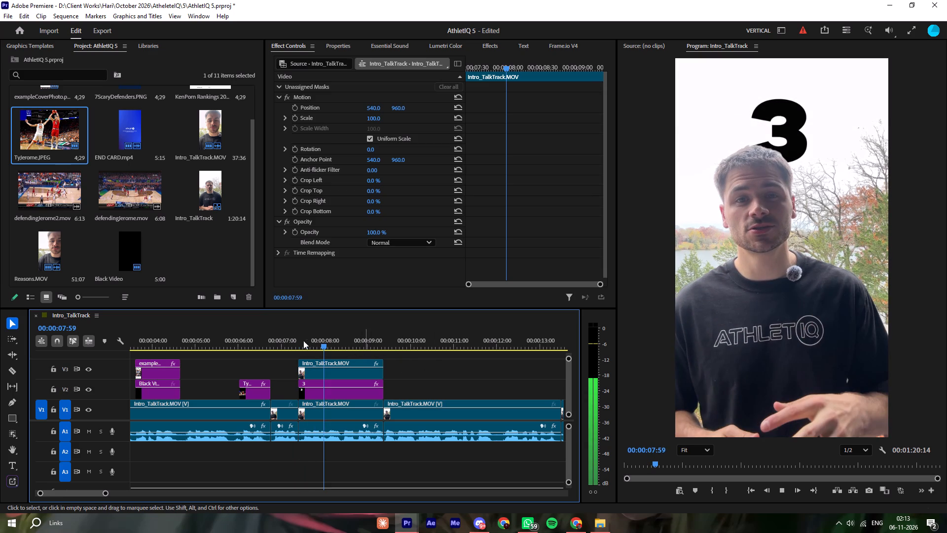
{"action": "left_click", "coordinate": [296, 337]}
{"action": "key", "text": "space"}
{"action": "left_click", "coordinate": [294, 340]}
{"action": "key", "text": "space"}
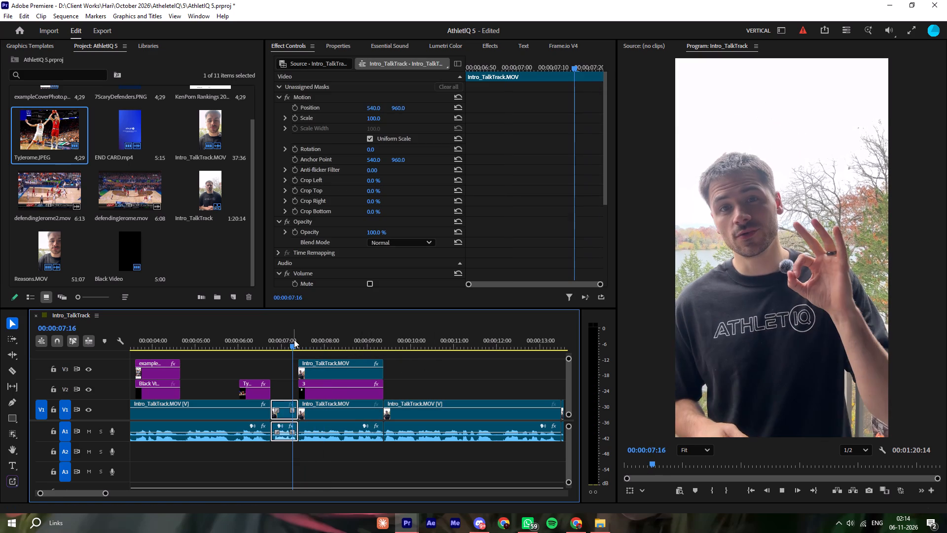
{"action": "left_click", "coordinate": [294, 340]}
{"action": "key", "text": "space"}
{"action": "key", "text": "space"}
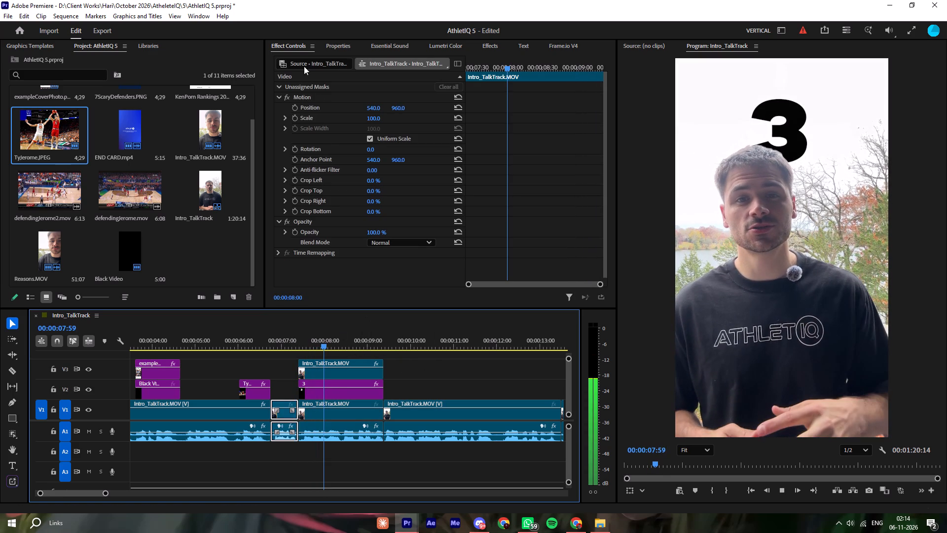
Search the effects for "fli" and apply the flicker up preset to the "3" graphic on V2.
{"action": "left_click", "coordinate": [339, 46]}
{"action": "left_click", "coordinate": [383, 50]}
{"action": "left_click", "coordinate": [509, 46]}
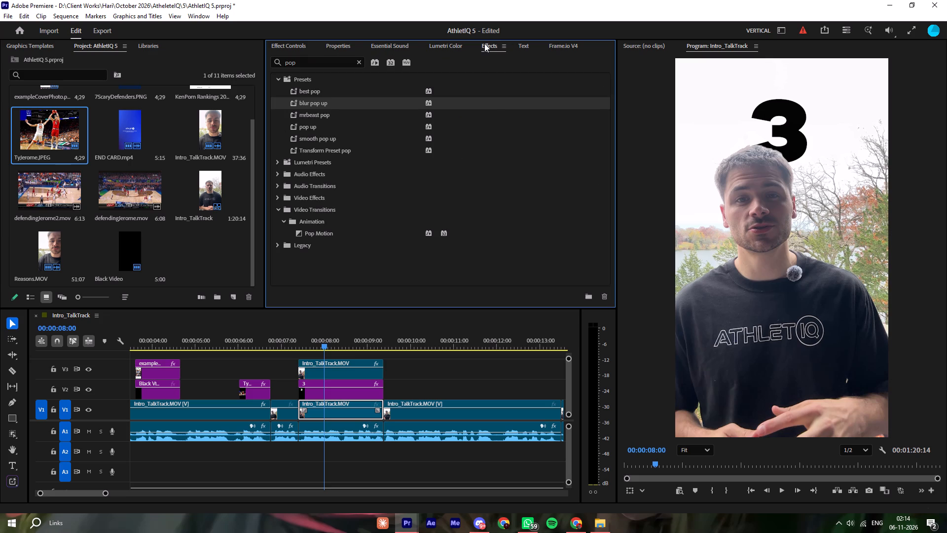
{"action": "left_click", "coordinate": [484, 43]}
{"action": "left_click_drag", "start_coordinate": [477, 46], "coordinate": [368, 55]}
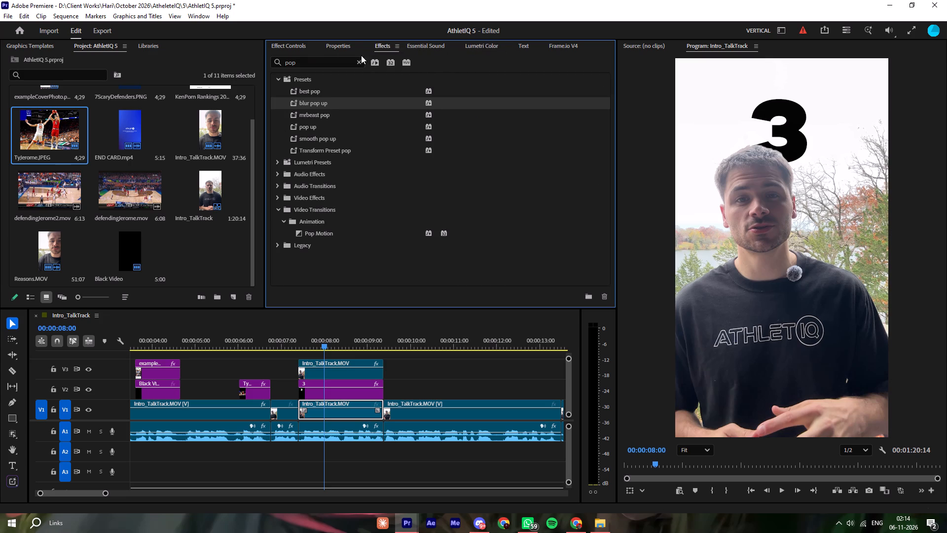
{"action": "left_click_drag", "start_coordinate": [333, 61], "coordinate": [275, 59]}
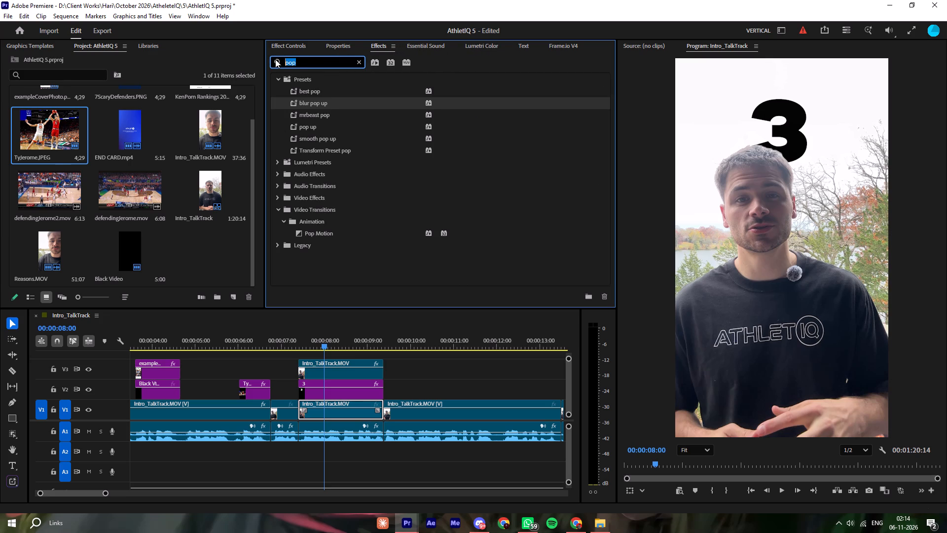
{"action": "type", "text": "fli"}
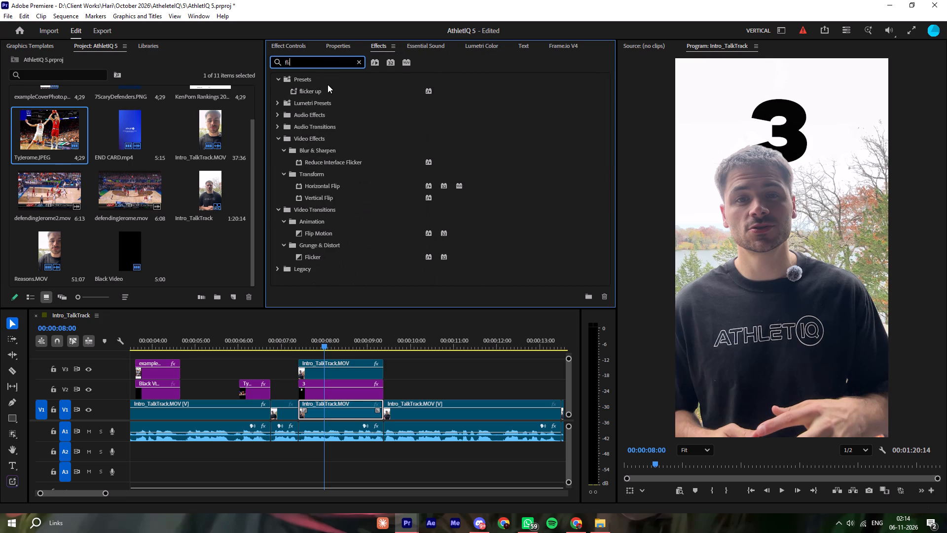
{"action": "left_click", "coordinate": [314, 87]}
{"action": "left_click_drag", "start_coordinate": [308, 88], "coordinate": [353, 394]}
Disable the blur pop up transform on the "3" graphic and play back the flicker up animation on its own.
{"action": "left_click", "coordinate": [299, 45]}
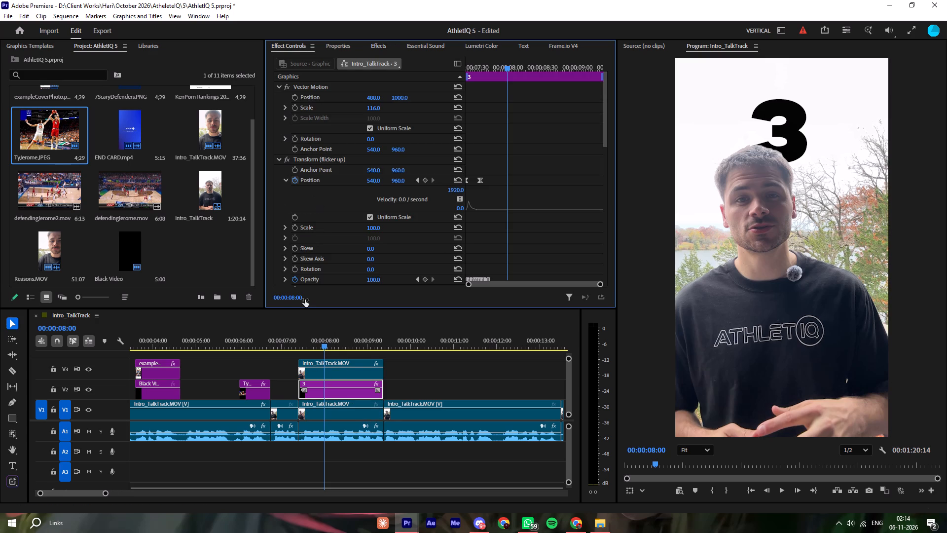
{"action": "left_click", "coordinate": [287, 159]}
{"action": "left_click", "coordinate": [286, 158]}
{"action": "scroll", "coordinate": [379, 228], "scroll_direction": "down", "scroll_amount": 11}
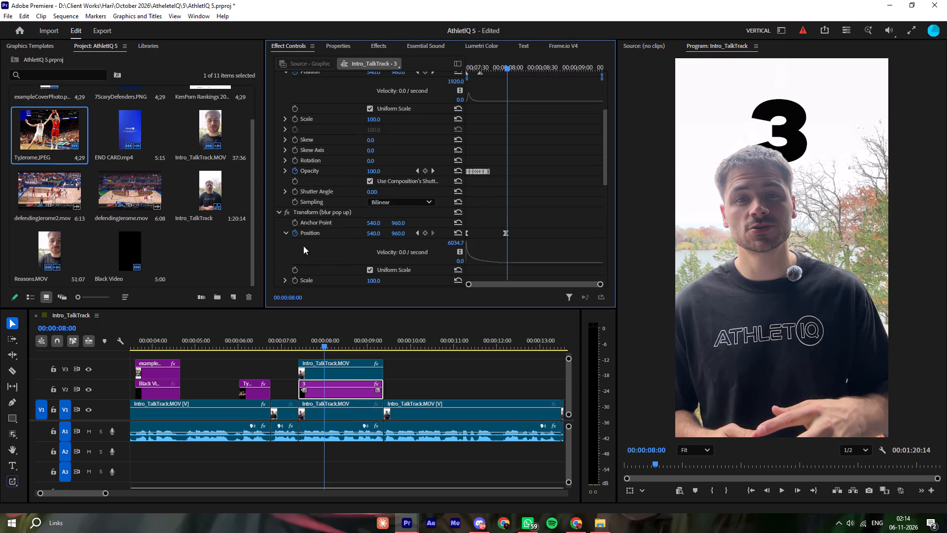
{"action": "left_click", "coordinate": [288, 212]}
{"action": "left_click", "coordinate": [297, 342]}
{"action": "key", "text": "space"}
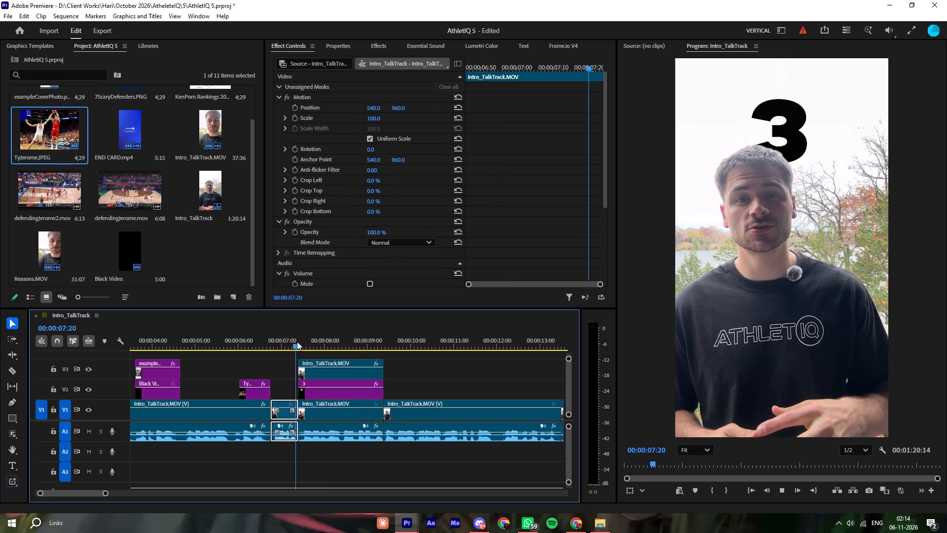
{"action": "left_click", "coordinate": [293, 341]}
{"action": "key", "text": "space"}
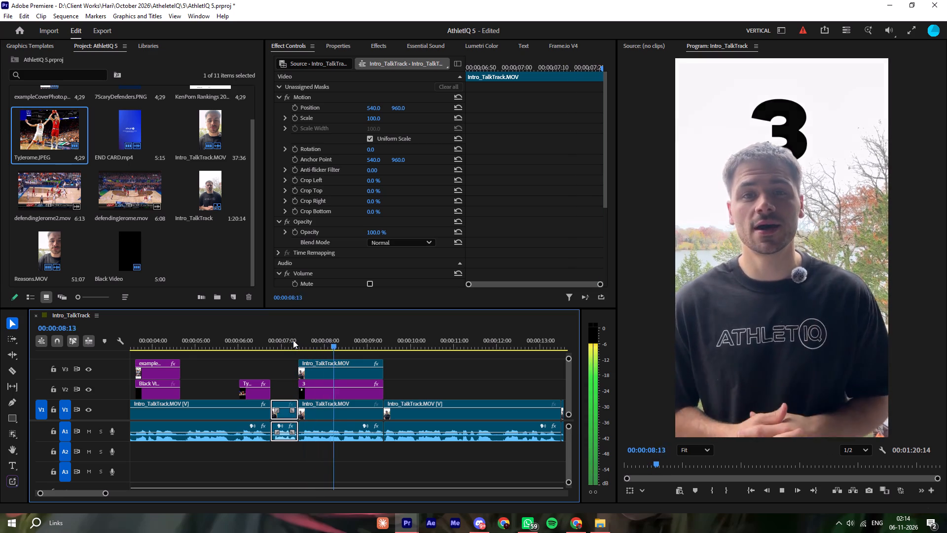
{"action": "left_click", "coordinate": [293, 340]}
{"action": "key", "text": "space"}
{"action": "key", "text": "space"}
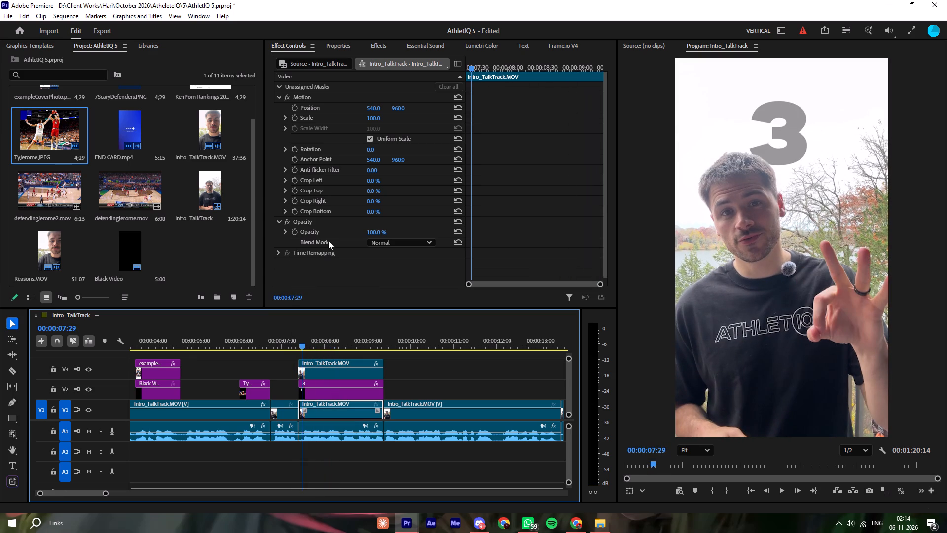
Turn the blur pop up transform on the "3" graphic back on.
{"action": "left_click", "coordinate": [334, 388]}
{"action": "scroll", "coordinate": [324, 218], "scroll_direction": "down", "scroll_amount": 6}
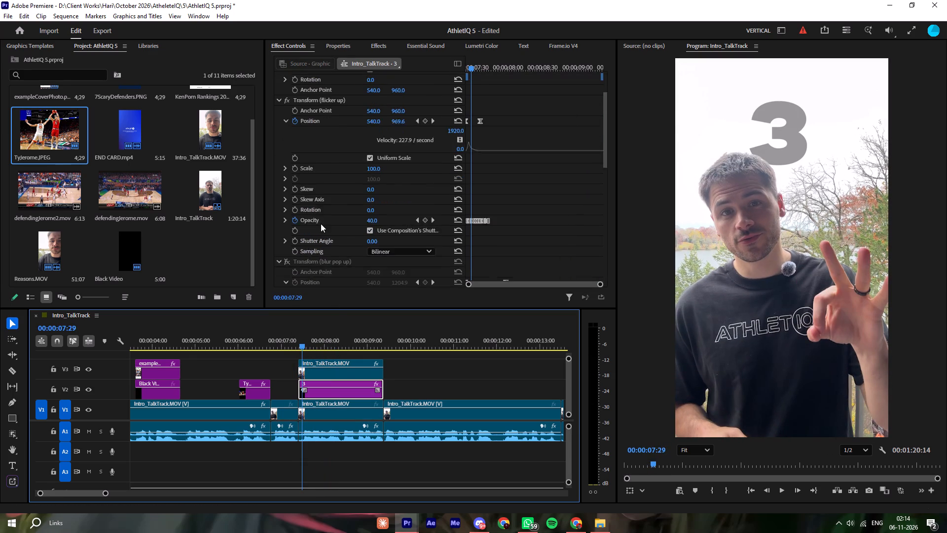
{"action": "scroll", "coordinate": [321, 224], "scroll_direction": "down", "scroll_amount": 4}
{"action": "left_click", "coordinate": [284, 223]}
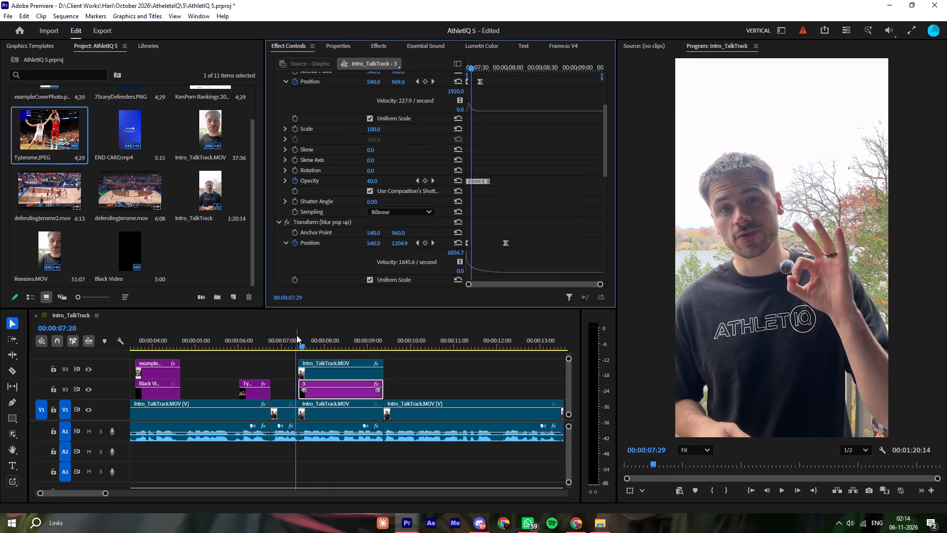
Play back the section around the "3" graphic's entrance repeatedly to review the combined flicker up and blur pop up animation.
{"action": "left_click", "coordinate": [296, 335]}
{"action": "key", "text": "space"}
{"action": "left_click", "coordinate": [297, 335]}
{"action": "key", "text": "space"}
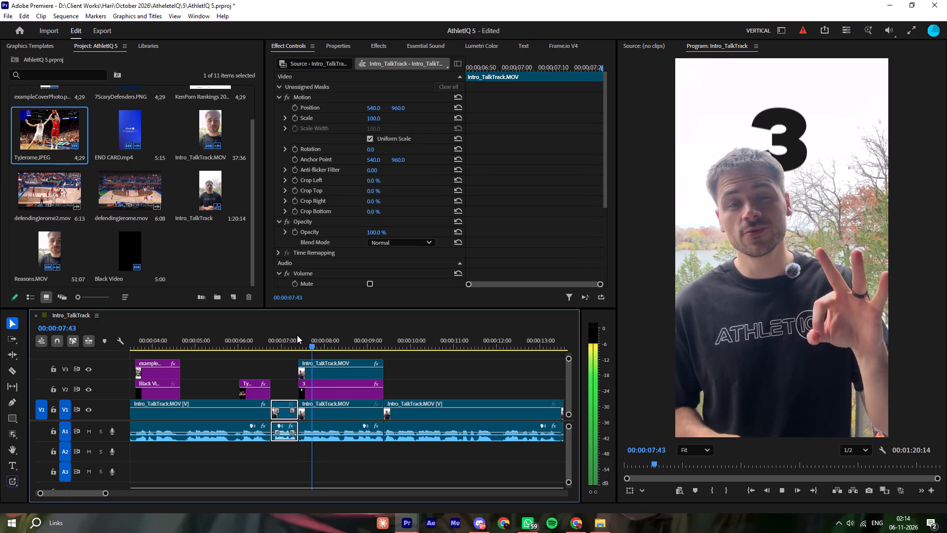
{"action": "left_click", "coordinate": [289, 338]}
{"action": "key", "text": "space"}
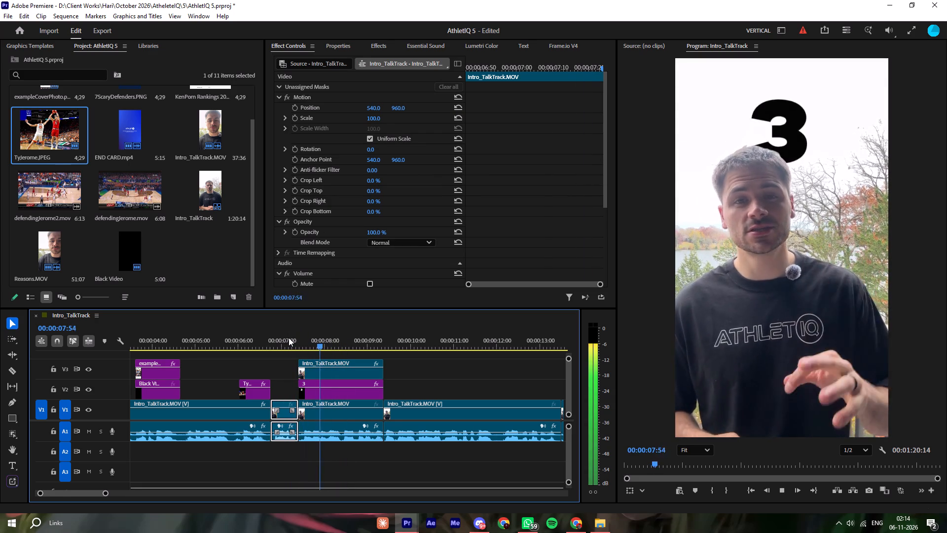
{"action": "left_click", "coordinate": [288, 338]}
{"action": "key", "text": "space"}
{"action": "left_click", "coordinate": [288, 338]}
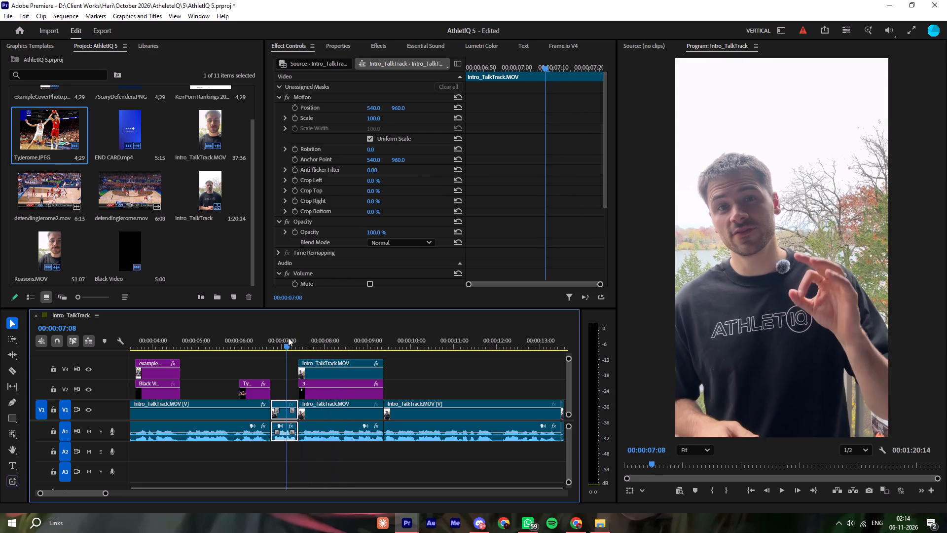
{"action": "key", "text": "space"}
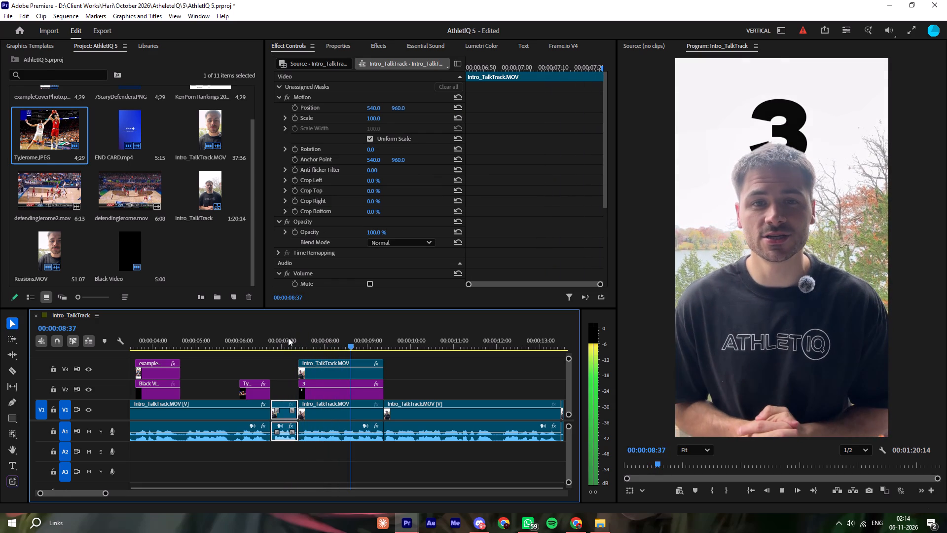
{"action": "left_click", "coordinate": [288, 338]}
{"action": "key", "text": "space"}
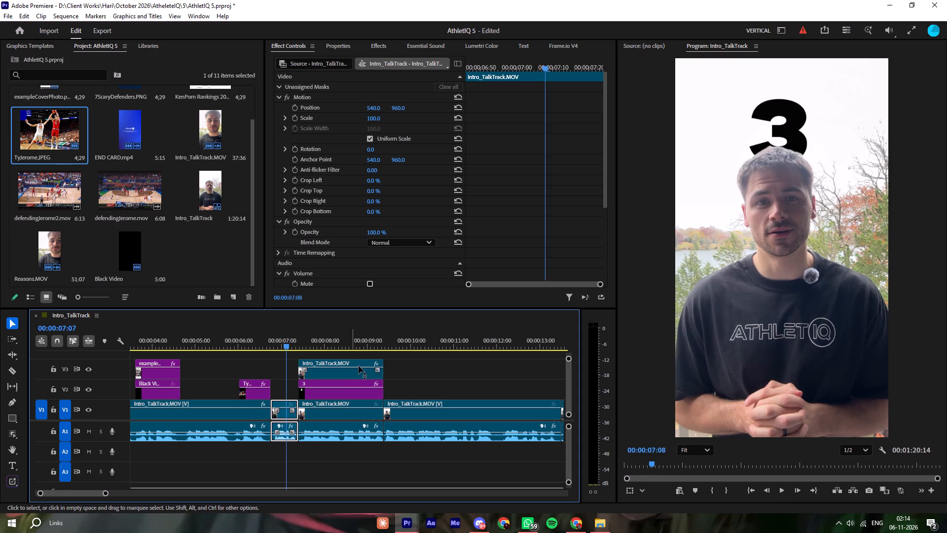
{"action": "left_click", "coordinate": [457, 383]}
{"action": "key", "text": "space"}
Set the "3" graphic's Opacity blend mode to Normal instead of Difference.
{"action": "left_click", "coordinate": [322, 379]}
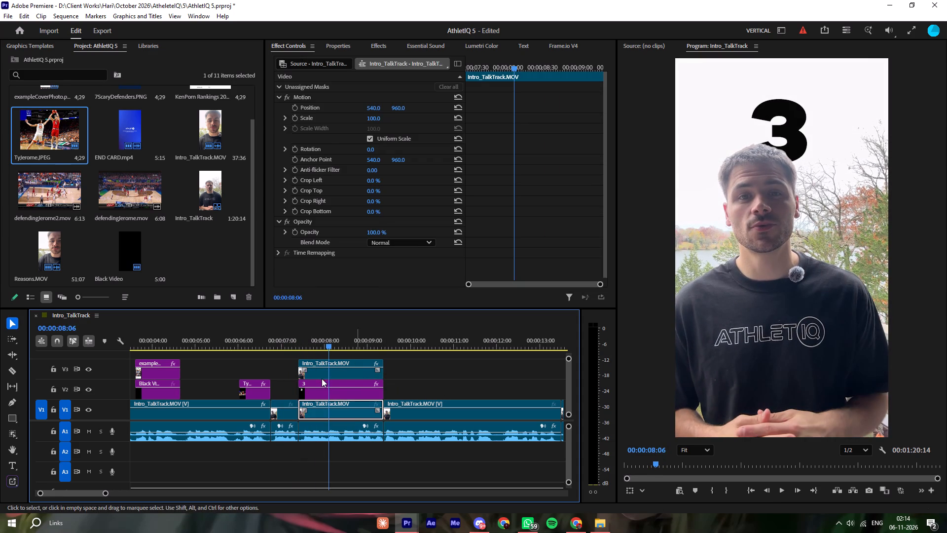
{"action": "left_click", "coordinate": [314, 389]}
{"action": "scroll", "coordinate": [325, 229], "scroll_direction": "down", "scroll_amount": 9}
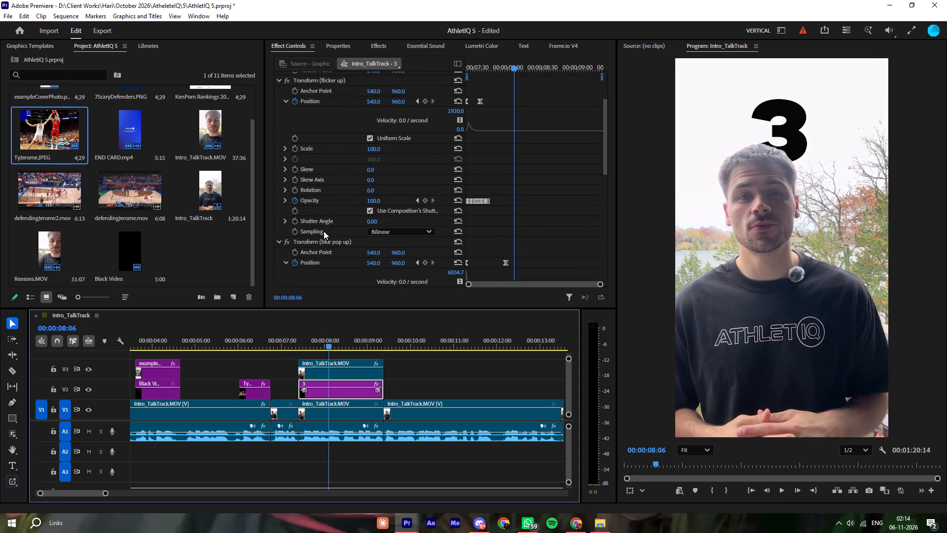
{"action": "scroll", "coordinate": [324, 231], "scroll_direction": "down", "scroll_amount": 2}
{"action": "scroll", "coordinate": [344, 238], "scroll_direction": "down", "scroll_amount": 20}
{"action": "scroll", "coordinate": [344, 238], "scroll_direction": "down", "scroll_amount": 4}
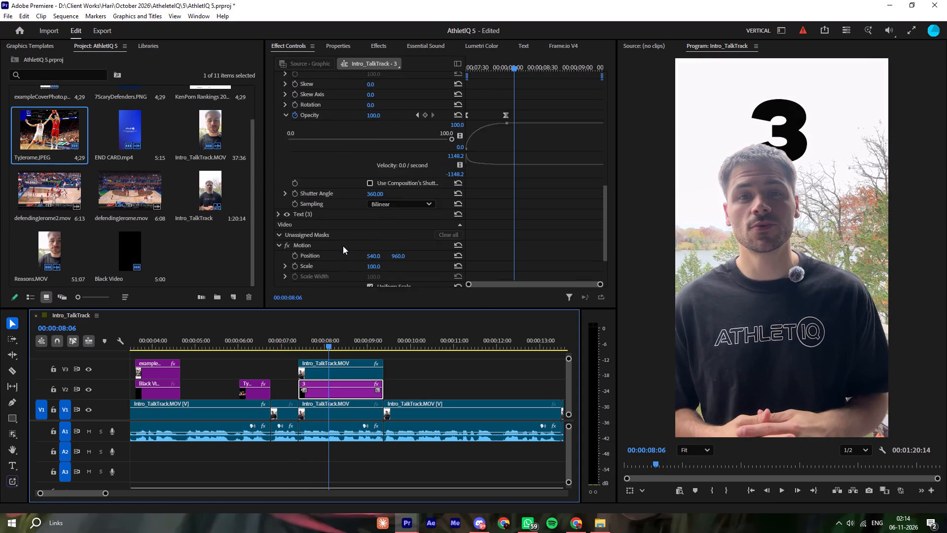
{"action": "scroll", "coordinate": [343, 246], "scroll_direction": "down", "scroll_amount": 12}
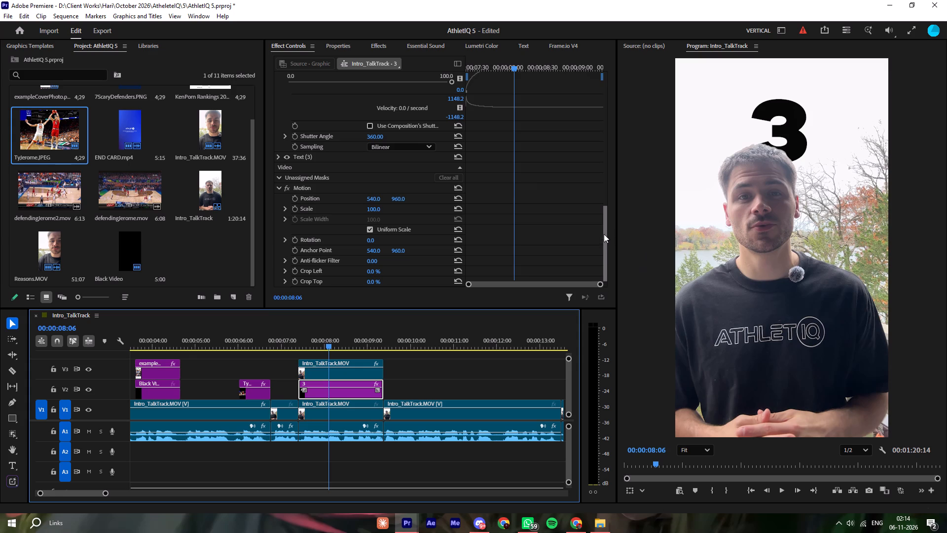
{"action": "left_click_drag", "start_coordinate": [605, 232], "coordinate": [610, 71]}
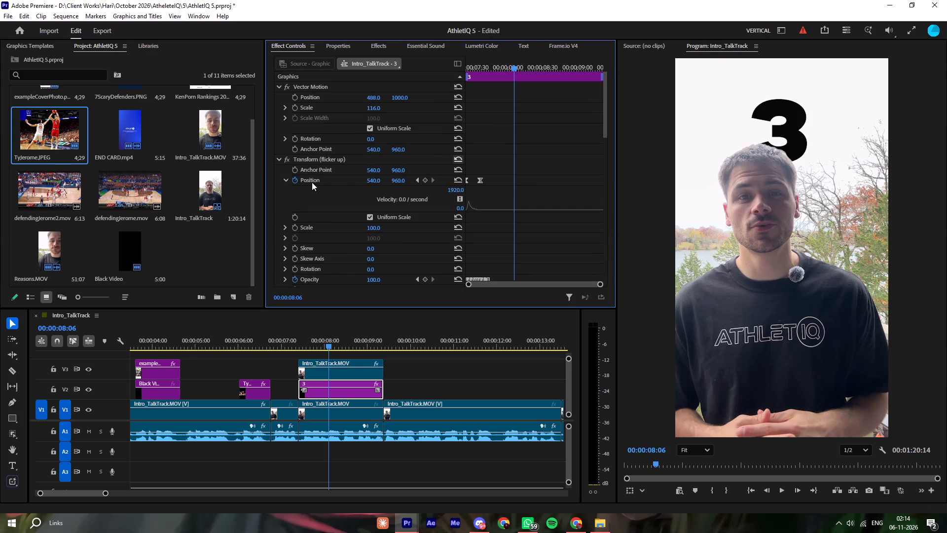
{"action": "left_click", "coordinate": [279, 161]}
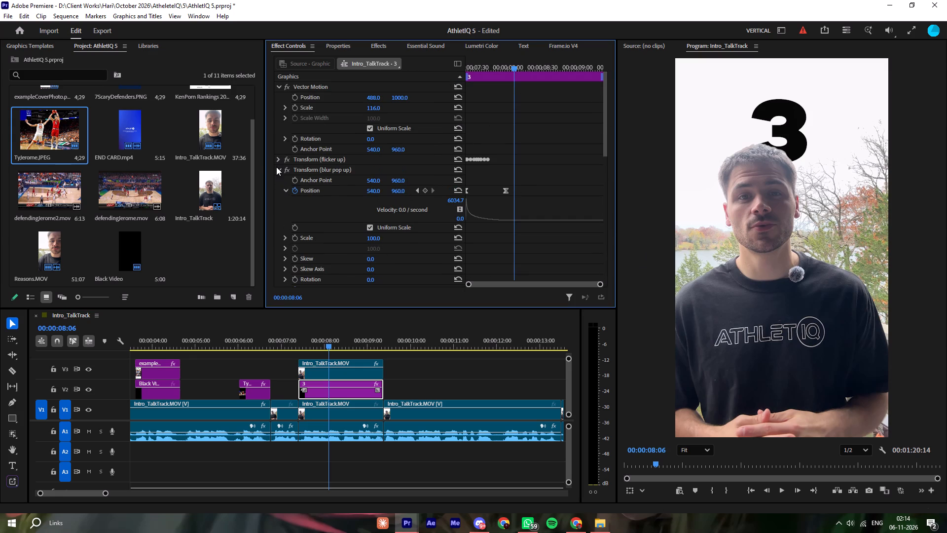
{"action": "left_click", "coordinate": [276, 169]}
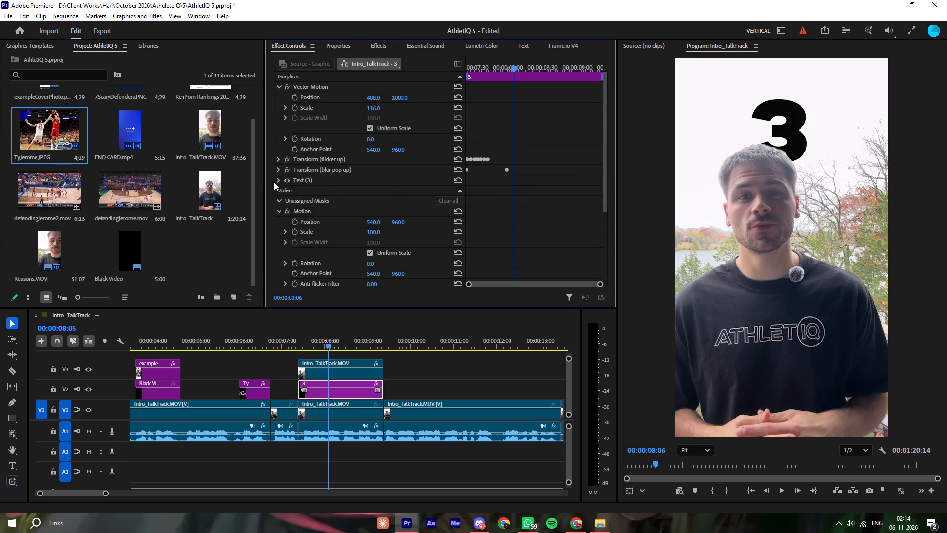
{"action": "left_click", "coordinate": [276, 182]}
{"action": "left_click", "coordinate": [280, 183]}
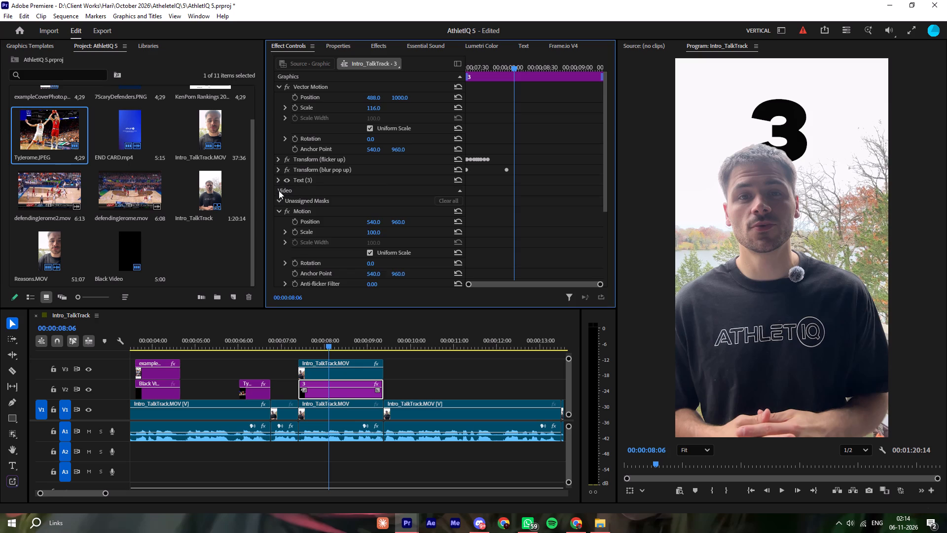
{"action": "left_click", "coordinate": [278, 199]}
{"action": "left_click", "coordinate": [278, 199]}
{"action": "scroll", "coordinate": [315, 219], "scroll_direction": "down", "scroll_amount": 12}
{"action": "left_click", "coordinate": [402, 253]}
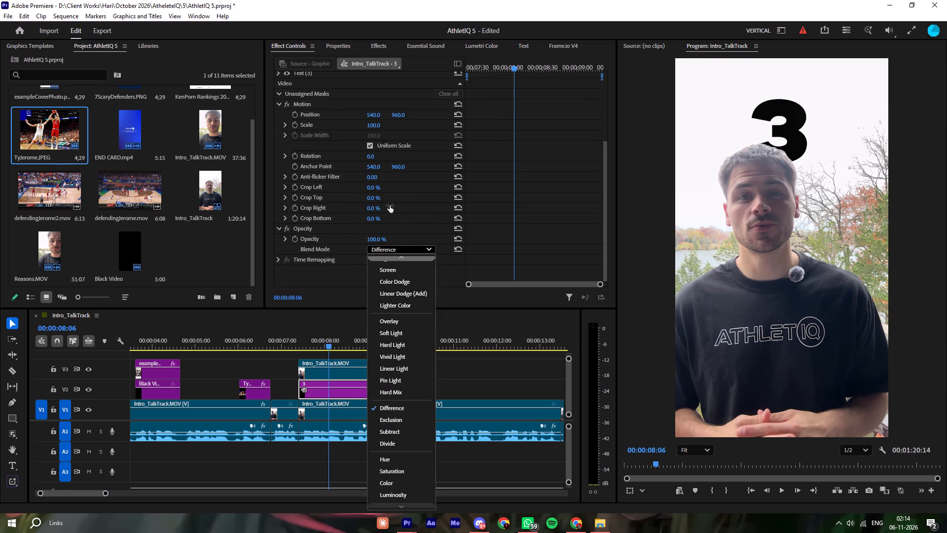
{"action": "scroll", "coordinate": [397, 293], "scroll_direction": "up", "scroll_amount": 8}
{"action": "left_click", "coordinate": [390, 267]}
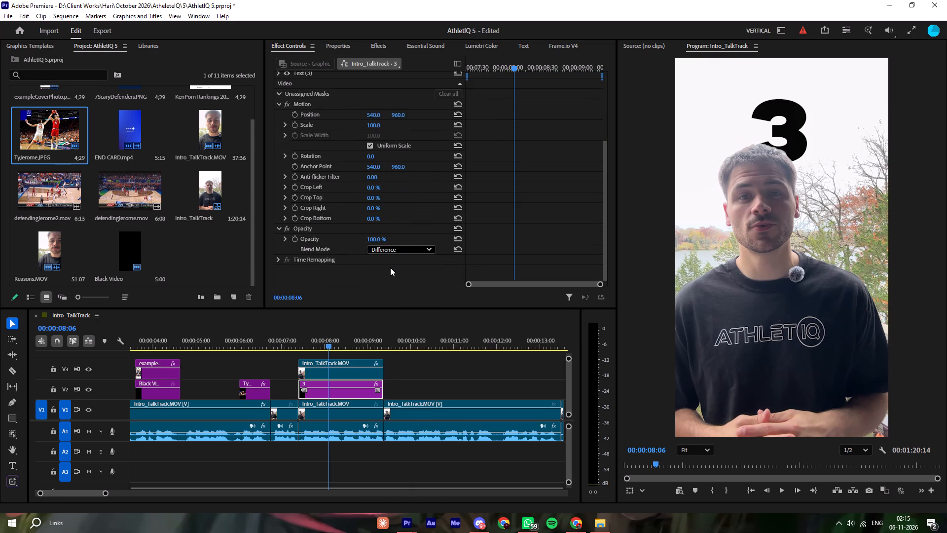
Set the "3" text's fill to the blue sampled from the END CARD.mp4 thumbnail and play back the result.
{"action": "left_click", "coordinate": [332, 48]}
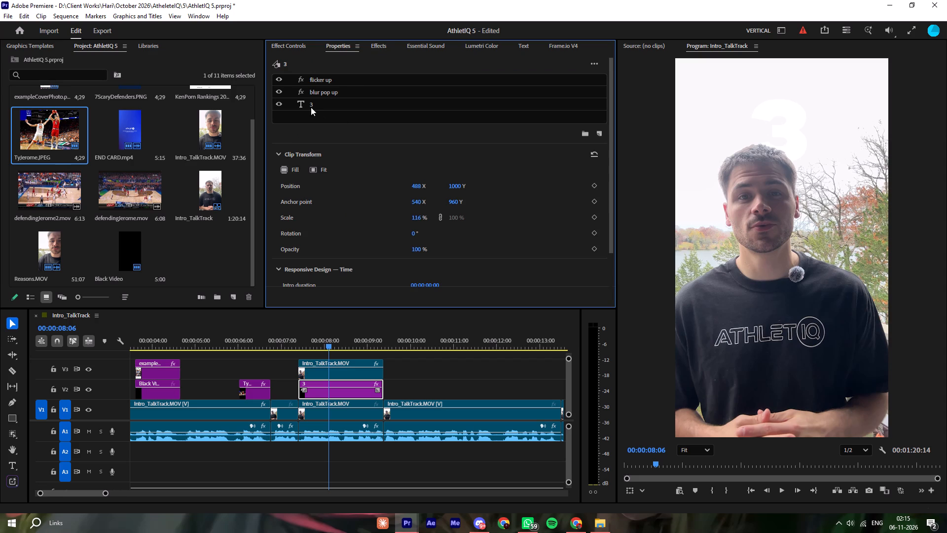
{"action": "double_click", "coordinate": [308, 104]}
{"action": "scroll", "coordinate": [393, 258], "scroll_direction": "down", "scroll_amount": 5}
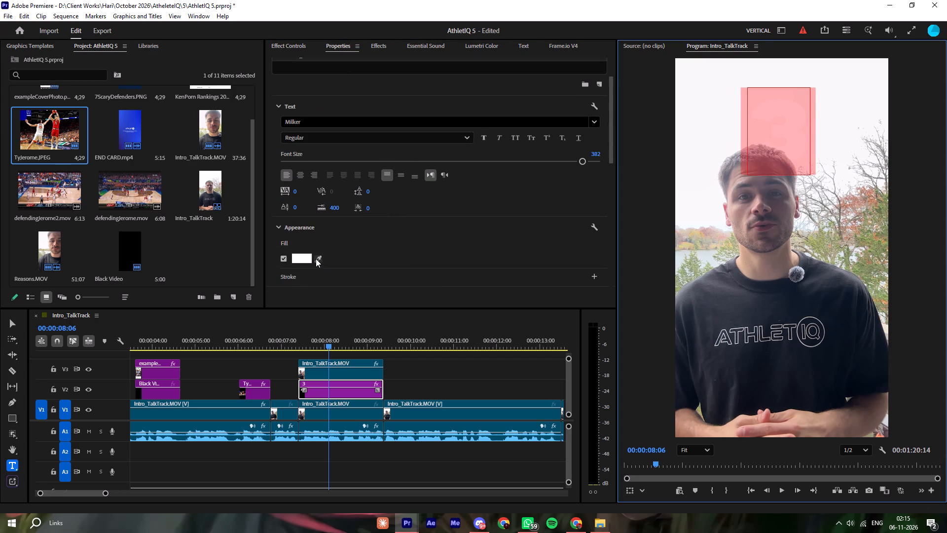
{"action": "left_click", "coordinate": [316, 259]}
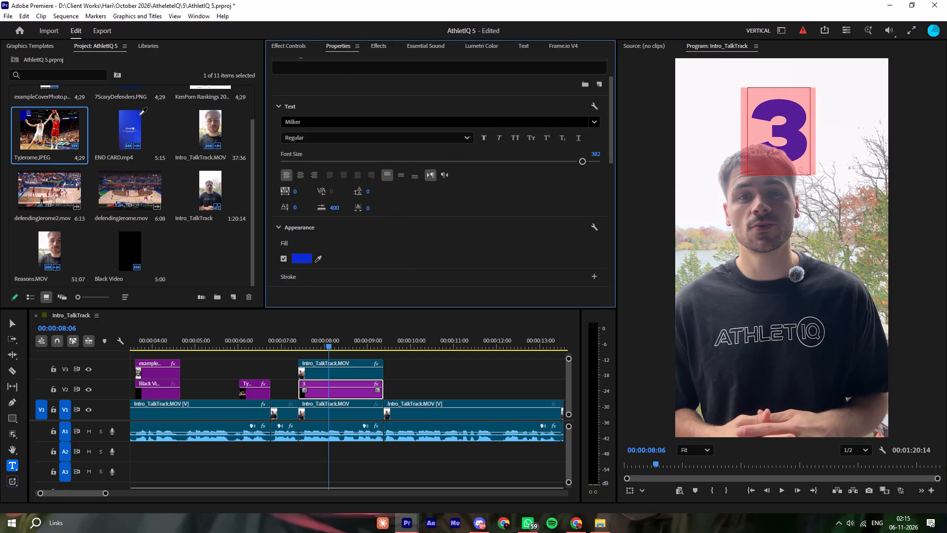
{"action": "left_click", "coordinate": [139, 115]}
{"action": "left_click", "coordinate": [423, 360]}
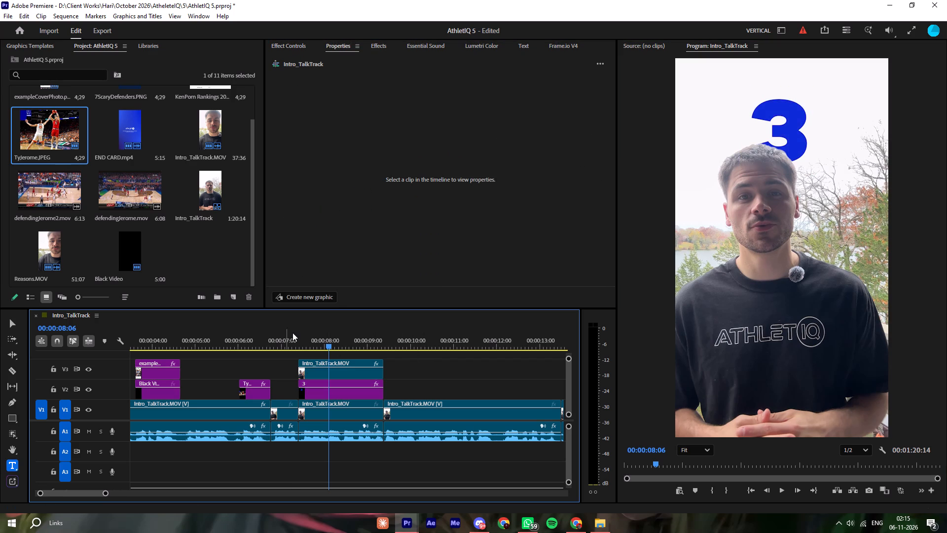
{"action": "left_click", "coordinate": [292, 333]}
{"action": "key", "text": "space"}
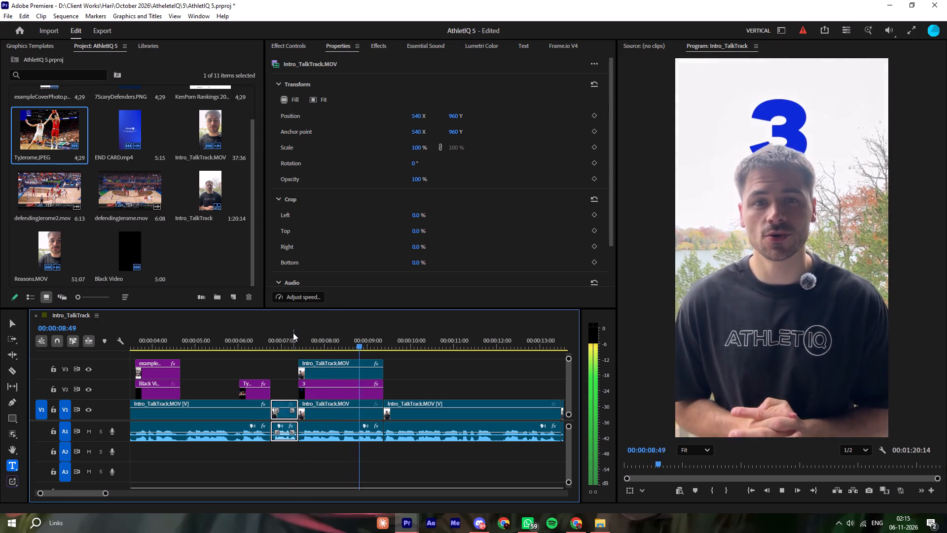
{"action": "left_click", "coordinate": [293, 333]}
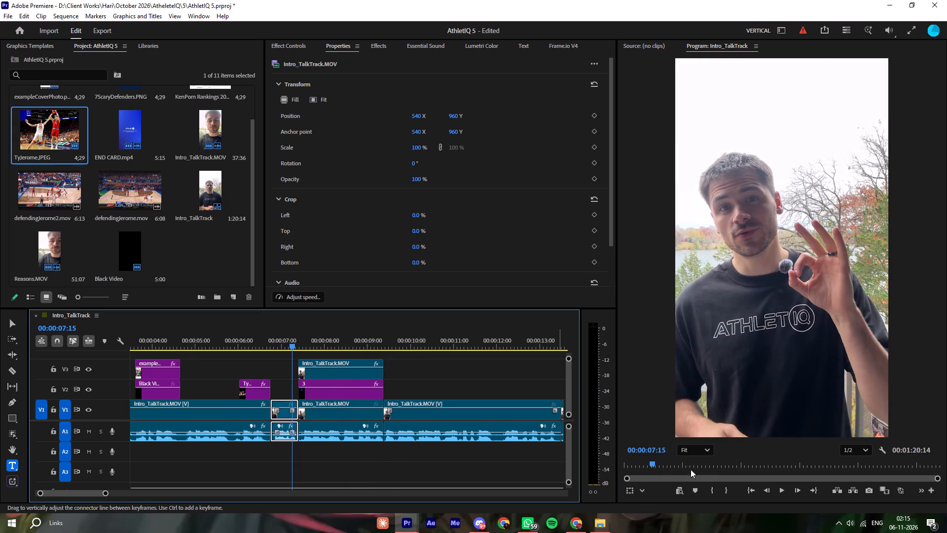
{"action": "left_click", "coordinate": [779, 488]}
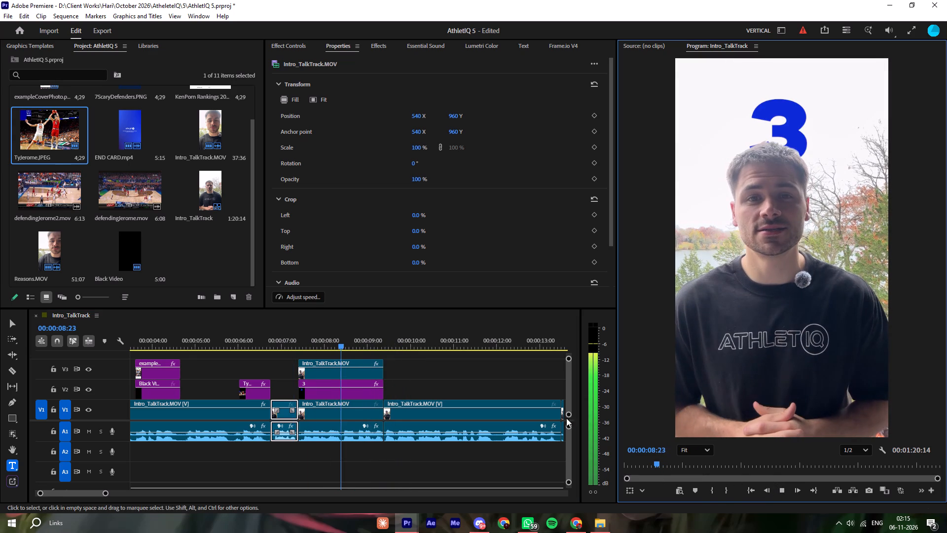
{"action": "key", "text": "space"}
{"action": "left_click", "coordinate": [456, 362]}
{"action": "key", "text": "space"}
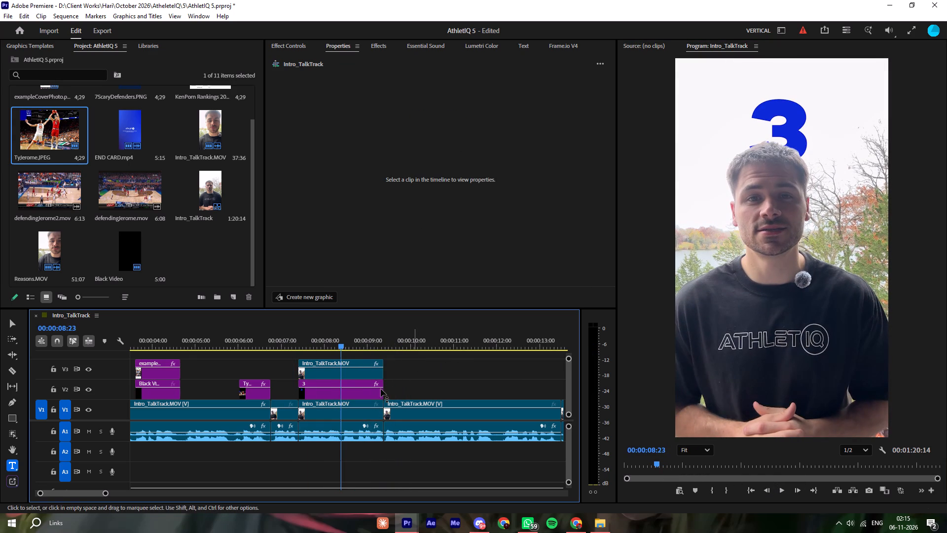
Apply a Cross Dissolve to the end of the "3" graphic on V2 and play back its exit.
{"action": "left_click", "coordinate": [386, 387]}
{"action": "right_click", "coordinate": [386, 387]}
{"action": "key", "text": "space"}
{"action": "left_click", "coordinate": [422, 451]}
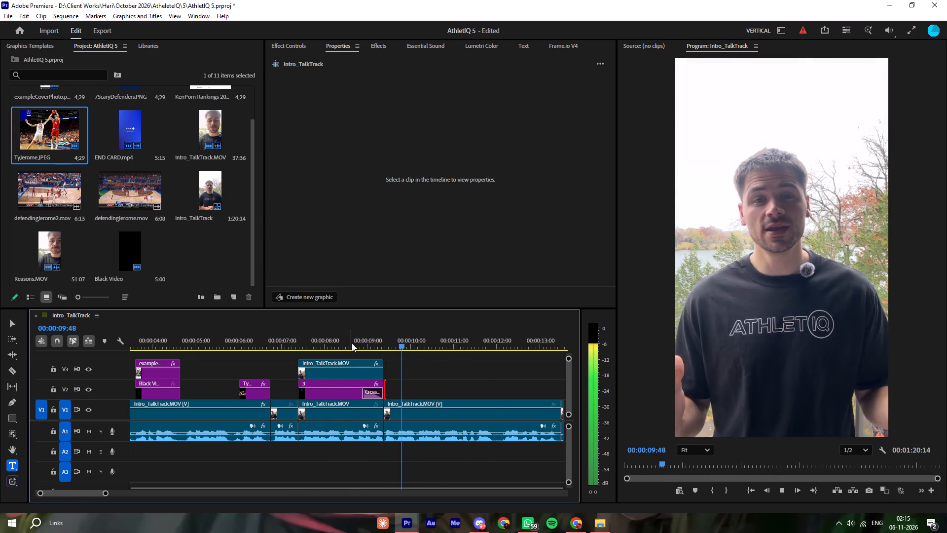
{"action": "left_click", "coordinate": [355, 338]}
{"action": "key", "text": "space"}
{"action": "left_click", "coordinate": [425, 362]}
Play back the opening of the sequence and the moments around the TyJerome.JPEG overlay to review its timing and placement.
{"action": "left_click_drag", "start_coordinate": [296, 334], "coordinate": [164, 343]}
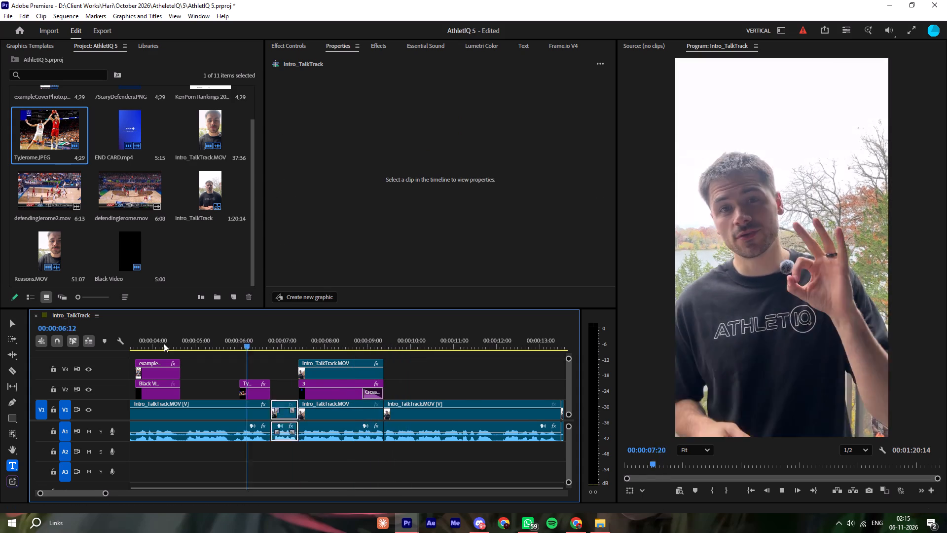
{"action": "left_click_drag", "start_coordinate": [164, 343], "coordinate": [0, 335]}
{"action": "key", "text": "space"}
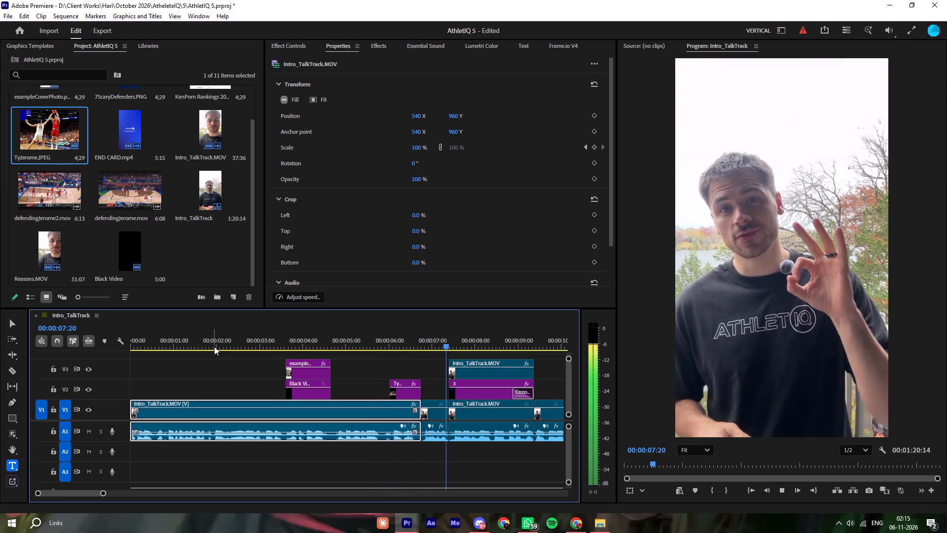
{"action": "key", "text": "space"}
{"action": "left_click", "coordinate": [386, 342]}
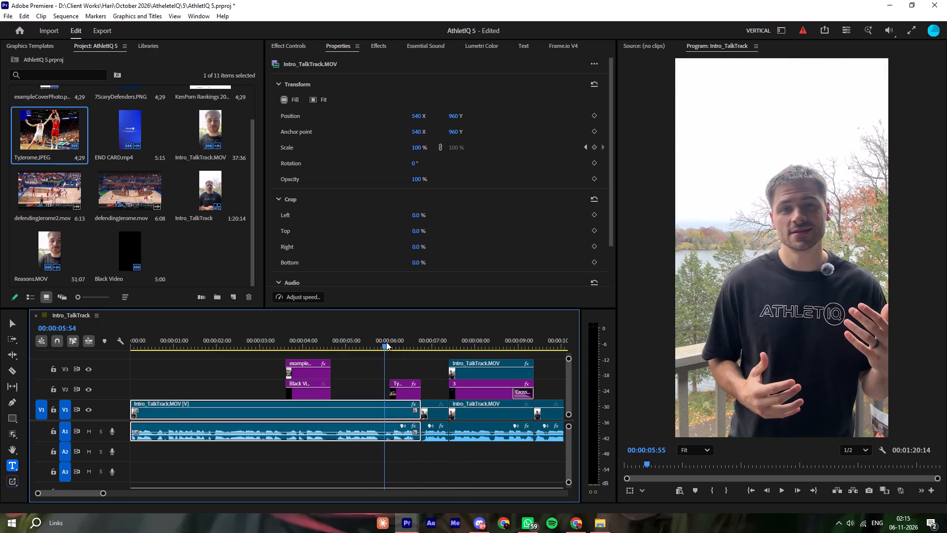
{"action": "key", "text": "space"}
{"action": "key", "text": "space"}
{"action": "left_click", "coordinate": [386, 342]}
{"action": "key", "text": "space"}
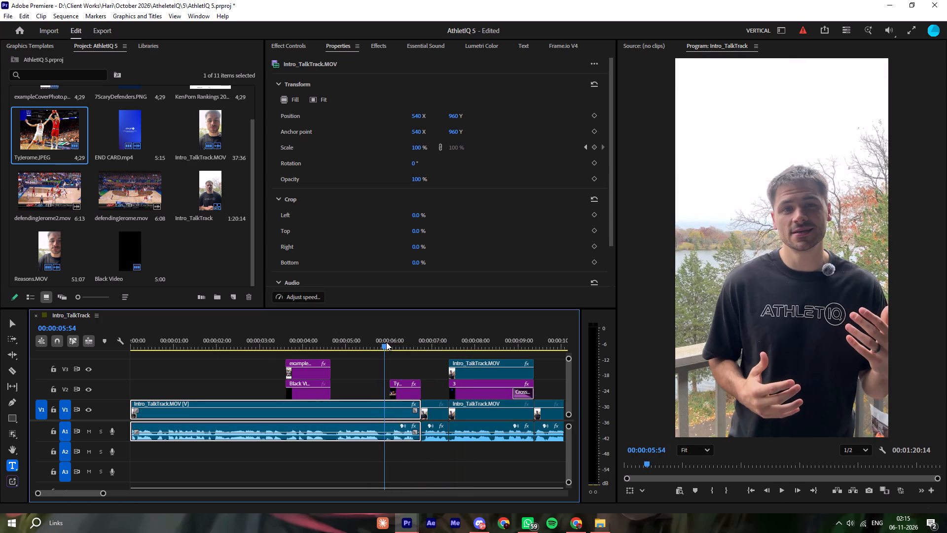
{"action": "key", "text": "space"}
Select the TyJerome.JPEG clip and set the program preview's playback resolution to 1/4.
{"action": "left_click", "coordinate": [414, 392]}
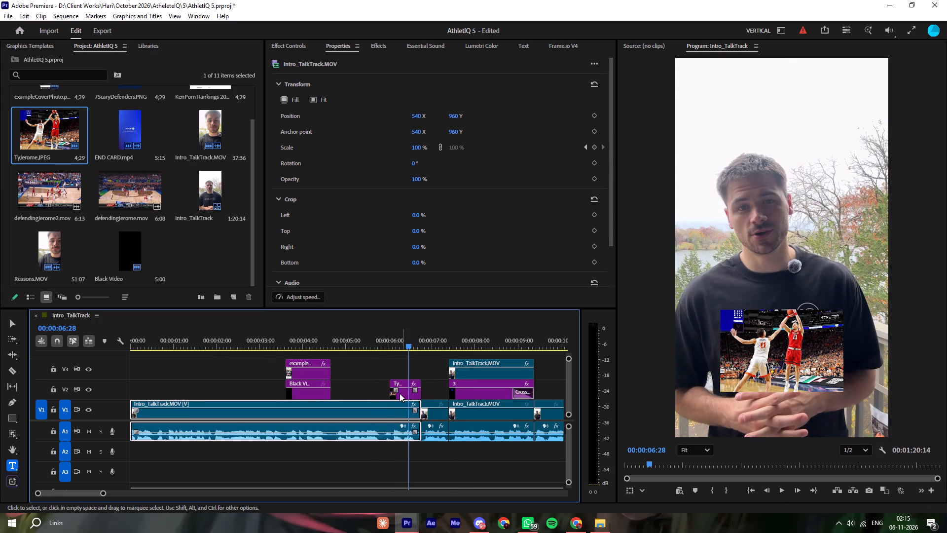
{"action": "left_click", "coordinate": [408, 392]}
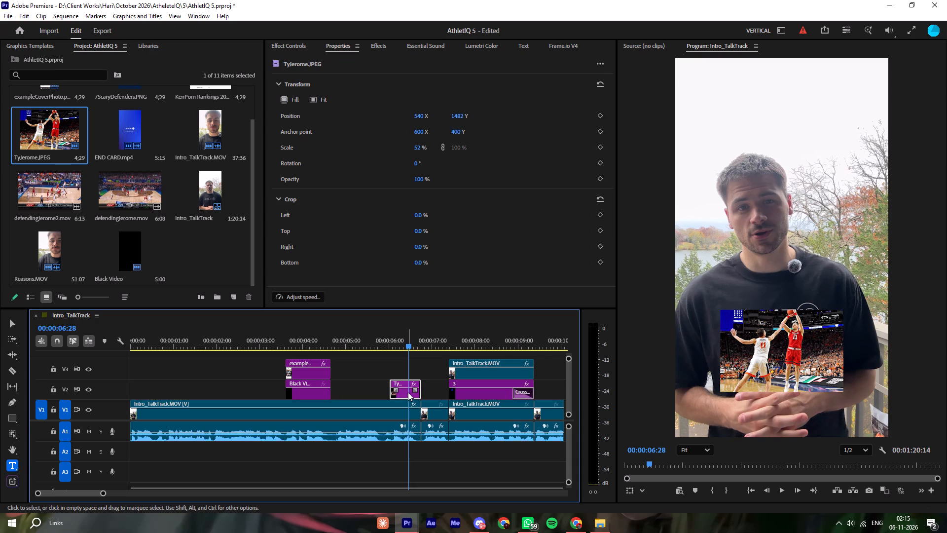
{"action": "left_click", "coordinate": [869, 451]}
{"action": "left_click", "coordinate": [858, 407]}
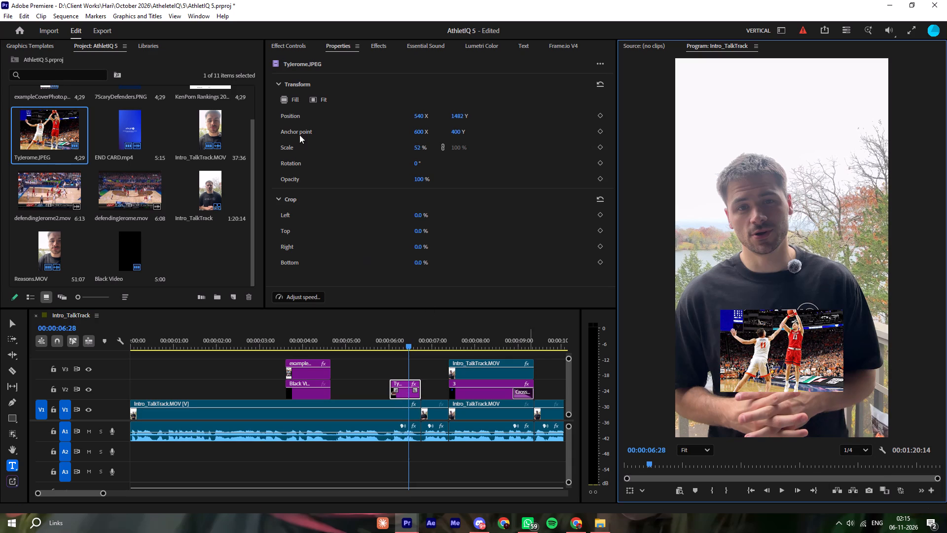
Scale the TyJerome.JPEG image to 62% and move it up over the speaker's head to a Y position of about 362.
{"action": "left_click_drag", "start_coordinate": [420, 149], "coordinate": [452, 151]}
{"action": "left_click_drag", "start_coordinate": [422, 147], "coordinate": [398, 147]}
{"action": "left_click_drag", "start_coordinate": [460, 117], "coordinate": [0, 85]}
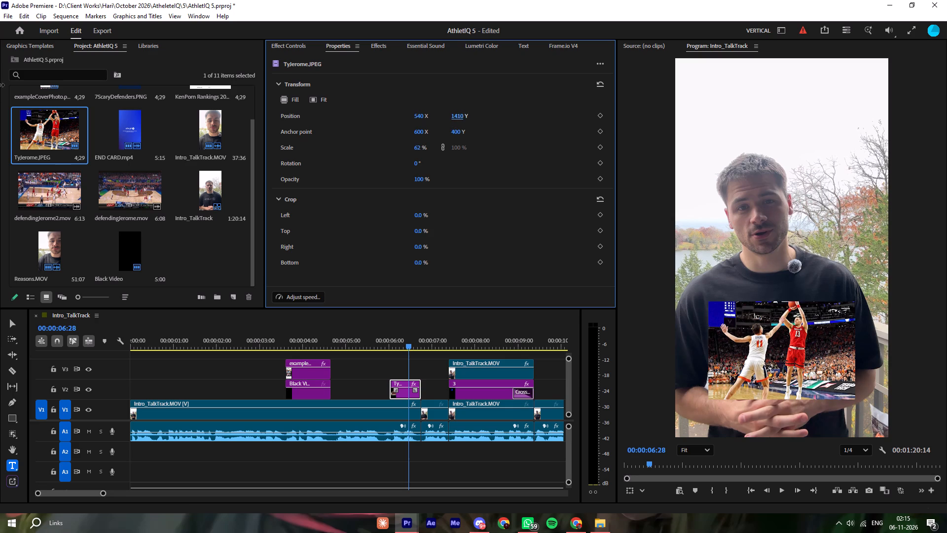
{"action": "left_click_drag", "start_coordinate": [0, 85], "coordinate": [0, 90]}
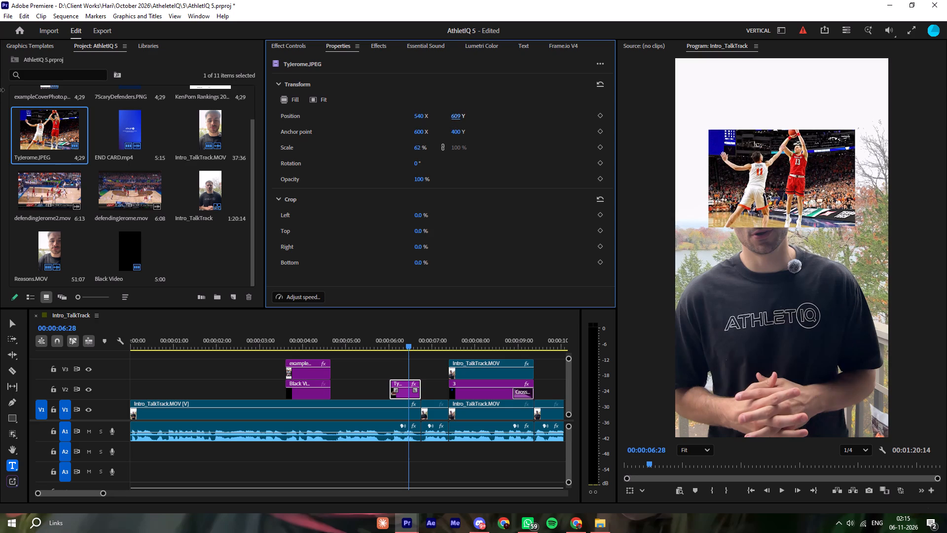
{"action": "left_click_drag", "start_coordinate": [0, 90], "coordinate": [0, 96]}
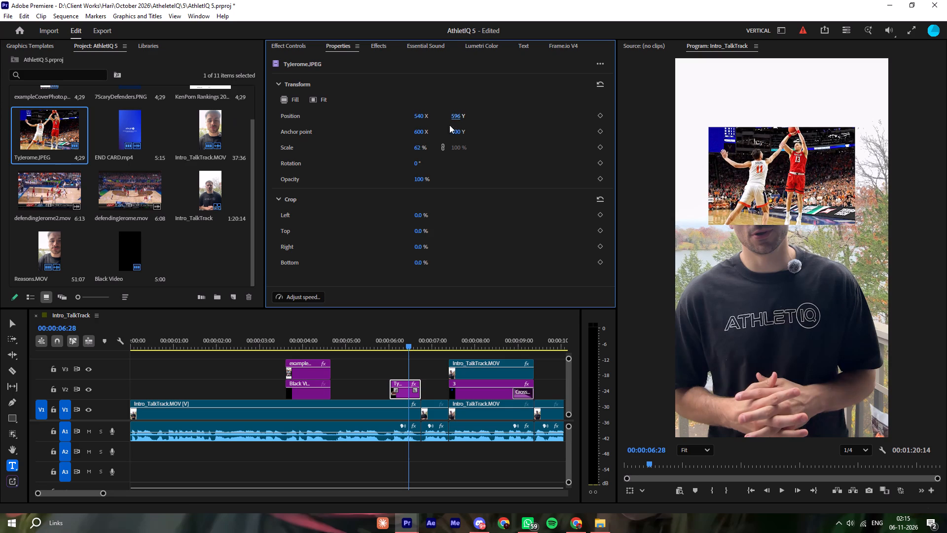
{"action": "left_click_drag", "start_coordinate": [462, 114], "coordinate": [327, 111]}
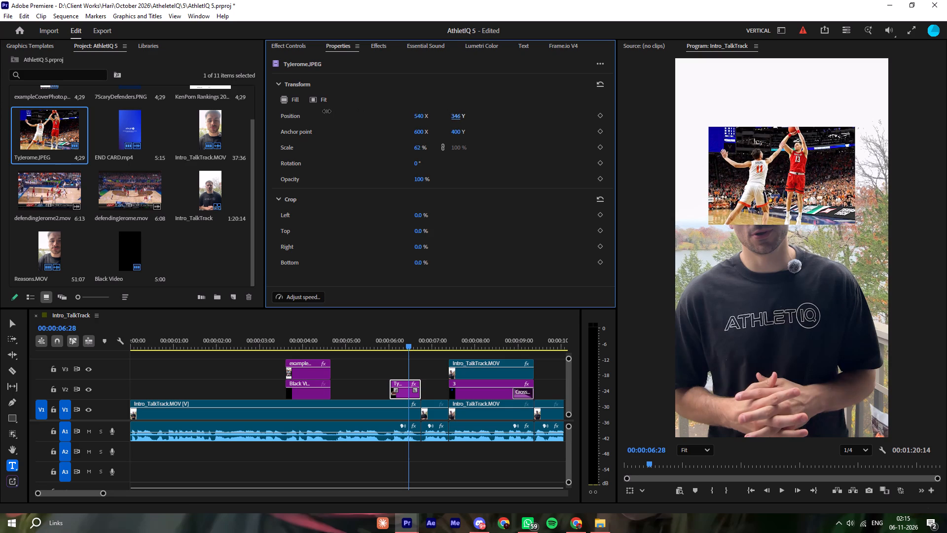
{"action": "left_click_drag", "start_coordinate": [327, 111], "coordinate": [333, 114]}
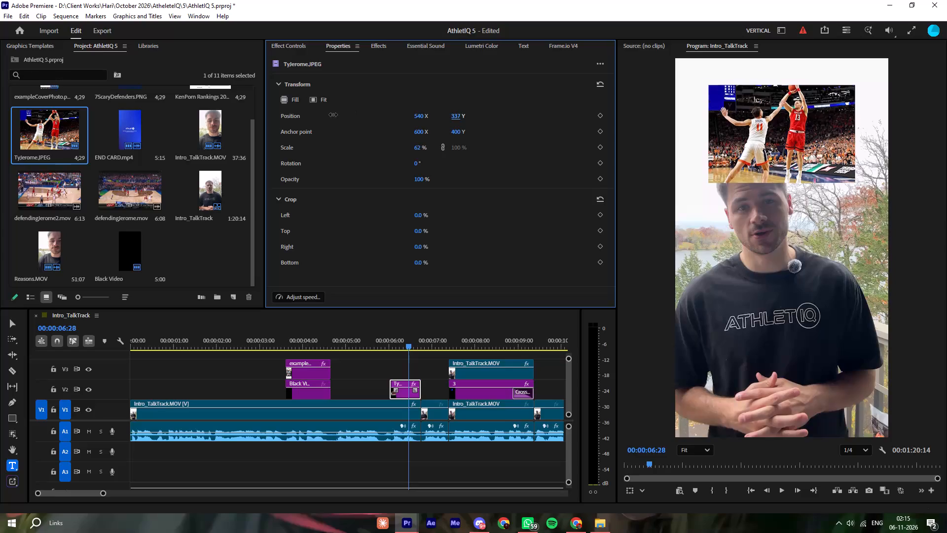
{"action": "left_click_drag", "start_coordinate": [333, 114], "coordinate": [346, 115]}
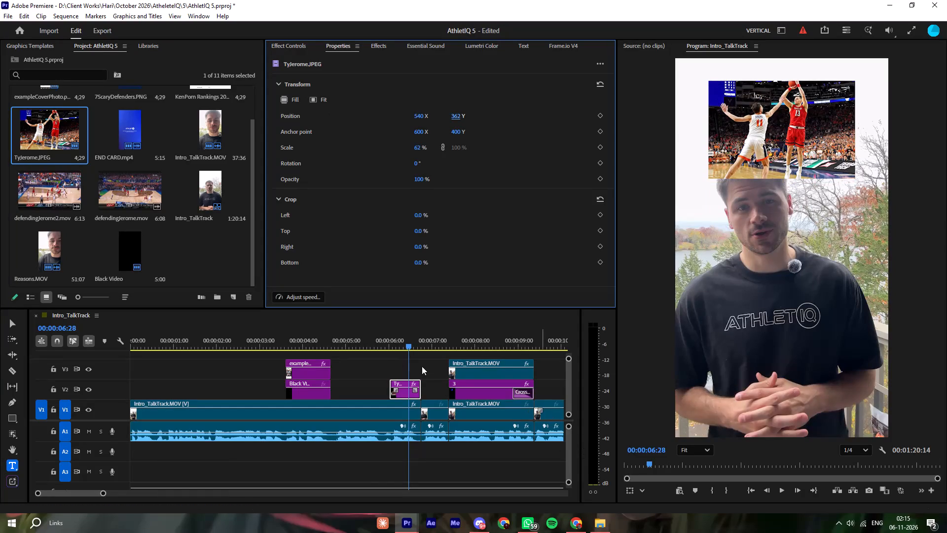
Play back the section around the TyJerome.JPEG overlay repeatedly to review its new size and position.
{"action": "left_click", "coordinate": [383, 344]}
{"action": "key", "text": "space"}
{"action": "key", "text": "space"}
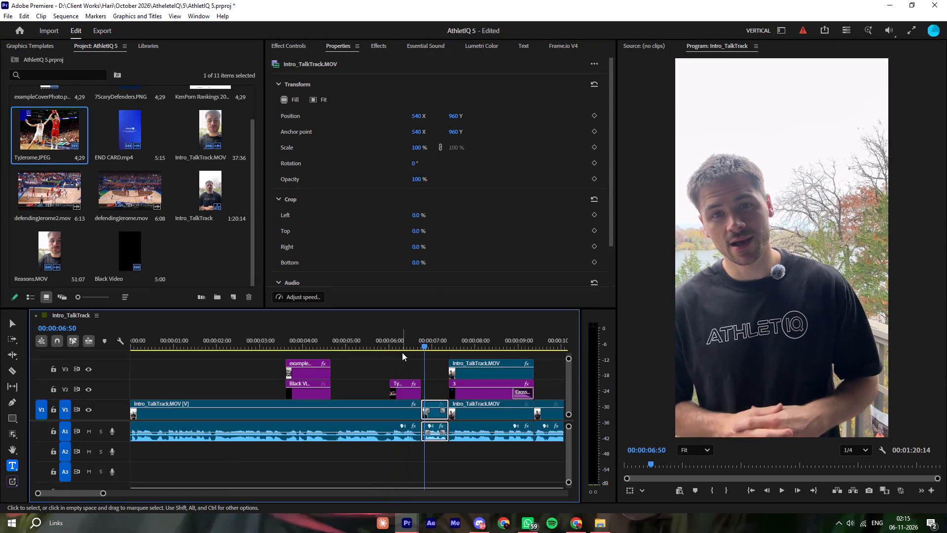
{"action": "left_click", "coordinate": [394, 339]}
{"action": "key", "text": "space"}
{"action": "left_click", "coordinate": [382, 344]}
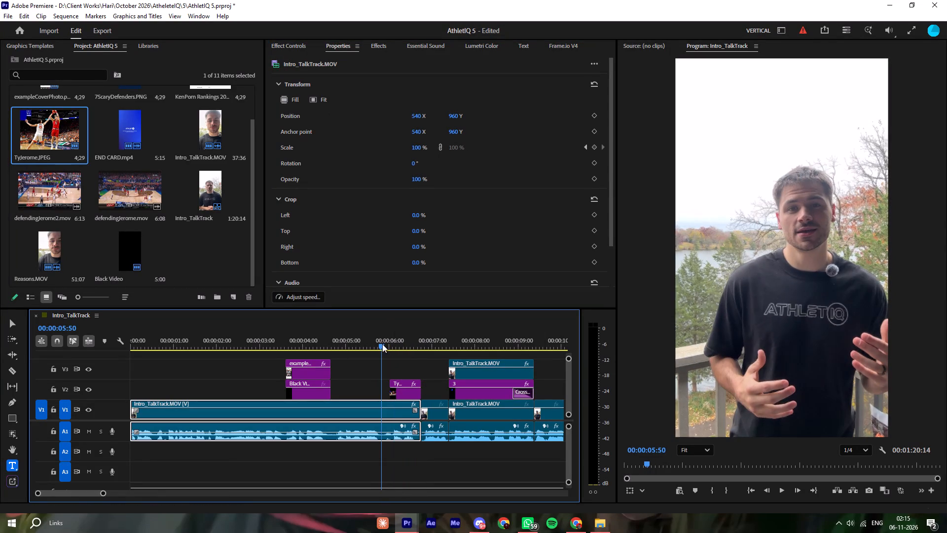
{"action": "key", "text": "space"}
{"action": "key", "text": "space"}
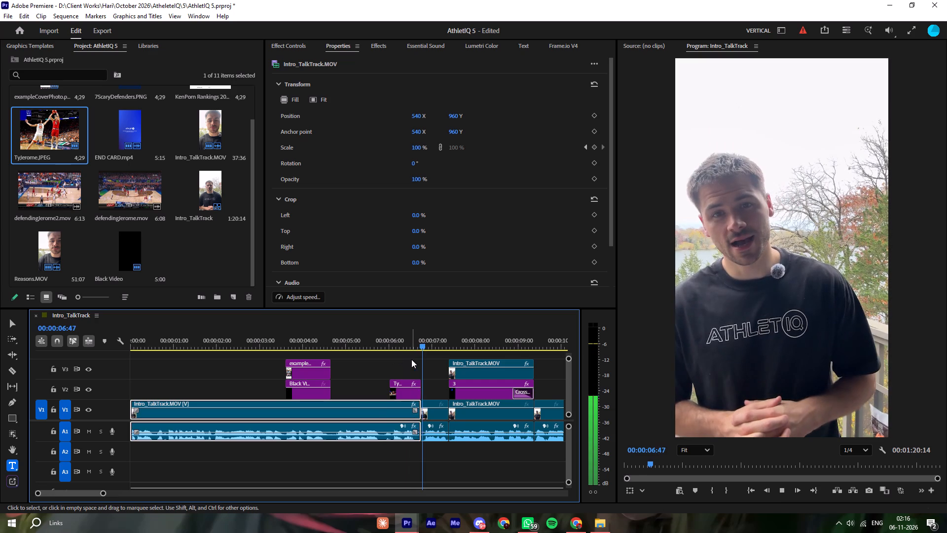
Cut the V1 talk track at 00:00:05:53 and shift that cut to the start of the TyJerome.JPEG clip.
{"action": "key", "text": "equal"}
{"action": "left_click", "coordinate": [271, 343]}
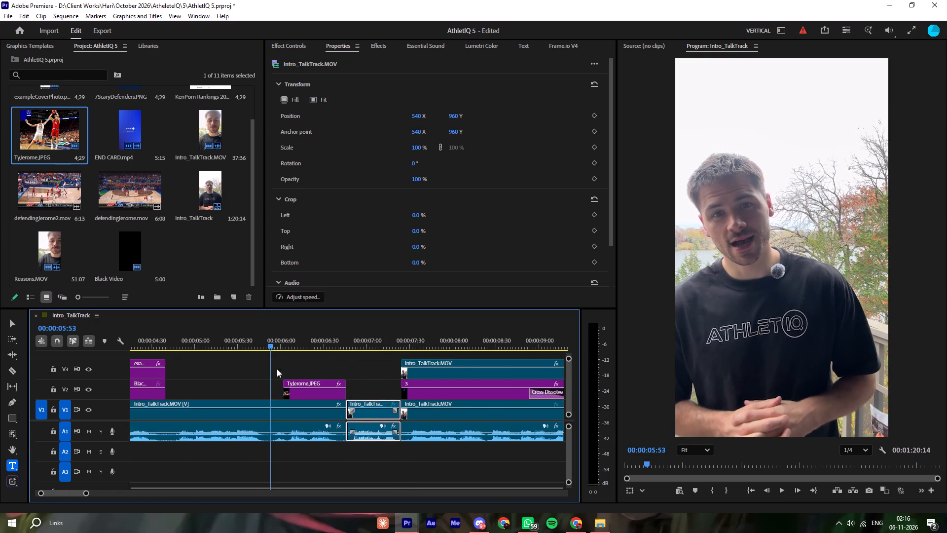
{"action": "key", "text": "ctrl+k"}
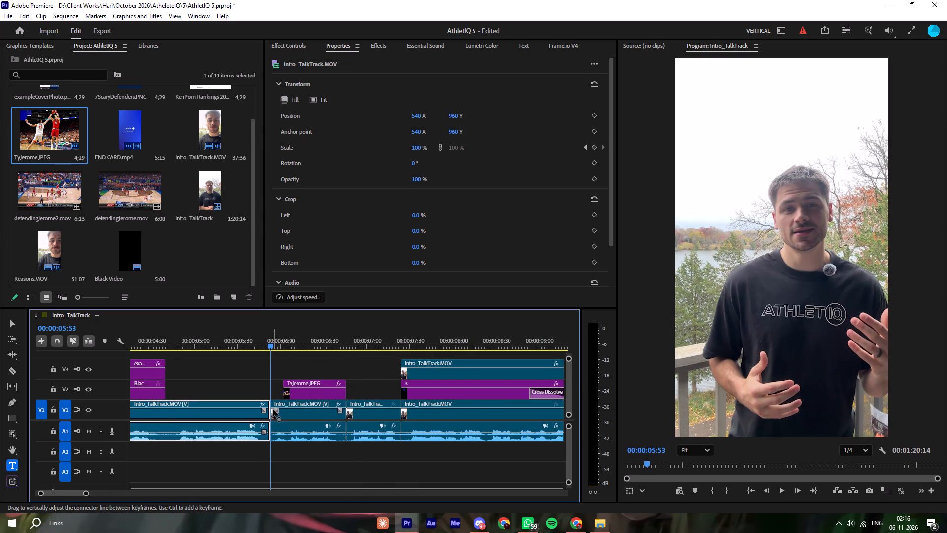
{"action": "left_click_drag", "start_coordinate": [272, 413], "coordinate": [286, 417]}
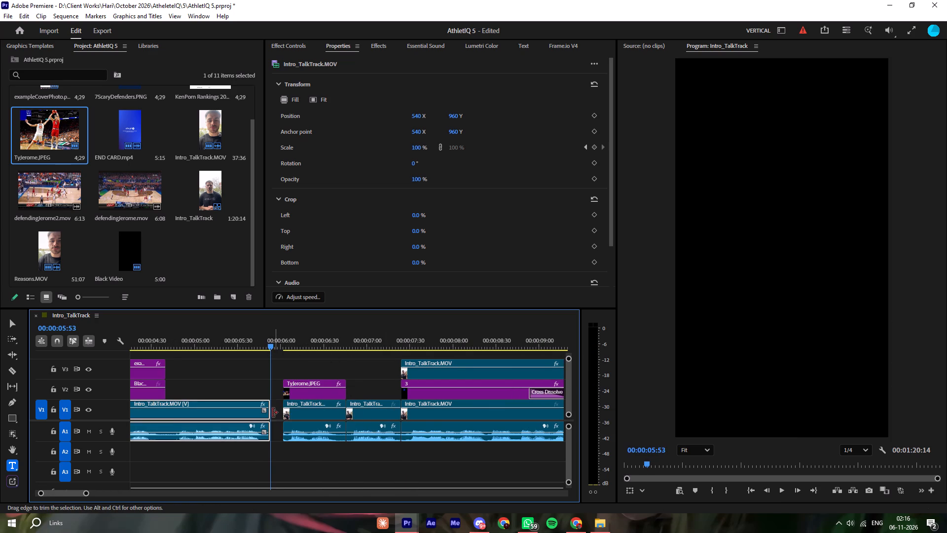
{"action": "left_click_drag", "start_coordinate": [271, 412], "coordinate": [288, 419]}
Unlink the talk-track segment under TyJerome.JPEG from its audio and duplicate its video onto V3 above the image.
{"action": "right_click", "coordinate": [304, 413]}
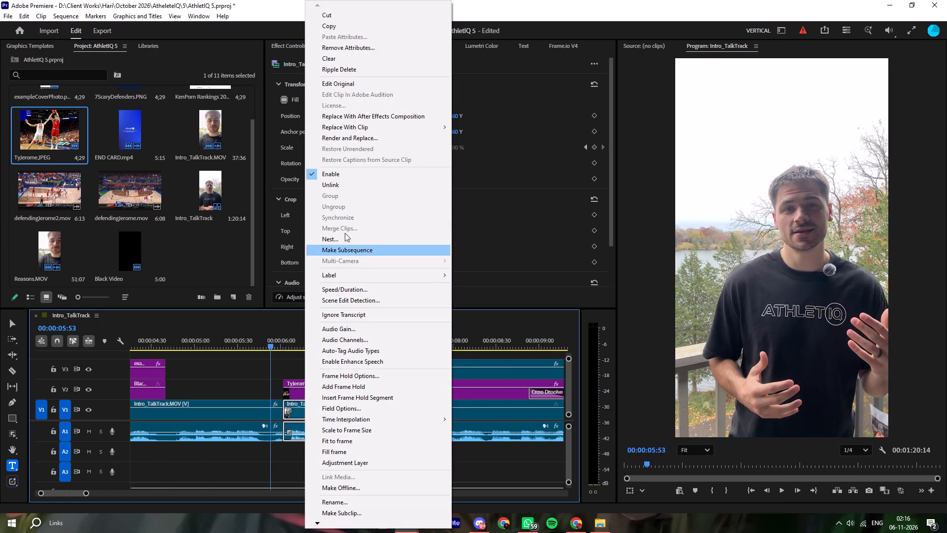
{"action": "left_click", "coordinate": [341, 188]}
{"action": "left_click_drag", "start_coordinate": [305, 414], "coordinate": [305, 372], "text": "alt"}
{"action": "left_click", "coordinate": [297, 331]}
{"action": "left_click", "coordinate": [295, 345]}
{"action": "left_click", "coordinate": [297, 372]}
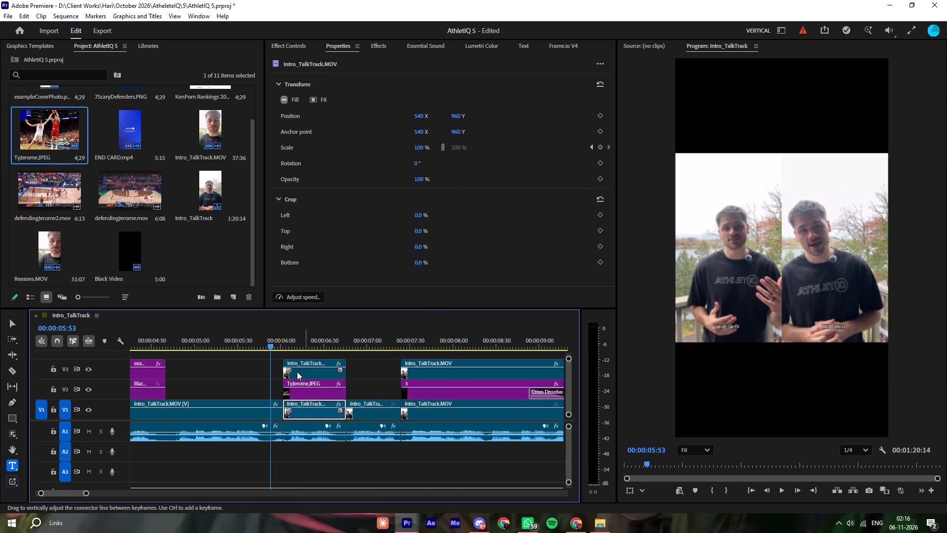
{"action": "left_click", "coordinate": [317, 376]}
Quit the UrbanVPN program running in the Windows background.
{"action": "left_click", "coordinate": [829, 522]}
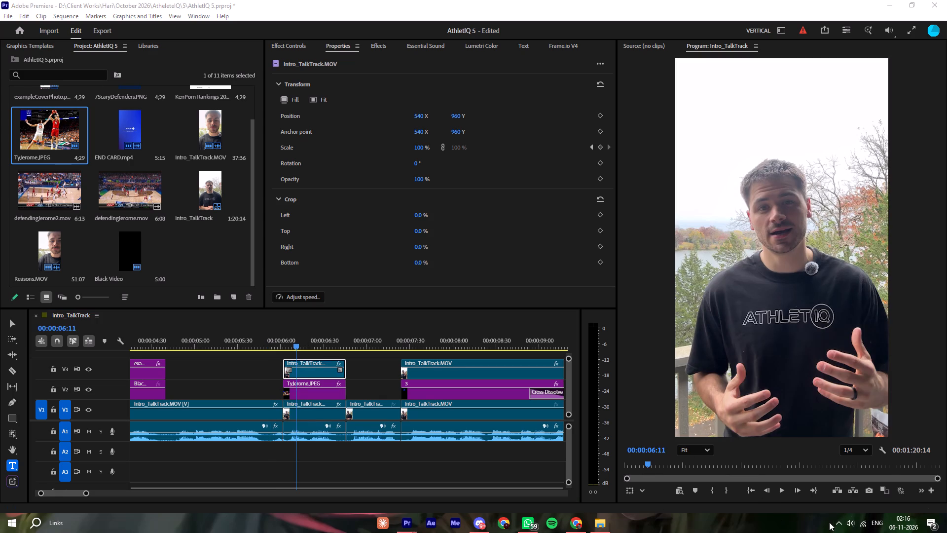
{"action": "left_click", "coordinate": [842, 523]}
{"action": "right_click", "coordinate": [877, 465]}
{"action": "right_click", "coordinate": [858, 465]}
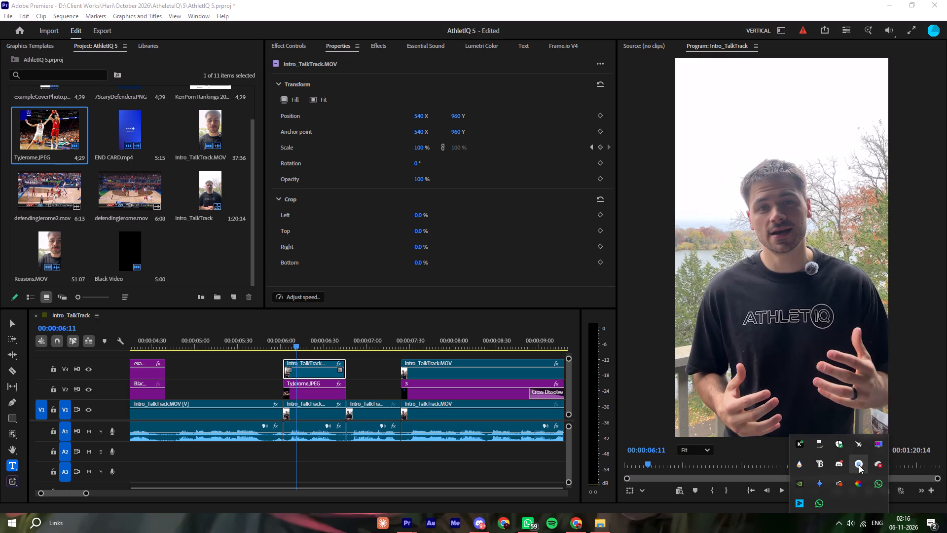
{"action": "left_click", "coordinate": [870, 503]}
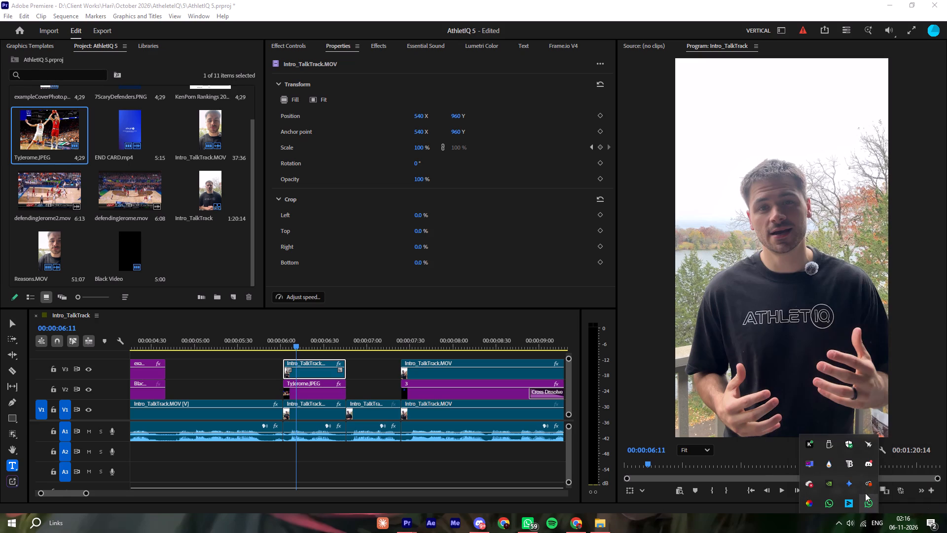
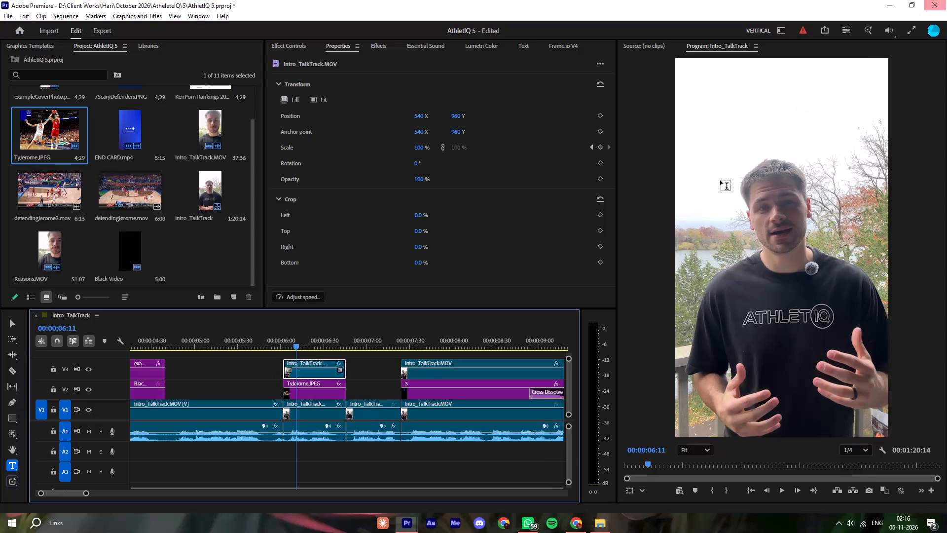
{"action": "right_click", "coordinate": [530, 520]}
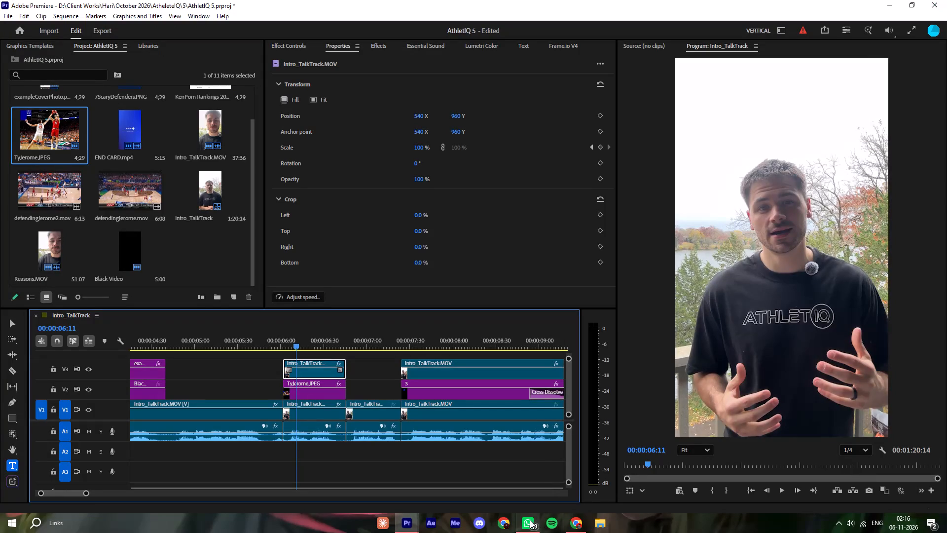
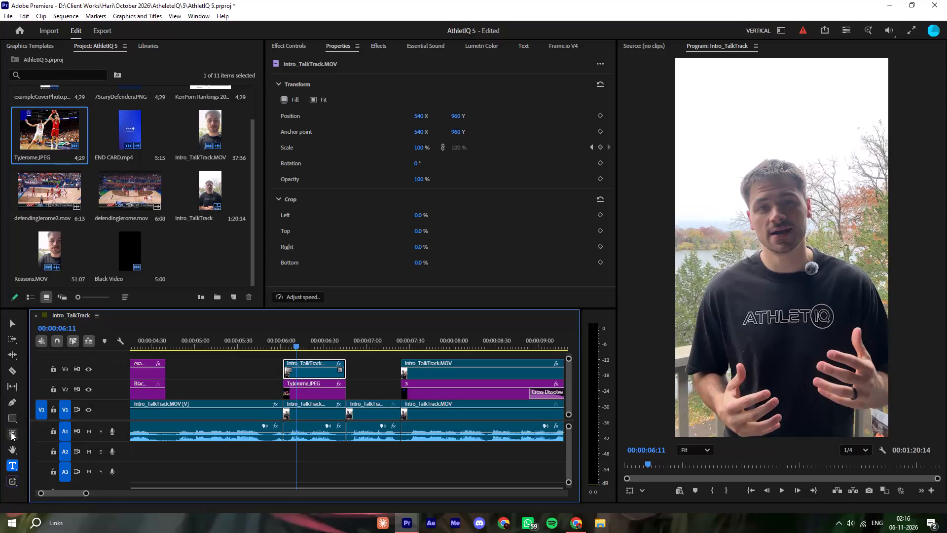
Mask the speaker with the Object Mask tool on the V3 talk-track duplicate above the TyJerome.JPEG image.
{"action": "left_click", "coordinate": [11, 432]}
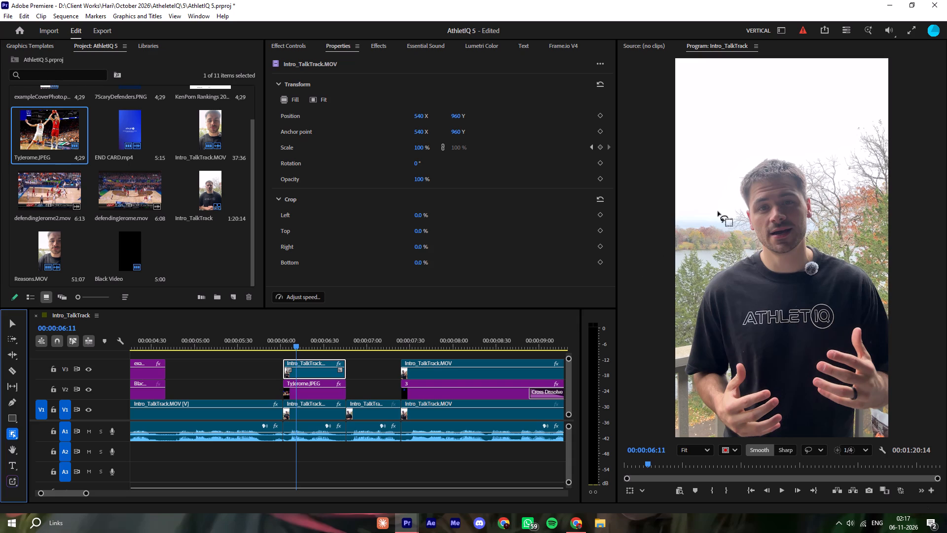
{"action": "left_click", "coordinate": [776, 209]}
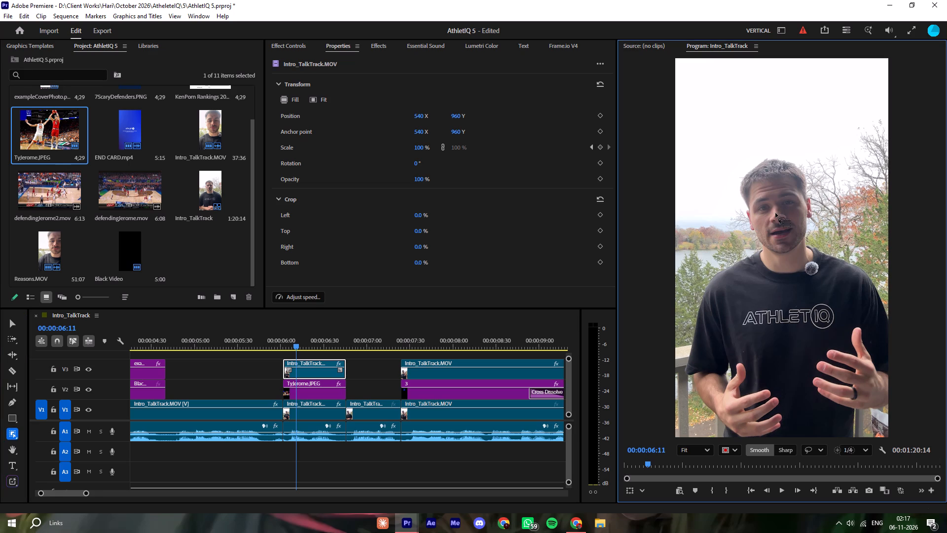
Save the project with the playhead placed ahead of the TyJerome.JPEG overlay.
{"action": "left_click", "coordinate": [380, 395]}
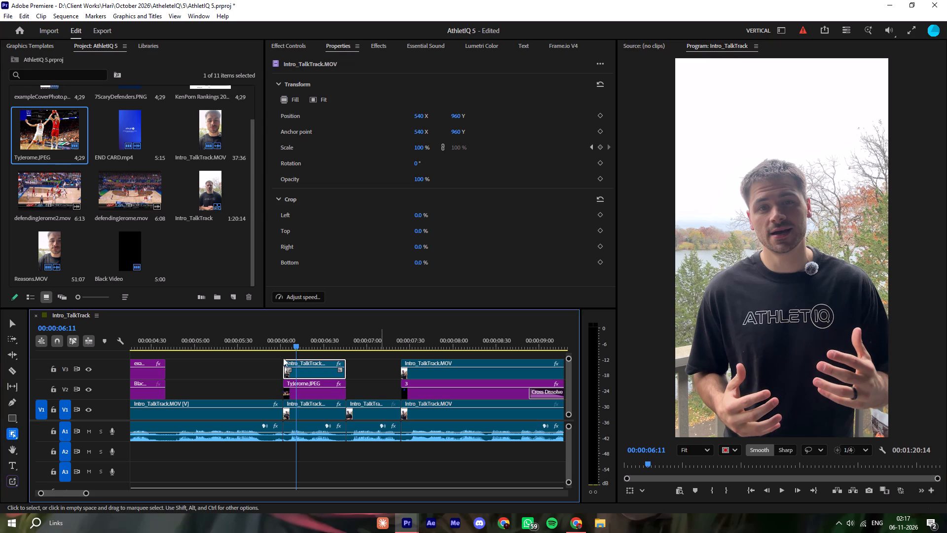
{"action": "left_click", "coordinate": [272, 351]}
{"action": "left_click", "coordinate": [259, 328]}
{"action": "left_click", "coordinate": [232, 334]}
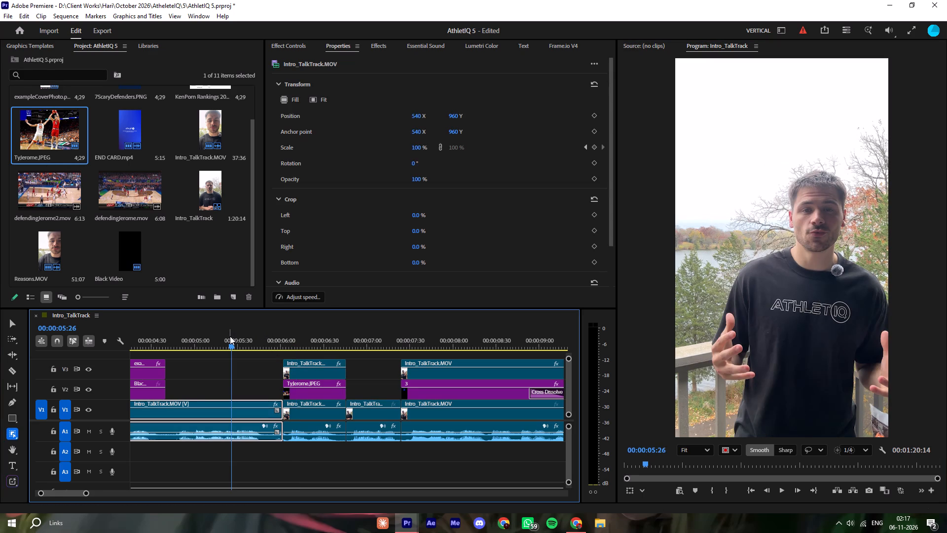
{"action": "key", "text": "ctrl+s"}
{"action": "left_click", "coordinate": [946, 0]}
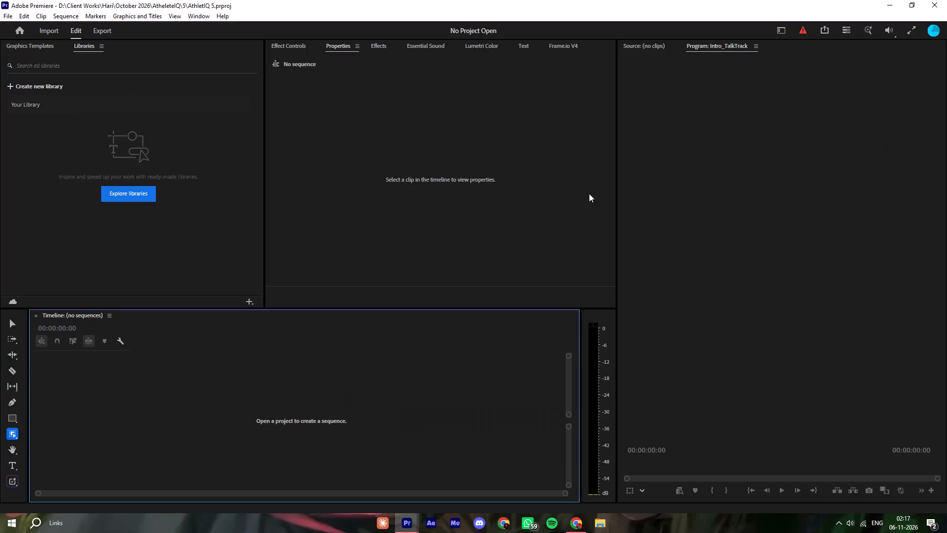
Open the AthletIQ 5.prproj project from drive D, following Client Works, Hari, October 2026, AtheleteIQ and 5.
{"action": "left_click", "coordinate": [611, 527]}
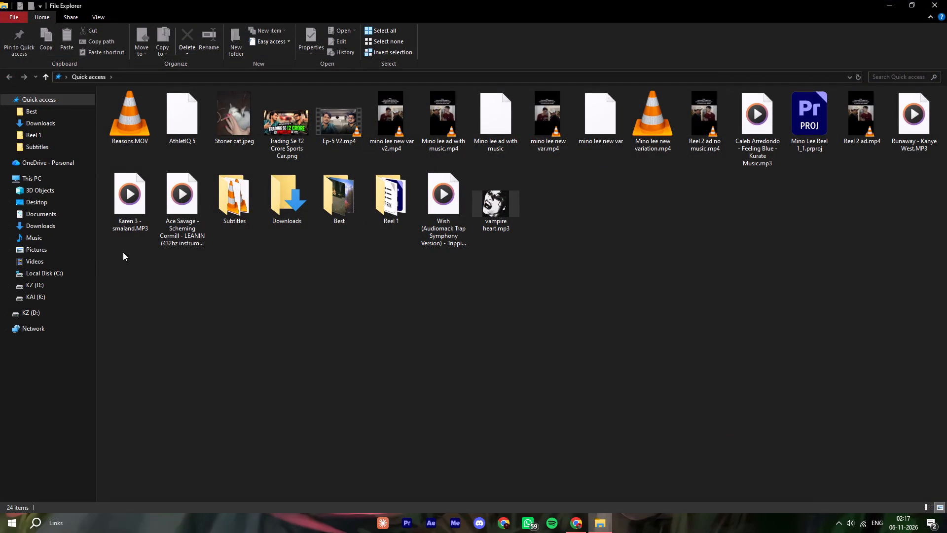
{"action": "right_click", "coordinate": [150, 132]}
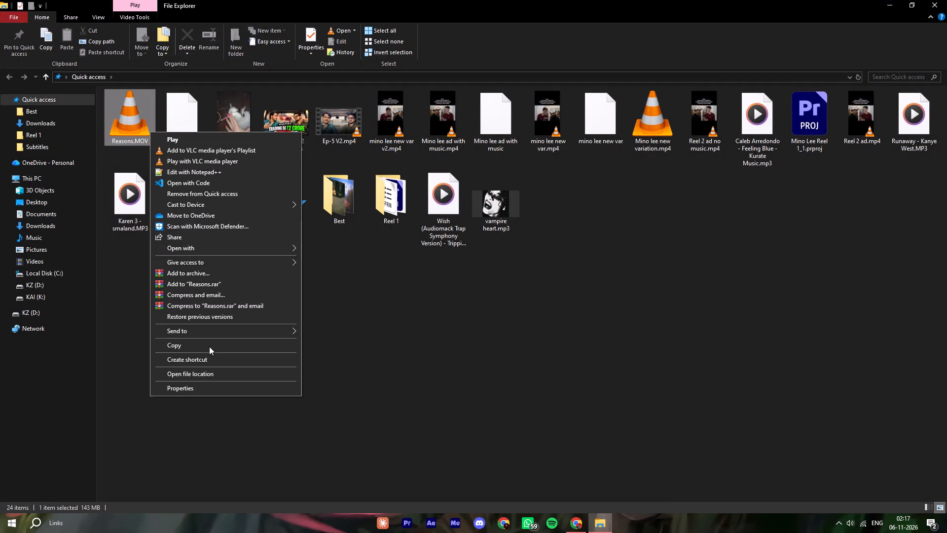
{"action": "left_click", "coordinate": [202, 371]}
{"action": "scroll", "coordinate": [52, 224], "scroll_direction": "down", "scroll_amount": 2}
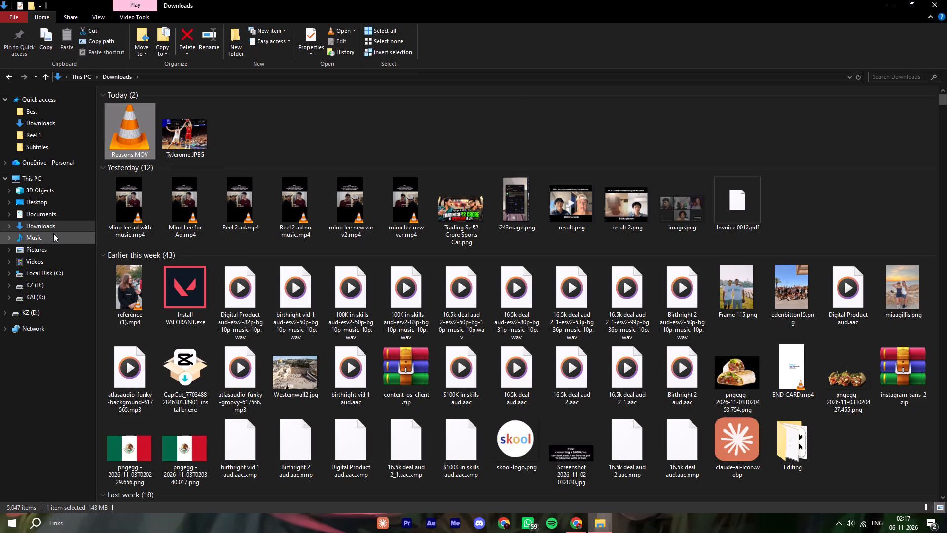
{"action": "left_click", "coordinate": [45, 287]}
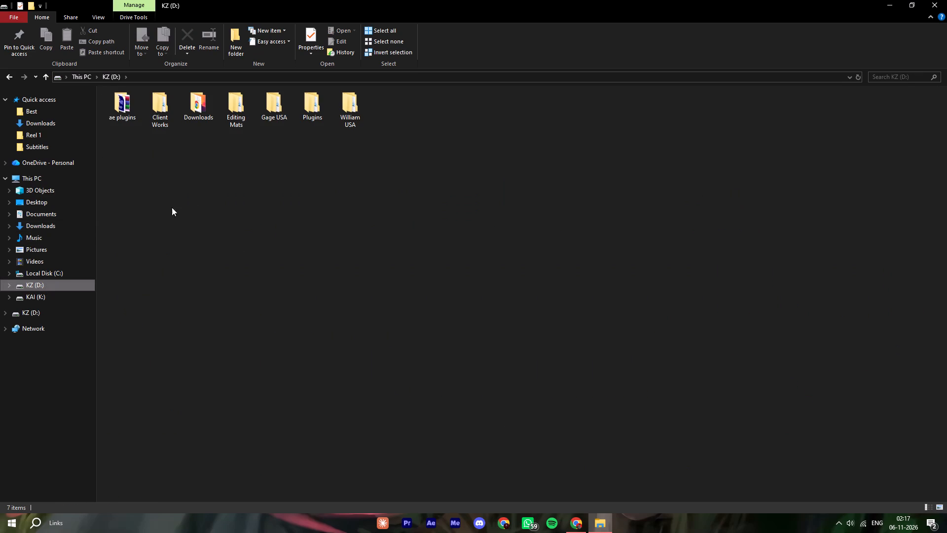
{"action": "left_click", "coordinate": [227, 106]}
{"action": "double_click", "coordinate": [146, 108]}
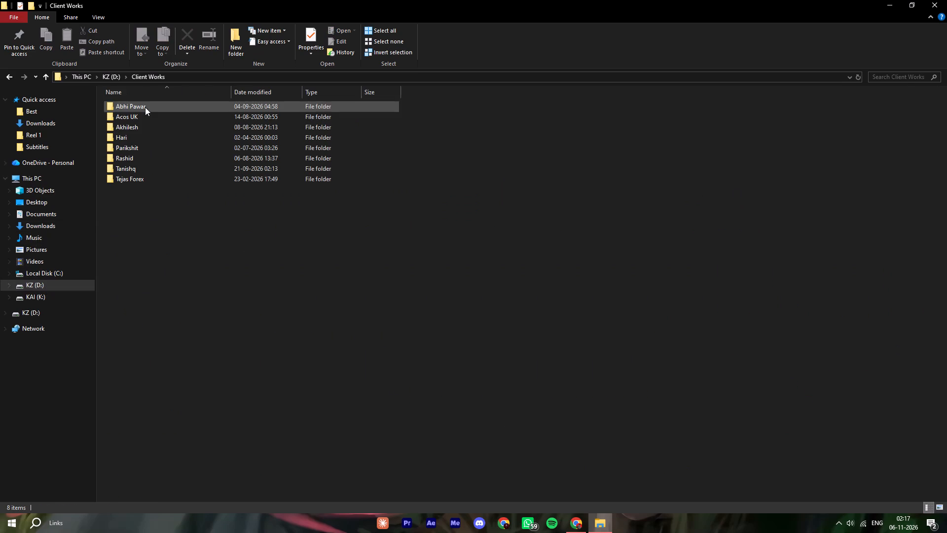
{"action": "double_click", "coordinate": [140, 136]}
{"action": "left_click", "coordinate": [139, 163]}
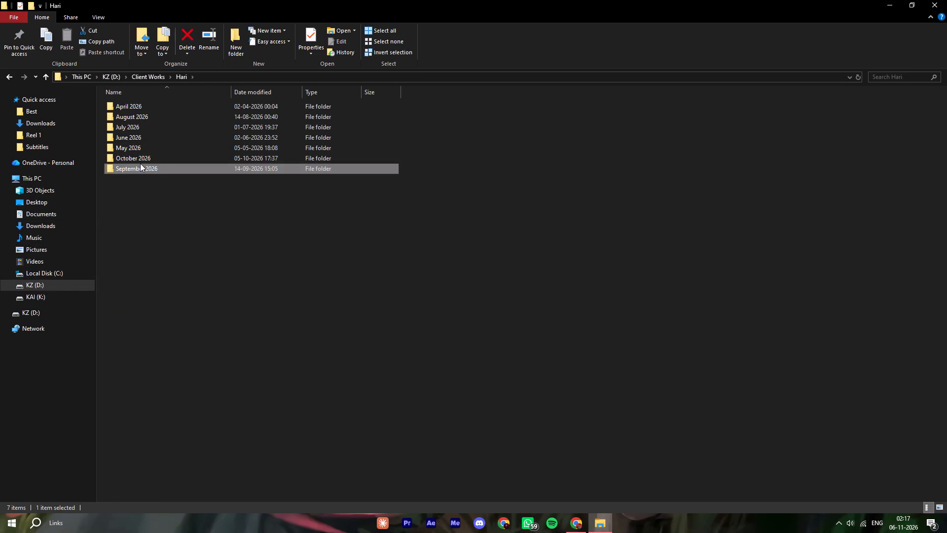
{"action": "double_click", "coordinate": [145, 159]}
{"action": "double_click", "coordinate": [155, 104]}
{"action": "left_click_drag", "start_coordinate": [149, 127], "coordinate": [158, 125]}
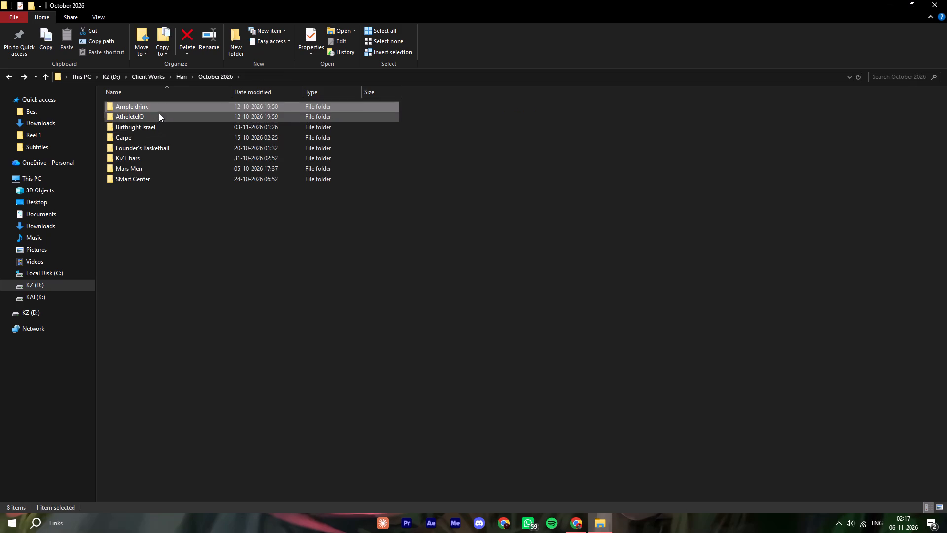
{"action": "double_click", "coordinate": [159, 114]}
{"action": "double_click", "coordinate": [159, 146]}
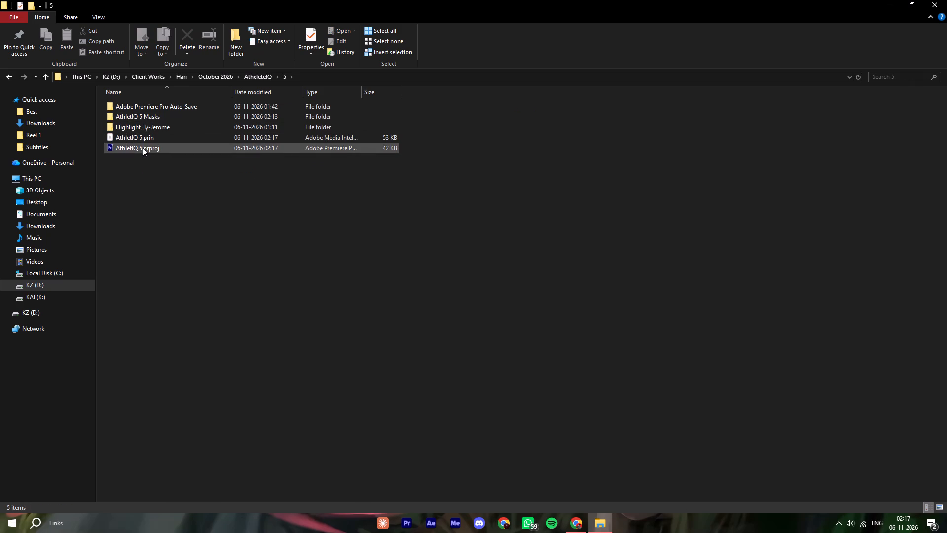
{"action": "double_click", "coordinate": [143, 148]}
Bring the reopened project into view and continue past the System Compatibility Report with the known issues.
{"action": "left_click", "coordinate": [946, 0]}
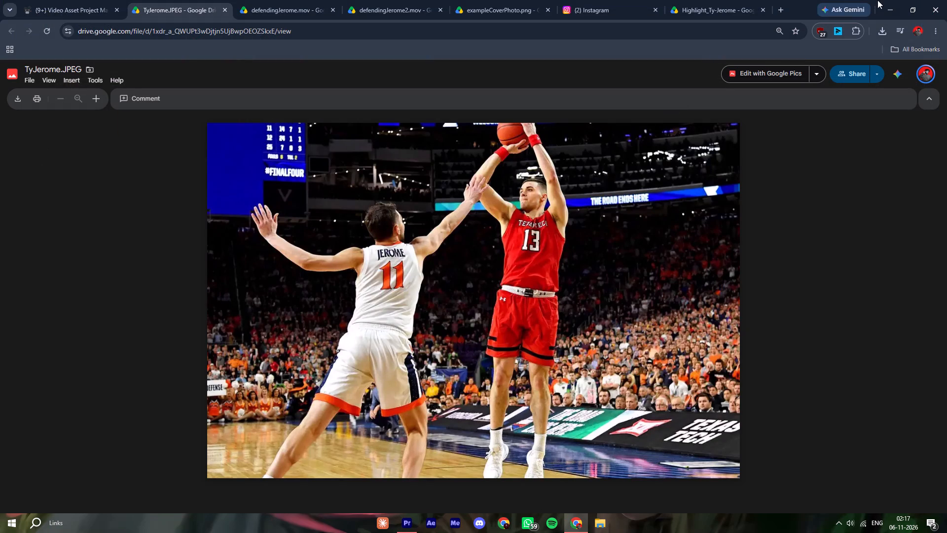
{"action": "left_click", "coordinate": [880, 0]}
{"action": "left_click", "coordinate": [581, 522]}
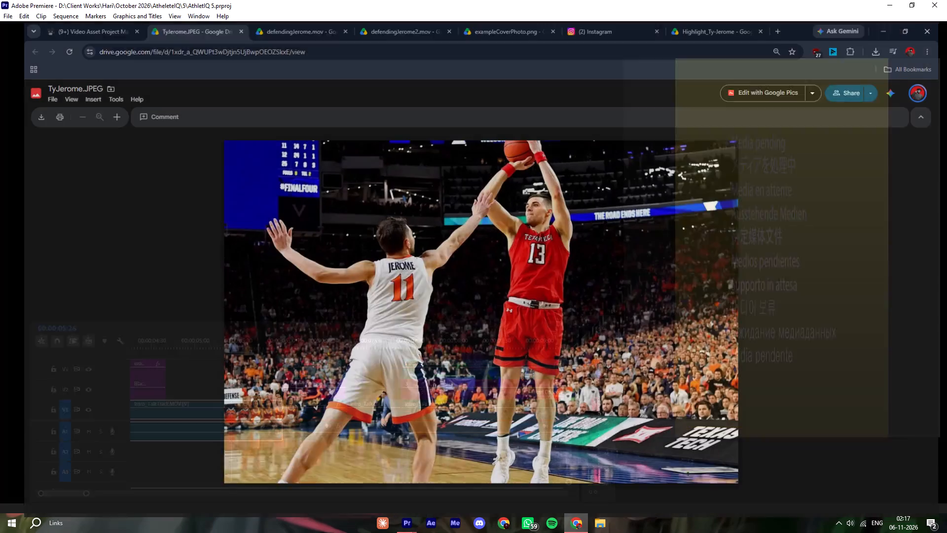
{"action": "left_click", "coordinate": [566, 0]}
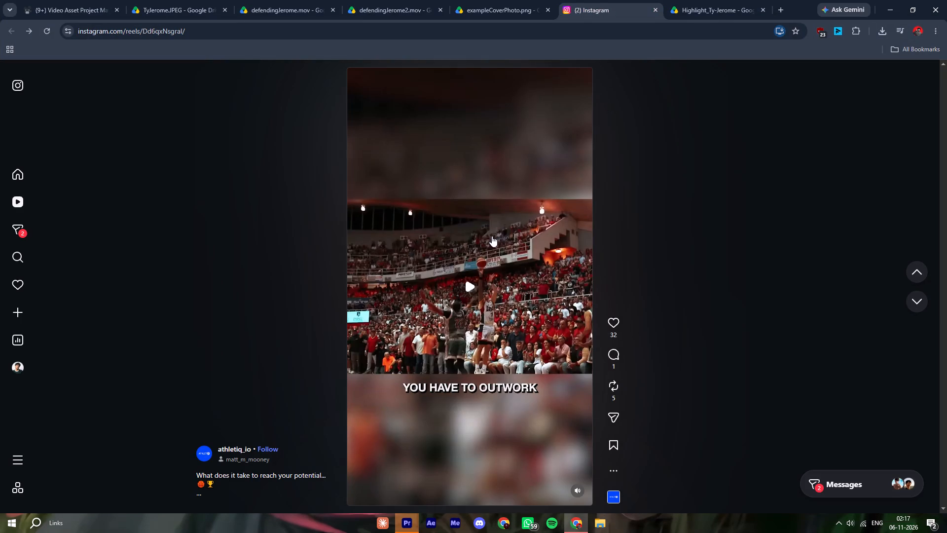
{"action": "left_click", "coordinate": [895, 6]}
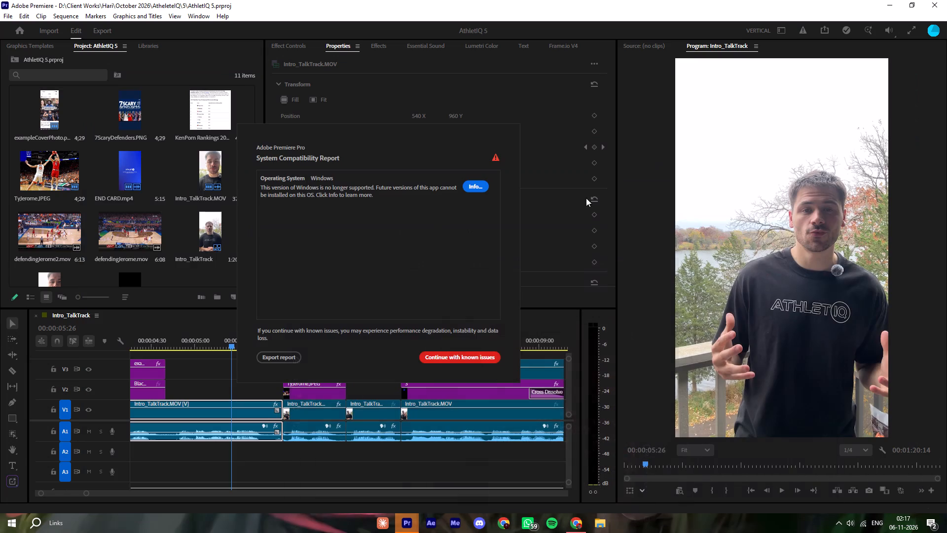
{"action": "left_click", "coordinate": [443, 354]}
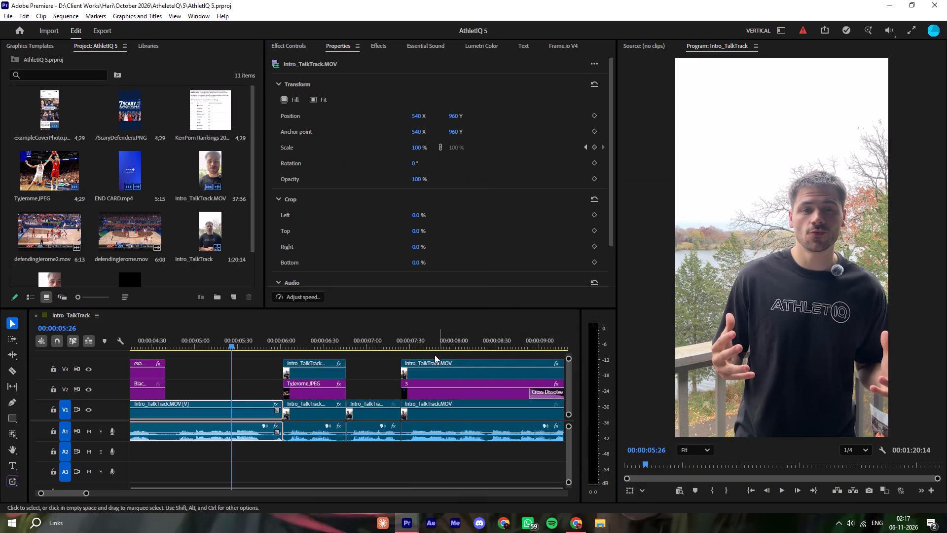
Create a smooth object mask of the speaker on the V3 talk-track clip above TyJerome.JPEG at 00:00:06:13.
{"action": "left_click", "coordinate": [380, 368]}
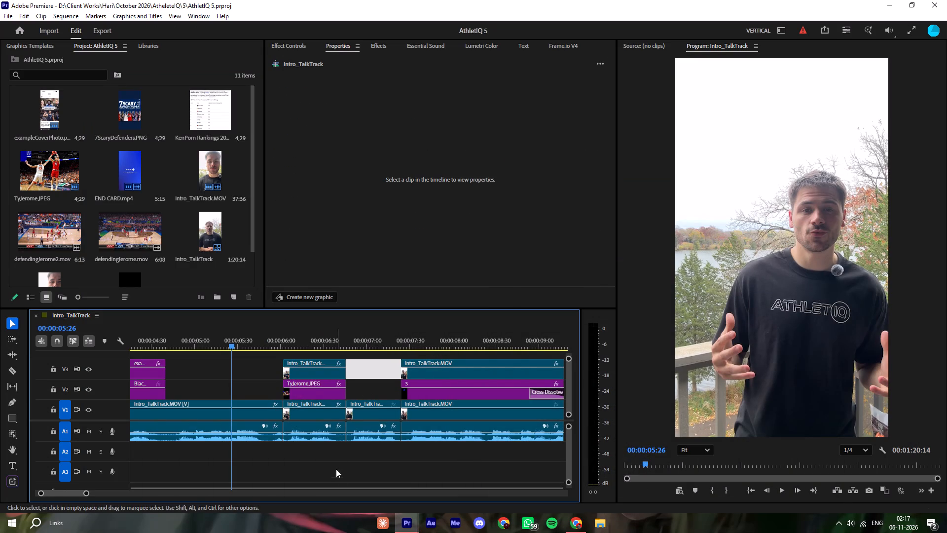
{"action": "left_click", "coordinate": [336, 474]}
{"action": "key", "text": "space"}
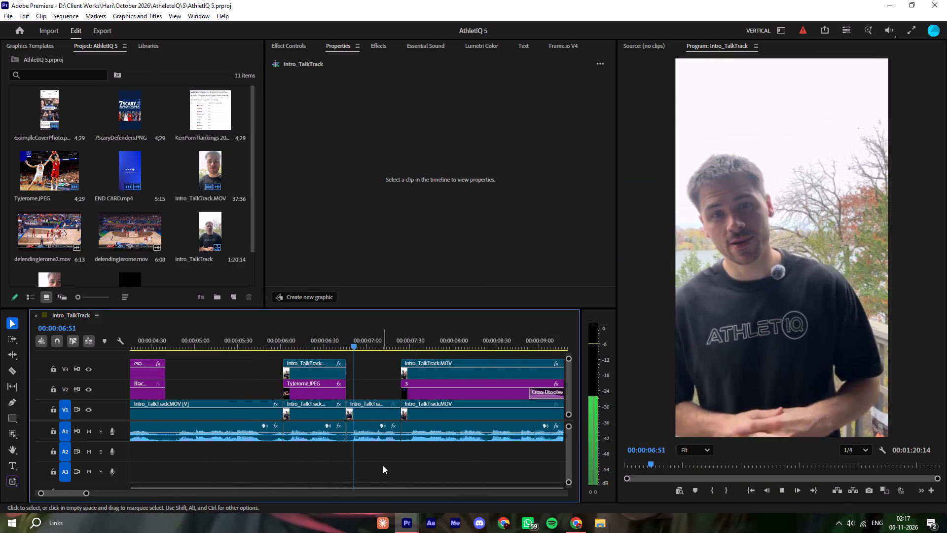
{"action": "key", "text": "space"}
{"action": "left_click", "coordinate": [276, 336]}
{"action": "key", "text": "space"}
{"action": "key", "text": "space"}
{"action": "left_click", "coordinate": [295, 372]}
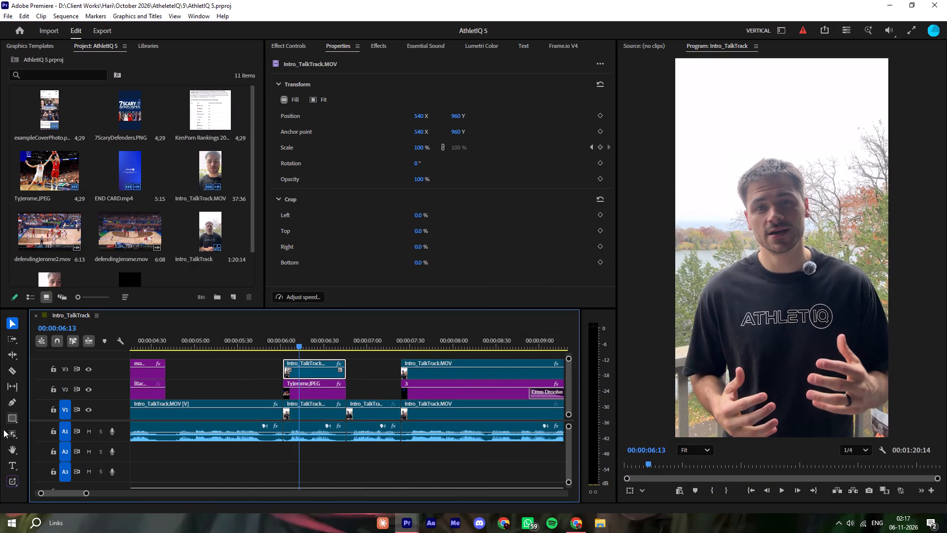
{"action": "left_click", "coordinate": [9, 433]}
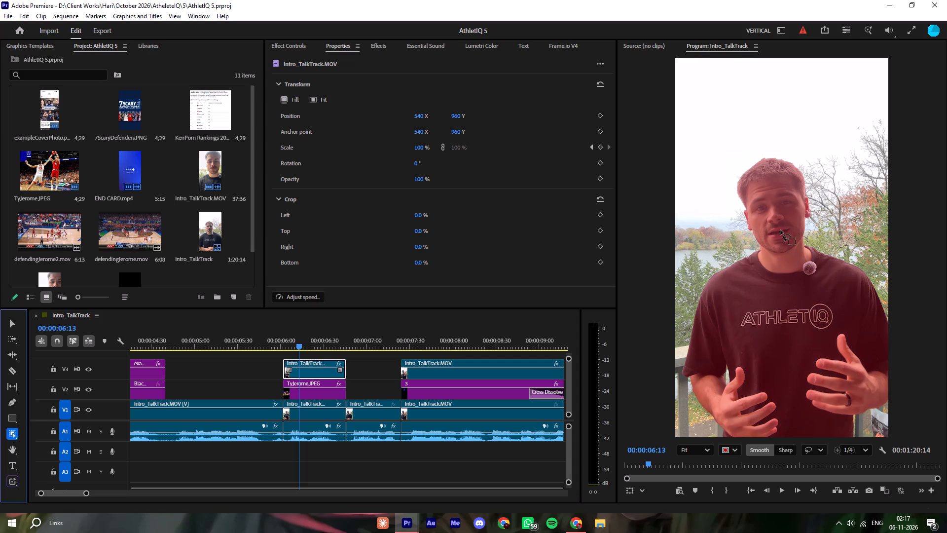
{"action": "left_click", "coordinate": [780, 230]}
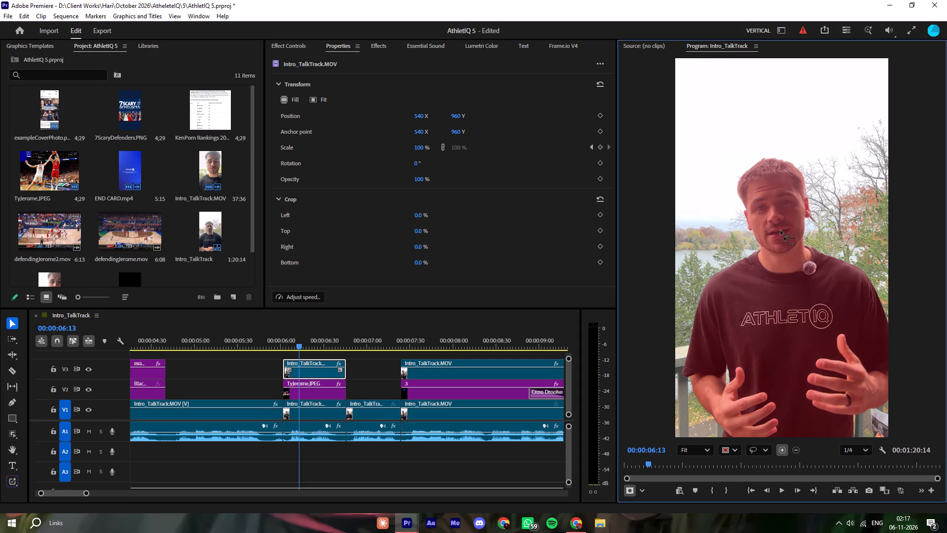
Track the speaker's object mask both forward and backward across the V3 talk-track clip.
{"action": "left_click", "coordinate": [292, 46]}
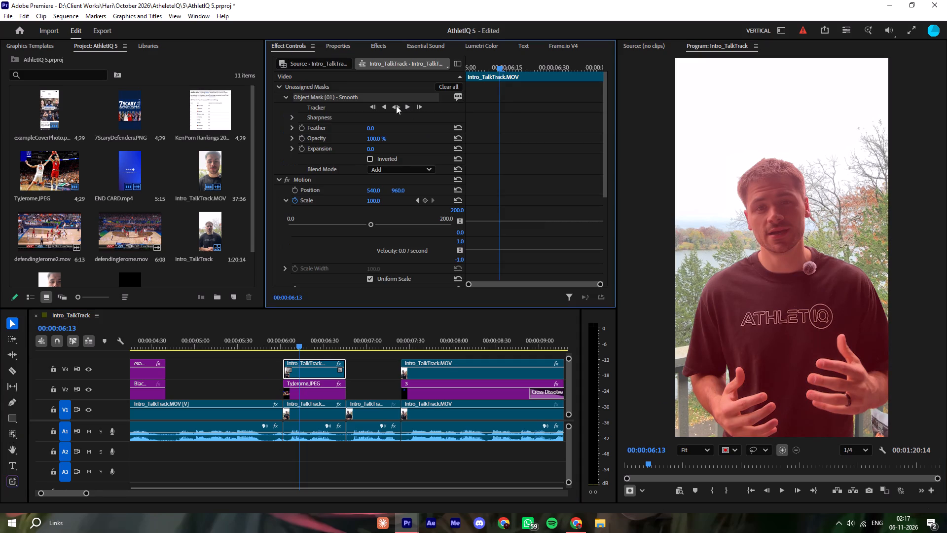
{"action": "left_click", "coordinate": [396, 106]}
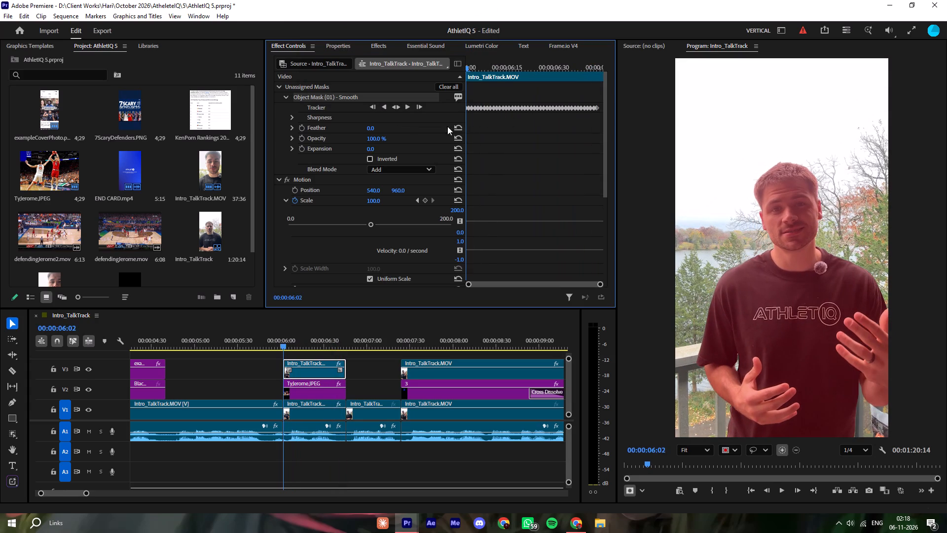
Move the speaker's tracked object mask from the unassigned masks into the Opacity effect of the V3 talk-track duplicate.
{"action": "left_click_drag", "start_coordinate": [317, 99], "coordinate": [335, 283]}
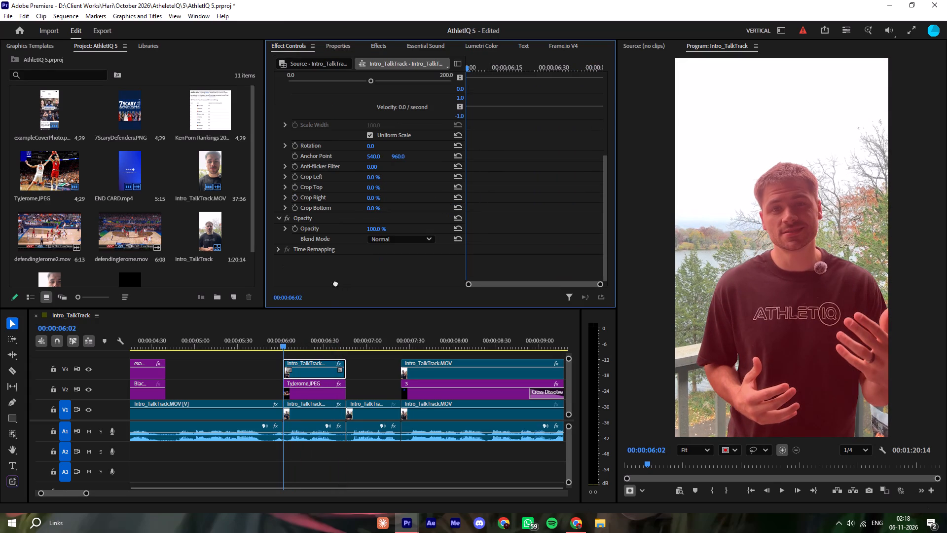
{"action": "left_click_drag", "start_coordinate": [335, 283], "coordinate": [317, 229]}
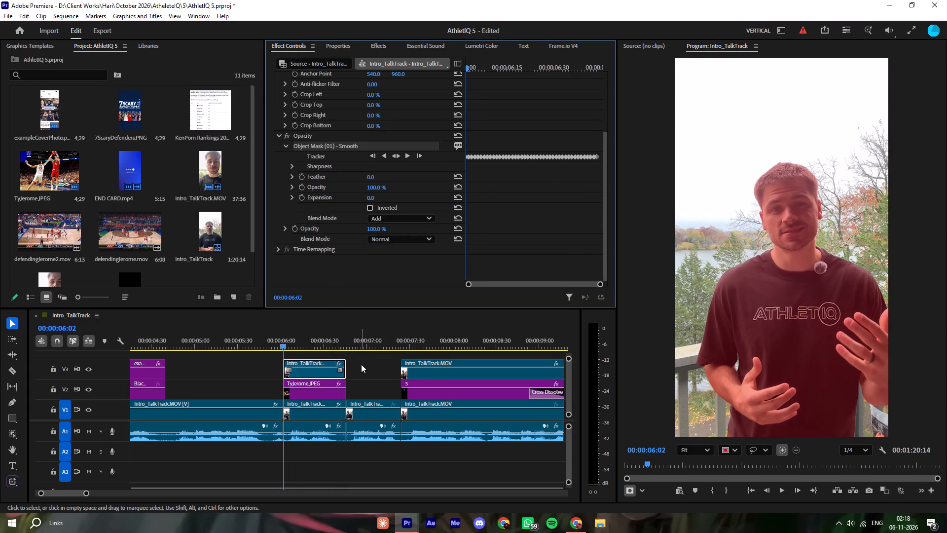
Play back the TyJerome.JPEG section to review the image layered behind the masked speaker.
{"action": "left_click", "coordinate": [361, 364]}
{"action": "key", "text": "space"}
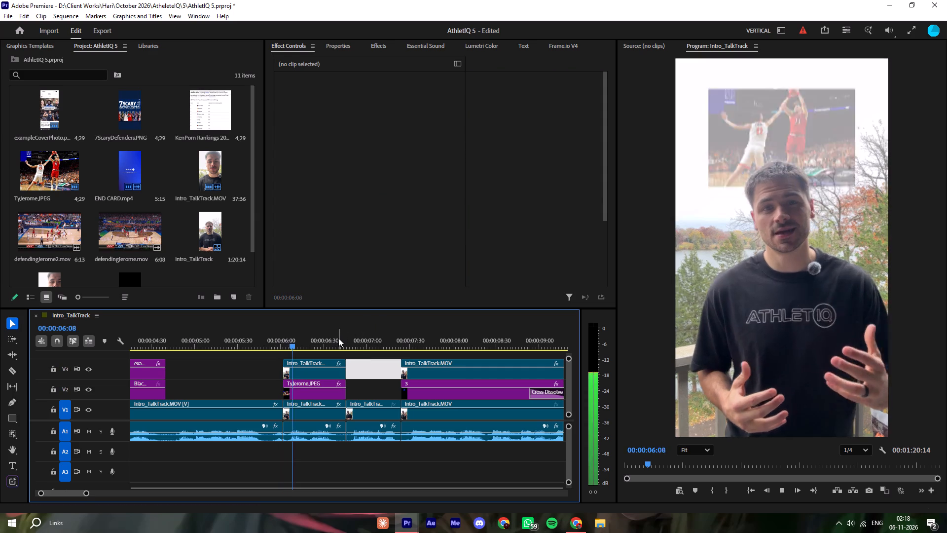
{"action": "key", "text": "space"}
{"action": "left_click", "coordinate": [267, 339]}
{"action": "key", "text": "space"}
{"action": "left_click", "coordinate": [274, 336]}
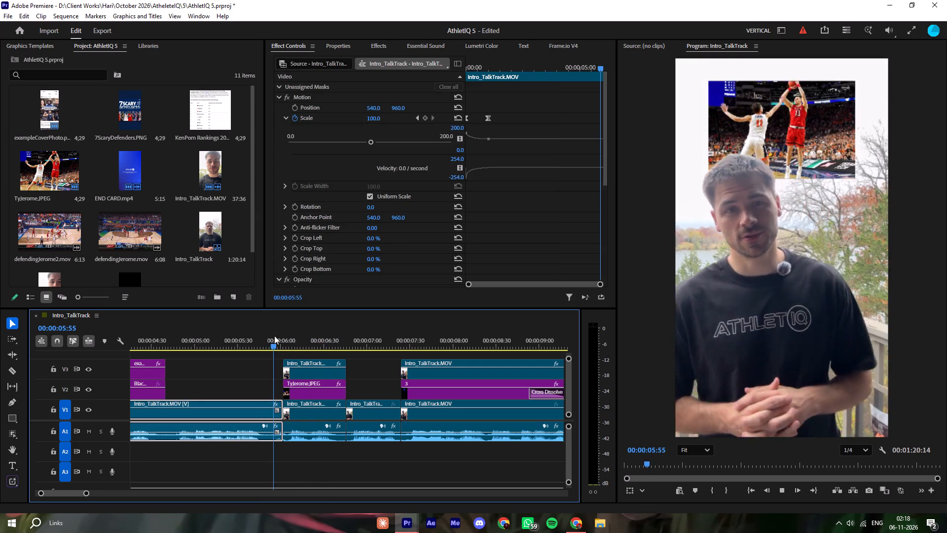
{"action": "key", "text": "space"}
Play the sequence from its start through the first overlays and past the "3" text to review the edit so far.
{"action": "left_click_drag", "start_coordinate": [278, 335], "coordinate": [55, 338]}
{"action": "key", "text": "space"}
{"action": "left_click", "coordinate": [212, 368]}
{"action": "key", "text": "minus"}
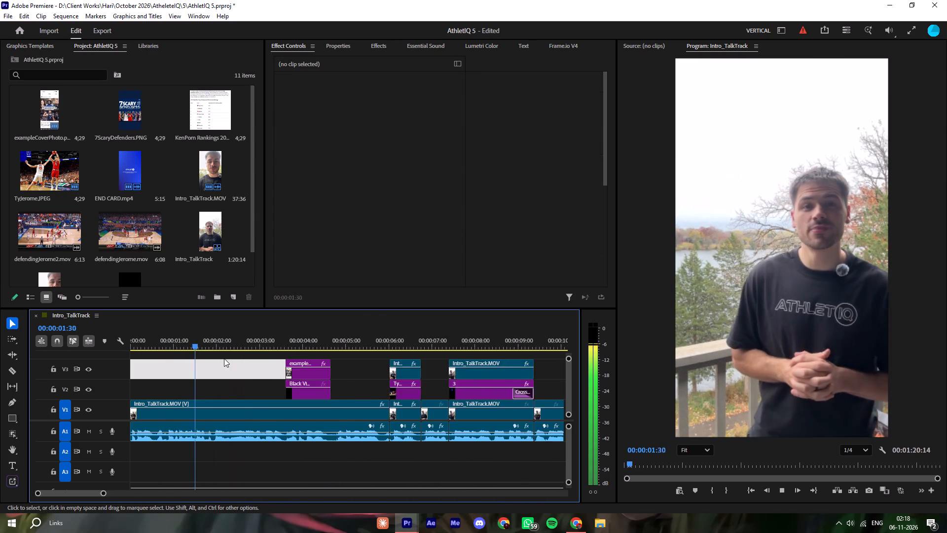
{"action": "key", "text": "minus"}
{"action": "key", "text": "minus"}
{"action": "left_click", "coordinate": [362, 366]}
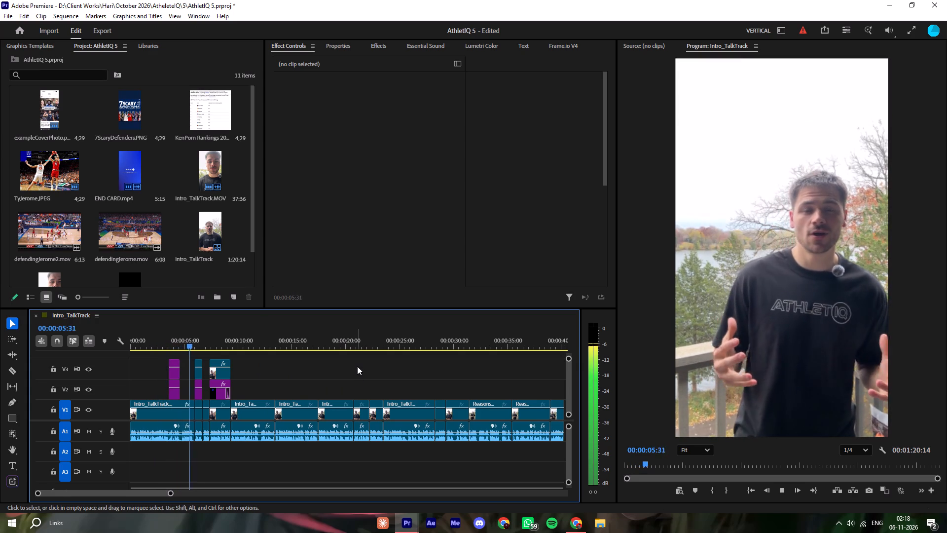
{"action": "key", "text": "space"}
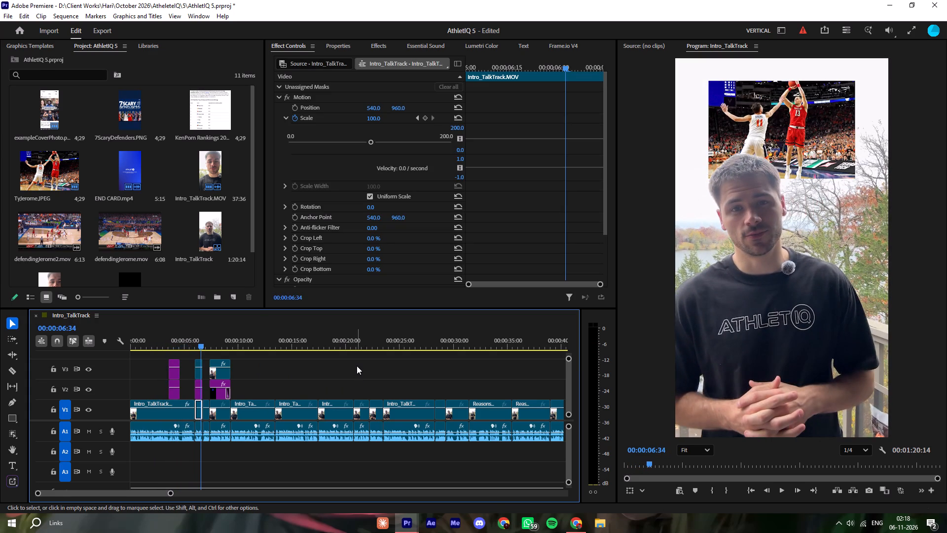
{"action": "key", "text": "space"}
{"action": "left_click", "coordinate": [170, 339]}
{"action": "key", "text": "space"}
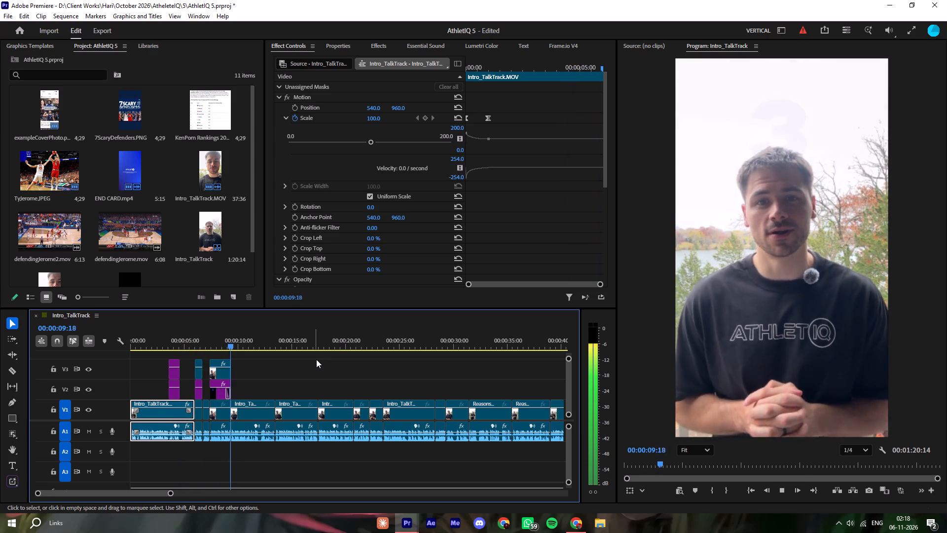
{"action": "left_click", "coordinate": [301, 363]}
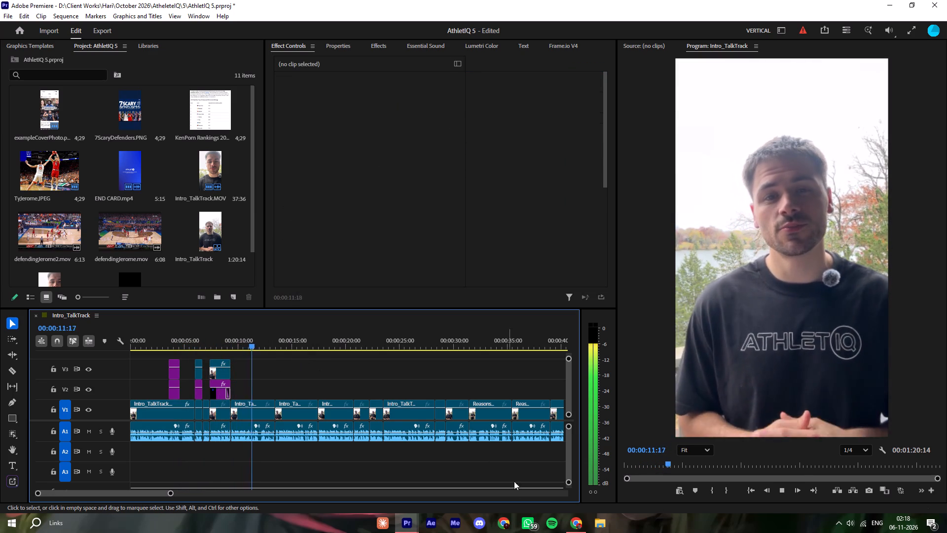
{"action": "key", "text": "space"}
{"action": "key", "text": "space"}
{"action": "key", "text": "space"}
{"action": "left_click", "coordinate": [346, 374]}
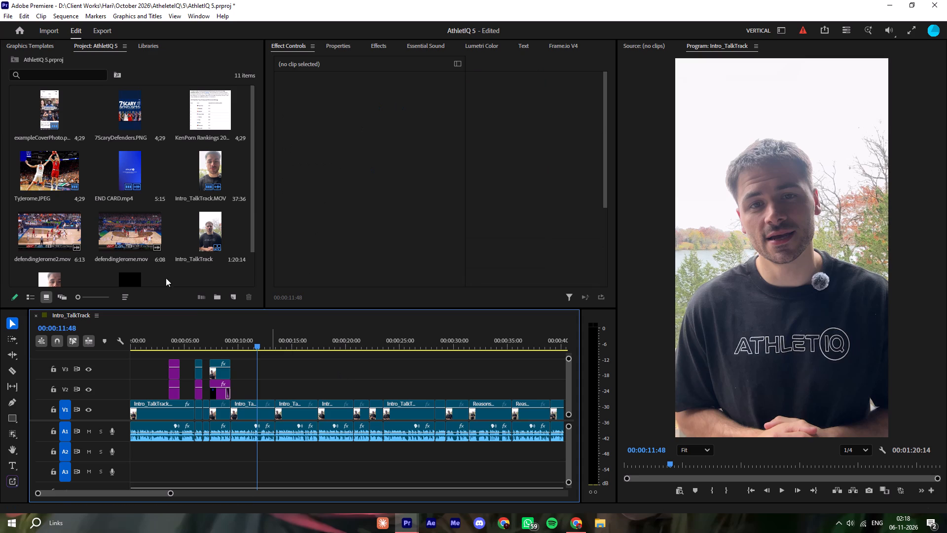
Place only the video of defendingJerome2.mov on V3, directly after the talk-track duplicate above the "3" text.
{"action": "left_click_drag", "start_coordinate": [44, 232], "coordinate": [236, 385]}
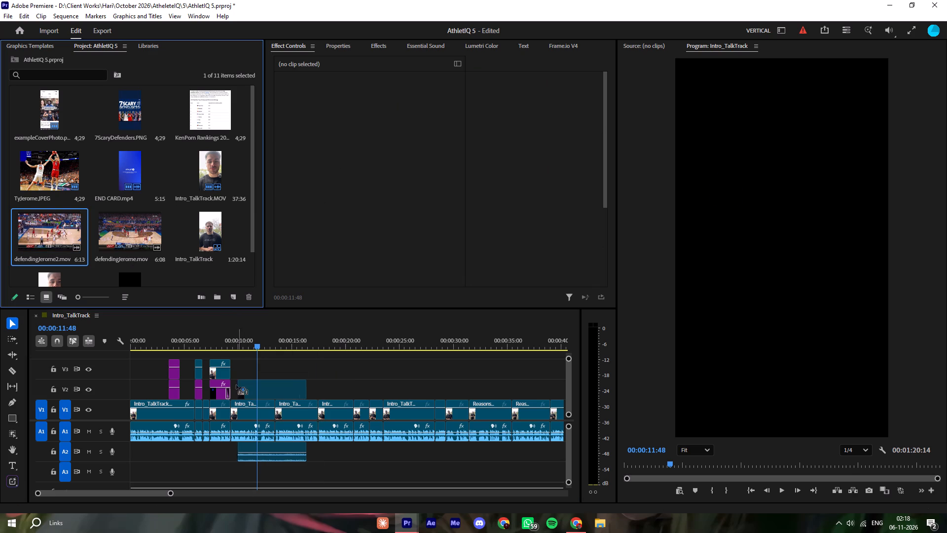
{"action": "left_click_drag", "start_coordinate": [236, 385], "coordinate": [127, 238]}
{"action": "double_click", "coordinate": [52, 241]}
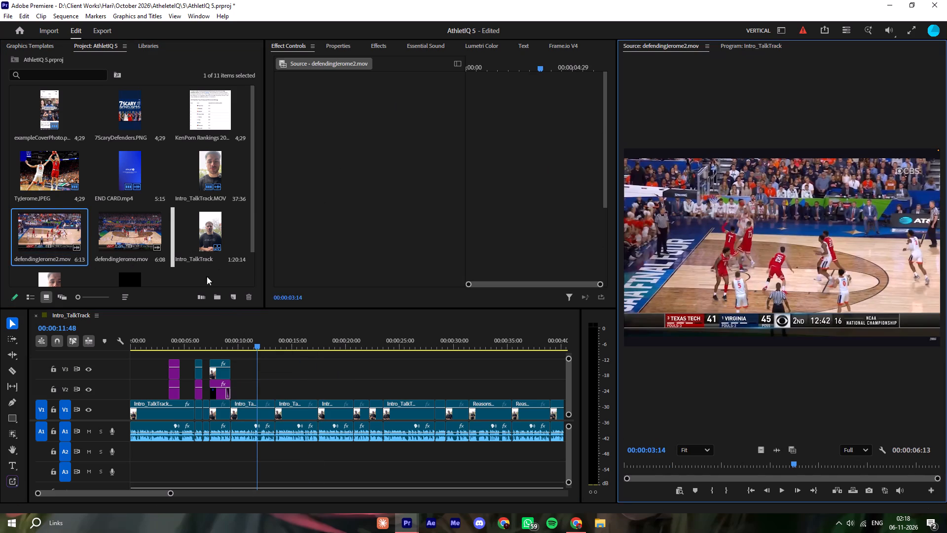
{"action": "left_click_drag", "start_coordinate": [764, 451], "coordinate": [241, 389]}
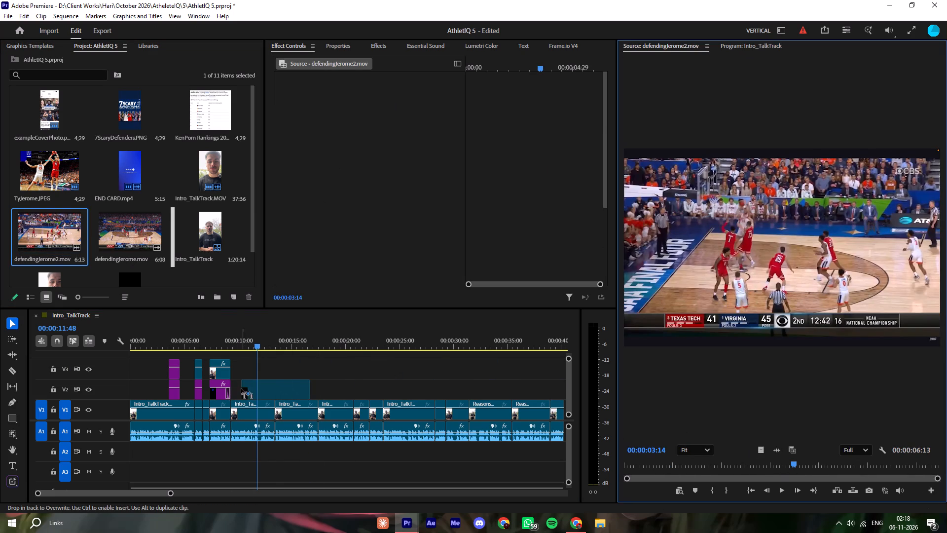
{"action": "left_click_drag", "start_coordinate": [241, 389], "coordinate": [235, 390]}
{"action": "left_click", "coordinate": [222, 339]}
{"action": "left_click_drag", "start_coordinate": [252, 396], "coordinate": [255, 375]}
Duplicate the Black Video clip onto V2 beneath defendingJerome2.mov and extend it to the end of the V1 segment below.
{"action": "left_click_drag", "start_coordinate": [173, 396], "coordinate": [237, 390]}
{"action": "left_click_drag", "start_coordinate": [248, 389], "coordinate": [279, 390]}
Trim the end of defendingJerome2.mov to match the Black Video clip, giving it a duration of 00:00:04:07.
{"action": "left_click", "coordinate": [231, 343]}
{"action": "key", "text": "space"}
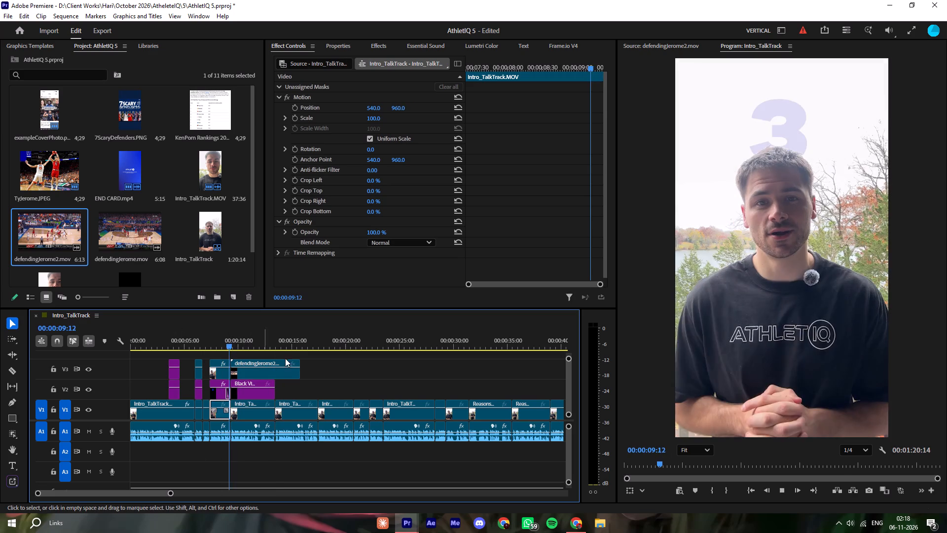
{"action": "left_click_drag", "start_coordinate": [307, 368], "coordinate": [283, 370]}
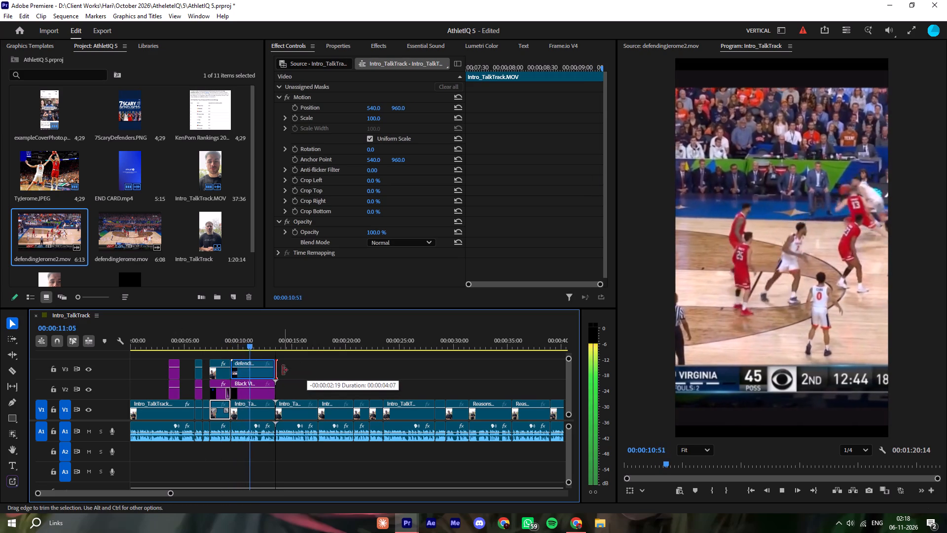
{"action": "left_click_drag", "start_coordinate": [283, 370], "coordinate": [281, 370]}
{"action": "key", "text": "space"}
Scale the defendingJerome2.mov clip to 45% and play back the result.
{"action": "left_click", "coordinate": [250, 375]}
{"action": "left_click_drag", "start_coordinate": [376, 117], "coordinate": [341, 124]}
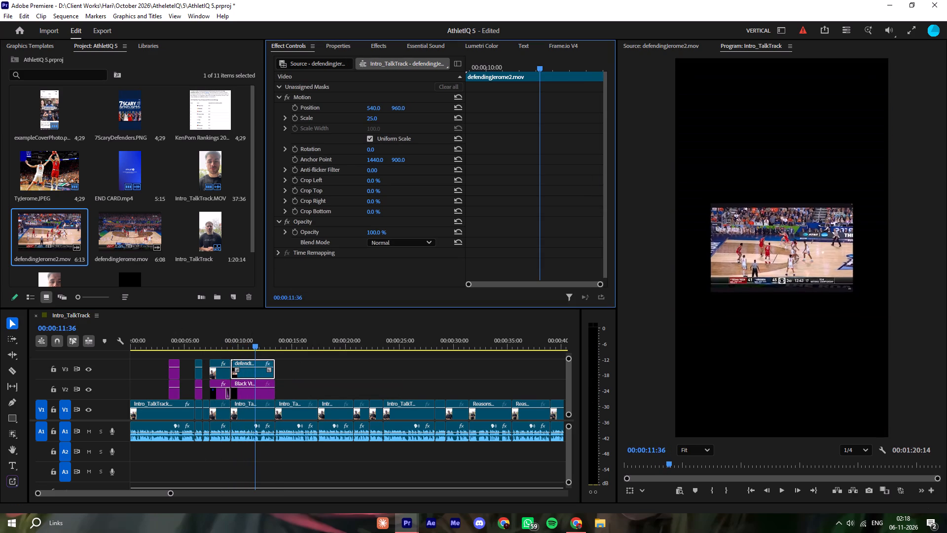
{"action": "left_click_drag", "start_coordinate": [341, 124], "coordinate": [352, 127]}
{"action": "key", "text": "space"}
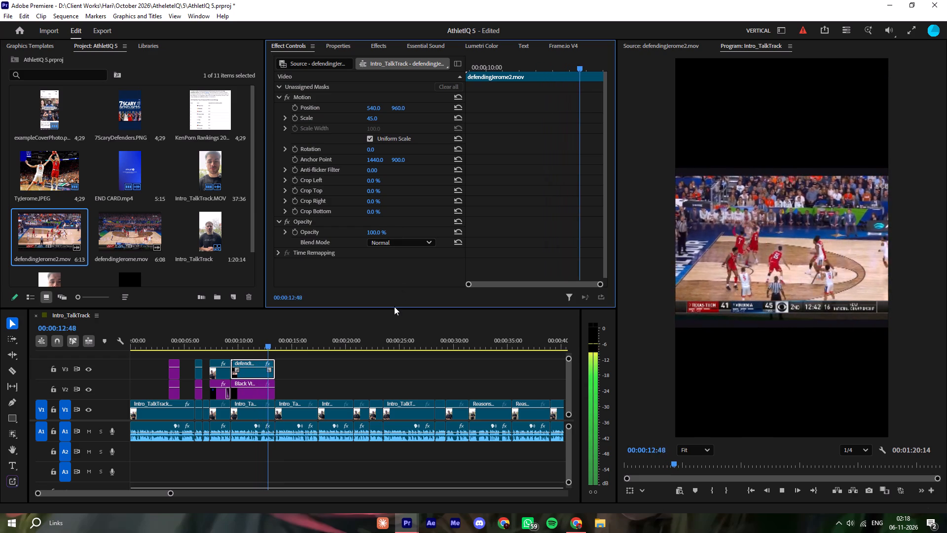
{"action": "key", "text": "space"}
Check the Notion brief's comment on "Our team was ranked number one in the country defensively" and view its linked image.
{"action": "left_click", "coordinate": [576, 520]}
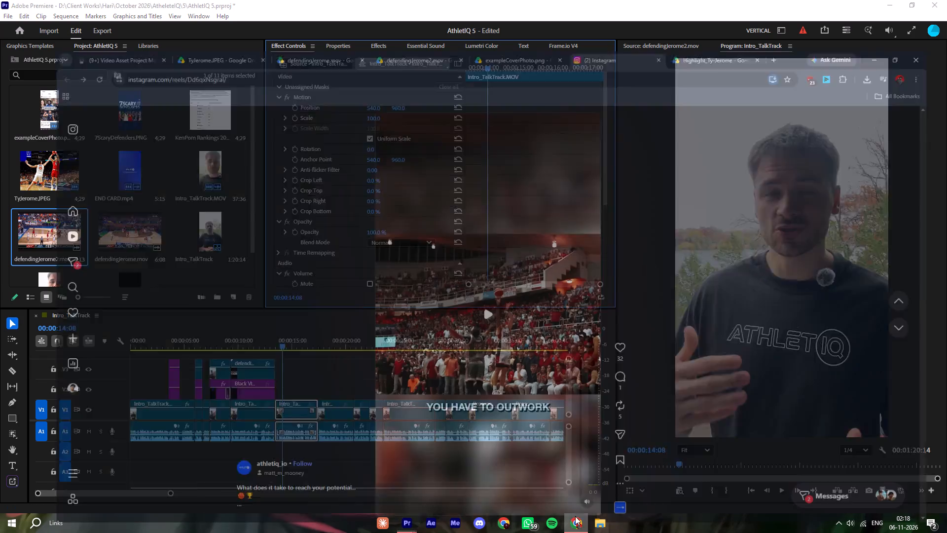
{"action": "left_click", "coordinate": [100, 0]}
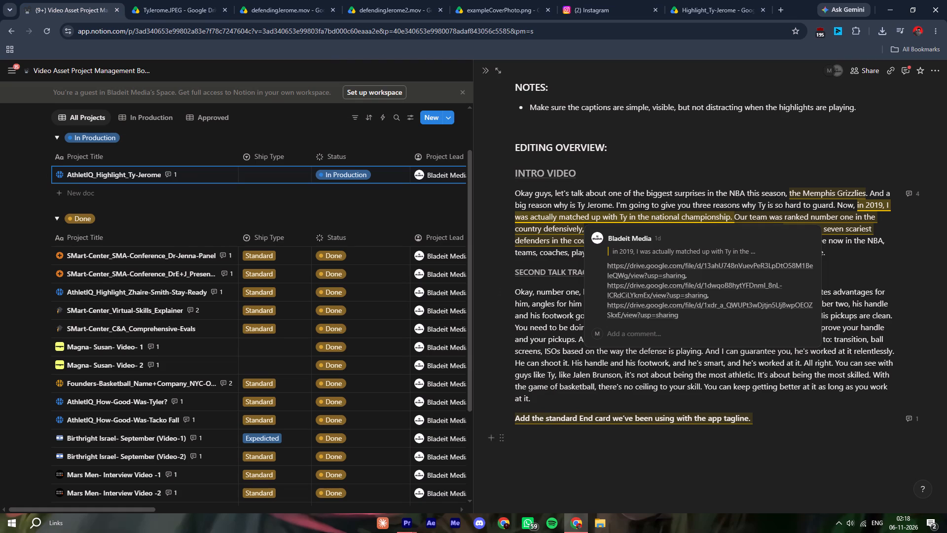
{"action": "left_click", "coordinate": [743, 472]}
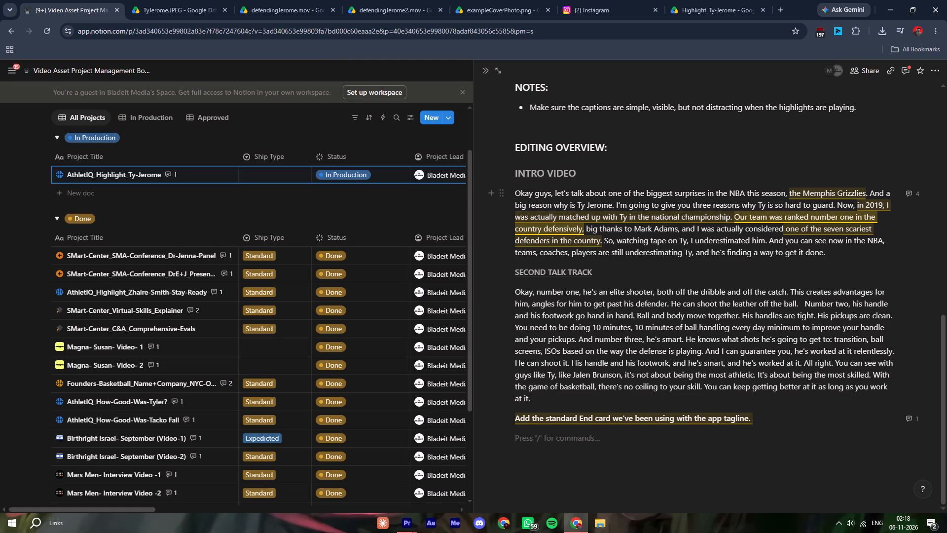
{"action": "left_click", "coordinate": [766, 216]}
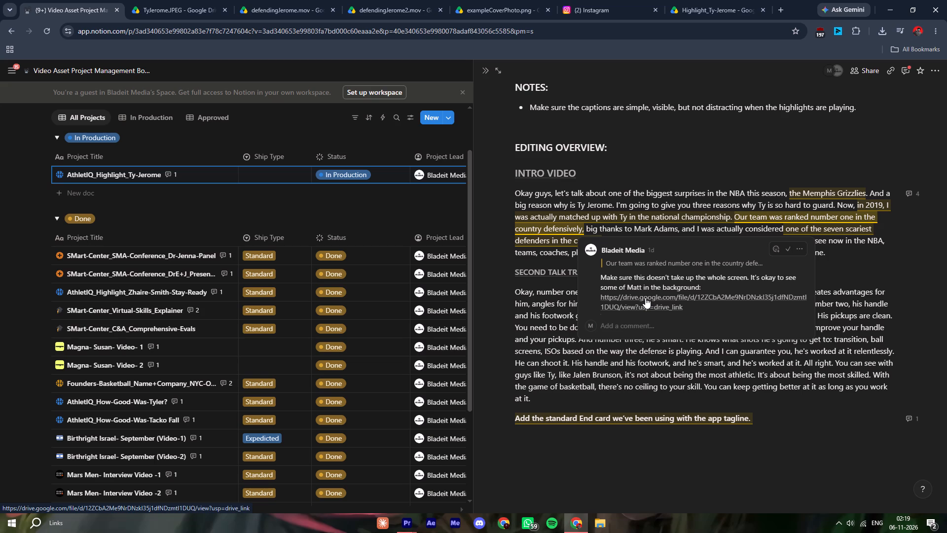
{"action": "left_click", "coordinate": [645, 298]}
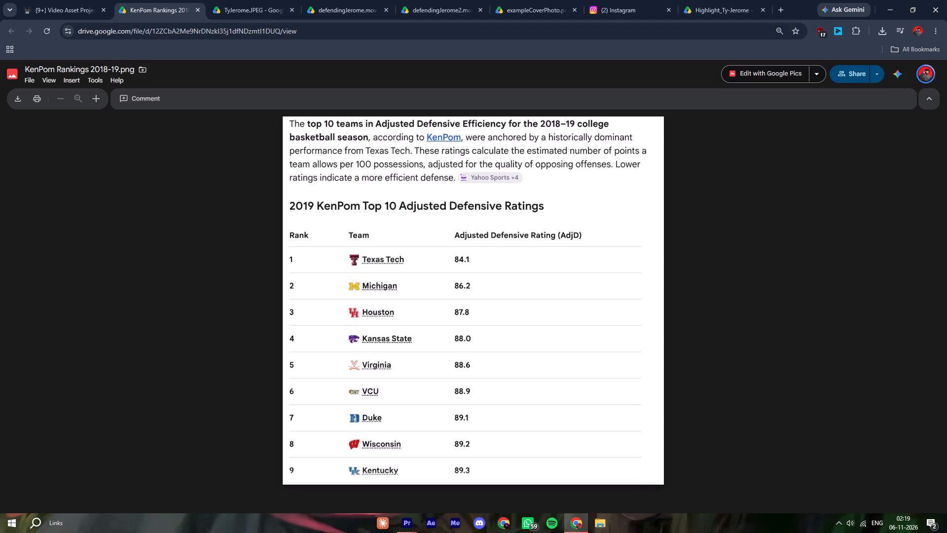
{"action": "left_click", "coordinate": [412, 523]}
{"action": "left_click", "coordinate": [356, 486]}
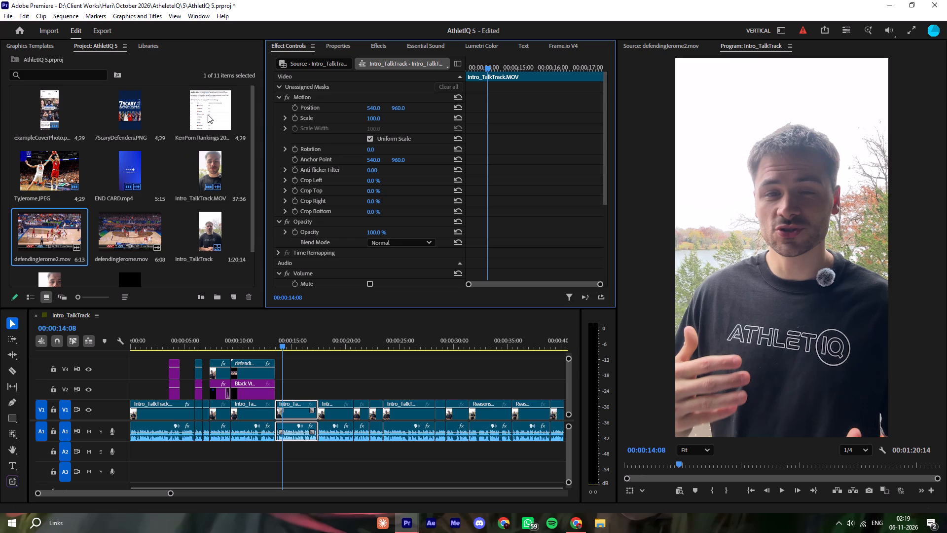
Place KenPom Rankings 2018-19.png on V2 right after Black Video and trim its end to the end of the V1 segment below.
{"action": "double_click", "coordinate": [208, 114]}
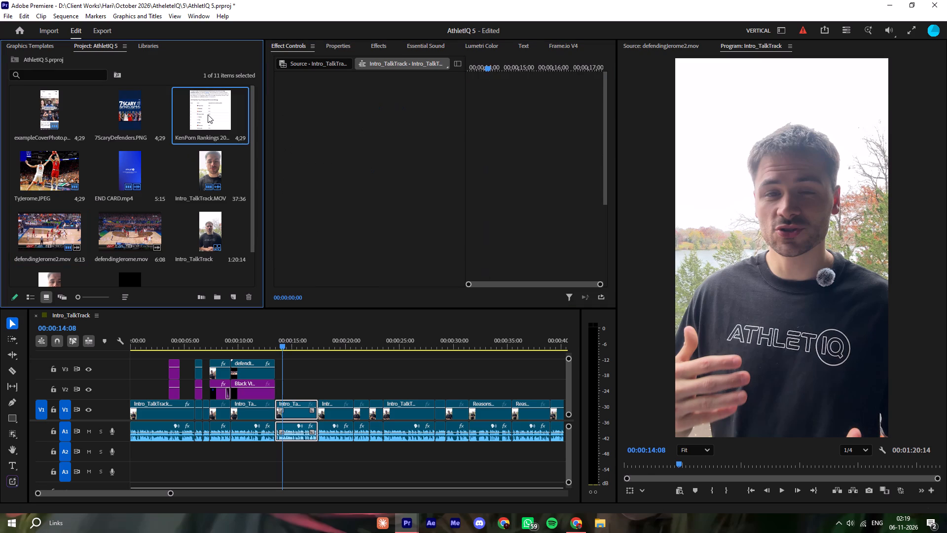
{"action": "left_click_drag", "start_coordinate": [205, 119], "coordinate": [277, 394]}
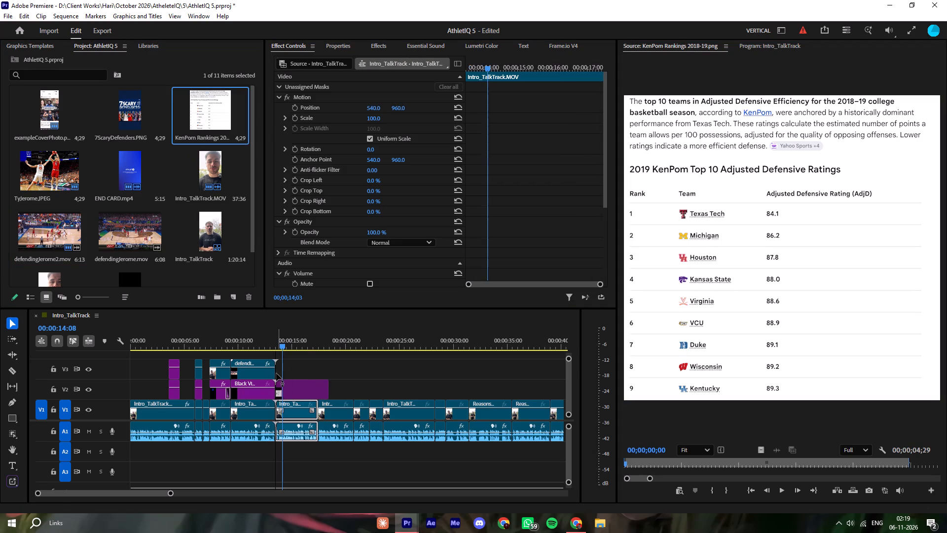
{"action": "left_click", "coordinate": [266, 338]}
{"action": "left_click", "coordinate": [367, 371]}
{"action": "key", "text": "space"}
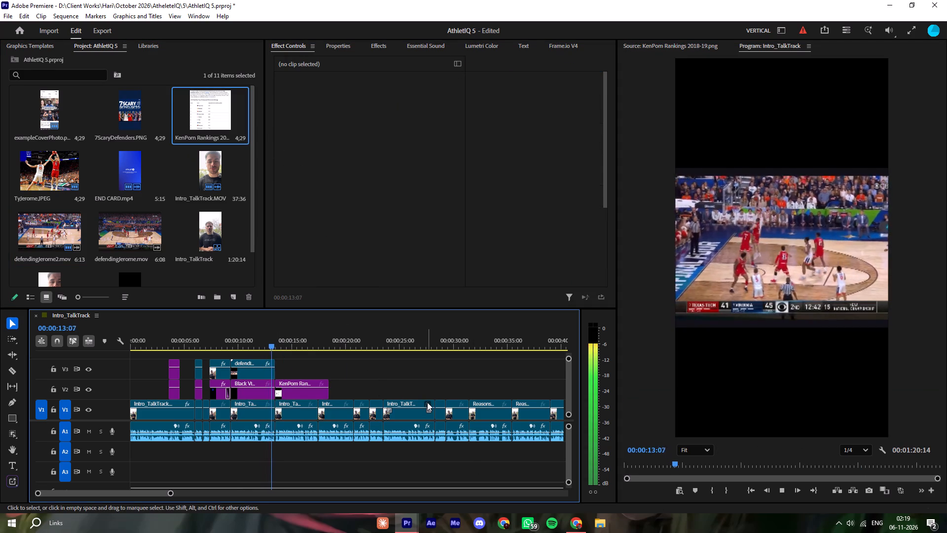
{"action": "left_click", "coordinate": [336, 389]}
{"action": "left_click_drag", "start_coordinate": [334, 389], "coordinate": [331, 390]}
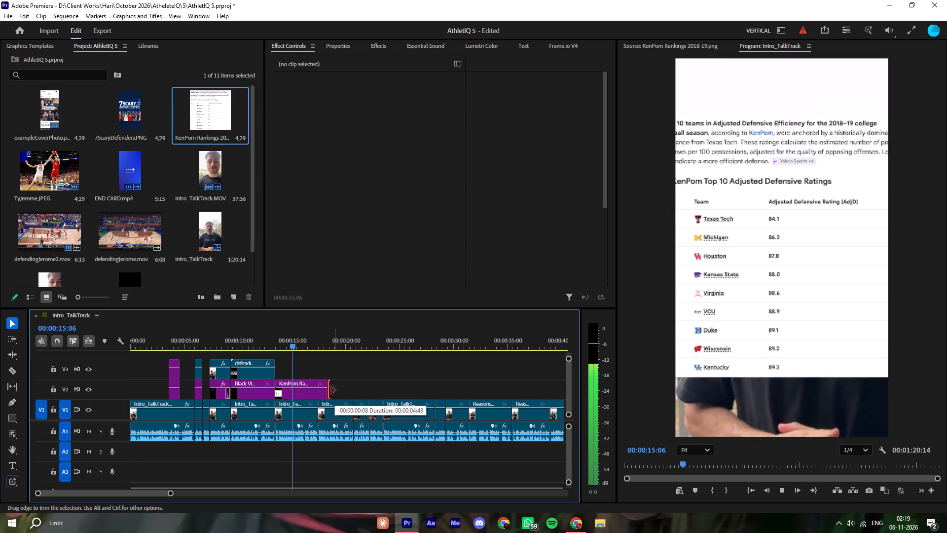
{"action": "left_click_drag", "start_coordinate": [331, 390], "coordinate": [328, 392]}
{"action": "left_click", "coordinate": [307, 394]}
{"action": "key", "text": "space"}
Recheck the Notion comment about how the KenPom rankings image should be shown, and return to Premiere.
{"action": "left_click", "coordinate": [572, 526]}
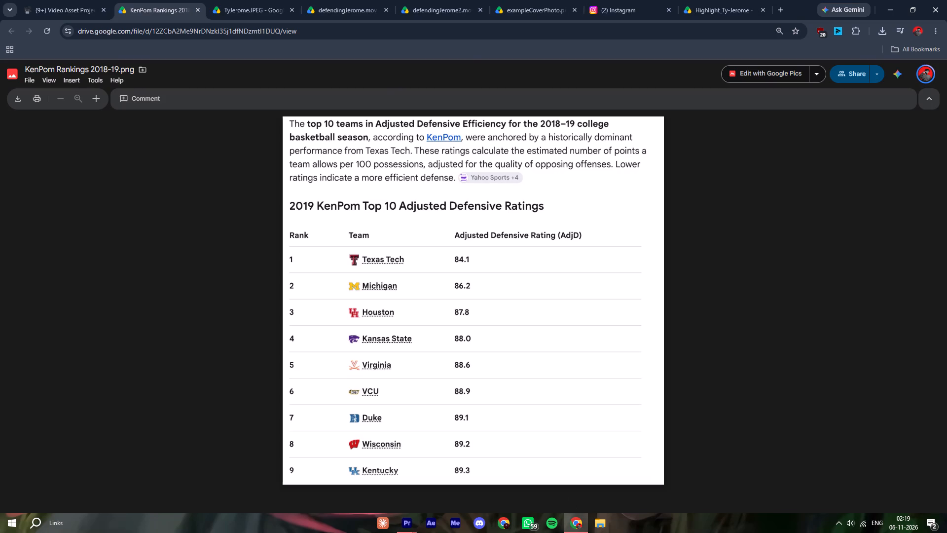
{"action": "left_click", "coordinate": [70, 0]}
{"action": "left_click", "coordinate": [630, 474]}
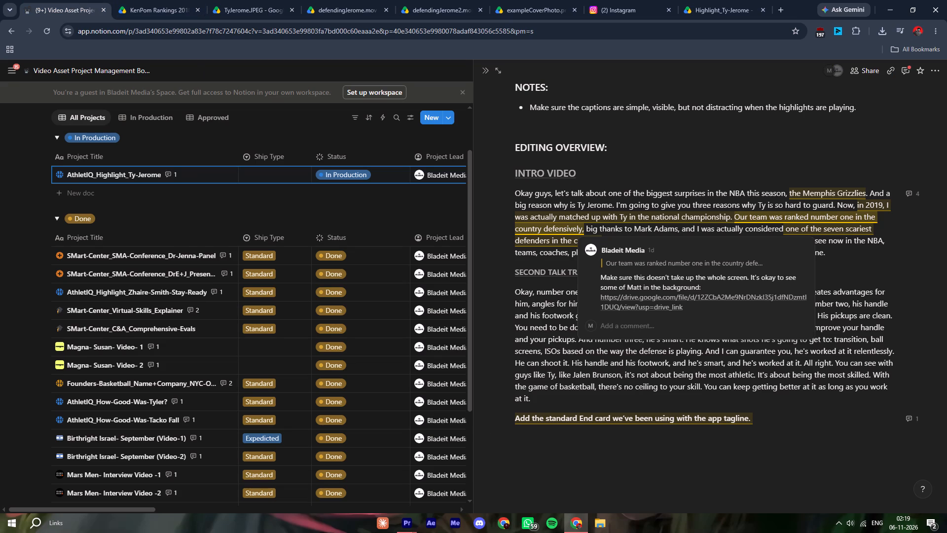
{"action": "left_click", "coordinate": [413, 522]}
{"action": "left_click", "coordinate": [372, 477]}
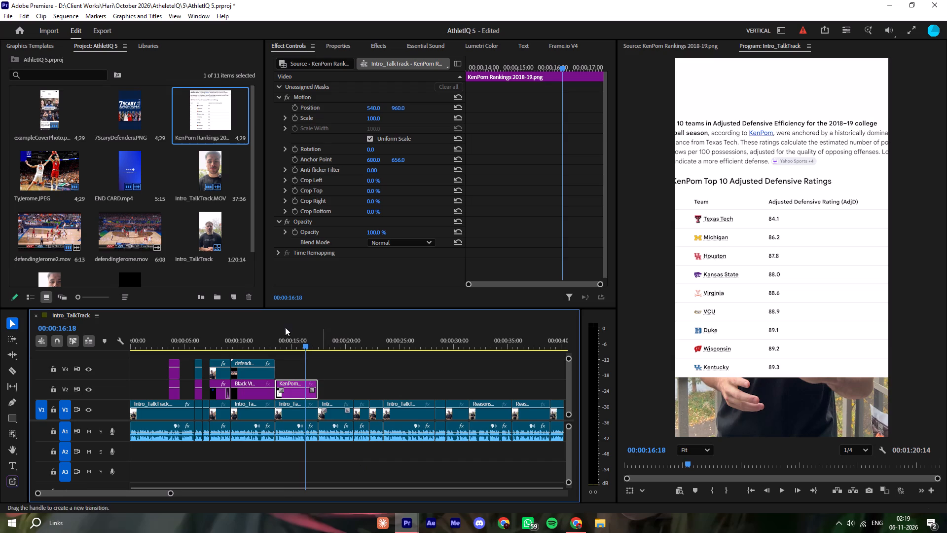
Play the KenPom rankings section and trim the end of its V2 clip back to about 00:00:16:00.
{"action": "left_click", "coordinate": [285, 333]}
{"action": "key", "text": "space"}
{"action": "left_click", "coordinate": [368, 378]}
{"action": "key", "text": "equal"}
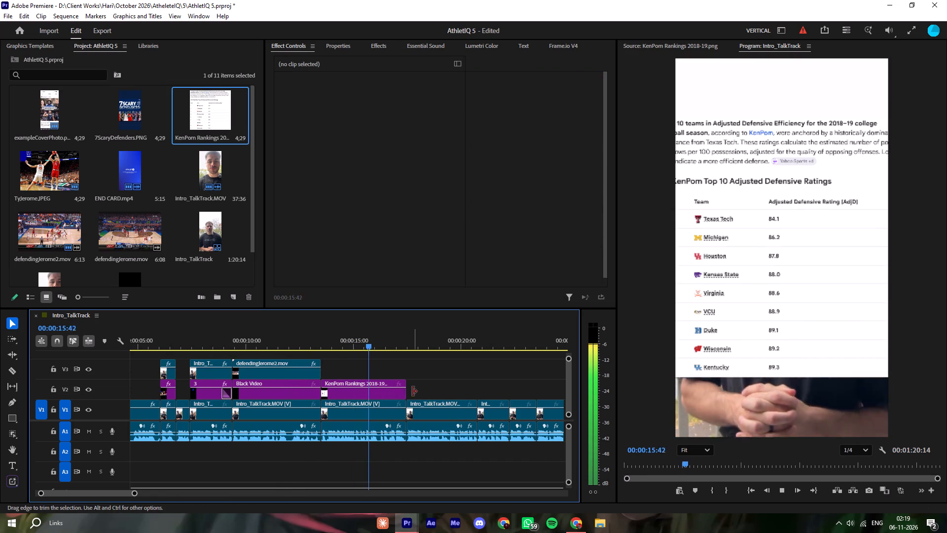
{"action": "key", "text": "space"}
{"action": "left_click_drag", "start_coordinate": [412, 384], "coordinate": [386, 384]}
Scale the KenPom rankings image on V2 to 59 and position it at 455, 440 in the upper part of the frame.
{"action": "left_click", "coordinate": [346, 339]}
{"action": "left_click", "coordinate": [349, 390]}
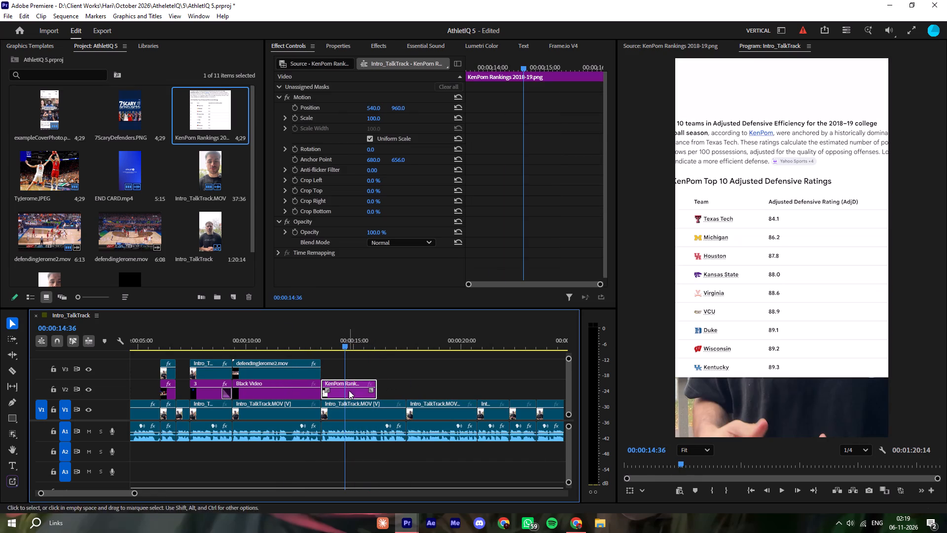
{"action": "left_click_drag", "start_coordinate": [376, 115], "coordinate": [357, 119]}
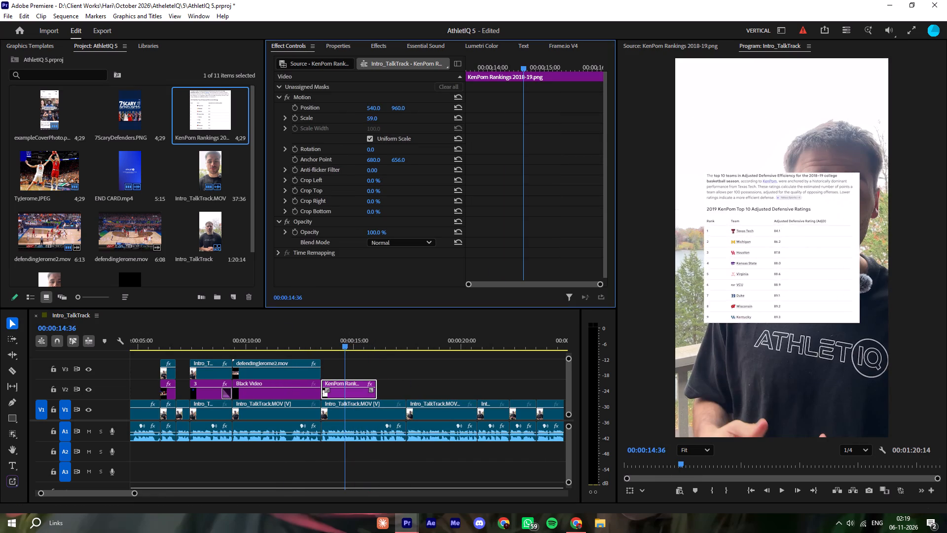
{"action": "left_click_drag", "start_coordinate": [357, 119], "coordinate": [380, 116]}
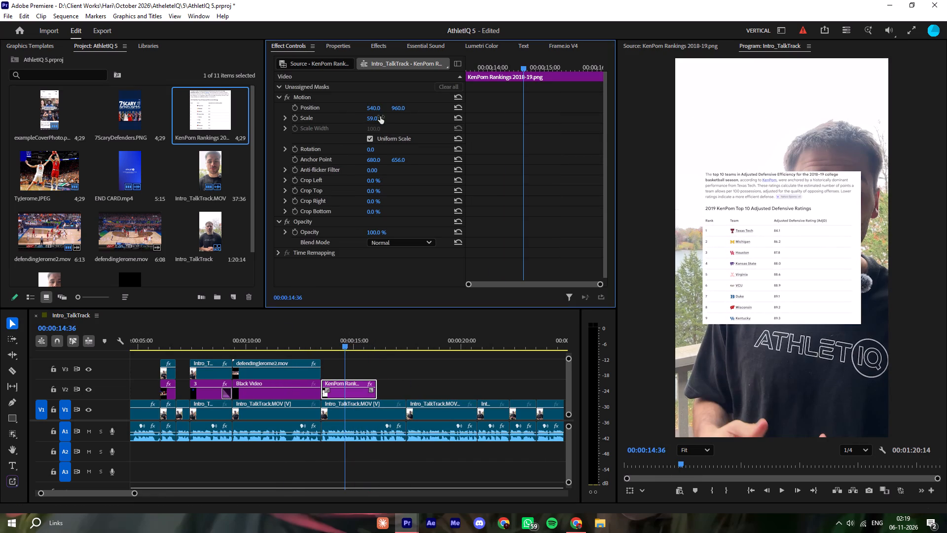
{"action": "left_click_drag", "start_coordinate": [380, 116], "coordinate": [362, 125]}
{"action": "left_click_drag", "start_coordinate": [400, 110], "coordinate": [137, 130]}
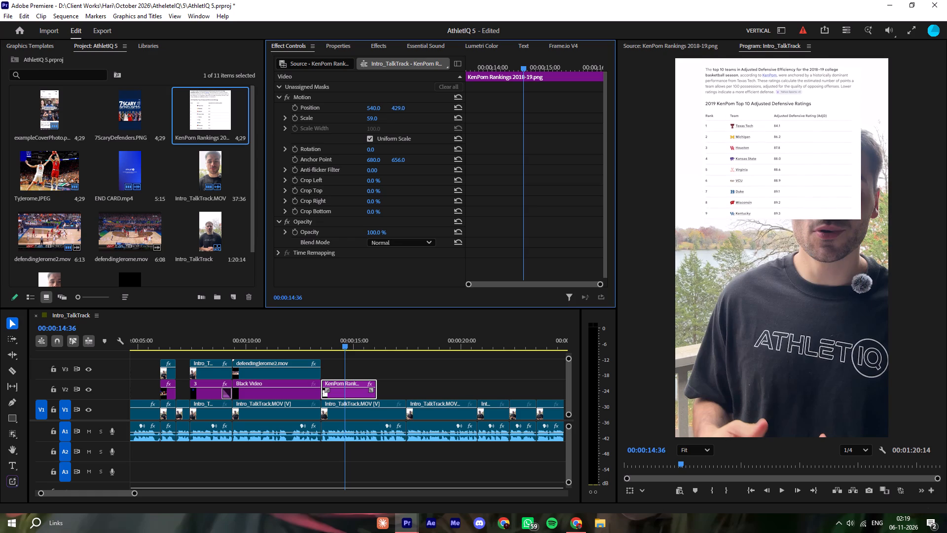
{"action": "left_click_drag", "start_coordinate": [137, 130], "coordinate": [143, 131]}
{"action": "left_click_drag", "start_coordinate": [379, 107], "coordinate": [353, 105]}
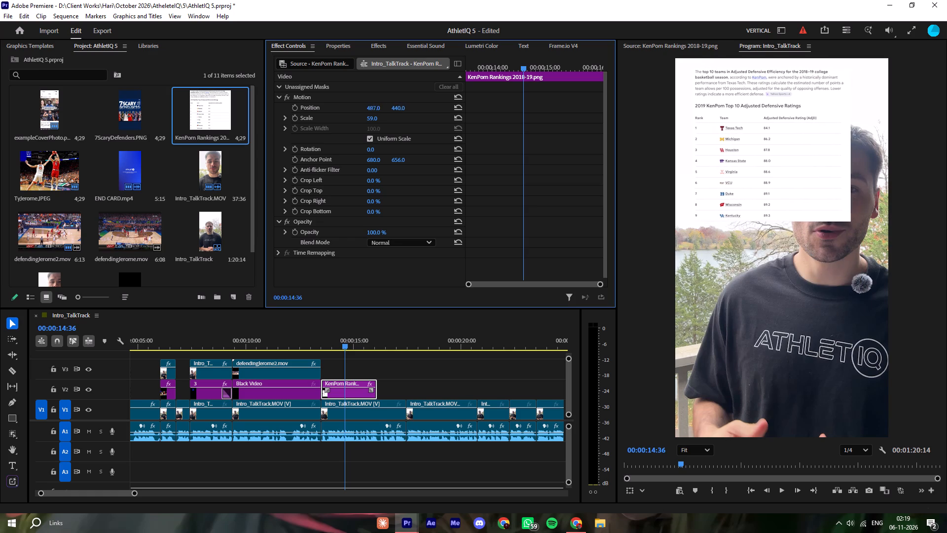
{"action": "left_click_drag", "start_coordinate": [353, 105], "coordinate": [336, 104]}
Play the KenPom rankings section to check the image's size and placement against the speaker.
{"action": "left_click", "coordinate": [309, 341]}
{"action": "key", "text": "space"}
{"action": "left_click", "coordinate": [396, 360]}
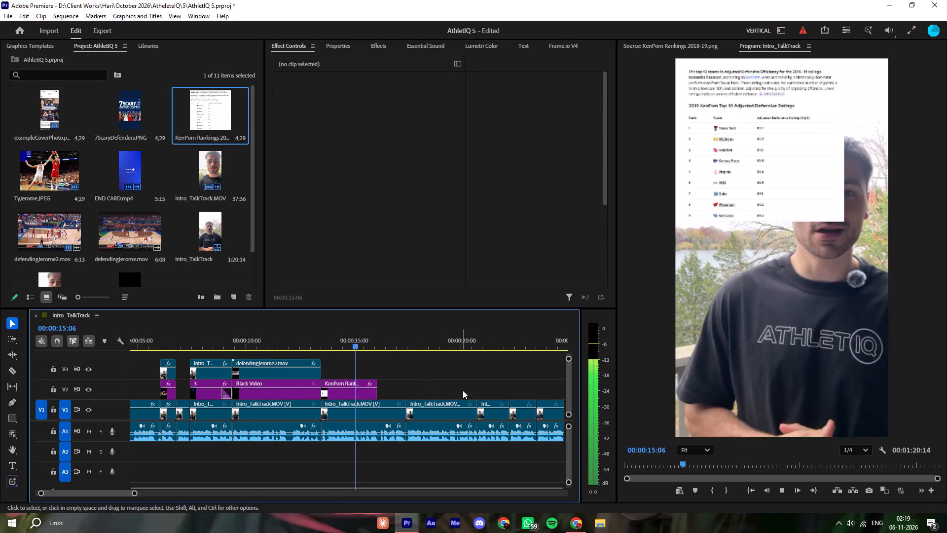
{"action": "key", "text": "space"}
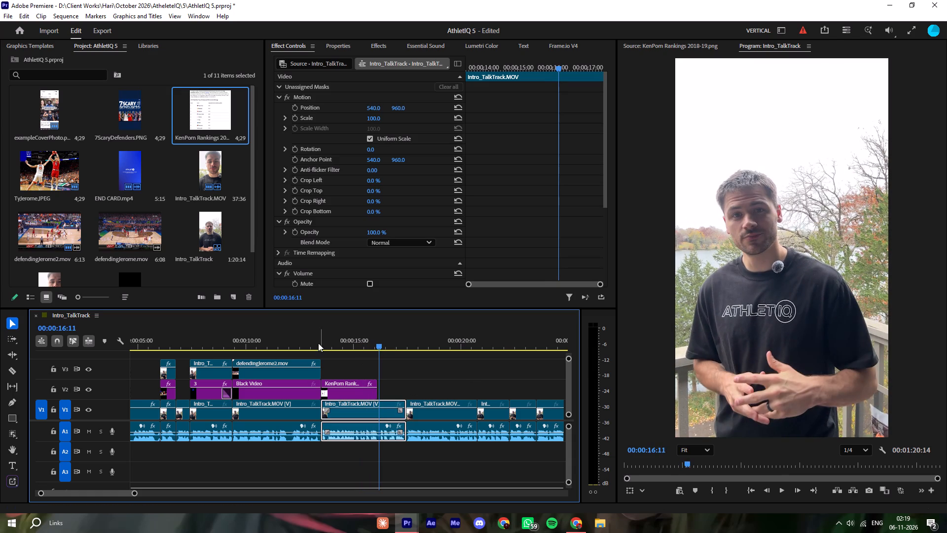
{"action": "left_click", "coordinate": [318, 343]}
{"action": "key", "text": "space"}
{"action": "left_click", "coordinate": [383, 370]}
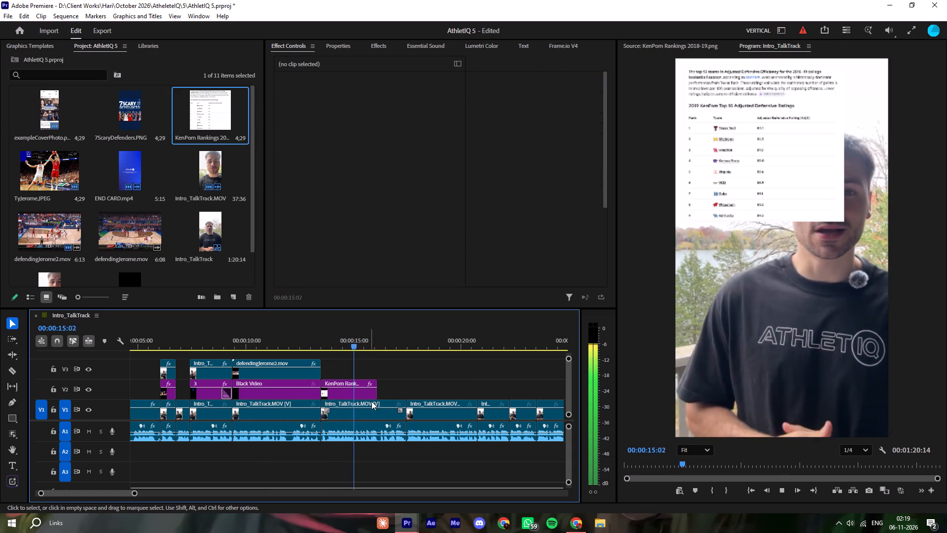
{"action": "left_click", "coordinate": [389, 370]}
{"action": "key", "text": "space"}
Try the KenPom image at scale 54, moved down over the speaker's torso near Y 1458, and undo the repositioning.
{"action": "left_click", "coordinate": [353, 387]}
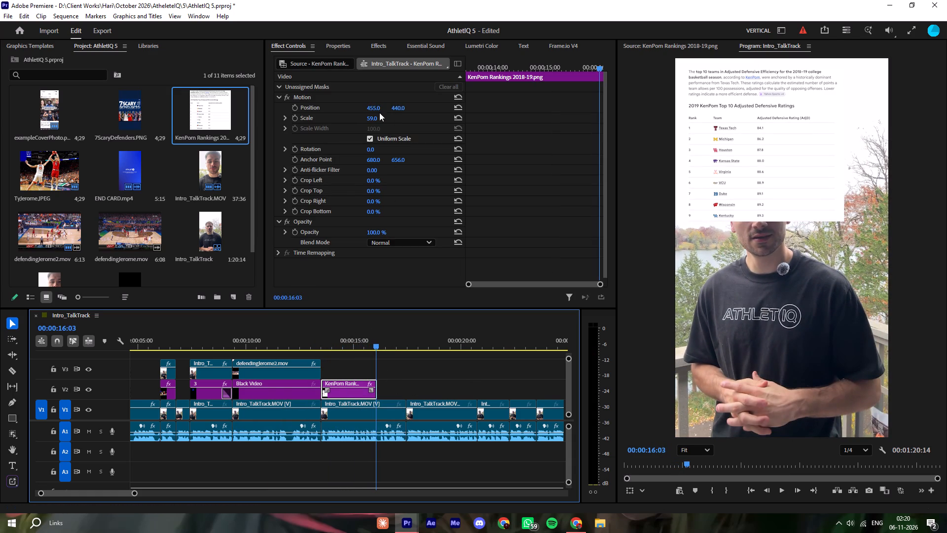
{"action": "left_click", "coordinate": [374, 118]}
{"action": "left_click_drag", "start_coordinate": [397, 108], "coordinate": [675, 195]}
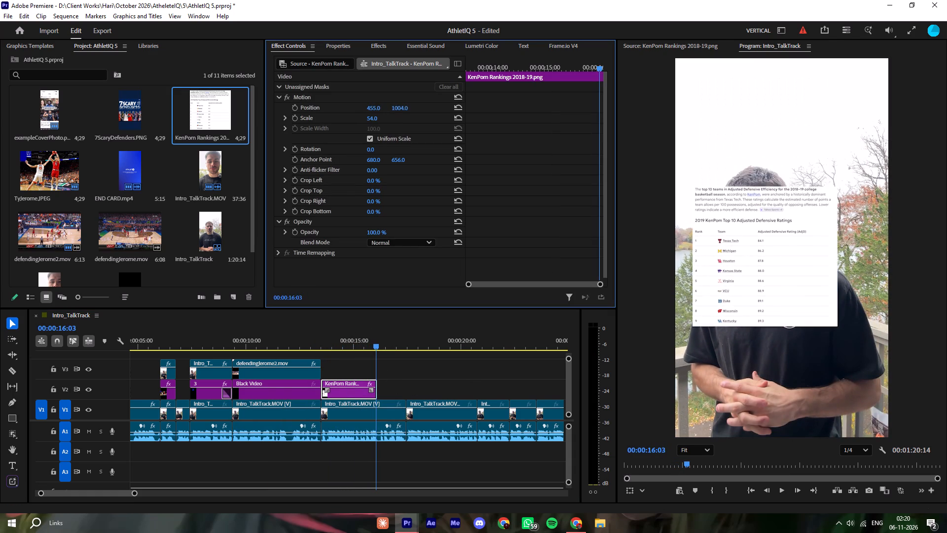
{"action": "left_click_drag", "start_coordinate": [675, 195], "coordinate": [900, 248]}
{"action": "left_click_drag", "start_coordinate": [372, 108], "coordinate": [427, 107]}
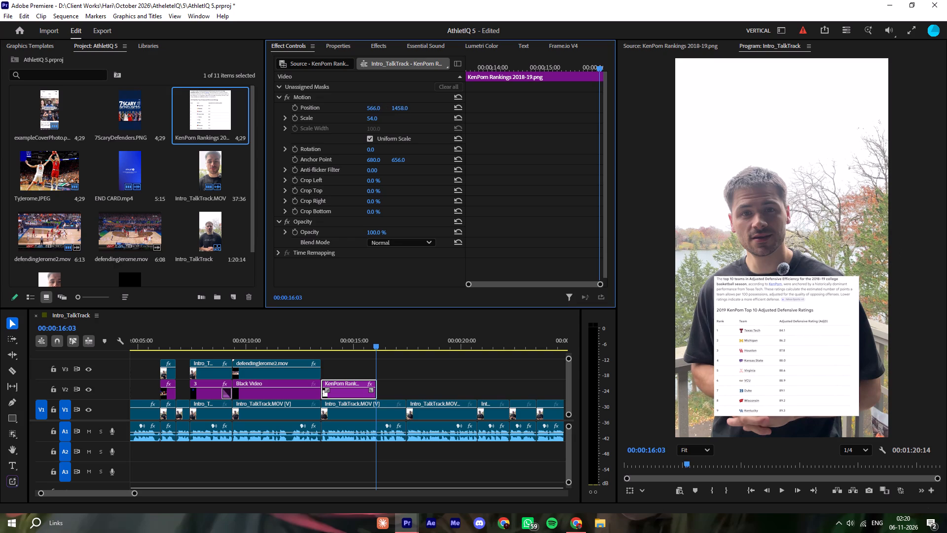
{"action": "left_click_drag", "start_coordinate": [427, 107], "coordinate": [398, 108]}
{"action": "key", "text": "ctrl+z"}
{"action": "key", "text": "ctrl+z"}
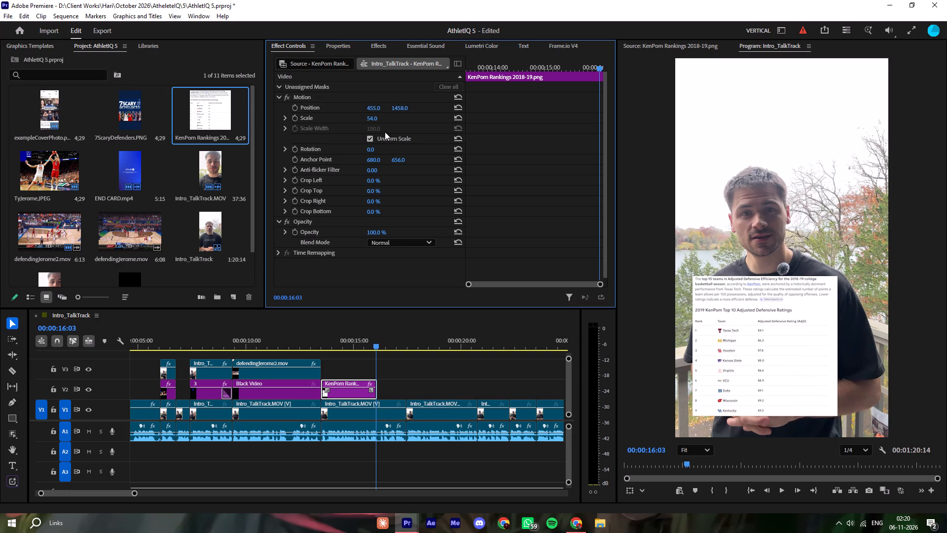
Set the KenPom image's scale to 61 and its position to 477, 435.
{"action": "left_click", "coordinate": [374, 117]}
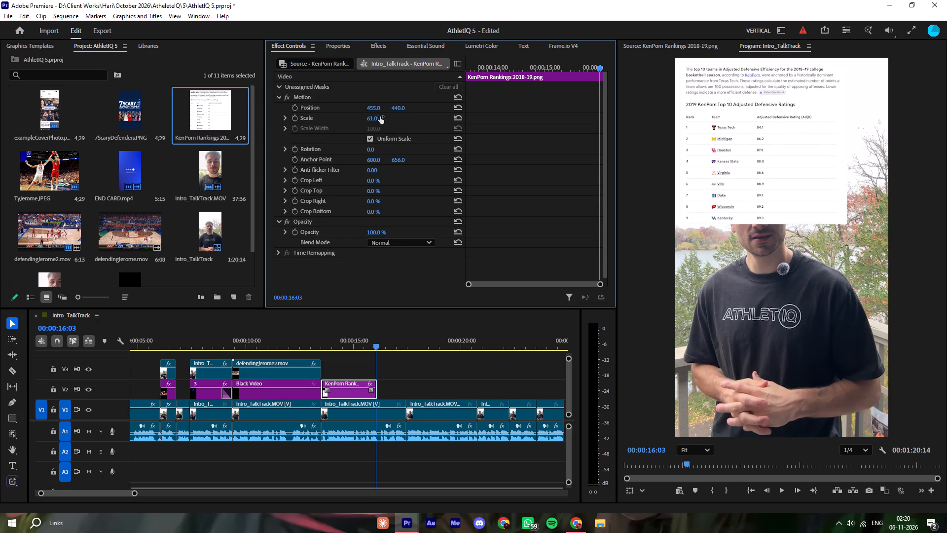
{"action": "left_click_drag", "start_coordinate": [375, 109], "coordinate": [387, 111]}
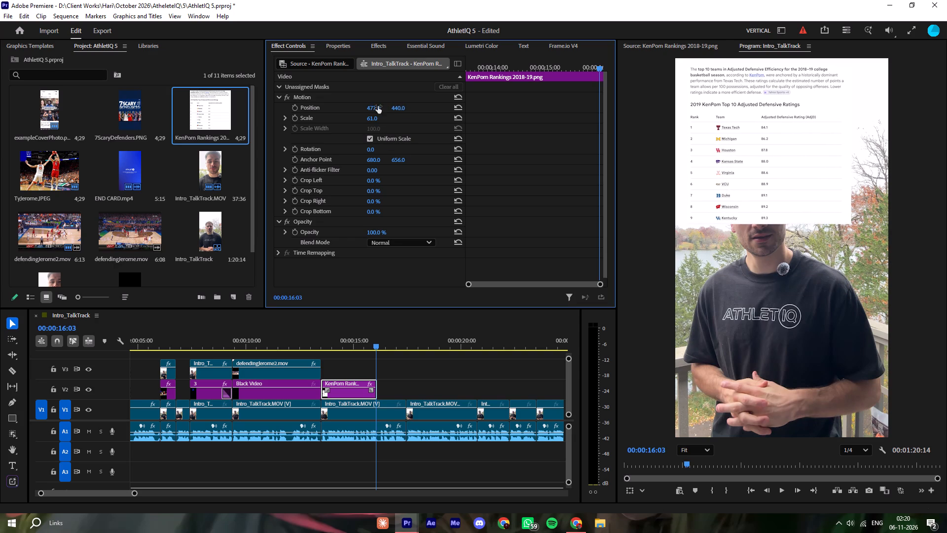
{"action": "left_click", "coordinate": [393, 106]}
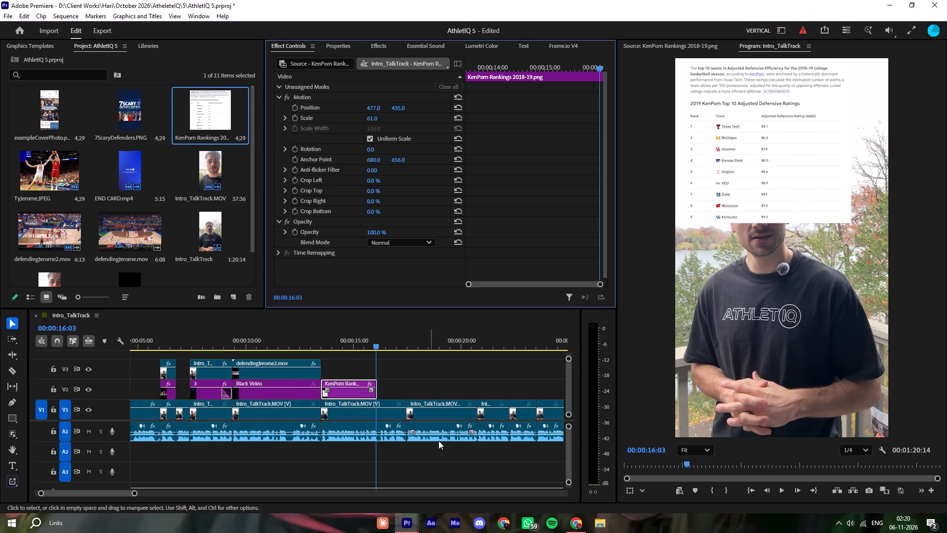
Cut the V1 talk-track segment at 00:00:16:09, where the KenPom image on V2 ends.
{"action": "left_click", "coordinate": [389, 387]}
{"action": "key", "text": "space"}
{"action": "key", "text": "space"}
{"action": "left_click_drag", "start_coordinate": [384, 339], "coordinate": [379, 342]}
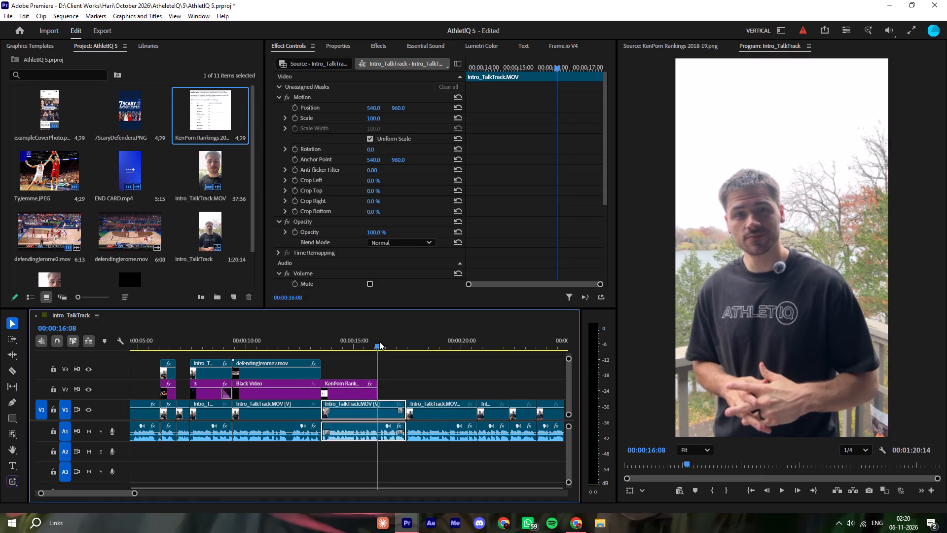
{"action": "left_click_drag", "start_coordinate": [379, 342], "coordinate": [380, 342]}
{"action": "key", "text": "ctrl+k"}
Unlink the cut V1 segment's video from its audio and duplicate the video onto V3 above the KenPom image.
{"action": "left_click", "coordinate": [350, 416]}
{"action": "right_click", "coordinate": [350, 416]}
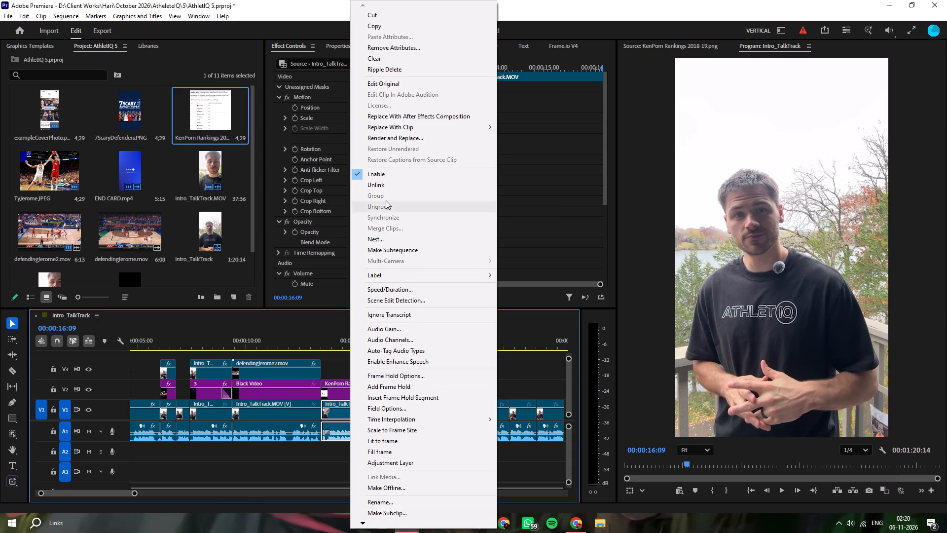
{"action": "left_click", "coordinate": [387, 182]}
{"action": "left_click_drag", "start_coordinate": [340, 416], "coordinate": [344, 374], "text": "alt"}
Create an object mask of the speaker on the new V3 clip at 00:00:14:06 and track it forward and backward.
{"action": "left_click", "coordinate": [335, 342]}
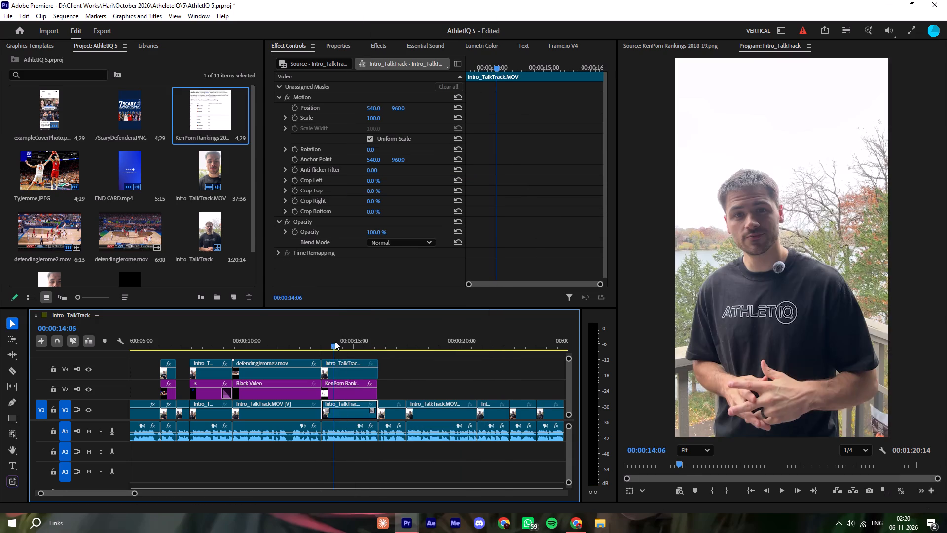
{"action": "left_click", "coordinate": [334, 371]}
{"action": "left_click", "coordinate": [396, 377]}
{"action": "left_click", "coordinate": [384, 387]}
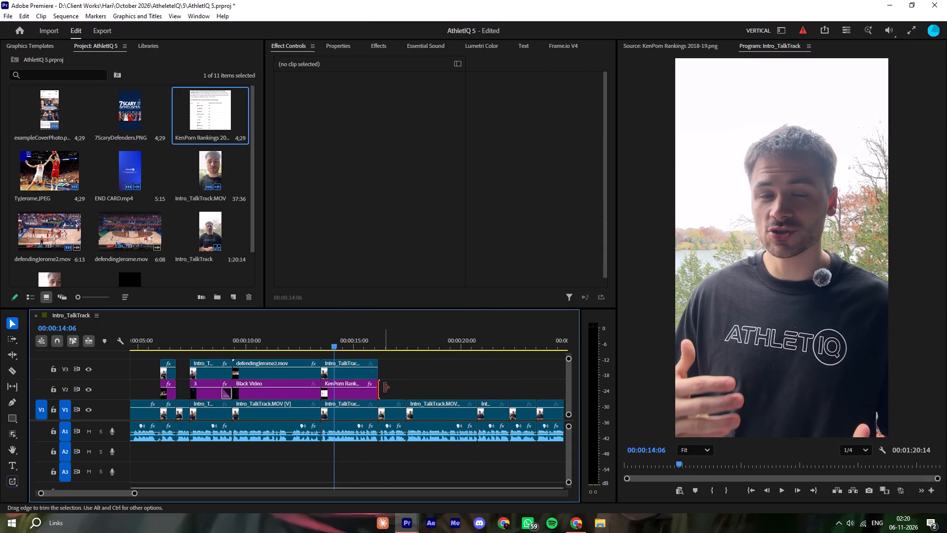
{"action": "left_click", "coordinate": [339, 368]}
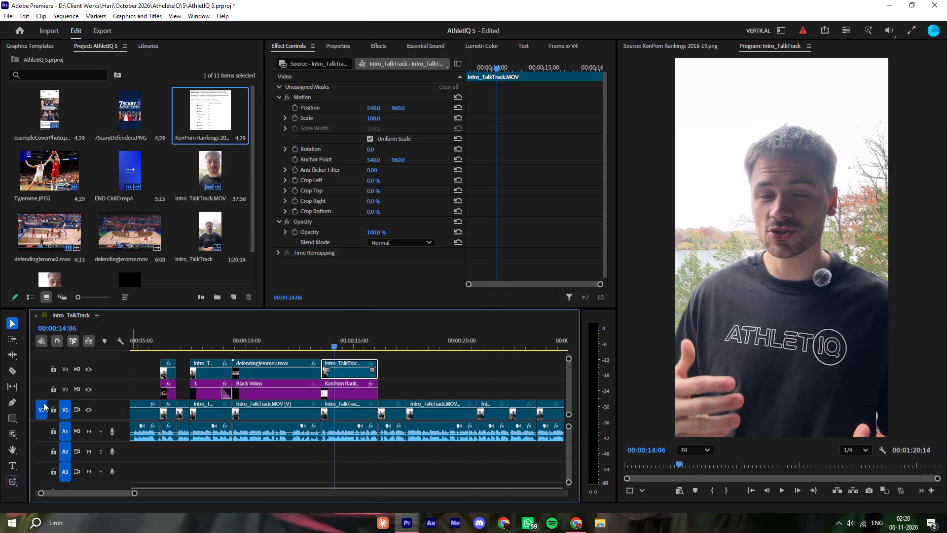
{"action": "left_click", "coordinate": [11, 436]}
{"action": "left_click", "coordinate": [785, 243]}
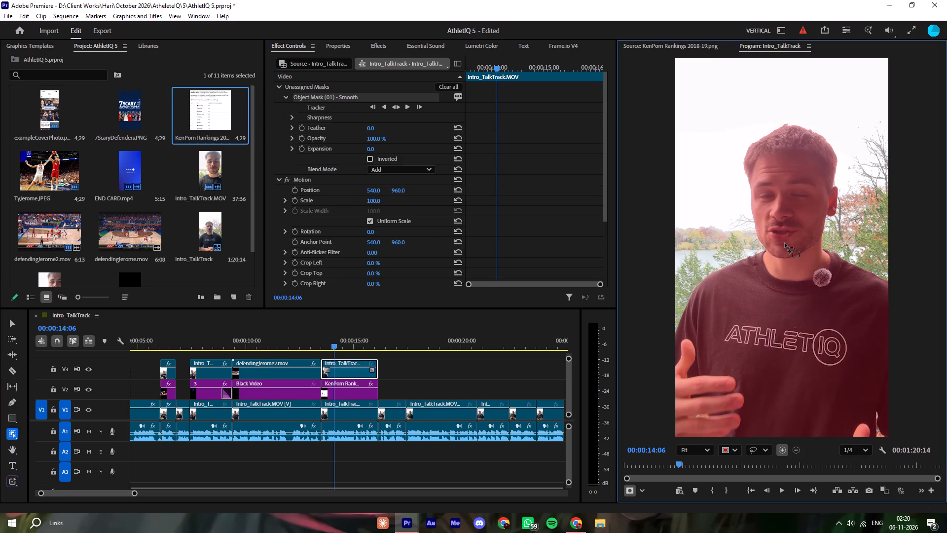
{"action": "left_click", "coordinate": [399, 104]}
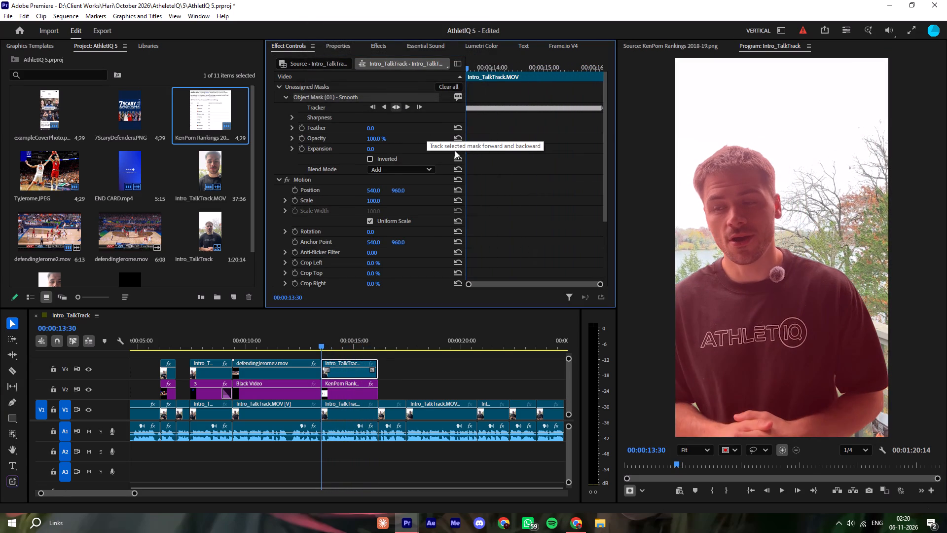
Assign the tracked object mask to the V3 clip's Opacity so the KenPom image sits behind the speaker.
{"action": "left_click_drag", "start_coordinate": [336, 98], "coordinate": [319, 290]}
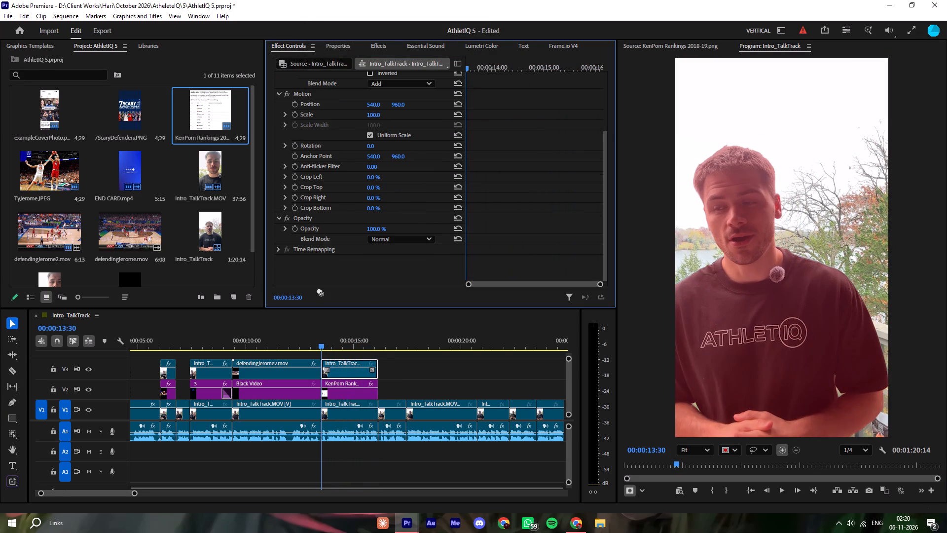
{"action": "left_click_drag", "start_coordinate": [319, 290], "coordinate": [316, 231]}
{"action": "left_click", "coordinate": [416, 377]}
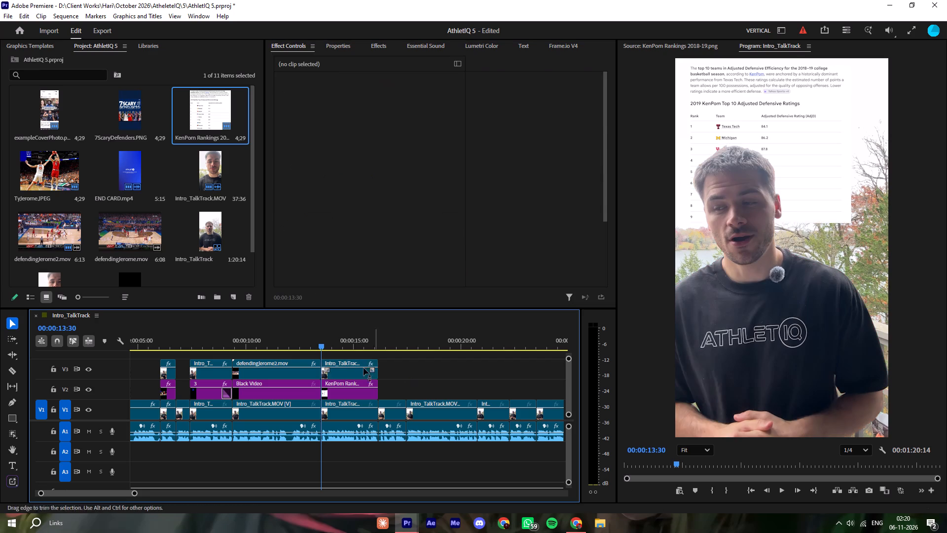
Play the KenPom section to check the masked speaker in front of the rankings image.
{"action": "left_click", "coordinate": [313, 343]}
{"action": "key", "text": "space"}
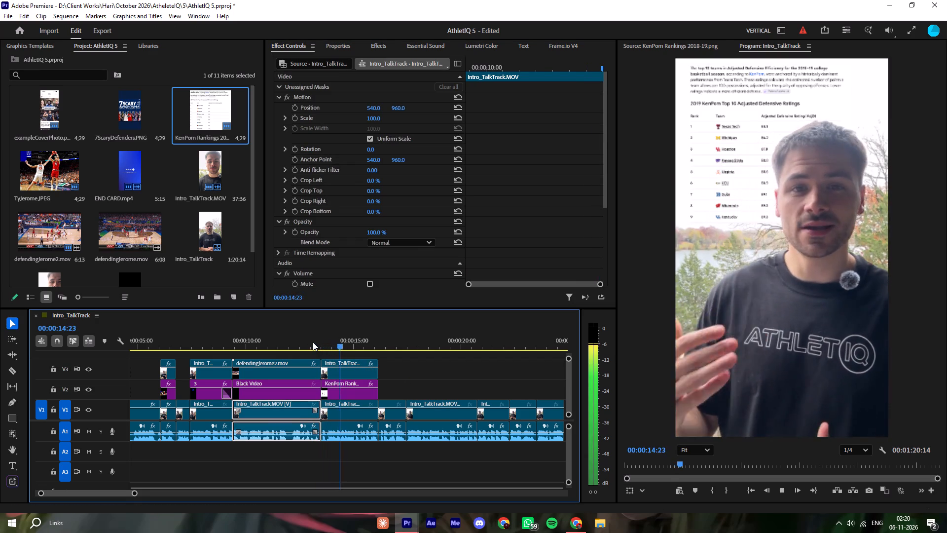
{"action": "key", "text": "space"}
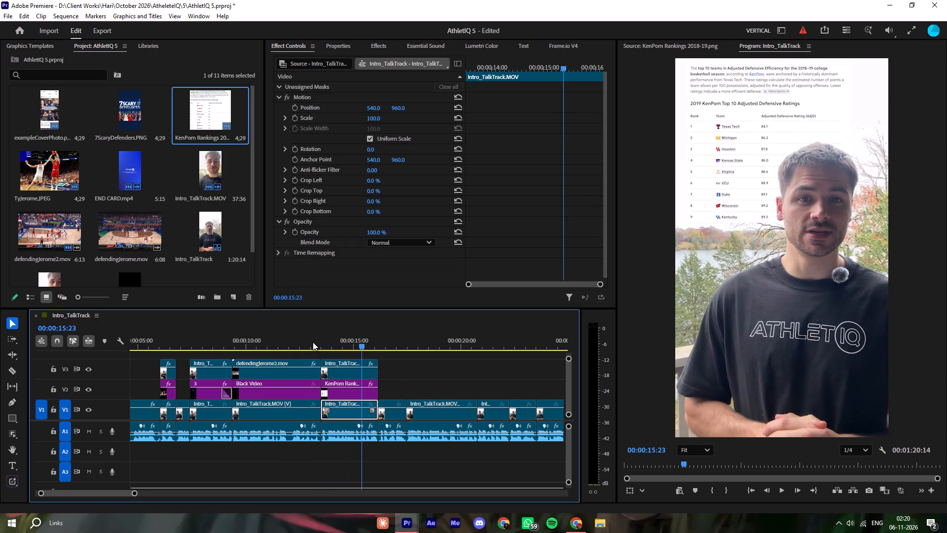
{"action": "key", "text": "space"}
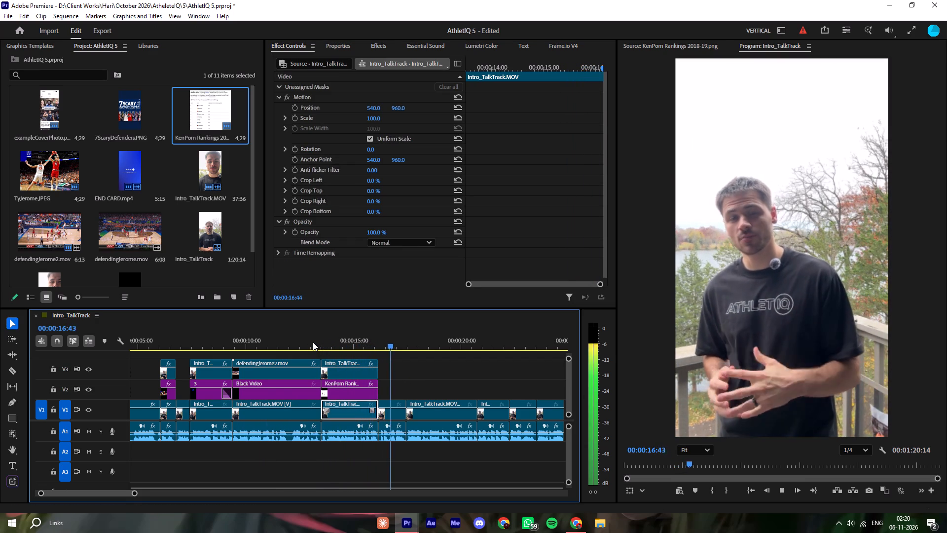
{"action": "left_click", "coordinate": [313, 342]}
{"action": "key", "text": "space"}
{"action": "left_click", "coordinate": [391, 389]}
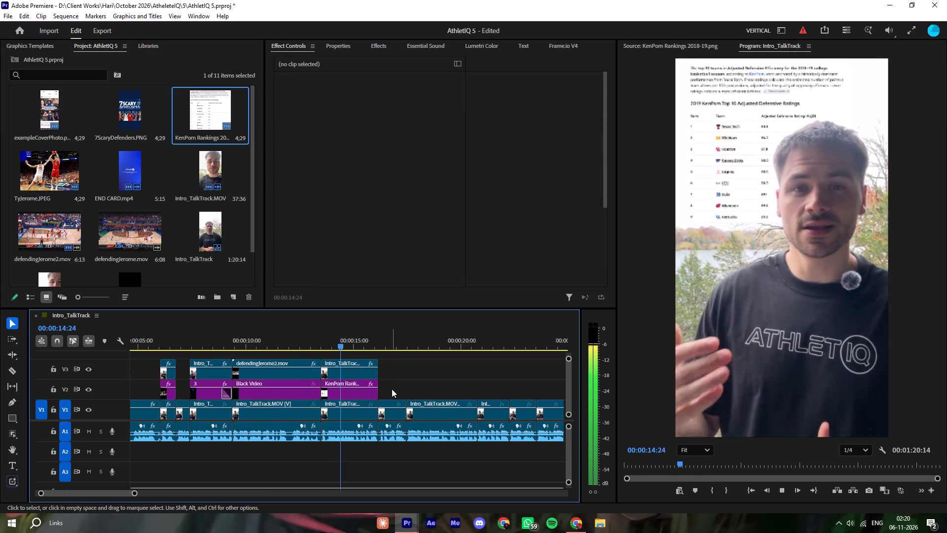
{"action": "right_click", "coordinate": [392, 389]}
{"action": "key", "text": "space"}
Add the default transition to the end of the KenPom image clip on V2 and shorten it to a brief one.
{"action": "left_click", "coordinate": [379, 396]}
{"action": "right_click", "coordinate": [379, 396]}
{"action": "left_click", "coordinate": [411, 459]}
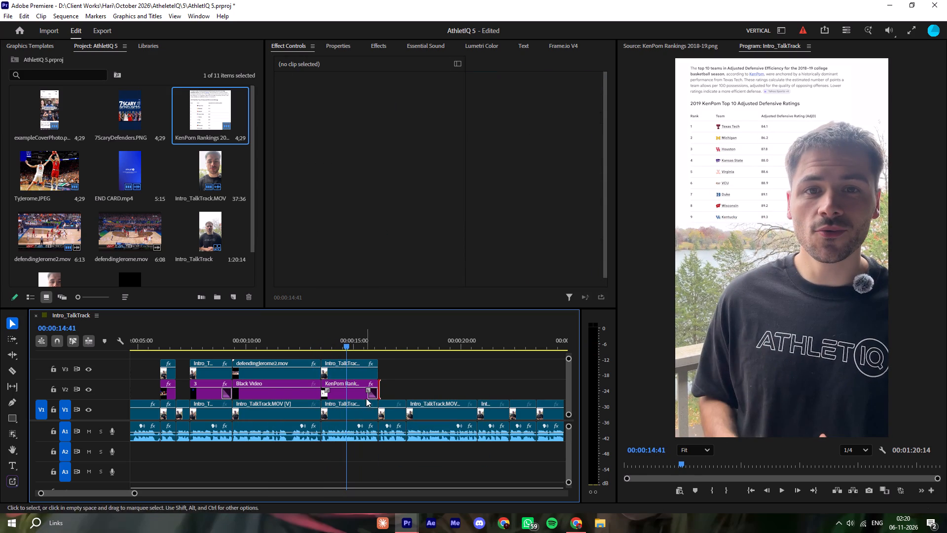
{"action": "left_click_drag", "start_coordinate": [368, 390], "coordinate": [375, 391]}
Play the KenPom section's end transition, and review the sequence from the start through the rankings image.
{"action": "key", "text": "space"}
{"action": "left_click", "coordinate": [391, 381]}
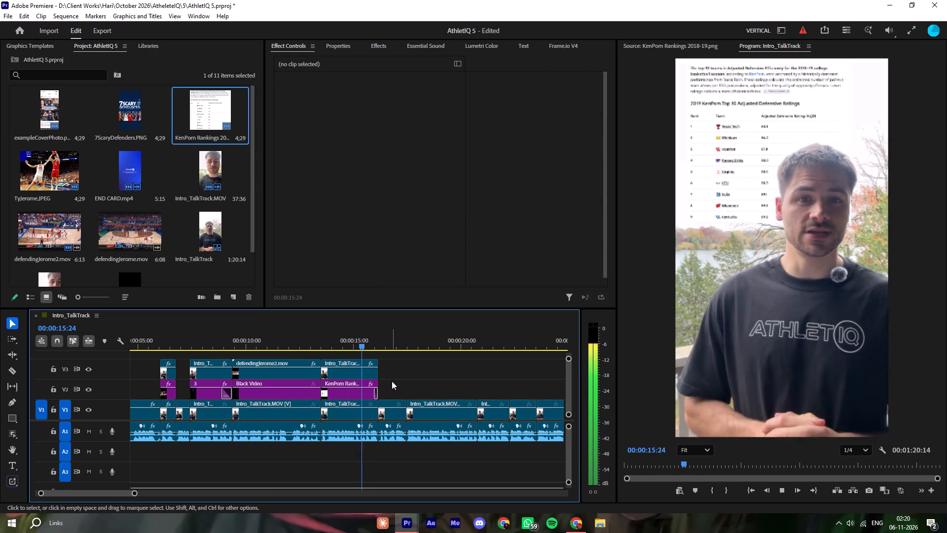
{"action": "left_click", "coordinate": [313, 341]}
{"action": "key", "text": "space"}
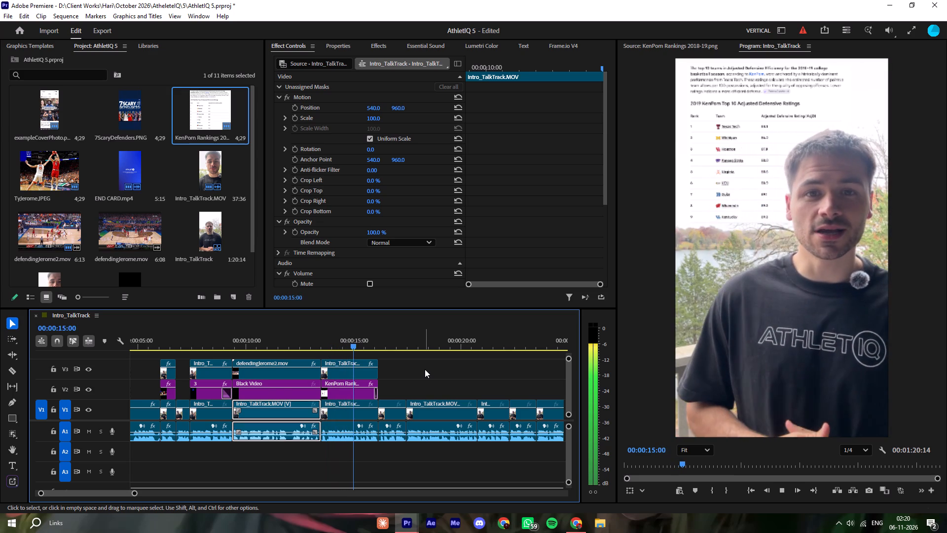
{"action": "key", "text": "space"}
{"action": "key", "text": "space"}
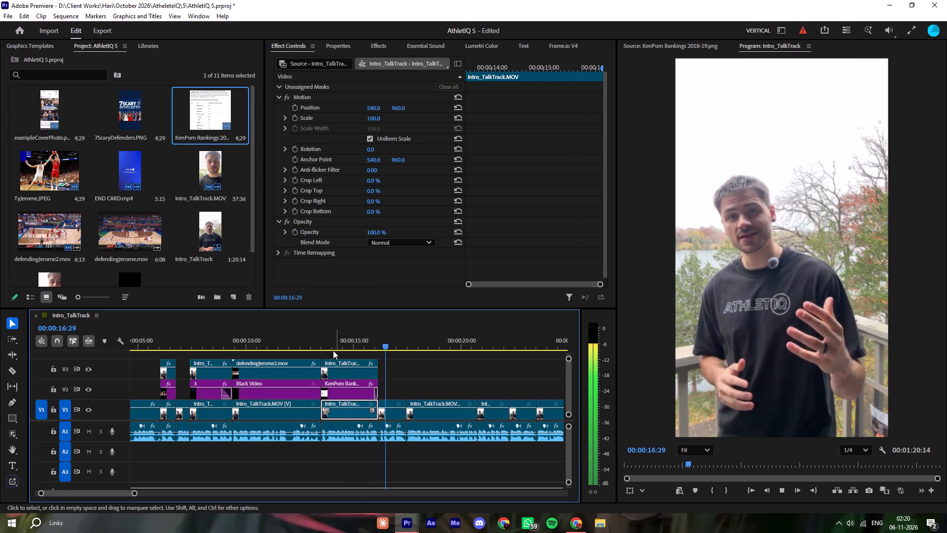
{"action": "left_click_drag", "start_coordinate": [306, 344], "coordinate": [32, 353]}
{"action": "key", "text": "space"}
{"action": "left_click", "coordinate": [520, 372]}
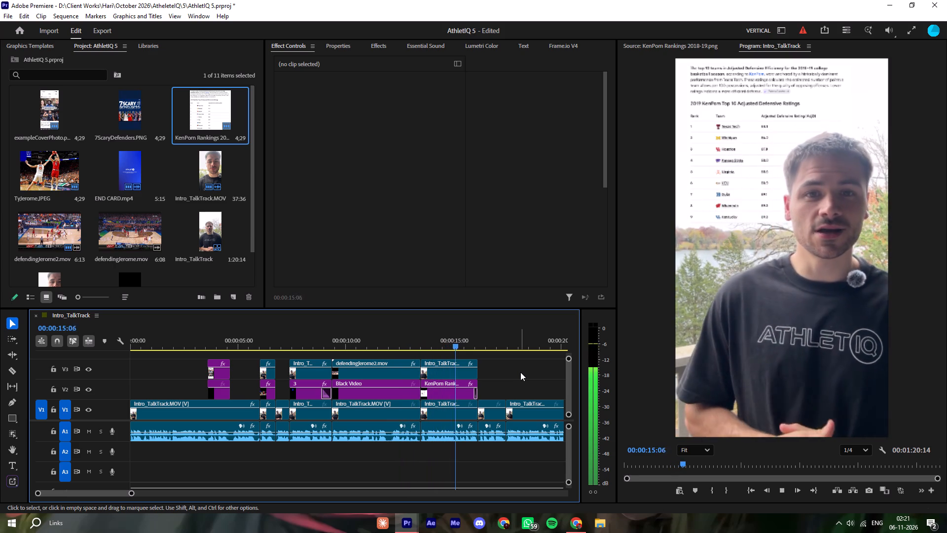
{"action": "key", "text": "space"}
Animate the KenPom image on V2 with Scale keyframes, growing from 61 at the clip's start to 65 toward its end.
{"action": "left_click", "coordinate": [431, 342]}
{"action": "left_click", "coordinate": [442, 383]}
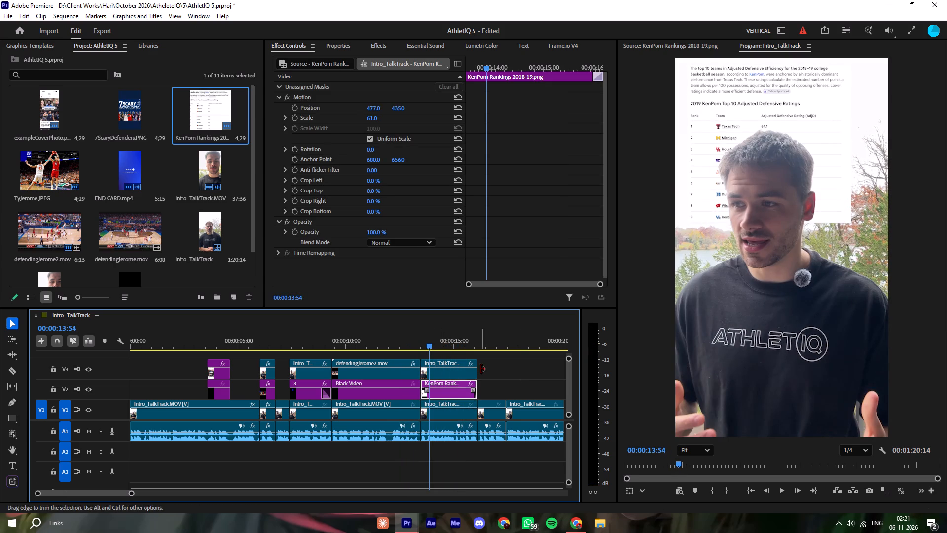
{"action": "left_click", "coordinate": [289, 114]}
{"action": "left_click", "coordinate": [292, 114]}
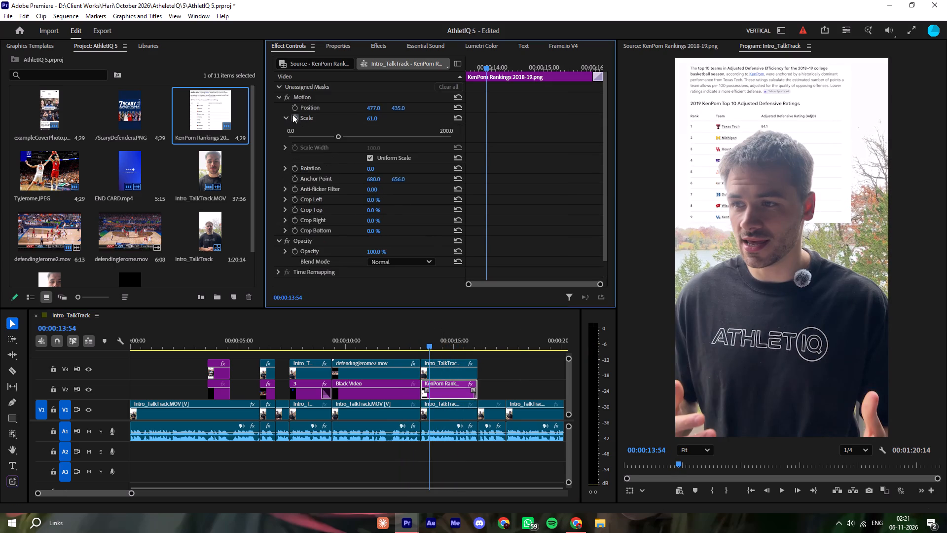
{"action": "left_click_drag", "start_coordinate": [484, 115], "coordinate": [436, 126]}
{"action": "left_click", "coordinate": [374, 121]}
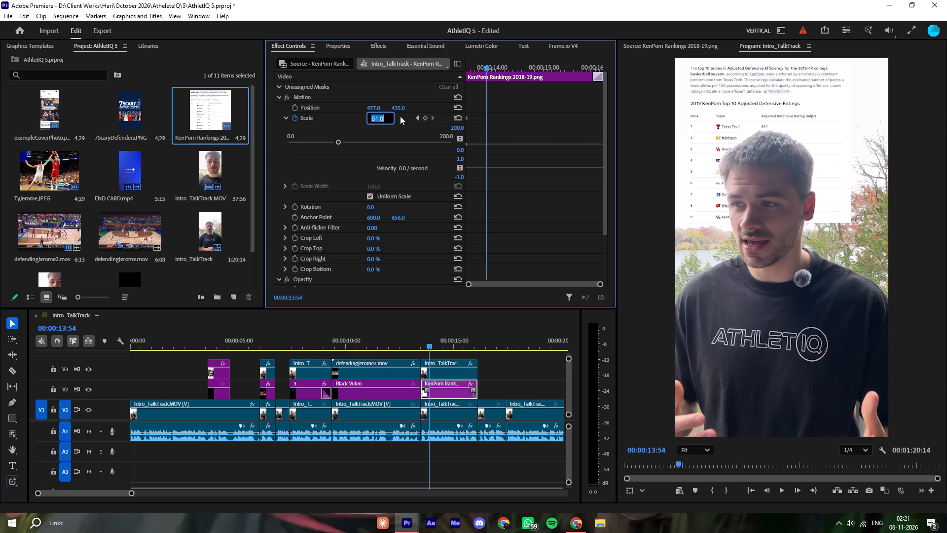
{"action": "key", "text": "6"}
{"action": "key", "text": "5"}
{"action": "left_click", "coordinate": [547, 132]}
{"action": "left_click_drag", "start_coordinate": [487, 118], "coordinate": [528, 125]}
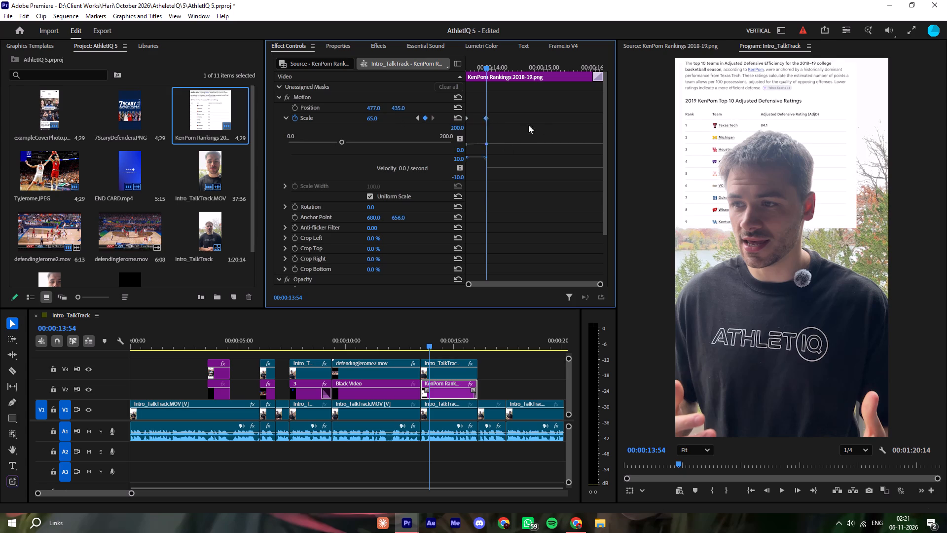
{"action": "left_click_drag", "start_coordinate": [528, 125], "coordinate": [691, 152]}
Play the KenPom section to check the image's scale animation behind the speaker.
{"action": "left_click", "coordinate": [420, 335]}
{"action": "key", "text": "space"}
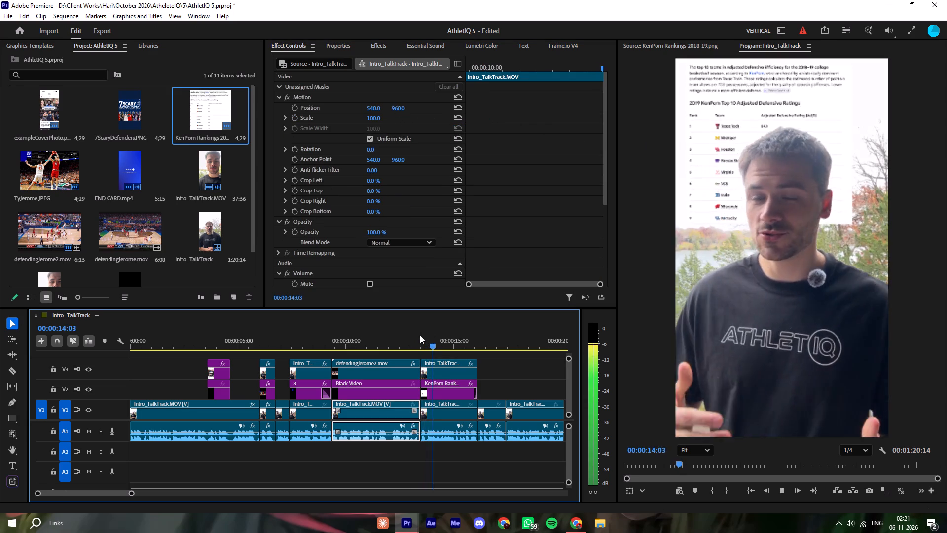
{"action": "key", "text": "space"}
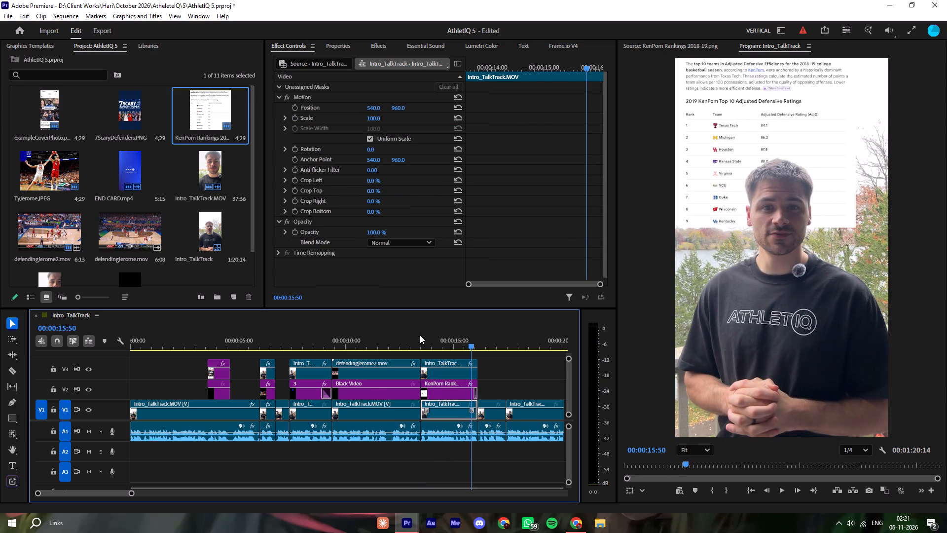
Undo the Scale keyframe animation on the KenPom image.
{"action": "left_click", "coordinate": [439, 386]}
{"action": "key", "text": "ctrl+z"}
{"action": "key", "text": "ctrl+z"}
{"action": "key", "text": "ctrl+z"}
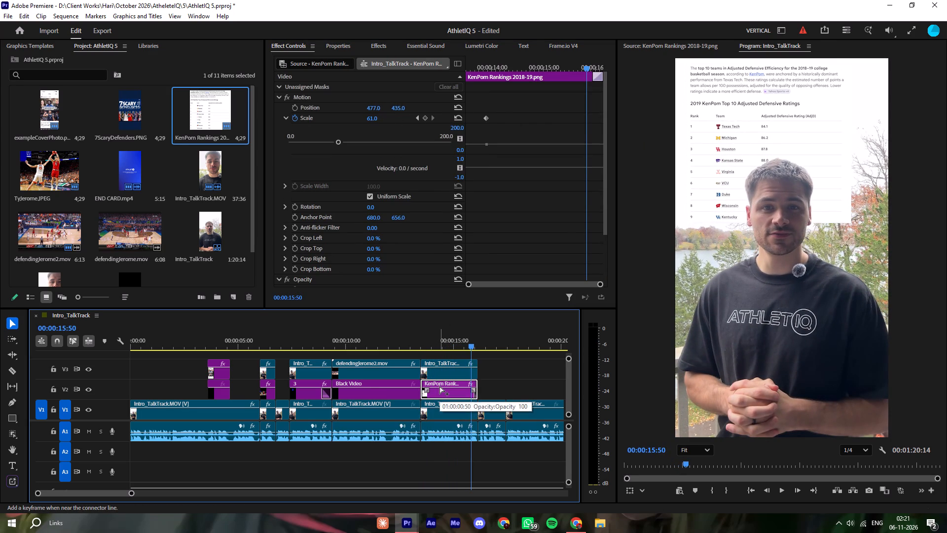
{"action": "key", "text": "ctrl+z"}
Play from the end of the game clip into the KenPom section to review the cut.
{"action": "left_click", "coordinate": [417, 348]}
{"action": "key", "text": "space"}
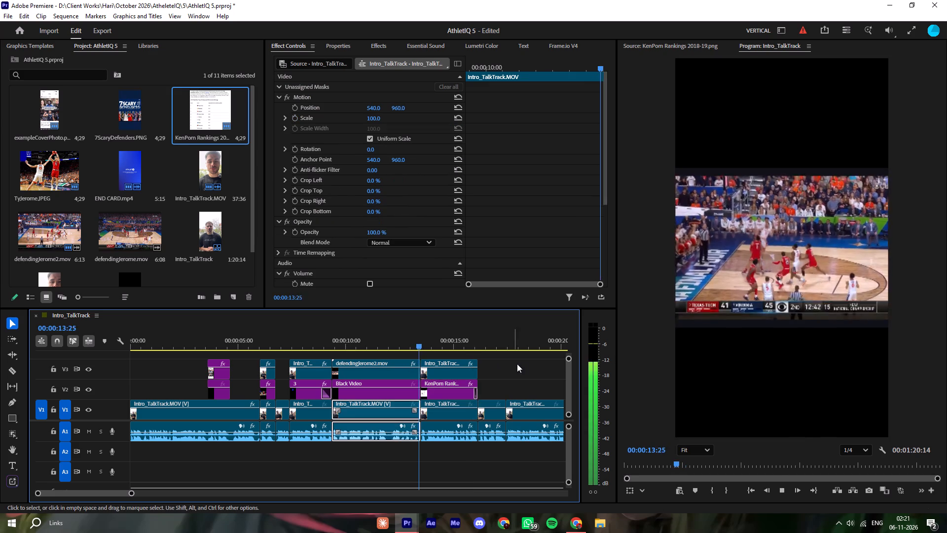
{"action": "key", "text": "space"}
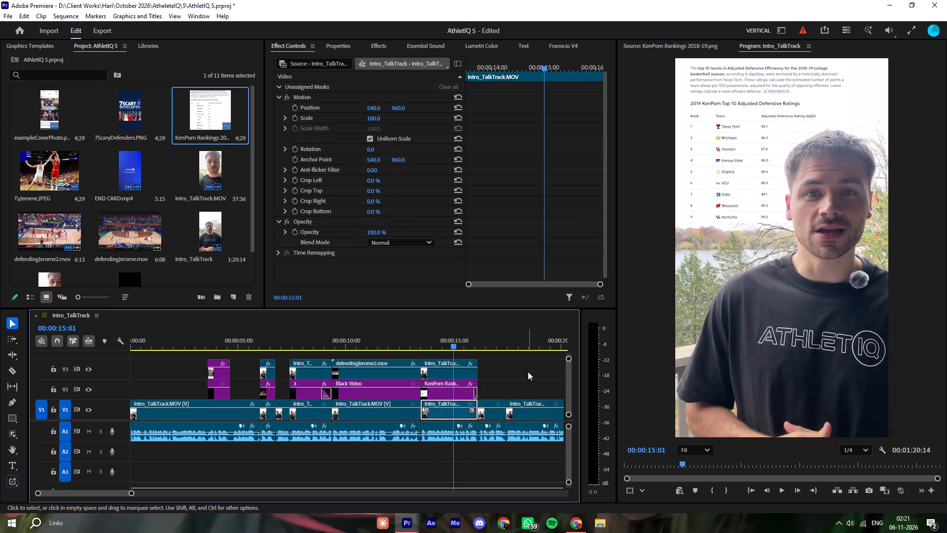
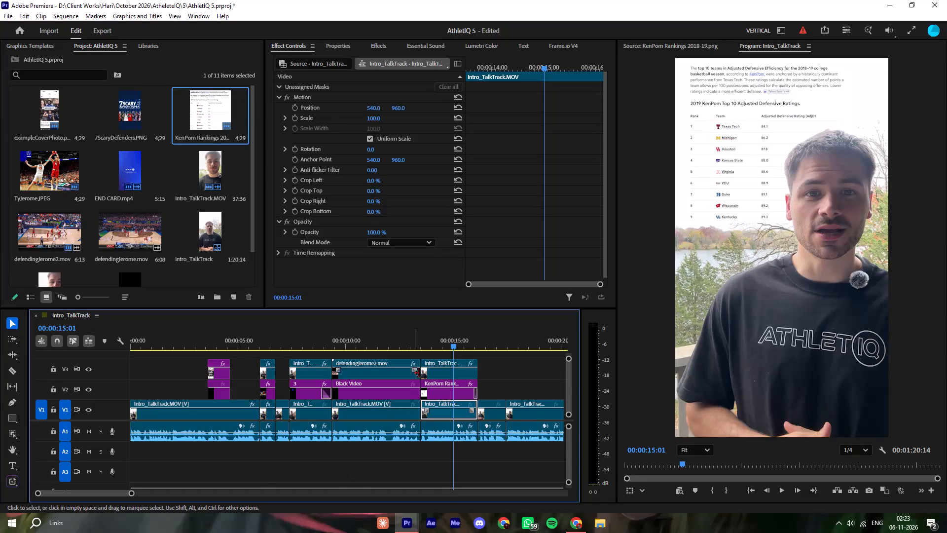
Play from the KenPom section into the following speaker clip to review the transition.
{"action": "left_click", "coordinate": [510, 369]}
{"action": "key", "text": "space"}
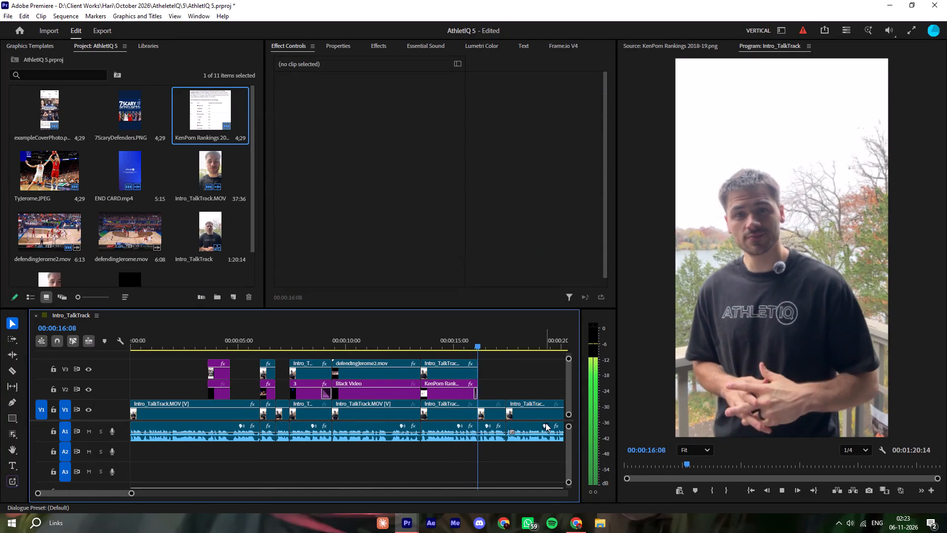
{"action": "key", "text": "space"}
From the Notion brief in Chrome, open the Drive image linked to "one of the seven scariest defenders", closing the old asset preview tabs, then return to Premiere.
{"action": "left_click", "coordinate": [575, 521]}
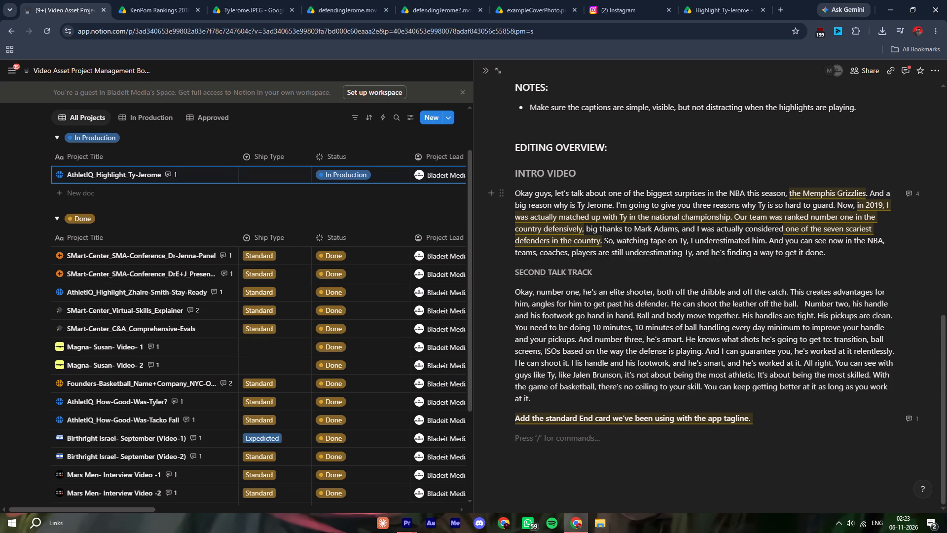
{"action": "left_click", "coordinate": [836, 229]}
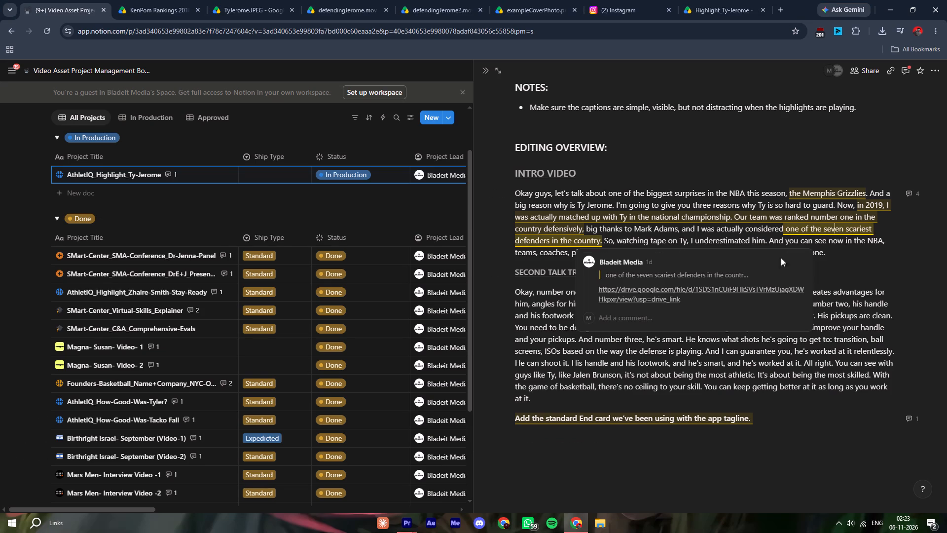
{"action": "left_click", "coordinate": [658, 289]}
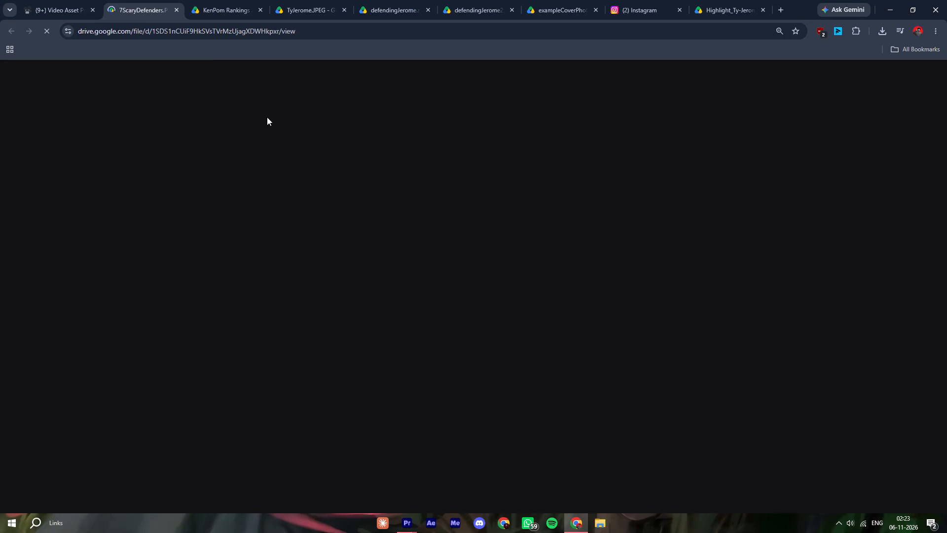
{"action": "triple_click", "coordinate": [256, 12]}
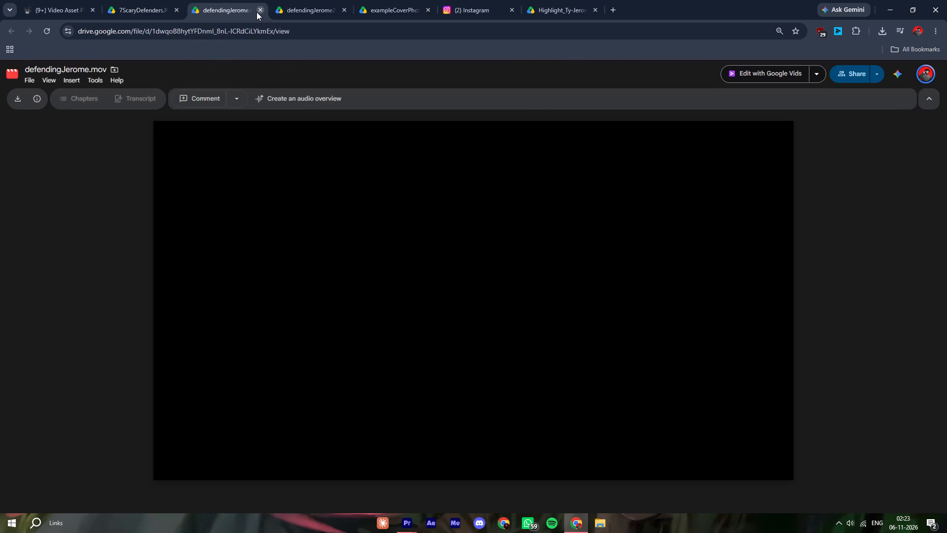
{"action": "left_click", "coordinate": [256, 12]}
{"action": "left_click", "coordinate": [256, 12]}
{"action": "left_click", "coordinate": [256, 12]}
{"action": "left_click", "coordinate": [143, 0]}
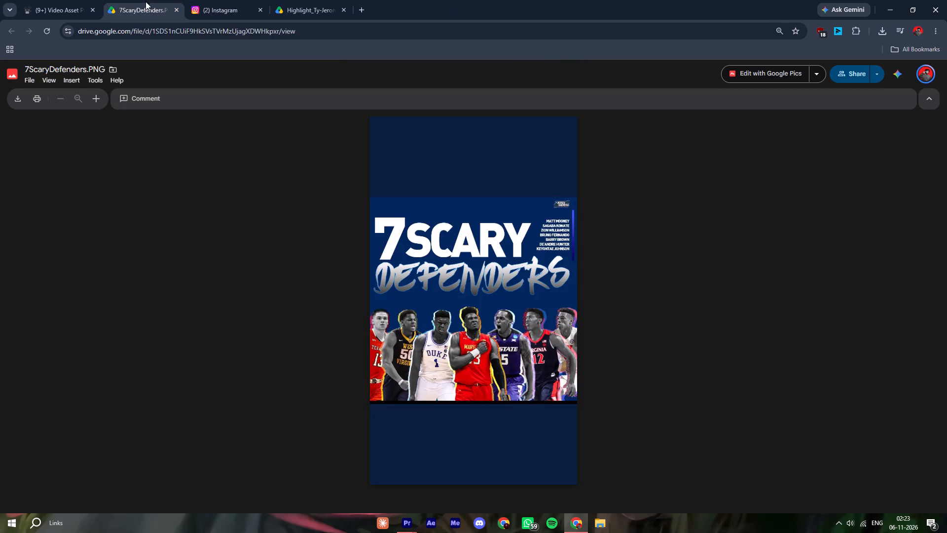
{"action": "left_click", "coordinate": [403, 517]}
{"action": "left_click", "coordinate": [374, 479]}
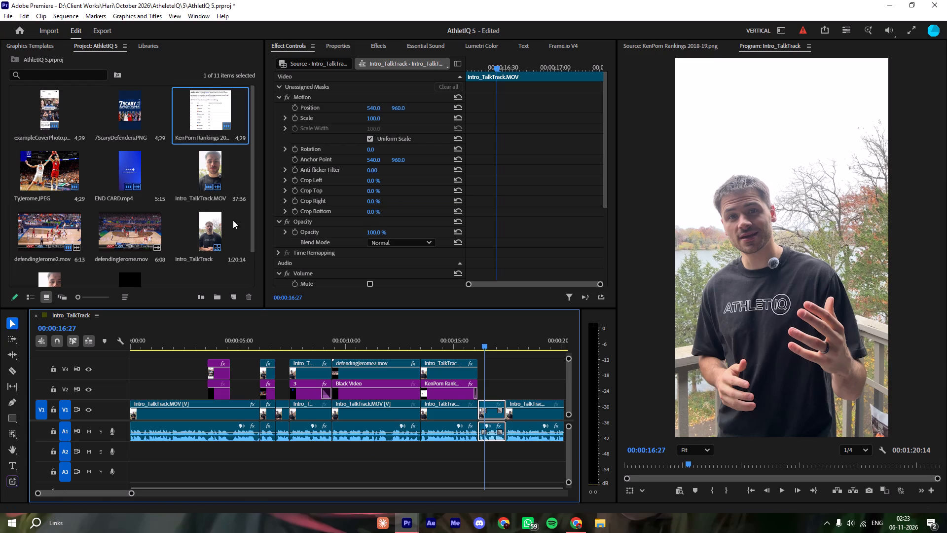
Play the speaker footage after the KenPom section to locate the "seven scariest defenders" line.
{"action": "scroll", "coordinate": [112, 219], "scroll_direction": "down", "scroll_amount": 1}
{"action": "scroll", "coordinate": [112, 219], "scroll_direction": "up", "scroll_amount": 1}
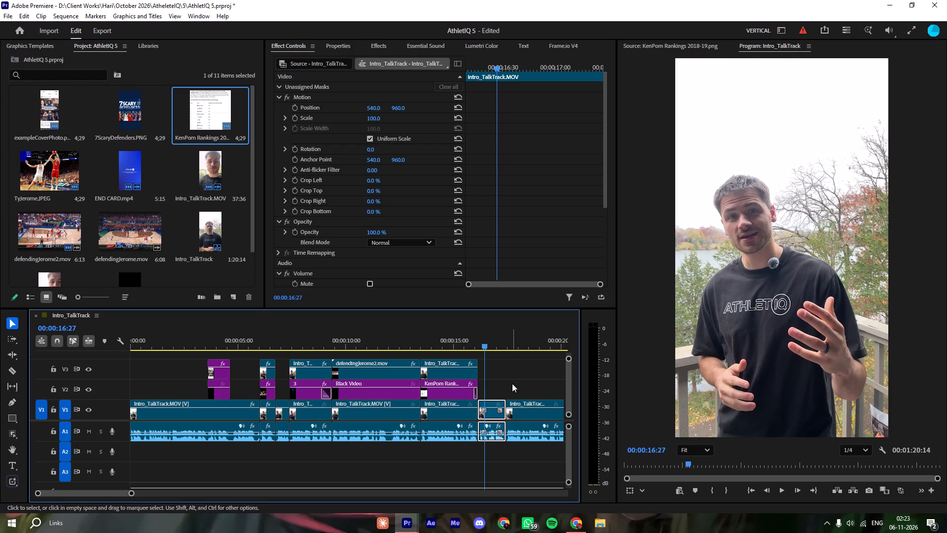
{"action": "left_click", "coordinate": [521, 366]}
{"action": "key", "text": "space"}
{"action": "key", "text": "minus"}
{"action": "key", "text": "equal"}
{"action": "key", "text": "equal"}
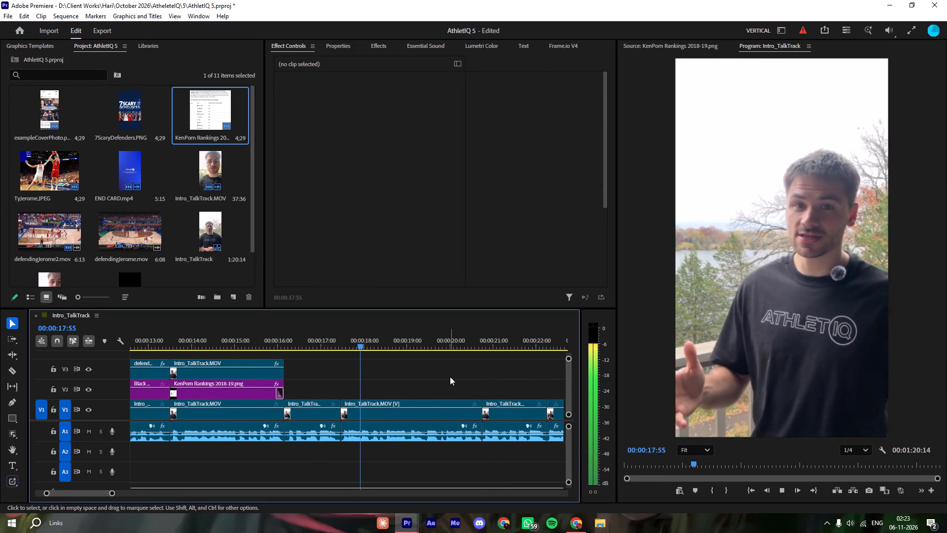
{"action": "type", "text": "-="}
{"action": "key", "text": "space"}
{"action": "left_click", "coordinate": [357, 338]}
{"action": "key", "text": "space"}
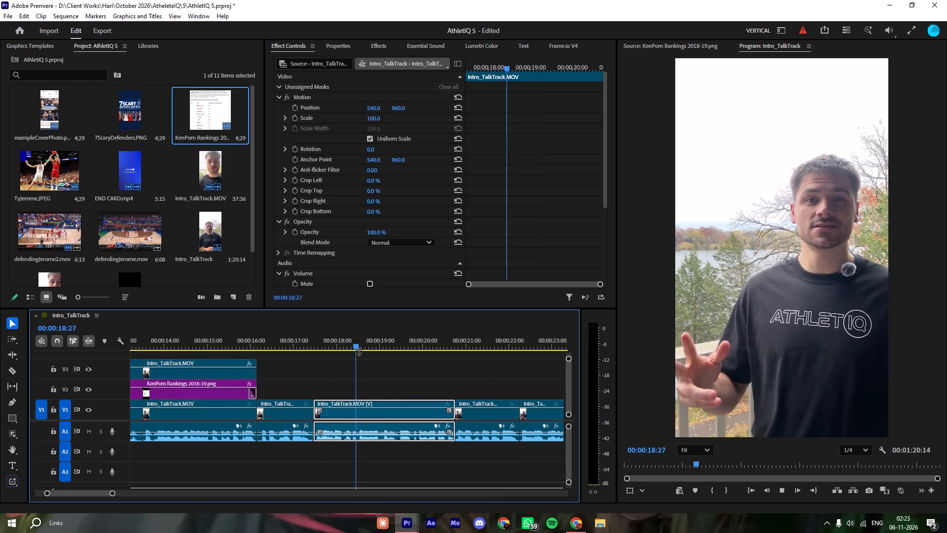
{"action": "key", "text": "space"}
{"action": "left_click_drag", "start_coordinate": [381, 369], "coordinate": [382, 373]}
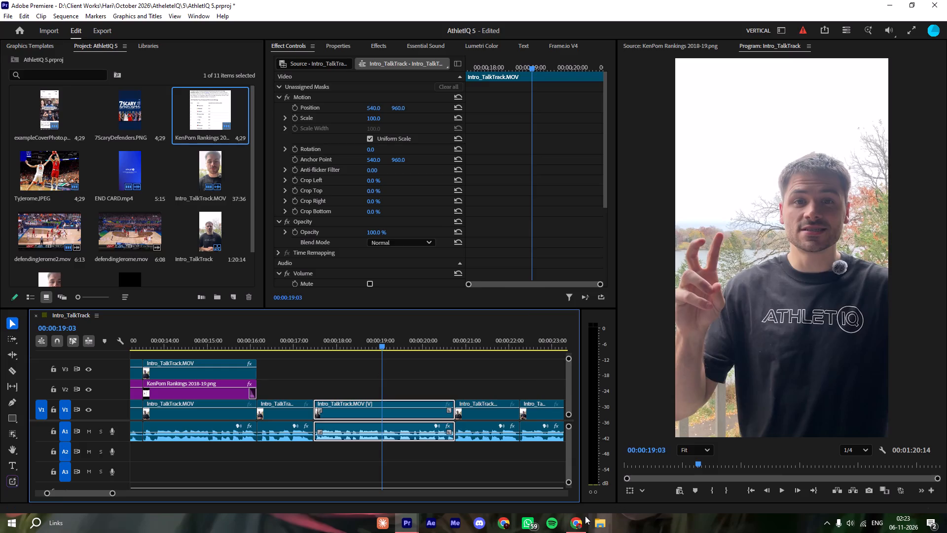
Recheck the Notion brief's highlighted "one of the seven scariest defenders" passage and its comment, then return to Premiere.
{"action": "left_click", "coordinate": [583, 519]}
{"action": "left_click", "coordinate": [91, 9]}
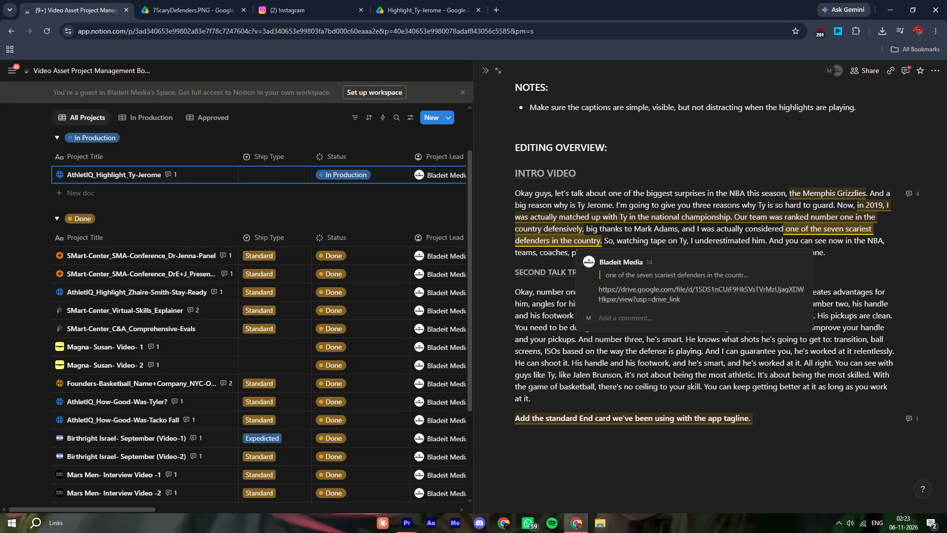
{"action": "left_click", "coordinate": [643, 467]}
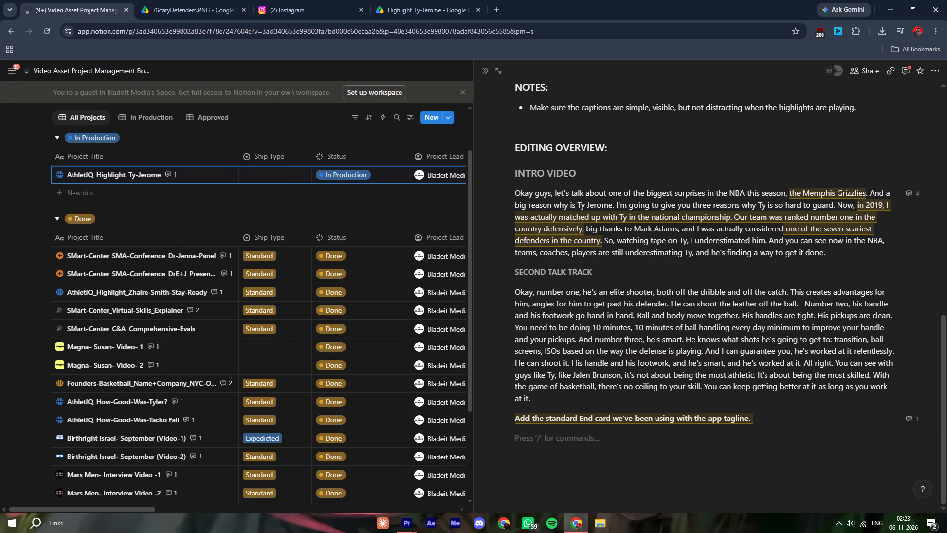
{"action": "left_click", "coordinate": [822, 234]}
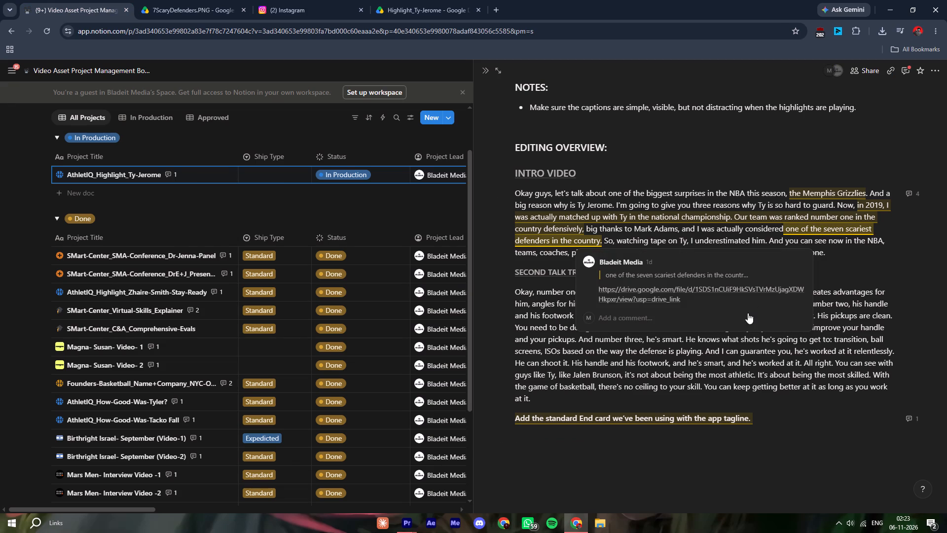
{"action": "left_click", "coordinate": [689, 464]}
{"action": "left_click", "coordinate": [401, 525]}
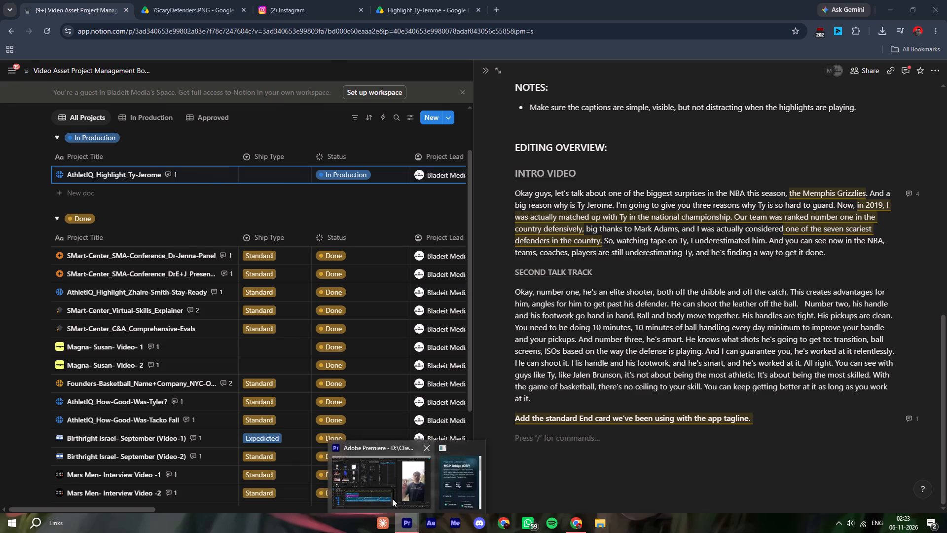
{"action": "left_click", "coordinate": [391, 496]}
Place 7ScaryDefenders.PNG on V2 starting at 00:00:18:43, above the speaker clip.
{"action": "left_click", "coordinate": [338, 339]}
{"action": "key", "text": "space"}
{"action": "left_click", "coordinate": [364, 363]}
{"action": "key", "text": "space"}
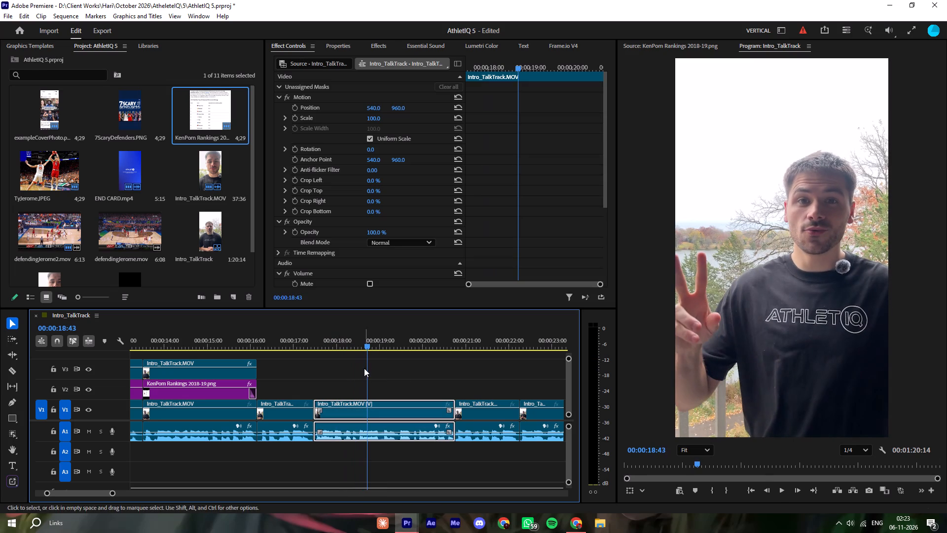
{"action": "left_click", "coordinate": [340, 378]}
{"action": "left_click_drag", "start_coordinate": [122, 111], "coordinate": [338, 366]}
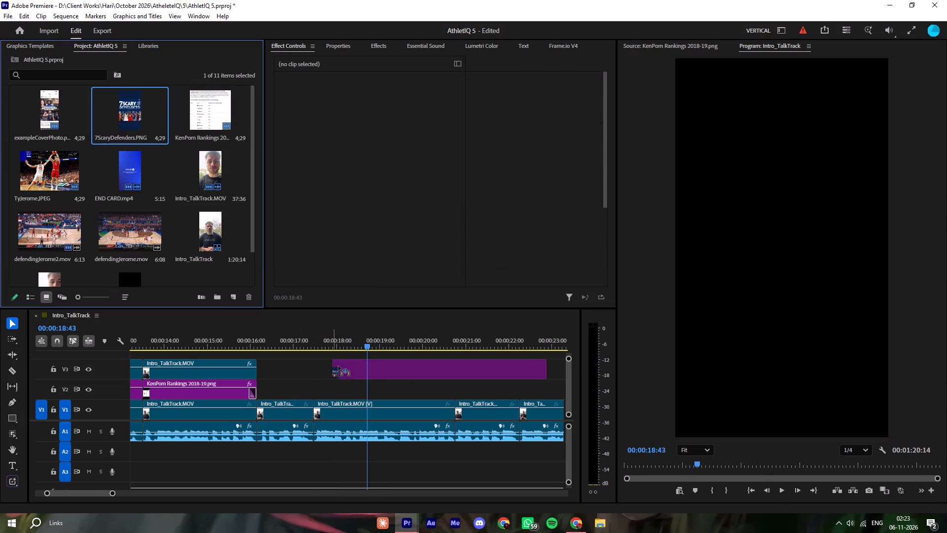
{"action": "left_click_drag", "start_coordinate": [338, 366], "coordinate": [364, 388]}
Play the new image section and trim the 7ScaryDefenders image to end with the speaker clip beneath it.
{"action": "key", "text": "space"}
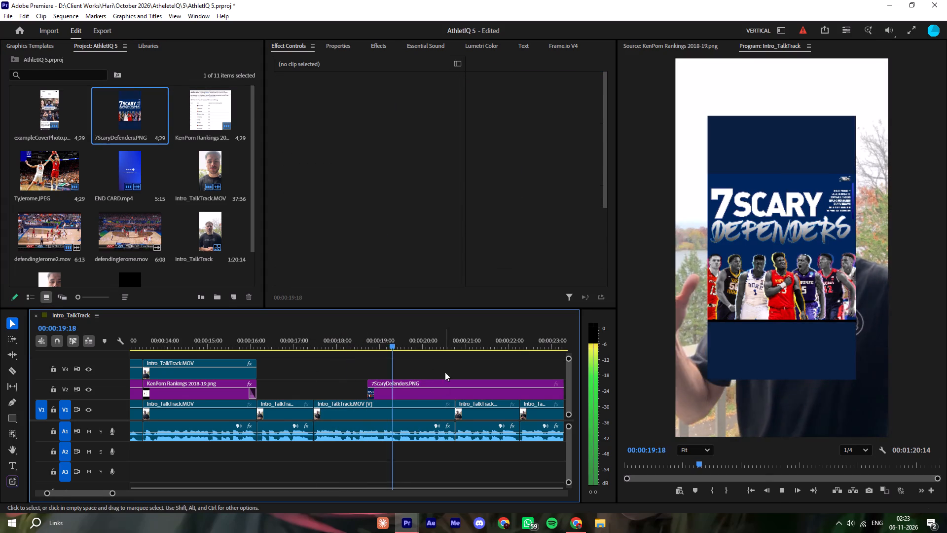
{"action": "left_click", "coordinate": [451, 368]}
{"action": "key", "text": "minus"}
{"action": "key", "text": "equal"}
{"action": "key", "text": "space"}
{"action": "left_click", "coordinate": [510, 379]}
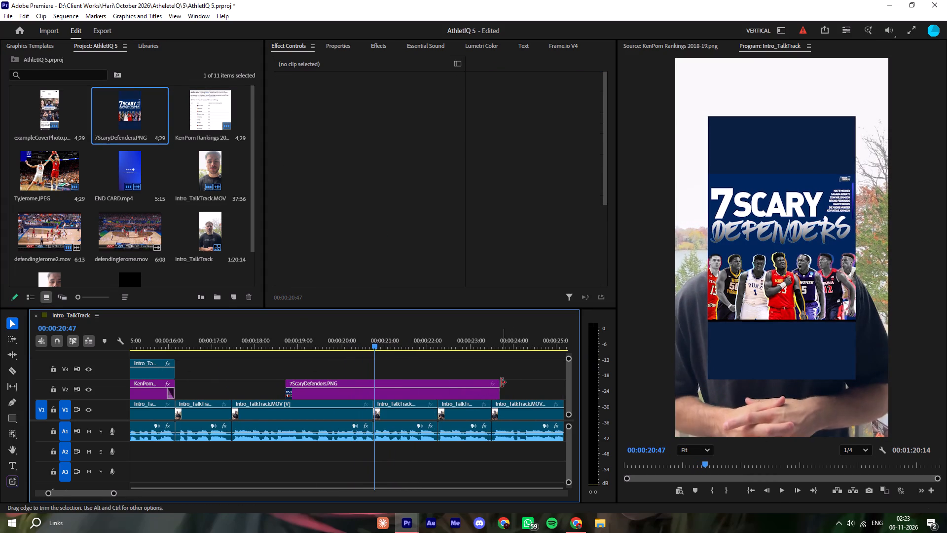
{"action": "left_click_drag", "start_coordinate": [501, 382], "coordinate": [372, 389]}
Play the lead-in to the 7ScaryDefenders image and check the brief in Chrome again before returning to Premiere.
{"action": "left_click", "coordinate": [278, 337]}
{"action": "key", "text": "space"}
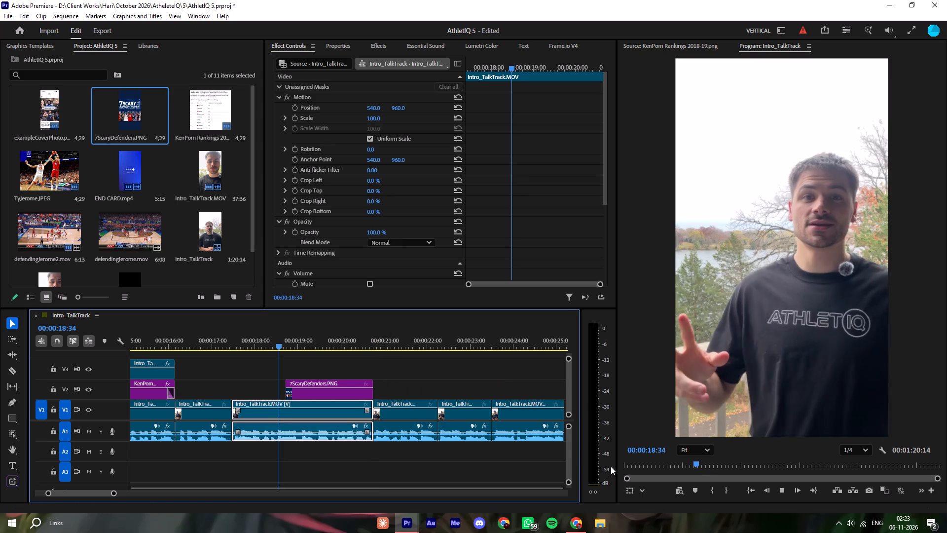
{"action": "key", "text": "space"}
{"action": "left_click", "coordinate": [578, 522]}
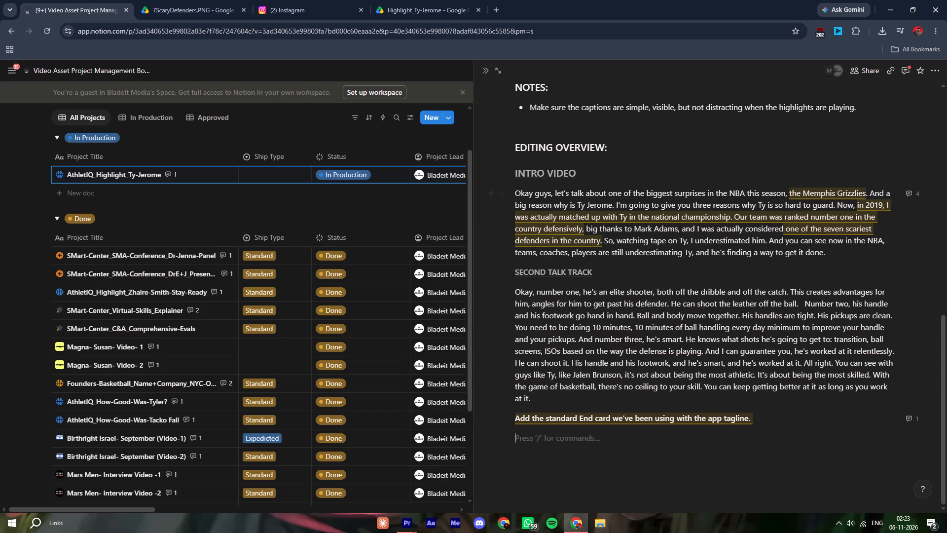
{"action": "left_click", "coordinate": [411, 520]}
{"action": "left_click", "coordinate": [399, 490]}
Scale the 7ScaryDefenders image on V2 to 147 so it fills the vertical frame.
{"action": "left_click", "coordinate": [348, 399]}
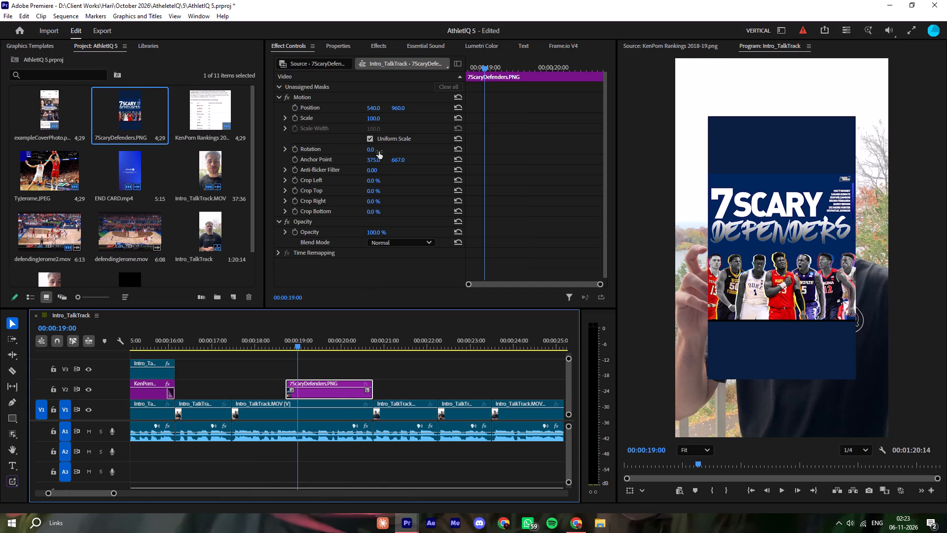
{"action": "left_click_drag", "start_coordinate": [379, 119], "coordinate": [422, 134]}
Play through the 7ScaryDefenders section to review the enlarged image's timing over the speaker.
{"action": "left_click", "coordinate": [275, 335]}
{"action": "key", "text": "space"}
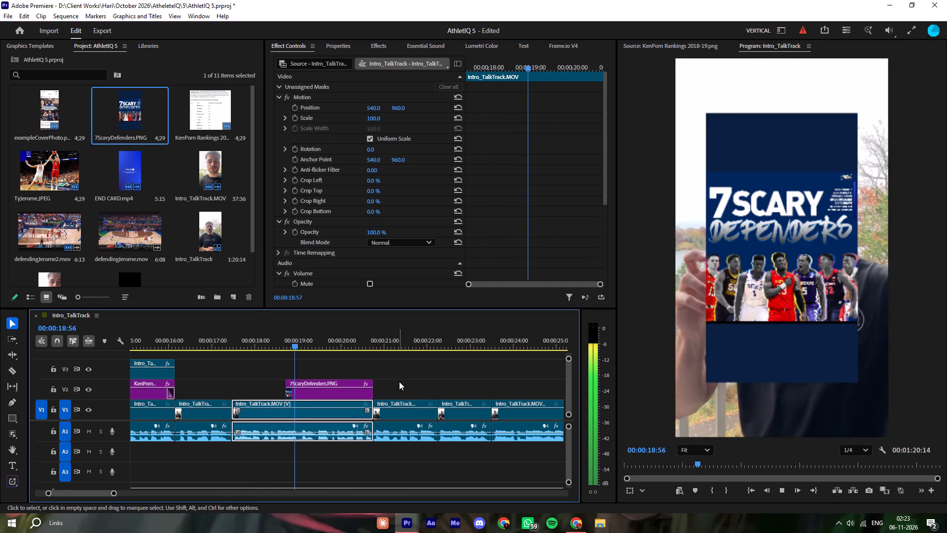
{"action": "key", "text": "space"}
{"action": "key", "text": "space"}
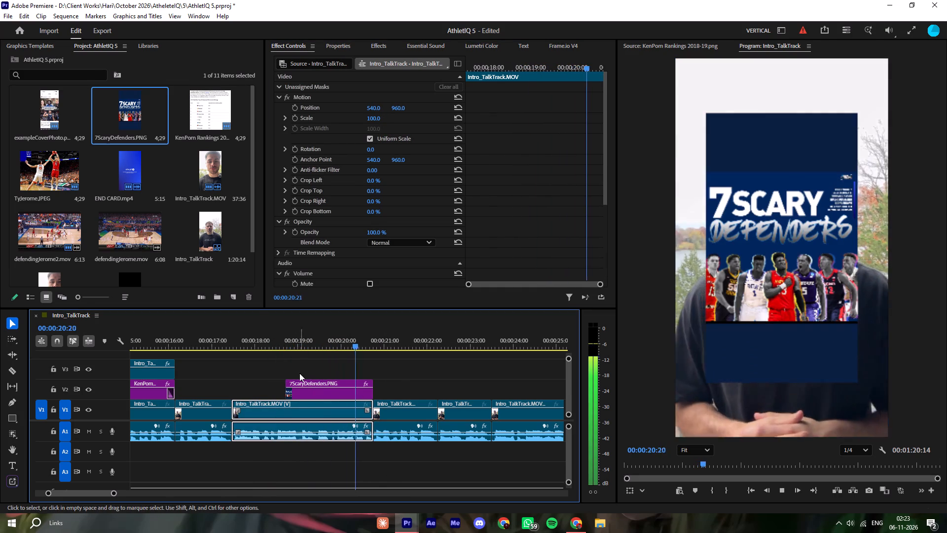
{"action": "key", "text": "space"}
{"action": "left_click", "coordinate": [284, 351]}
{"action": "key", "text": "space"}
Select the 7ScaryDefenders image on V2 with the playhead near its start, at 00:00:18:49.
{"action": "left_click", "coordinate": [291, 343]}
{"action": "left_click", "coordinate": [305, 386]}
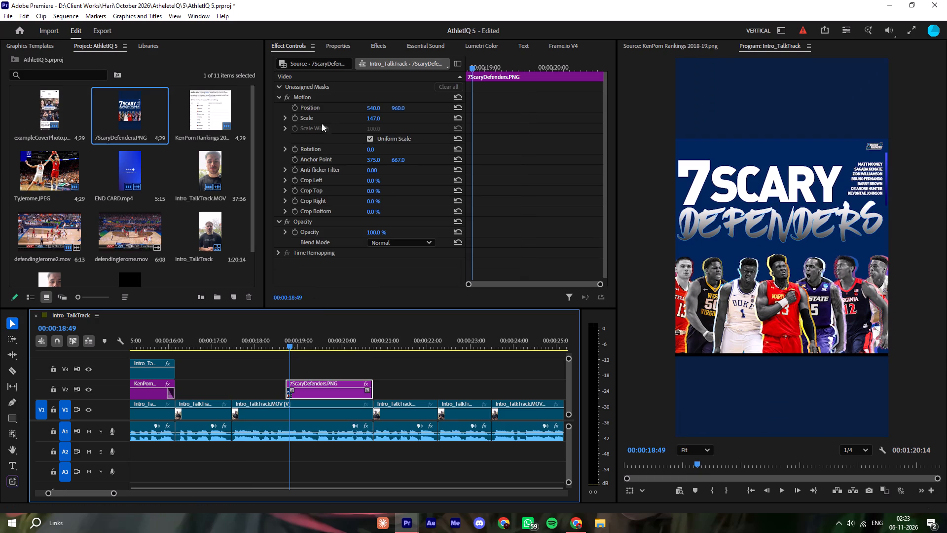
Keyframe the 7ScaryDefenders image's Scale from 147 at the clip's start to 152 at its end for a slow zoom.
{"action": "left_click", "coordinate": [297, 117]}
{"action": "left_click_drag", "start_coordinate": [473, 116], "coordinate": [448, 122]}
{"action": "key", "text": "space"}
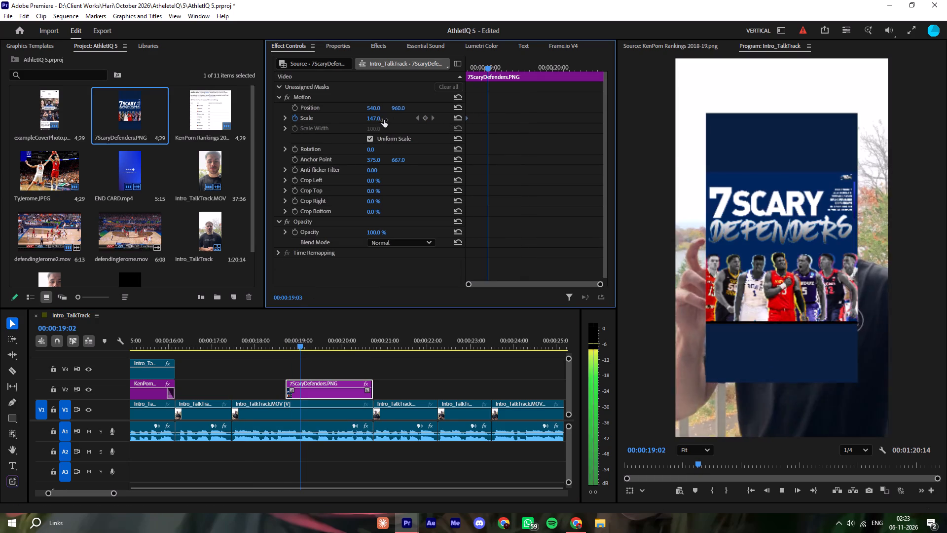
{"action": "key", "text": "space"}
{"action": "left_click", "coordinate": [380, 119]}
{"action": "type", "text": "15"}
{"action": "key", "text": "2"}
{"action": "left_click", "coordinate": [498, 130]}
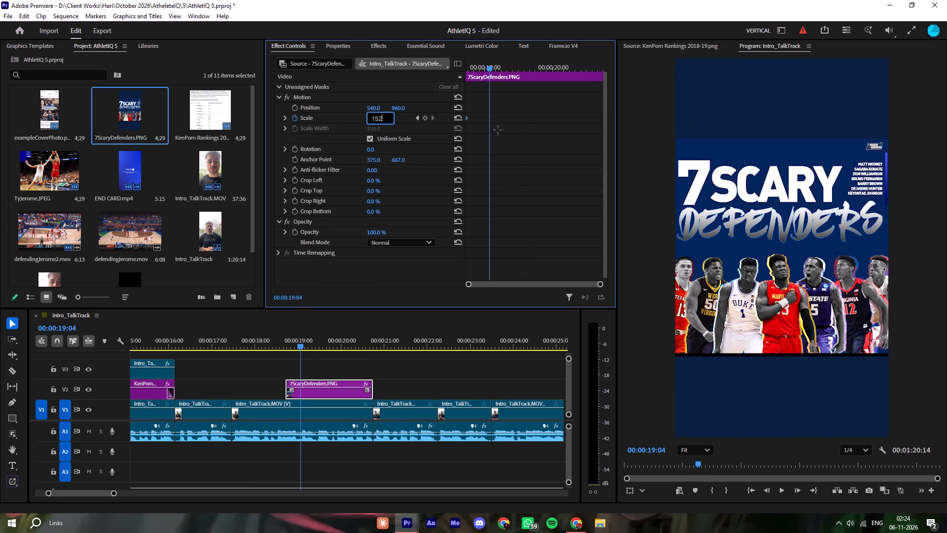
{"action": "left_click_drag", "start_coordinate": [488, 118], "coordinate": [681, 146]}
Play from just before the 7ScaryDefenders image into the following speaker clips to review the zoom.
{"action": "left_click", "coordinate": [274, 338]}
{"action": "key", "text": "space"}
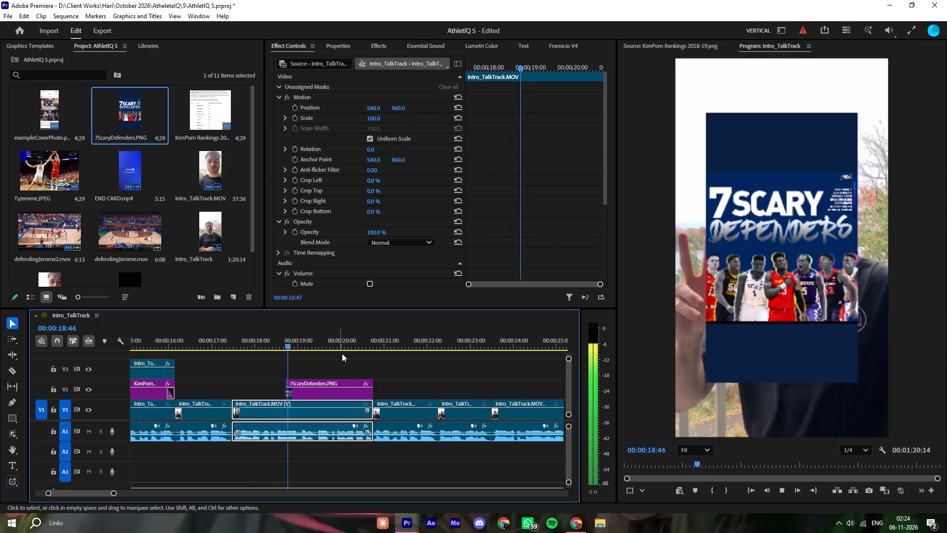
{"action": "left_click", "coordinate": [362, 356]}
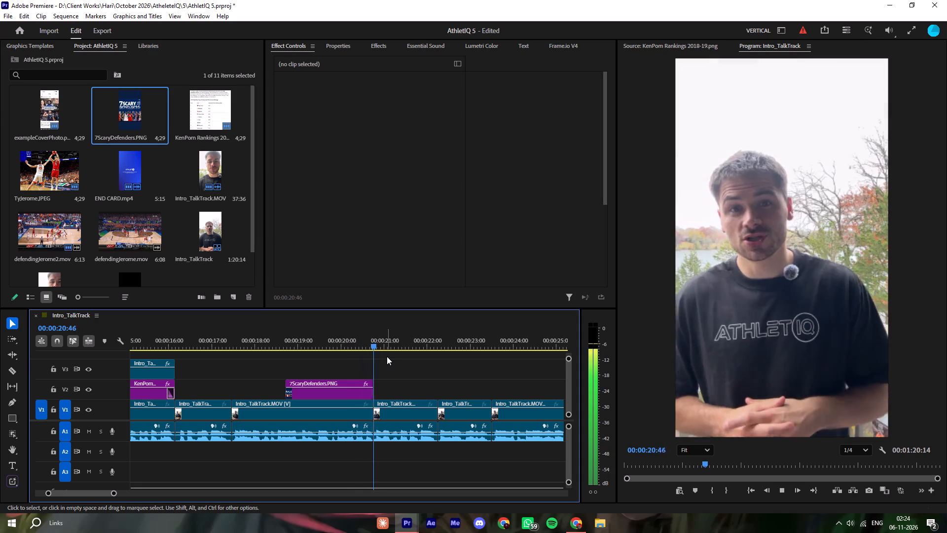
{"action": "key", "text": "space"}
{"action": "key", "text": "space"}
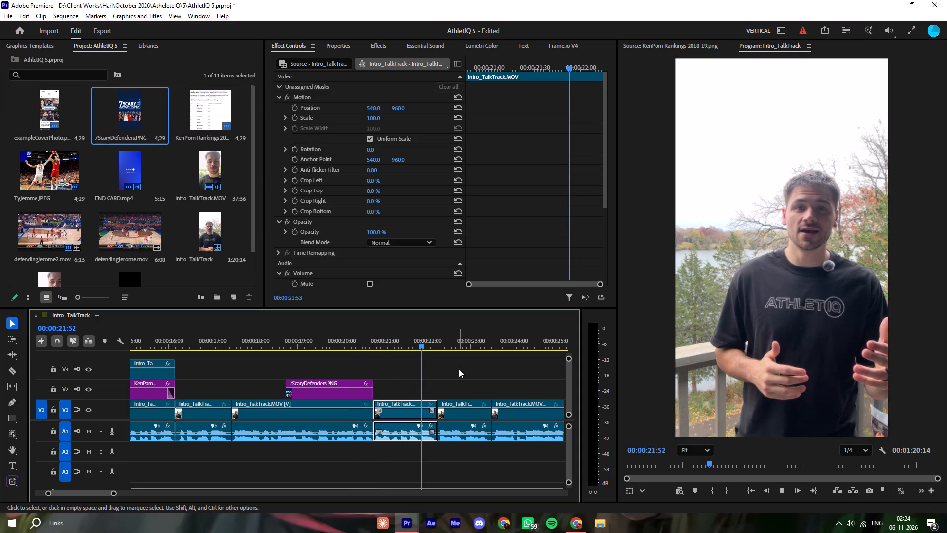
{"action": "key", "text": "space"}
Switch to Instagram in Chrome, open the first recent profile in its search and browse that creator's reels, opening the "$100k/mo" reel.
{"action": "left_click", "coordinate": [579, 527]}
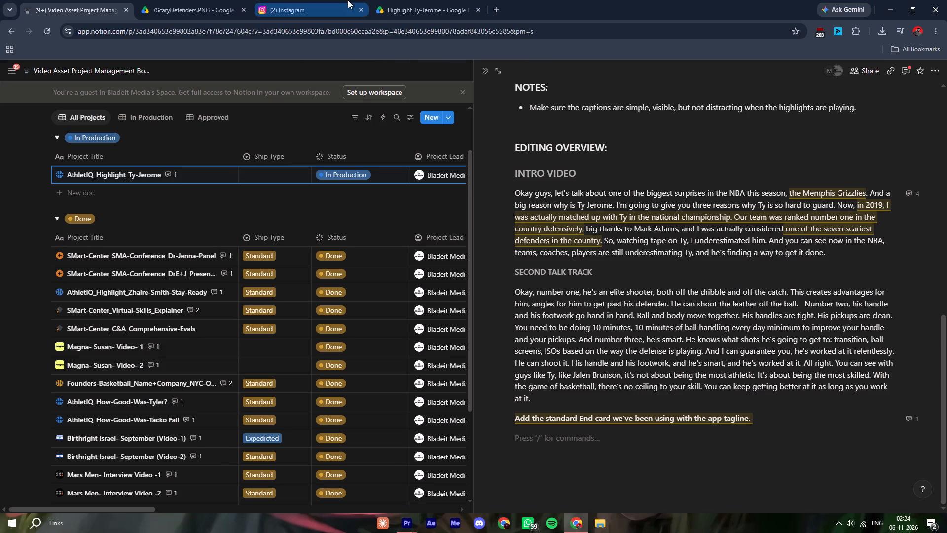
{"action": "left_click", "coordinate": [348, 0]}
{"action": "left_click", "coordinate": [25, 258]}
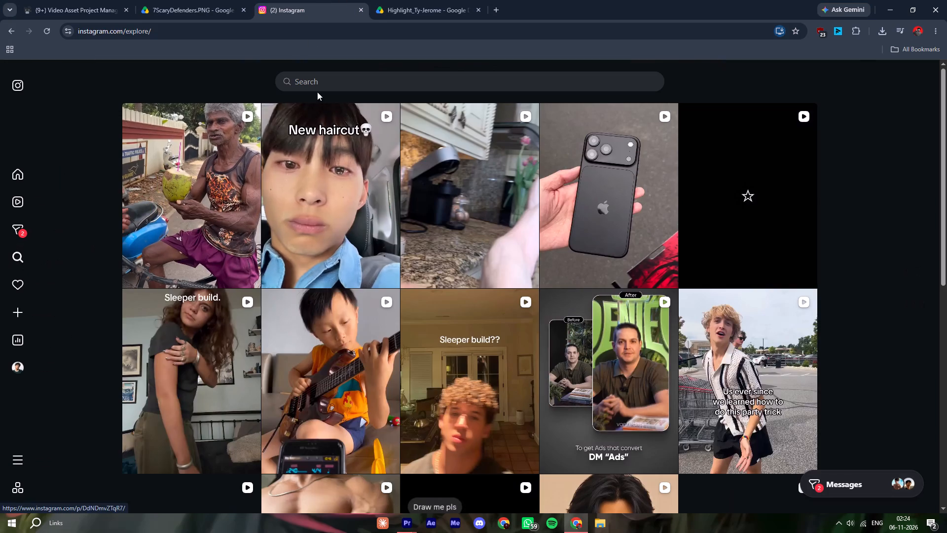
{"action": "left_click", "coordinate": [321, 78]}
{"action": "left_click", "coordinate": [355, 134]}
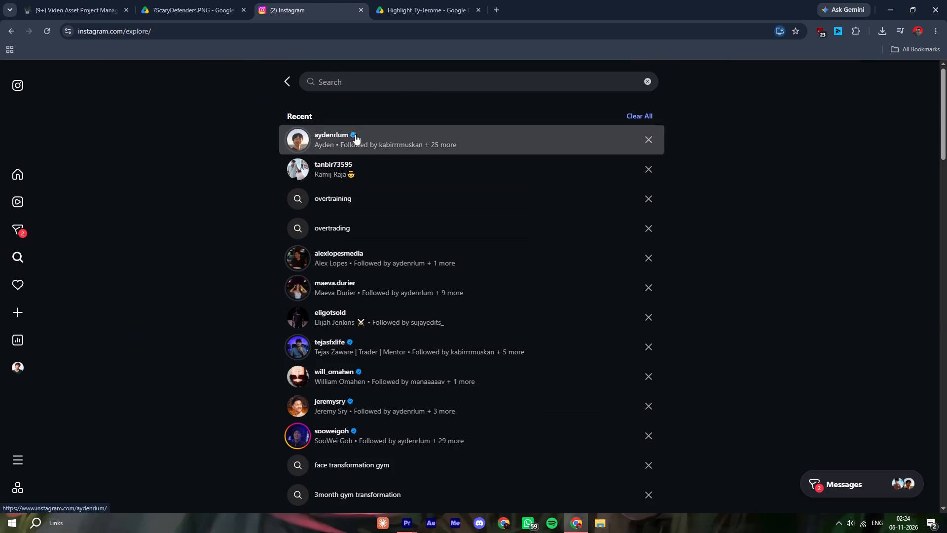
{"action": "left_click", "coordinate": [428, 342]}
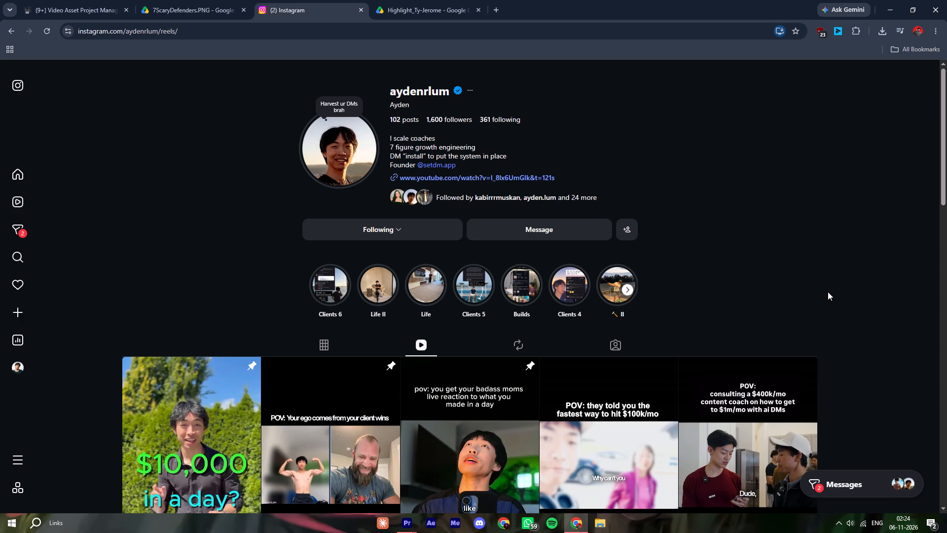
{"action": "scroll", "coordinate": [856, 320], "scroll_direction": "down", "scroll_amount": 1}
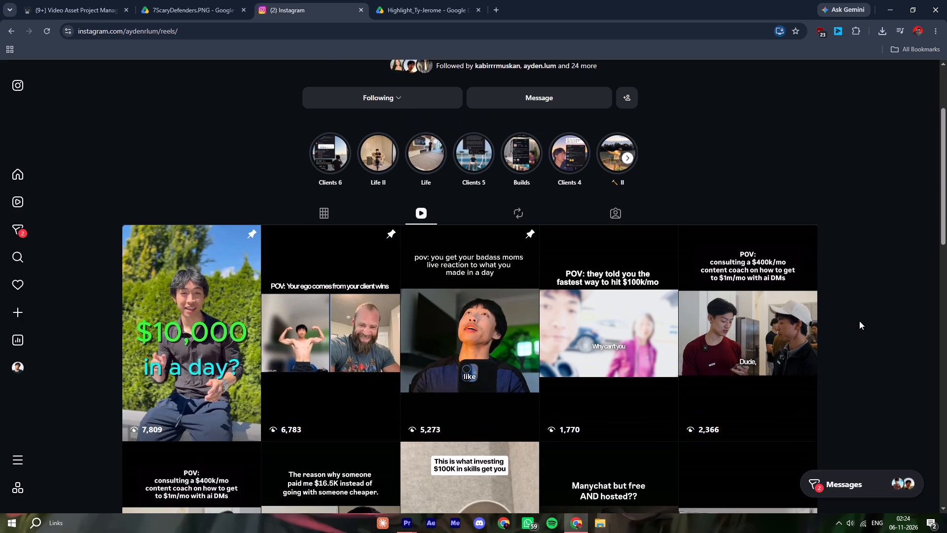
{"action": "scroll", "coordinate": [859, 321], "scroll_direction": "down", "scroll_amount": 2}
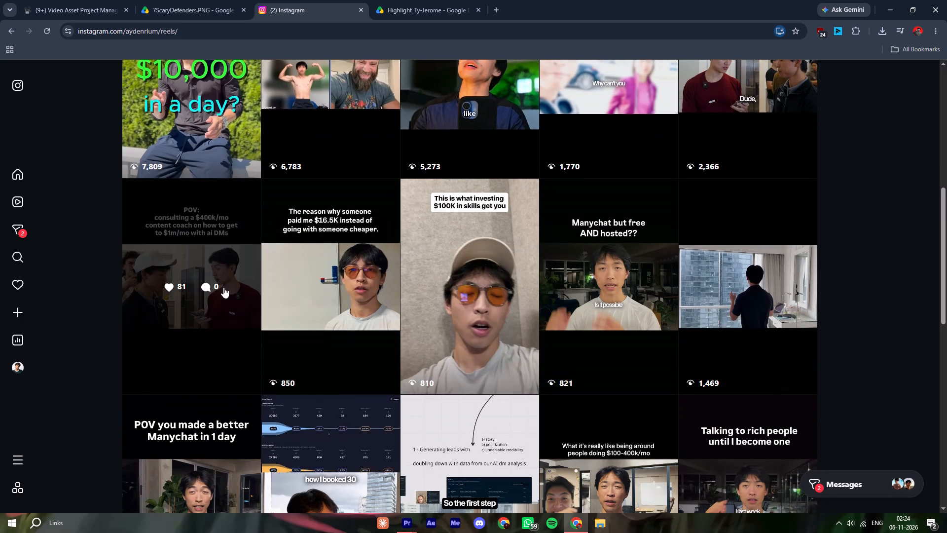
{"action": "scroll", "coordinate": [741, 325], "scroll_direction": "up", "scroll_amount": 1}
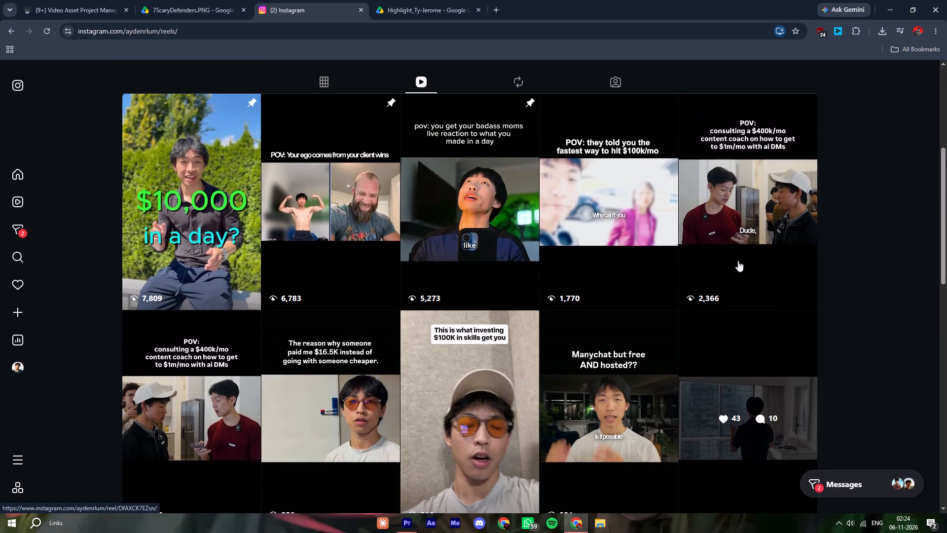
{"action": "left_click", "coordinate": [597, 276]}
Open the creative director's profile from the reel and view its current stories and "the journey" and "life" highlights.
{"action": "left_click", "coordinate": [523, 249]}
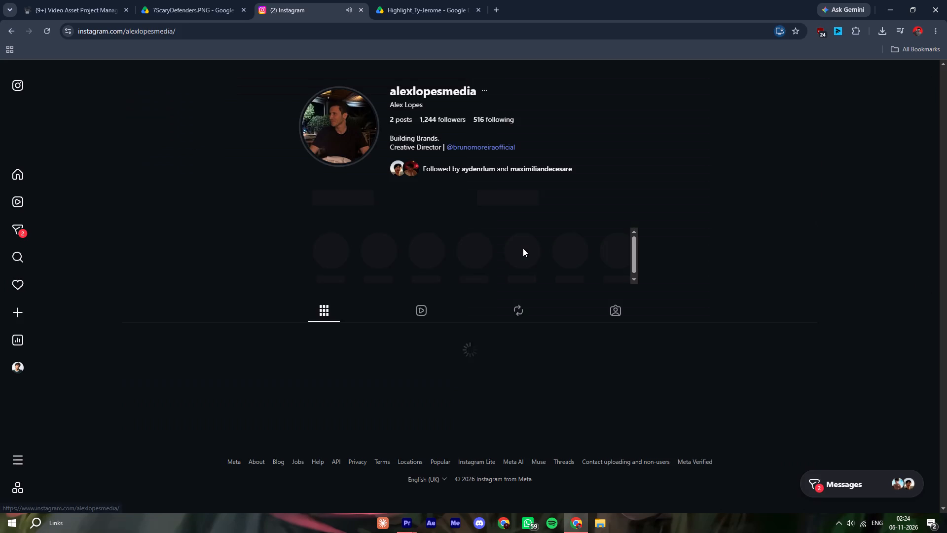
{"action": "left_click", "coordinate": [336, 133]}
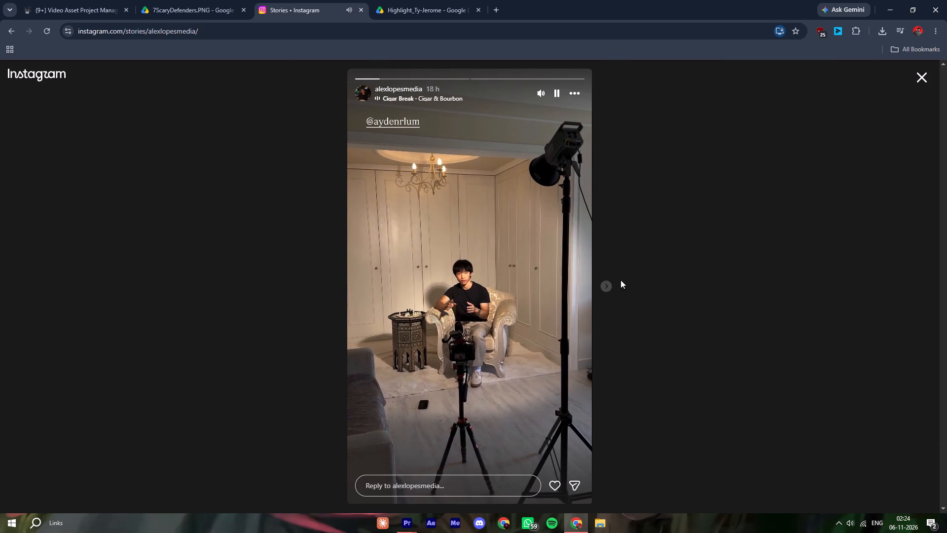
{"action": "left_click", "coordinate": [610, 285]}
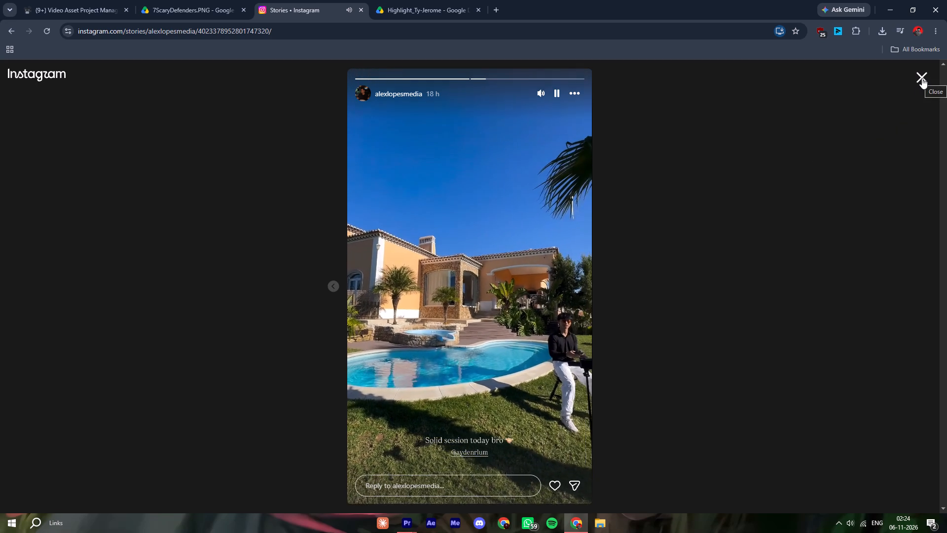
{"action": "left_click", "coordinate": [922, 78]}
{"action": "left_click", "coordinate": [316, 199]}
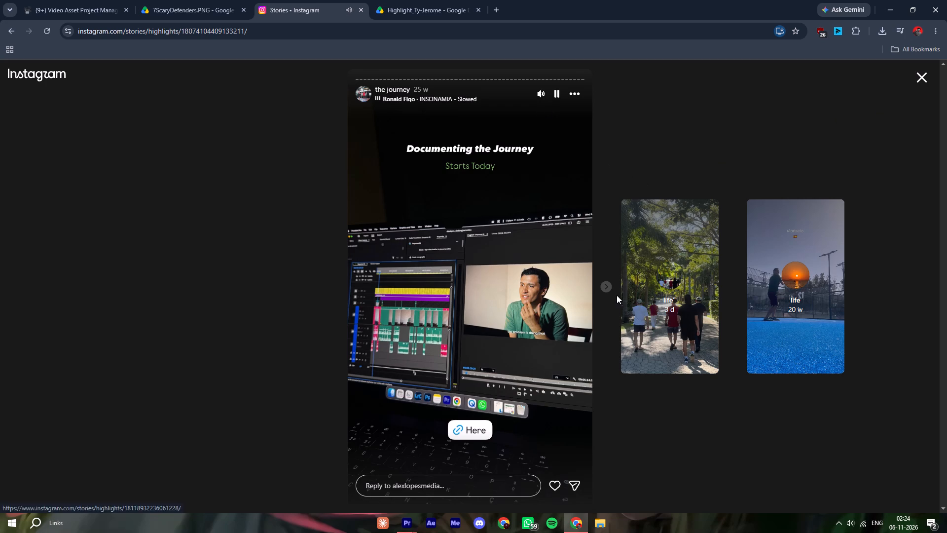
{"action": "left_click", "coordinate": [607, 290]}
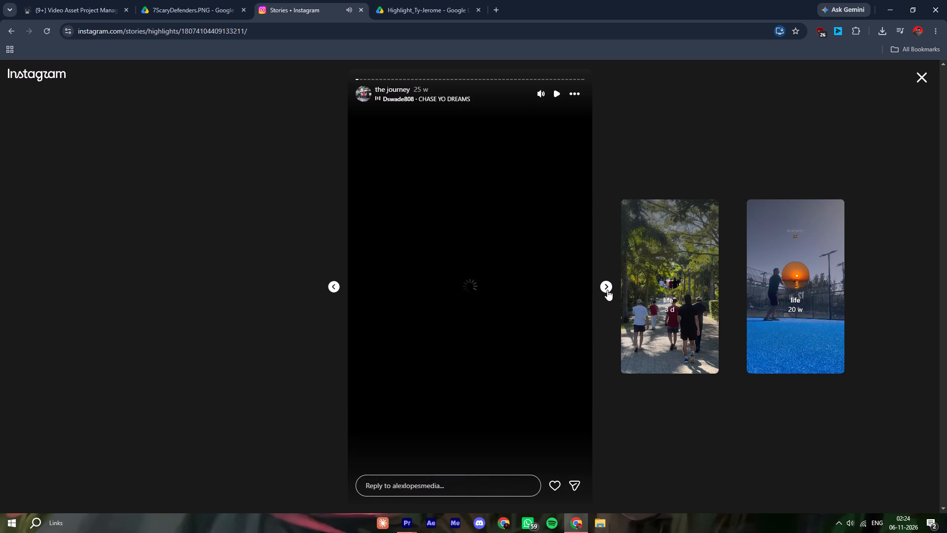
{"action": "left_click", "coordinate": [670, 287]}
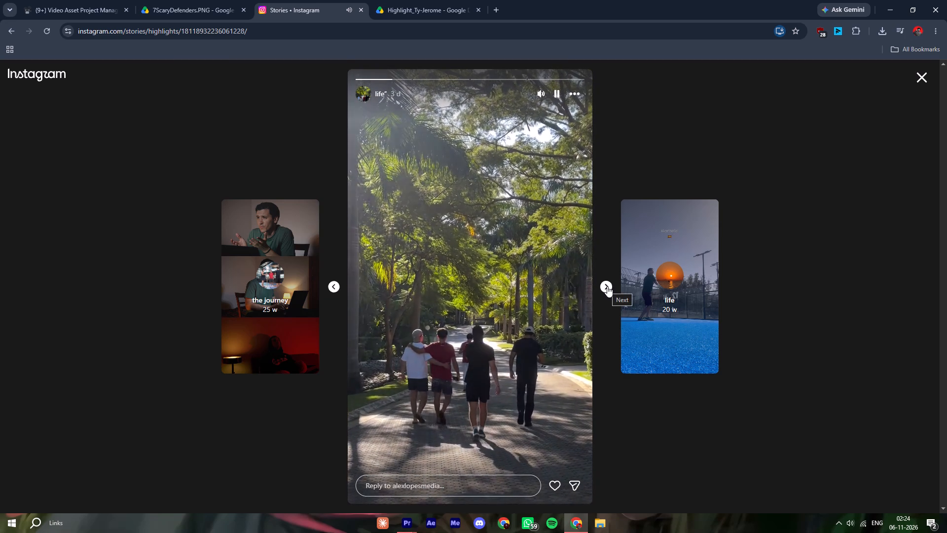
{"action": "left_click", "coordinate": [607, 286]}
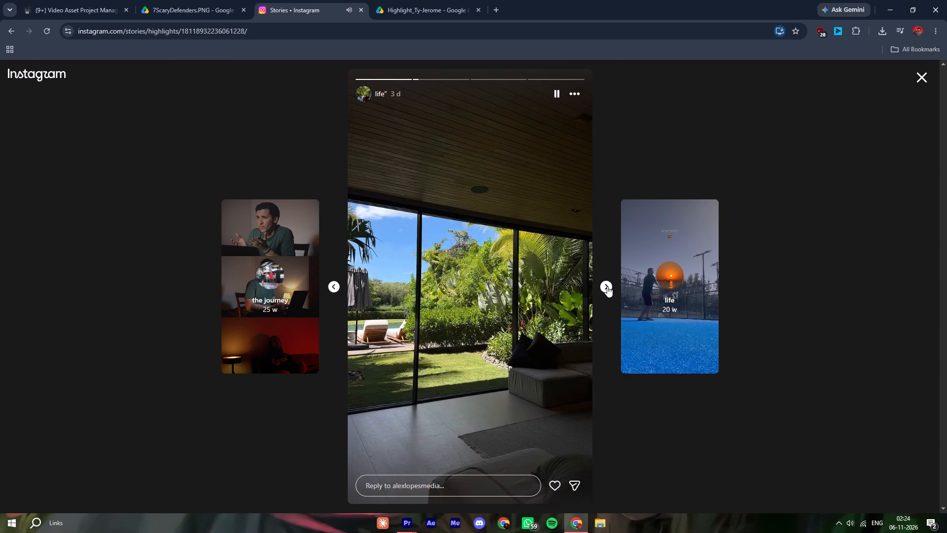
{"action": "left_click", "coordinate": [607, 286]}
{"action": "left_click", "coordinate": [607, 286]}
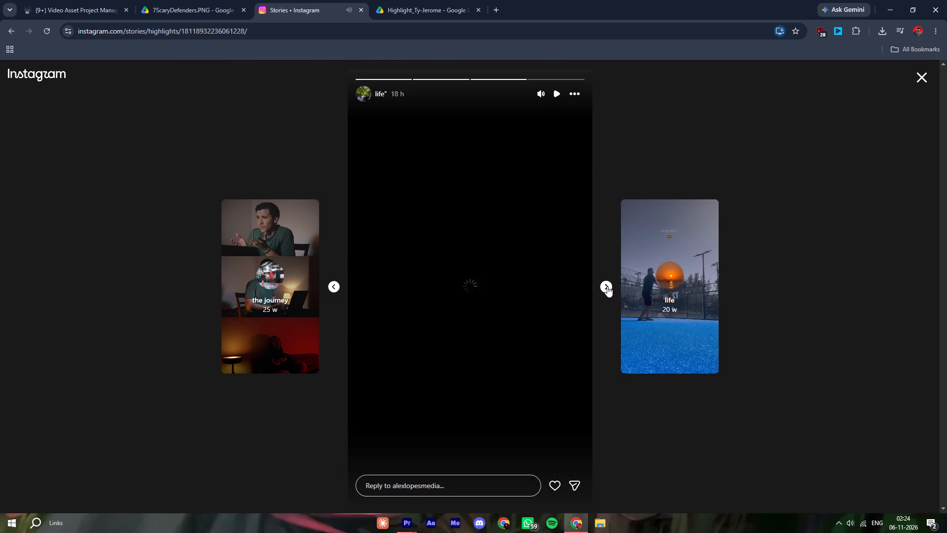
{"action": "left_click", "coordinate": [607, 286]}
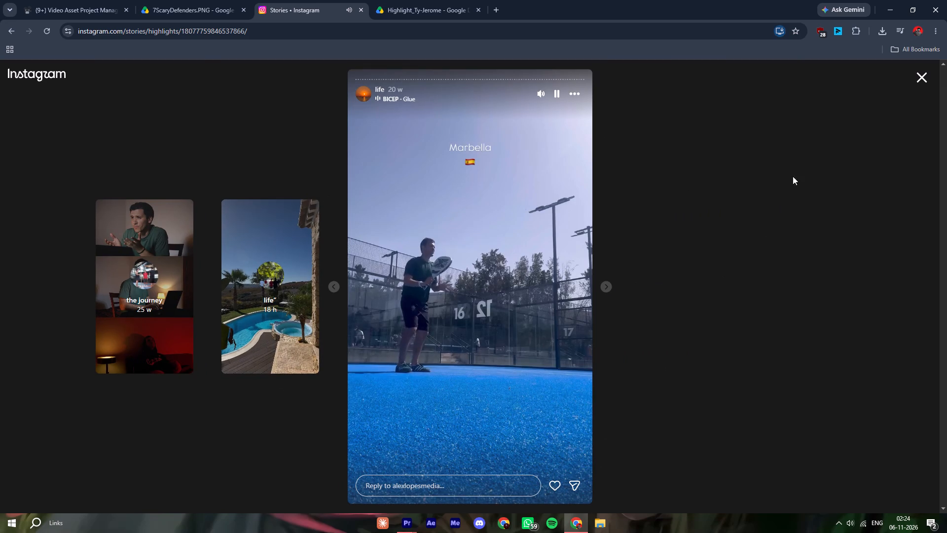
{"action": "left_click", "coordinate": [923, 75]}
View the creative director's Marbella photo carousel and the pinned "A young kid with a dream" video.
{"action": "left_click", "coordinate": [328, 364]}
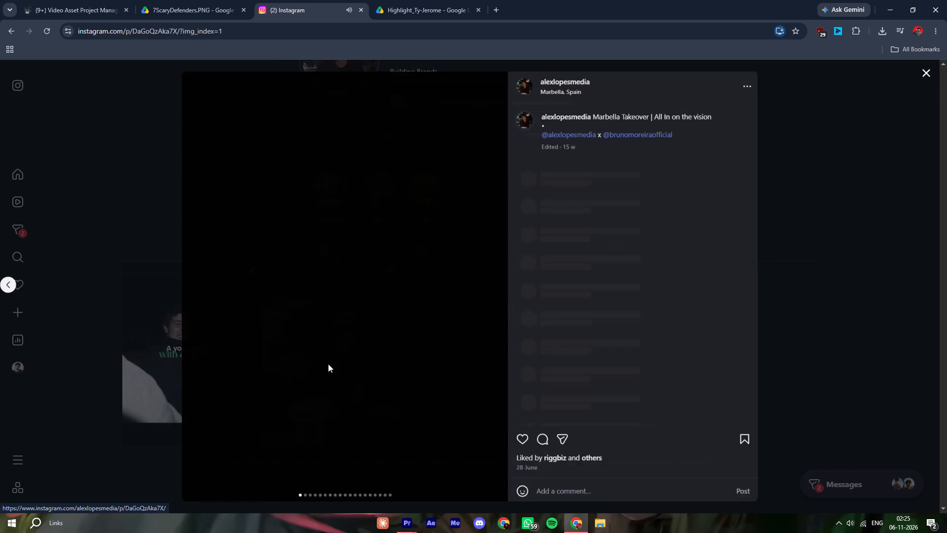
{"action": "left_click", "coordinate": [492, 287]}
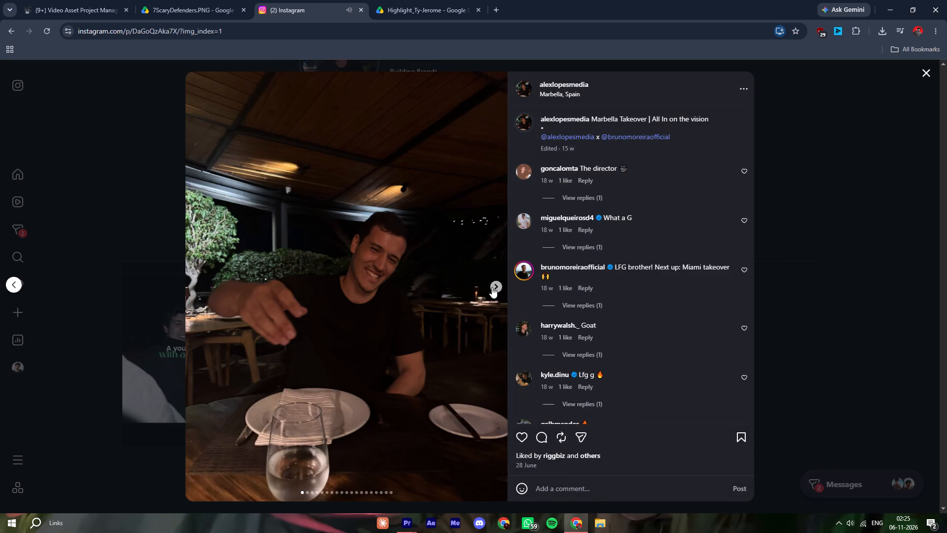
{"action": "left_click", "coordinate": [492, 287]}
{"action": "left_click", "coordinate": [810, 299]}
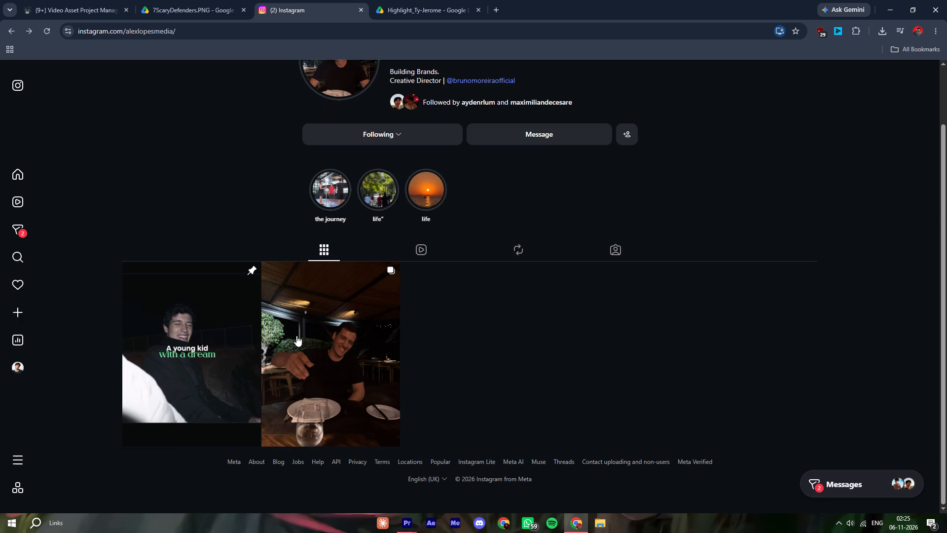
{"action": "left_click", "coordinate": [228, 332]}
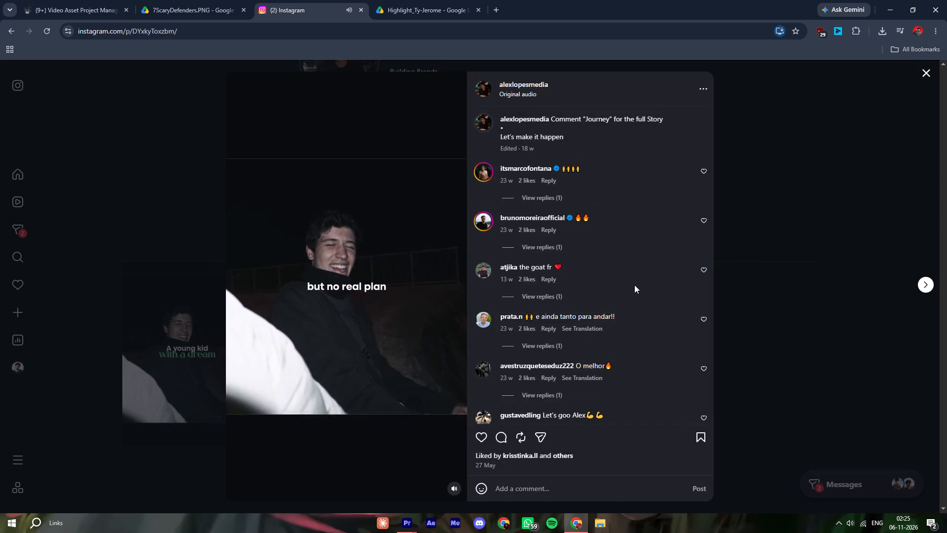
{"action": "left_click", "coordinate": [817, 271]}
Browse the creative director's reels, watching the run club, Flash Interviews and Marbella Takeover videos.
{"action": "scroll", "coordinate": [585, 262], "scroll_direction": "up", "scroll_amount": 2}
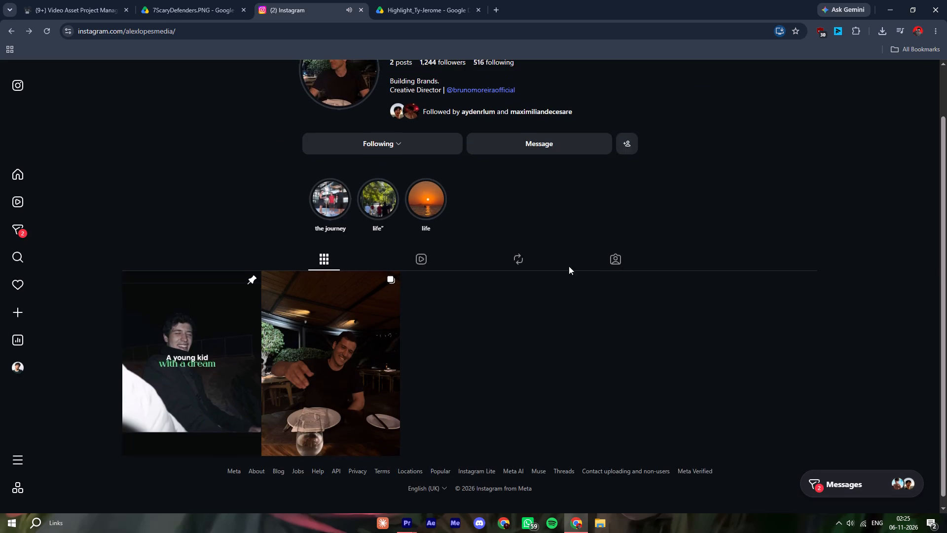
{"action": "scroll", "coordinate": [569, 266], "scroll_direction": "up", "scroll_amount": 1}
{"action": "left_click", "coordinate": [421, 319]}
{"action": "scroll", "coordinate": [729, 339], "scroll_direction": "down", "scroll_amount": 2}
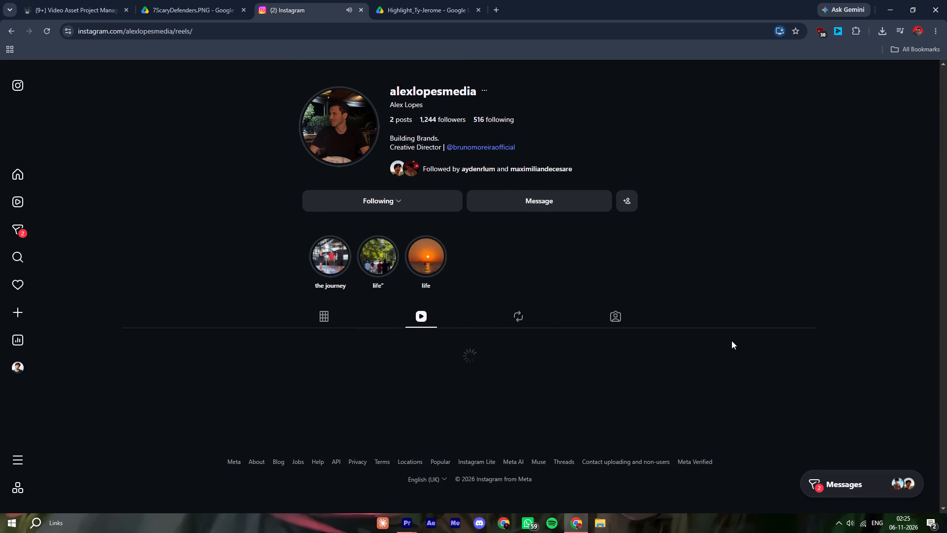
{"action": "scroll", "coordinate": [797, 329], "scroll_direction": "down", "scroll_amount": 2}
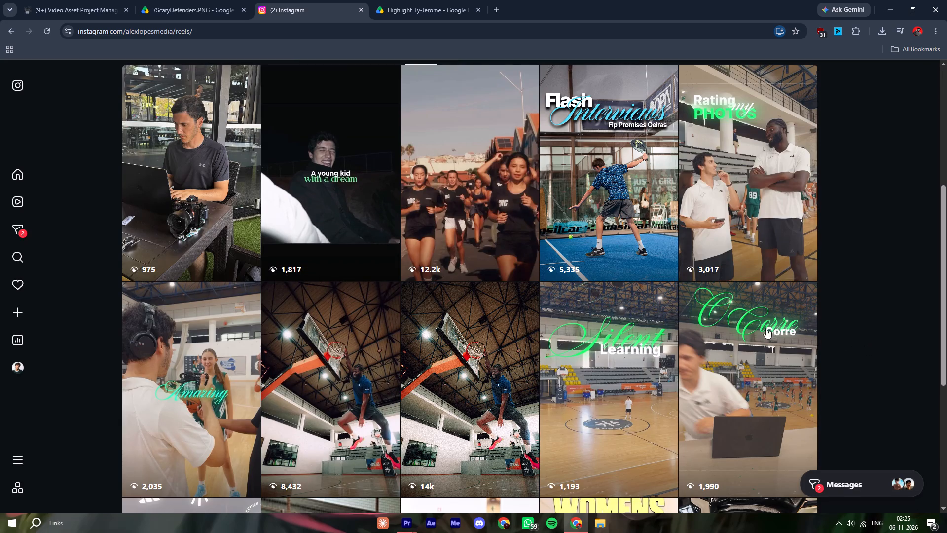
{"action": "left_click", "coordinate": [513, 232]}
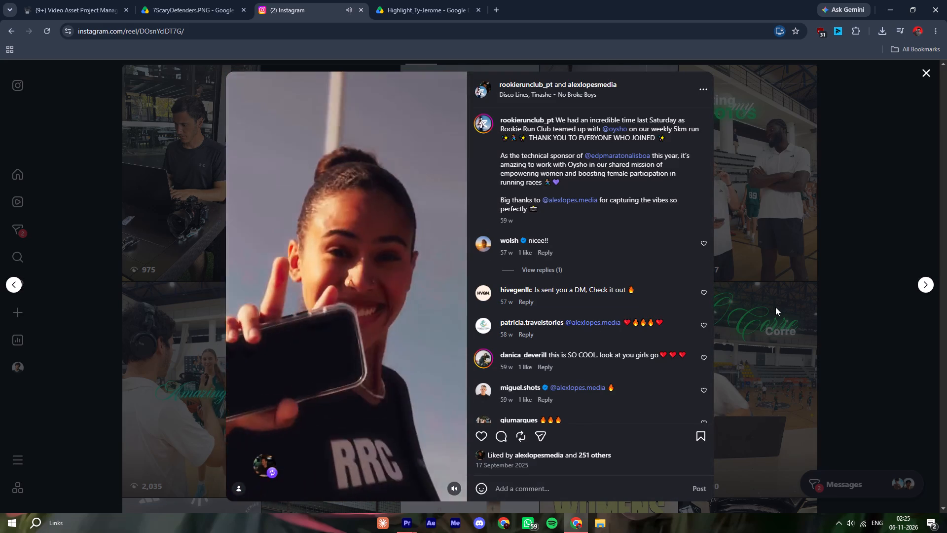
{"action": "left_click", "coordinate": [775, 307]}
{"action": "left_click", "coordinate": [628, 202]}
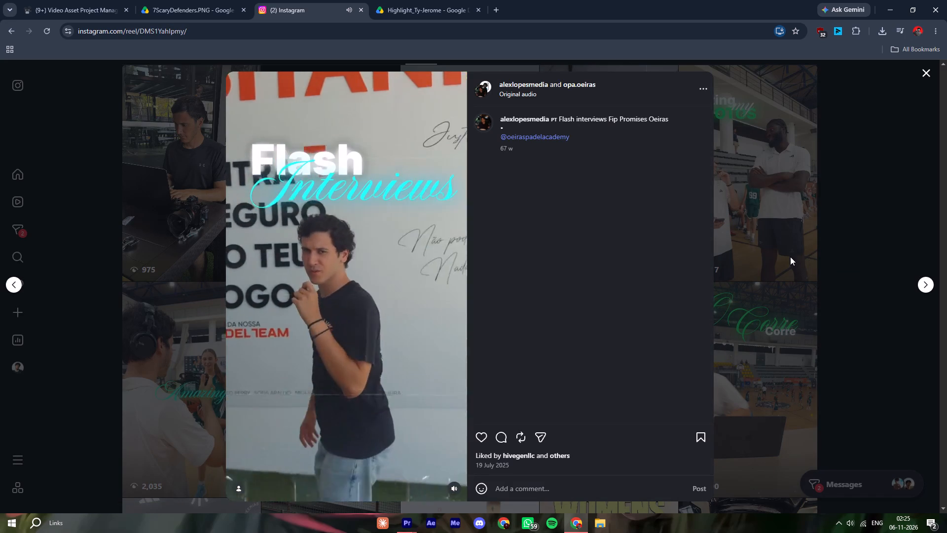
{"action": "left_click", "coordinate": [790, 257]}
{"action": "left_click", "coordinate": [95, 156]}
{"action": "left_click", "coordinate": [154, 167]}
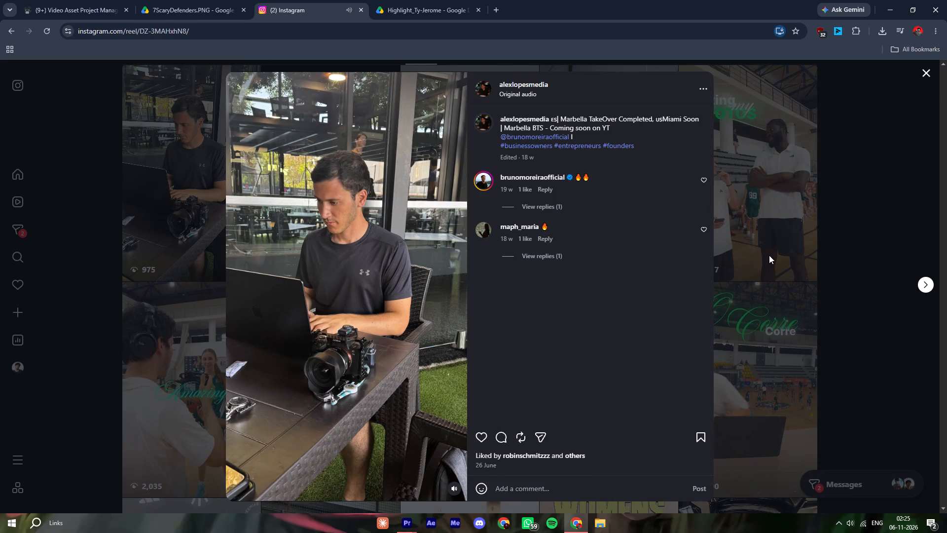
{"action": "left_click_drag", "start_coordinate": [769, 255], "coordinate": [521, 316]}
{"action": "left_click", "coordinate": [530, 319]}
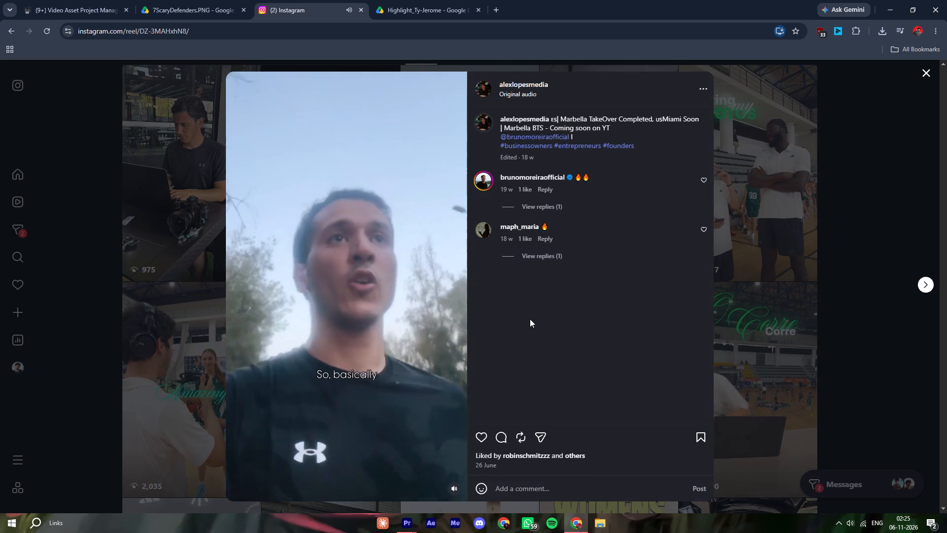
{"action": "left_click", "coordinate": [776, 251]}
{"action": "scroll", "coordinate": [637, 272], "scroll_direction": "up", "scroll_amount": 4}
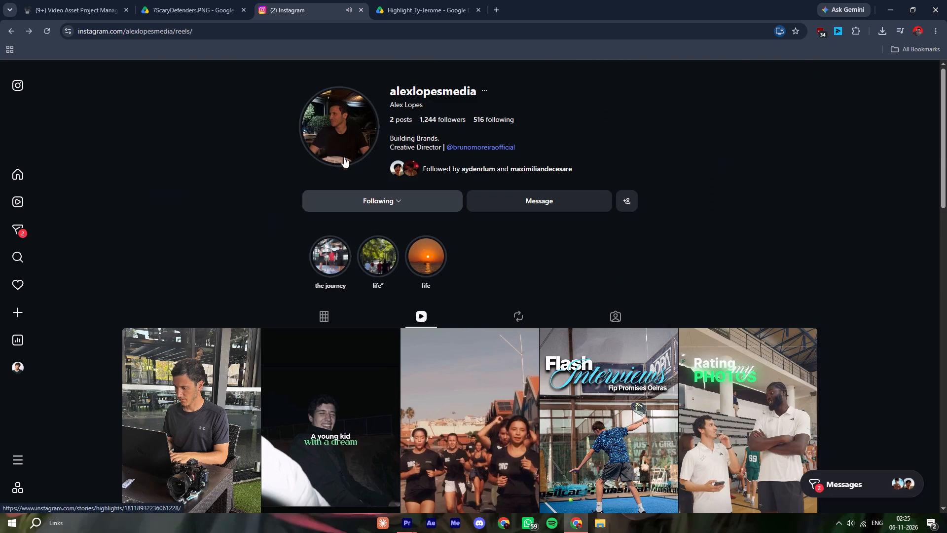
Open the entrepreneur's profile linked in the creative director's bio and look over its posts and reels.
{"action": "left_click", "coordinate": [474, 147]}
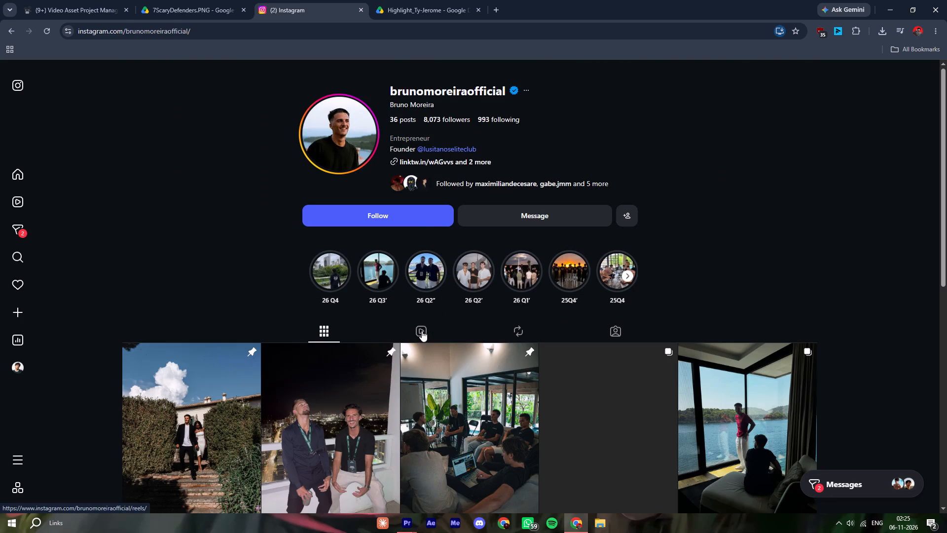
{"action": "scroll", "coordinate": [625, 384], "scroll_direction": "down", "scroll_amount": 2}
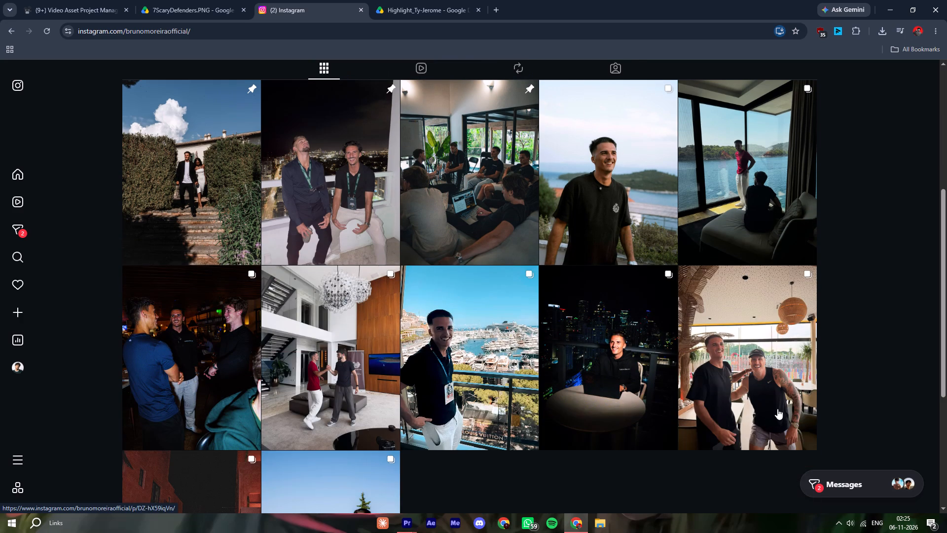
{"action": "scroll", "coordinate": [874, 328], "scroll_direction": "up", "scroll_amount": 1}
{"action": "scroll", "coordinate": [799, 373], "scroll_direction": "up", "scroll_amount": 3}
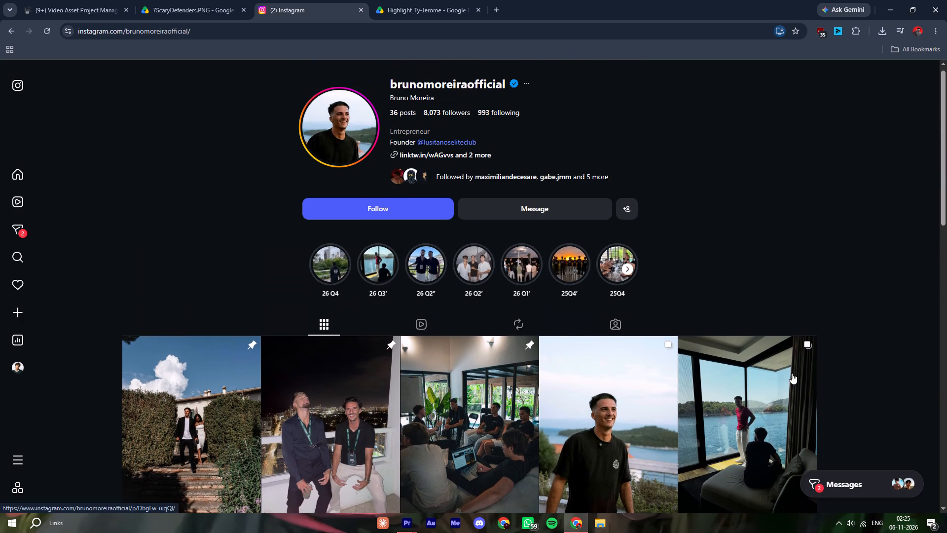
{"action": "left_click", "coordinate": [418, 328]}
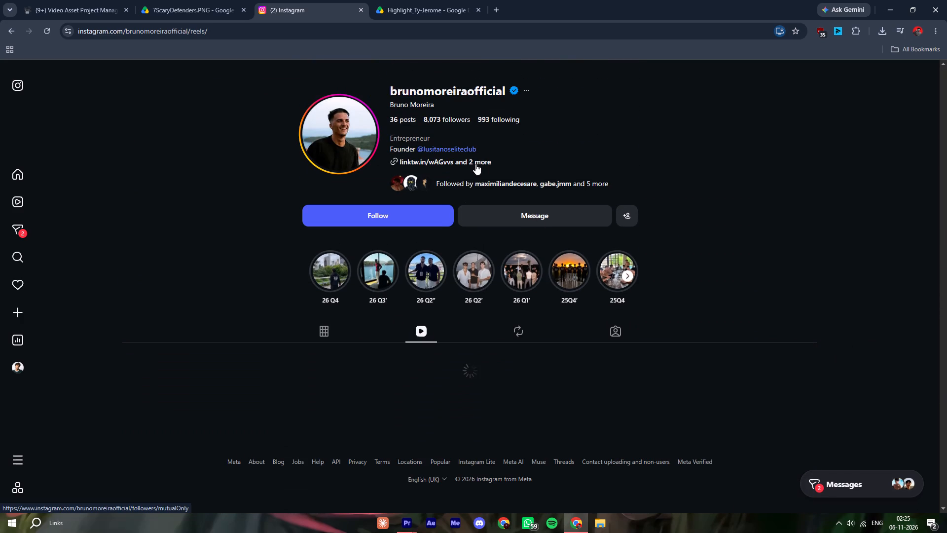
{"action": "scroll", "coordinate": [872, 356], "scroll_direction": "down", "scroll_amount": 3}
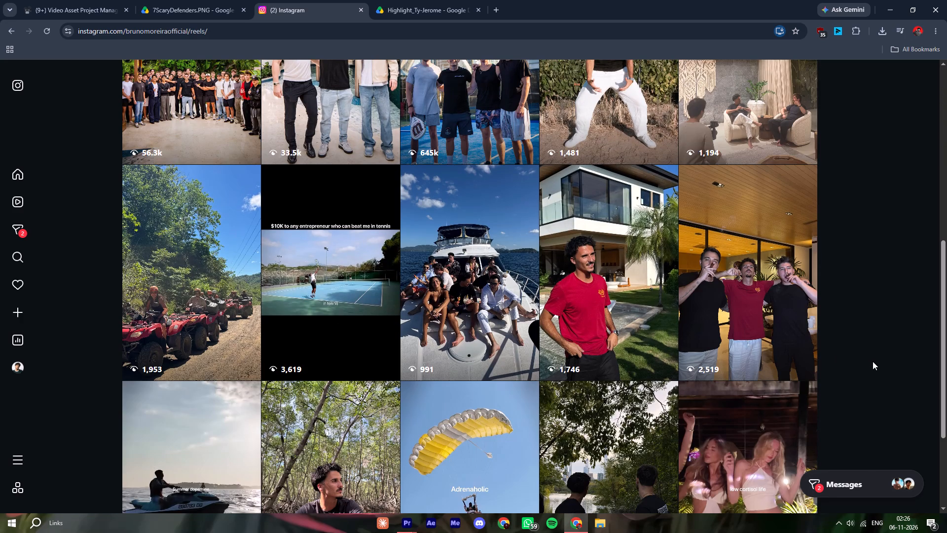
{"action": "scroll", "coordinate": [873, 361], "scroll_direction": "up", "scroll_amount": 4}
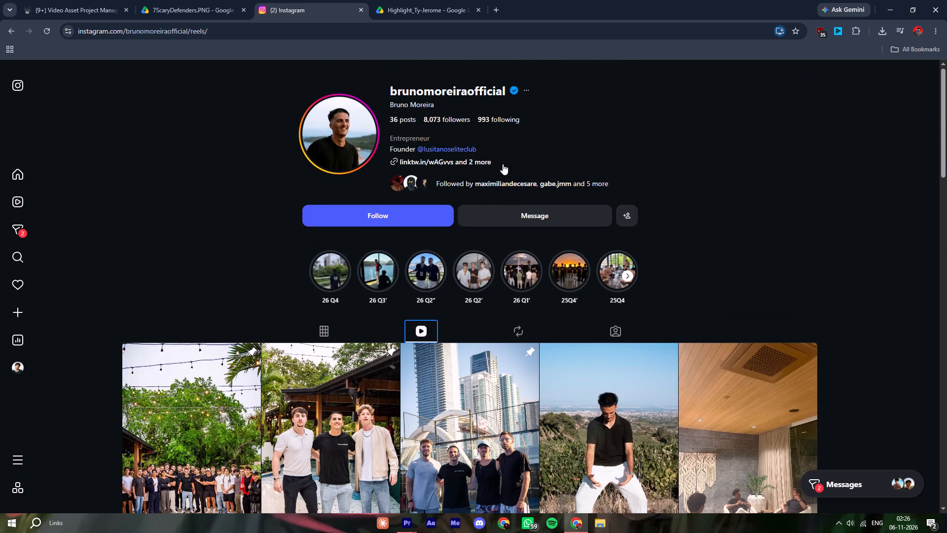
Look through the mutual followers in the entrepreneur's followers list, closing the list when done.
{"action": "left_click", "coordinate": [587, 182]}
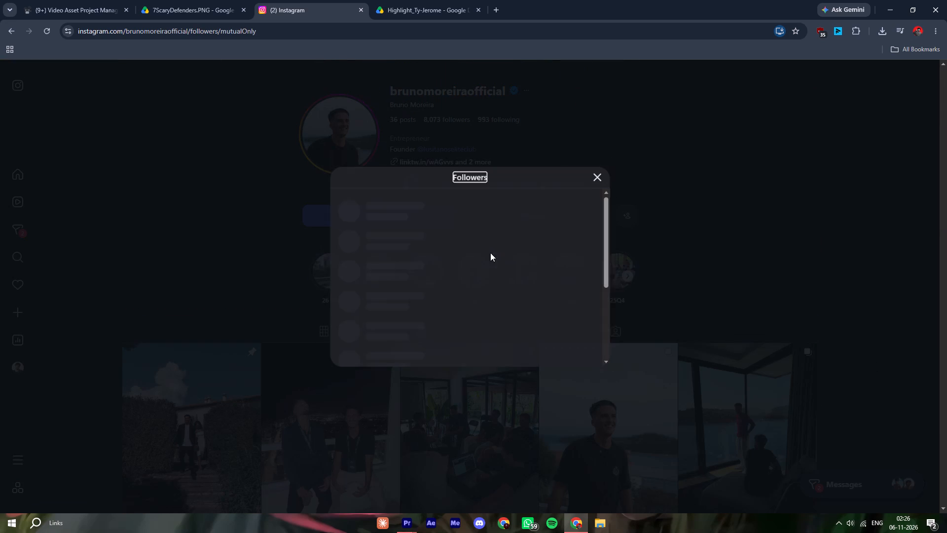
{"action": "left_click", "coordinate": [446, 316]}
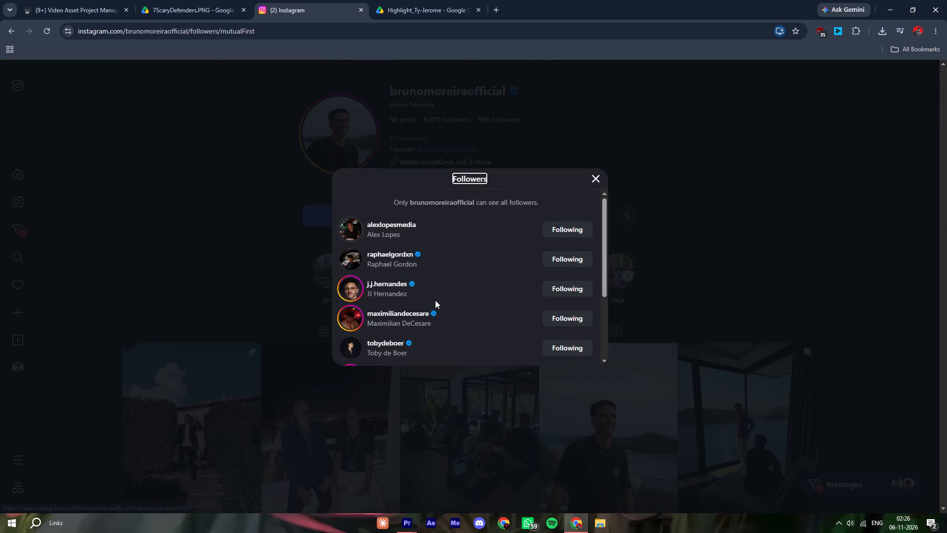
{"action": "scroll", "coordinate": [425, 291], "scroll_direction": "down", "scroll_amount": 1}
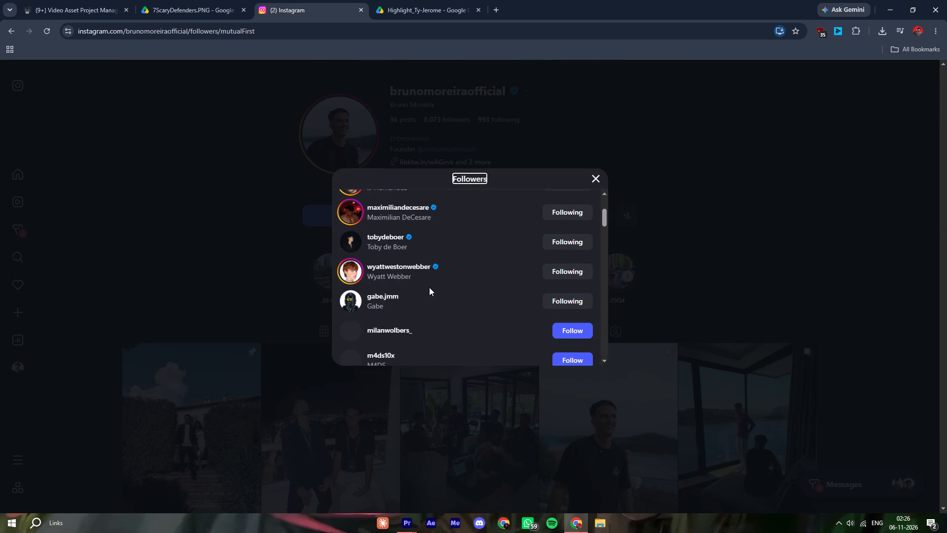
{"action": "scroll", "coordinate": [429, 287], "scroll_direction": "up", "scroll_amount": 2}
{"action": "scroll", "coordinate": [448, 277], "scroll_direction": "down", "scroll_amount": 1}
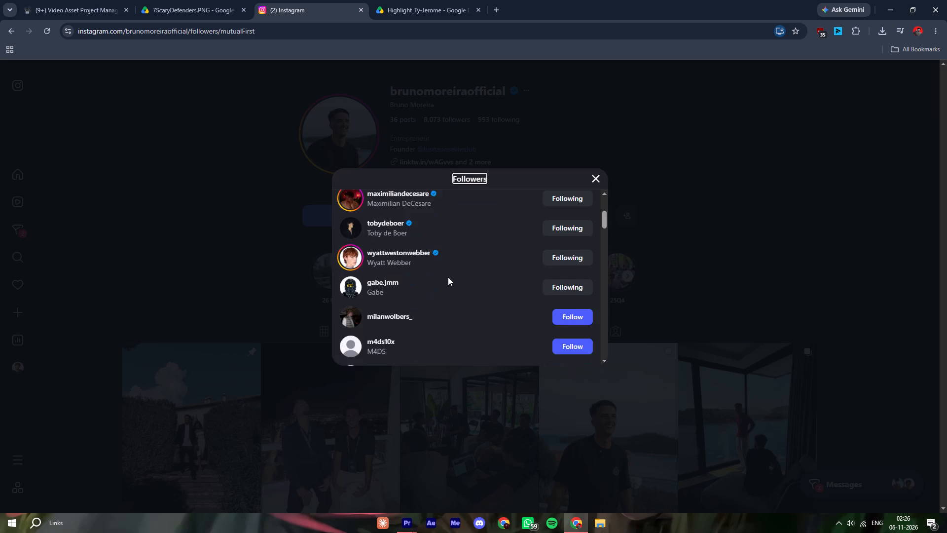
{"action": "scroll", "coordinate": [448, 277], "scroll_direction": "up", "scroll_amount": 2}
{"action": "left_click", "coordinate": [799, 255]}
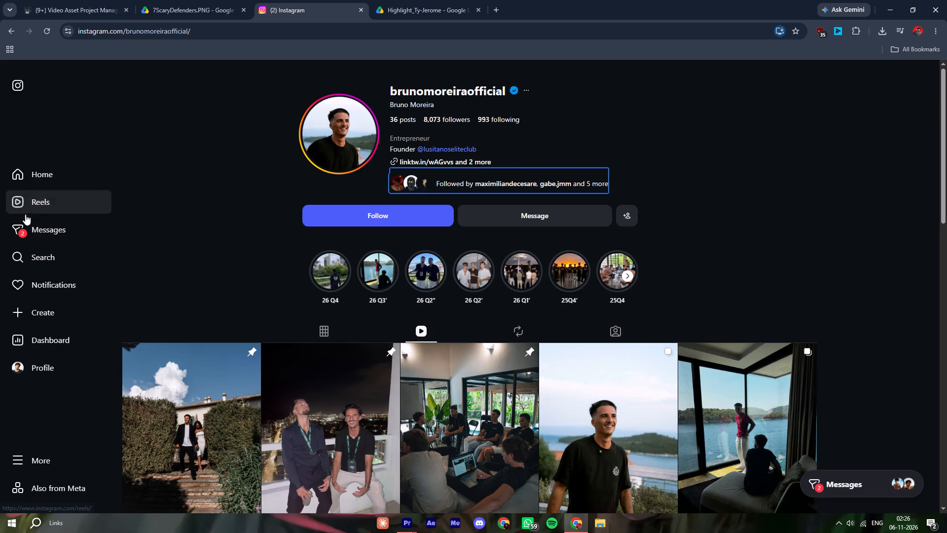
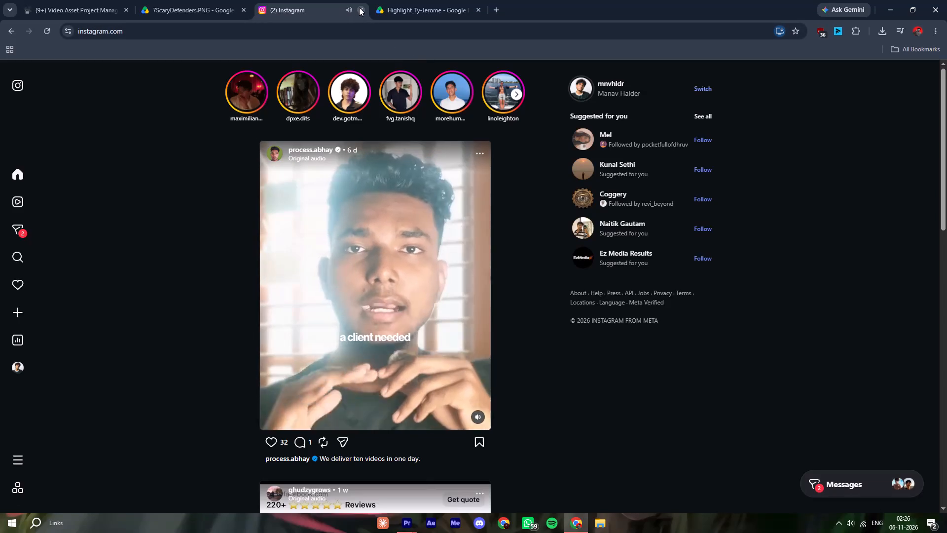
Open the first reel in the Instagram feed, close it and return to the home feed.
{"action": "left_click", "coordinate": [363, 218]}
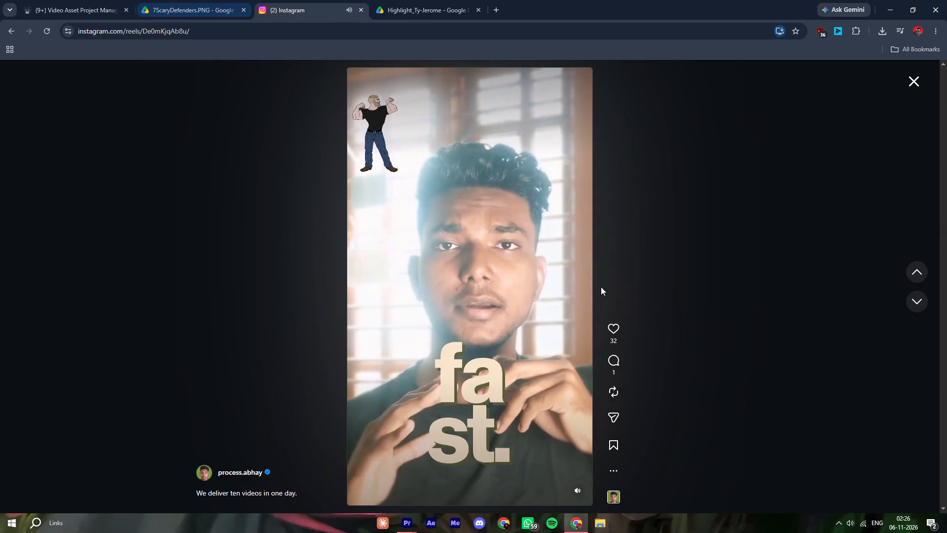
{"action": "left_click", "coordinate": [601, 287]}
{"action": "left_click", "coordinate": [921, 74]}
{"action": "left_click", "coordinate": [23, 169]}
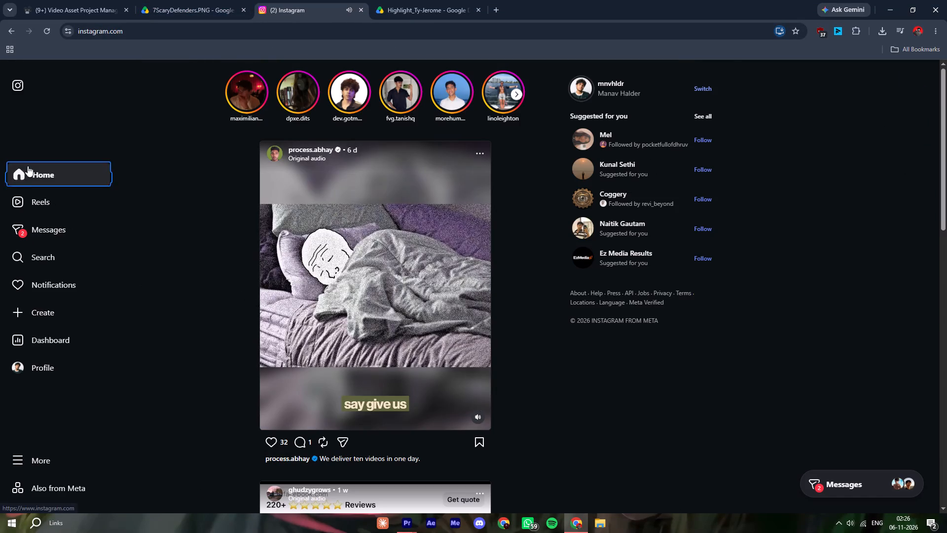
Check the 7ScaryDefenders image in Google Drive and the intro video script in the Notion brief.
{"action": "left_click", "coordinate": [143, 3]}
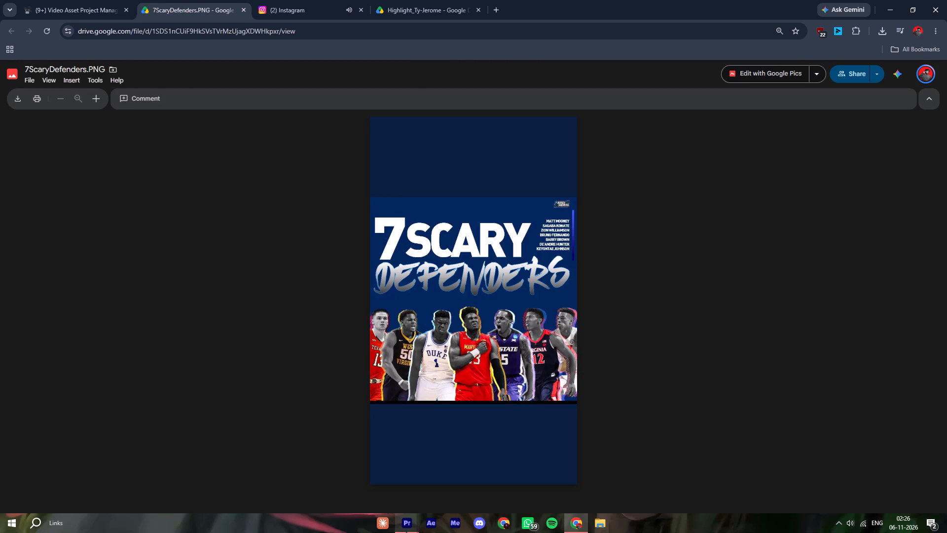
{"action": "left_click", "coordinate": [406, 532]}
{"action": "left_click", "coordinate": [366, 475]}
{"action": "left_click", "coordinate": [496, 372]}
{"action": "left_click", "coordinate": [569, 521]}
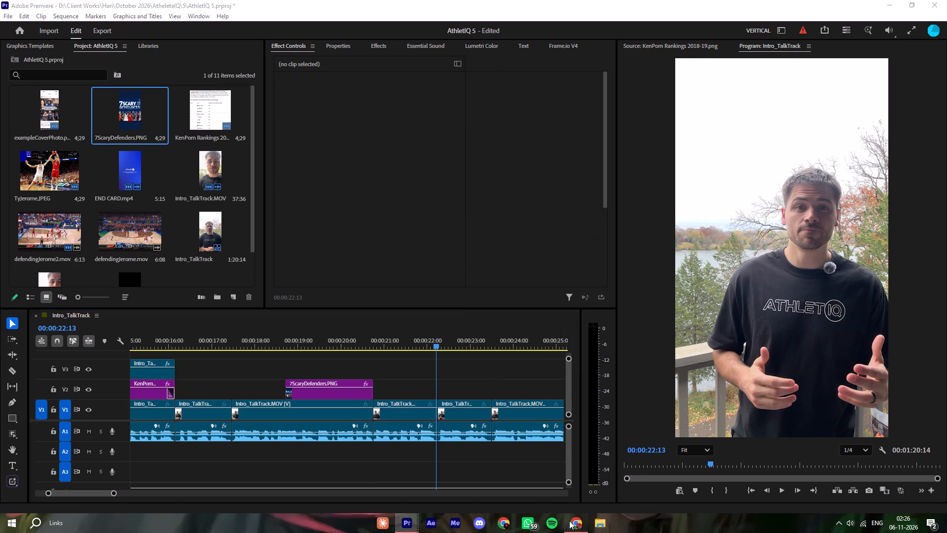
{"action": "left_click", "coordinate": [65, 0]}
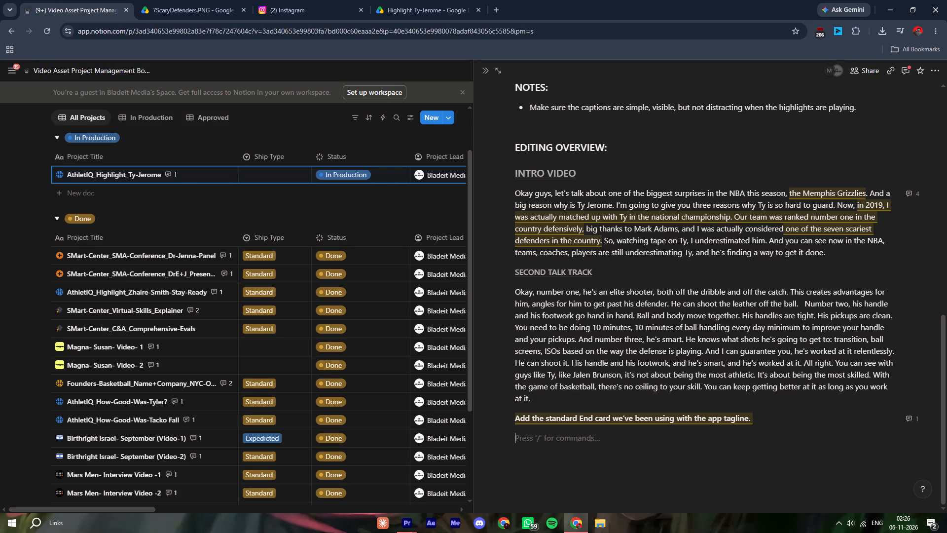
{"action": "left_click", "coordinate": [733, 480]}
Switch back to Premiere and play the Intro_TalkTrack sequence from 00:00:22:13 to review the section after the 7ScaryDefenders image.
{"action": "left_click", "coordinate": [411, 526]}
{"action": "left_click", "coordinate": [361, 489]}
{"action": "left_click", "coordinate": [475, 453]}
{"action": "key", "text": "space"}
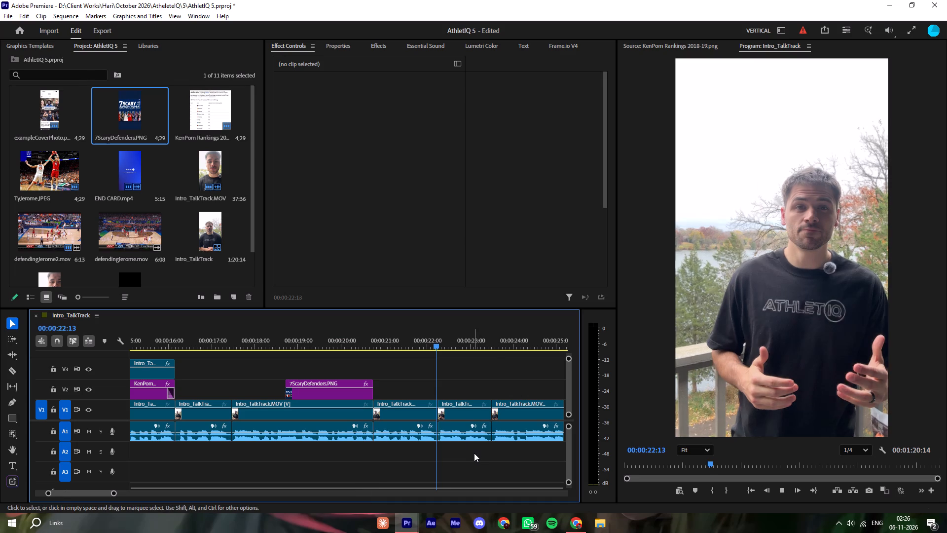
Play on past the 7ScaryDefenders image through the talking sections to about 00:00:46:15, looking for the next place needing graphics.
{"action": "left_click", "coordinate": [495, 361]}
{"action": "type", "text": "--"}
{"action": "key", "text": "equal"}
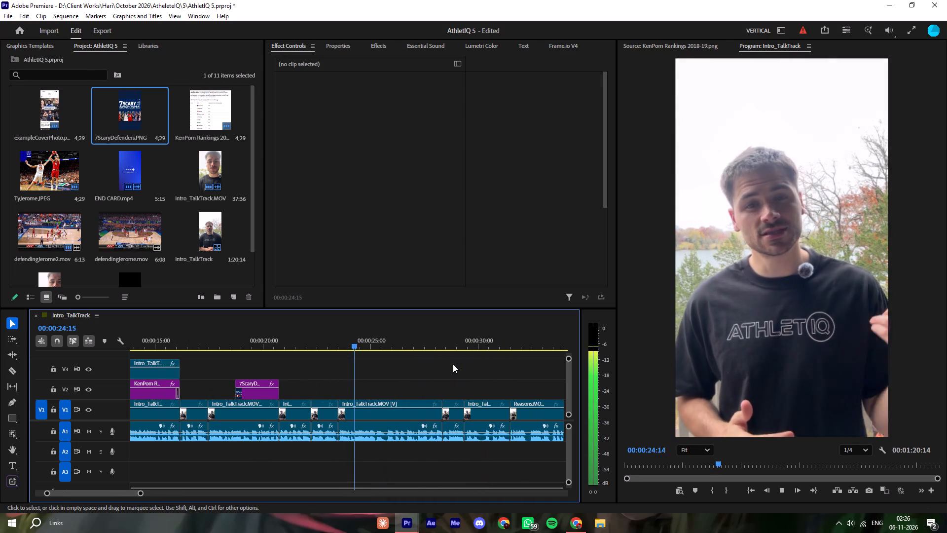
{"action": "type", "text": "-=-"}
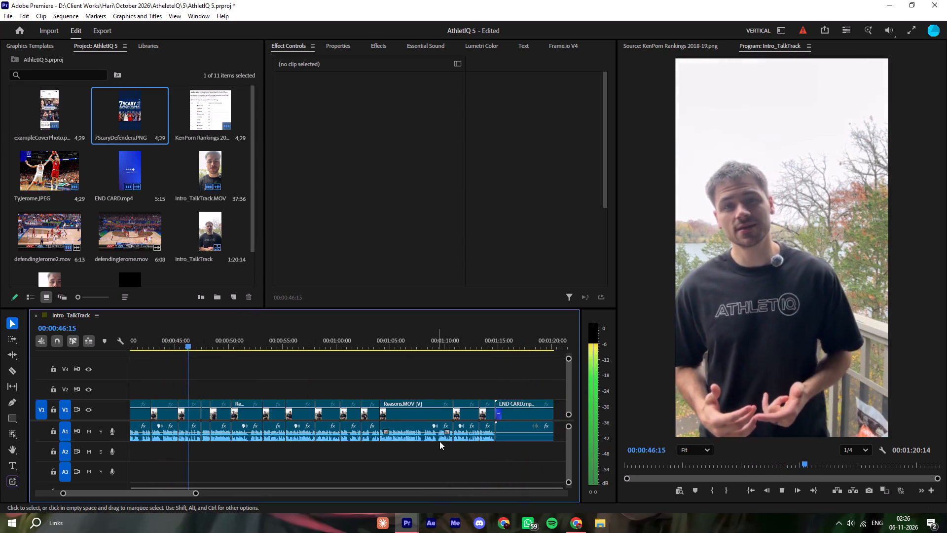
{"action": "key", "text": "minus"}
{"action": "key", "text": "minus"}
Replay the opening section and copy the blue "3" text graphic on V2 at about 00:00:08:06.
{"action": "left_click_drag", "start_coordinate": [184, 335], "coordinate": [140, 347]}
{"action": "key", "text": "space"}
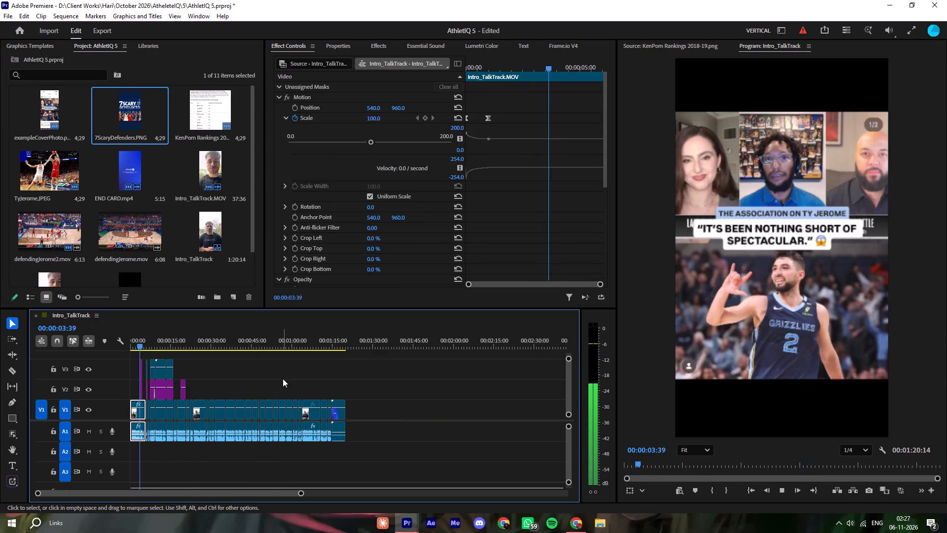
{"action": "type", "text": "==="}
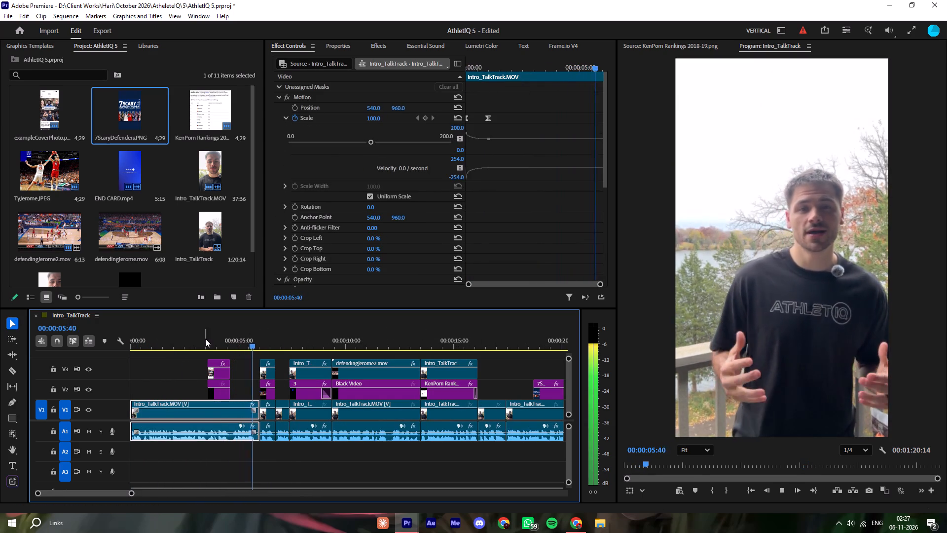
{"action": "left_click", "coordinate": [205, 339]}
{"action": "key", "text": "space"}
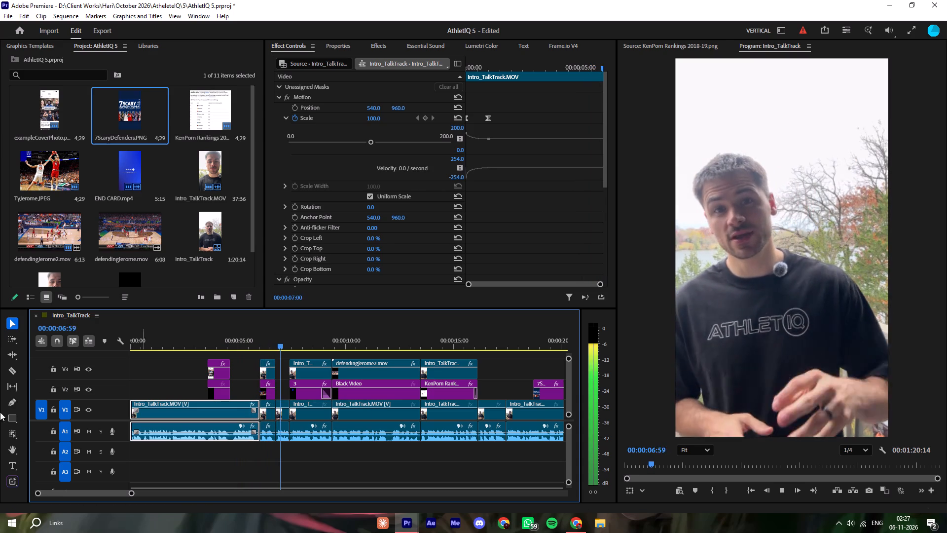
{"action": "key", "text": "space"}
{"action": "left_click", "coordinate": [308, 391]}
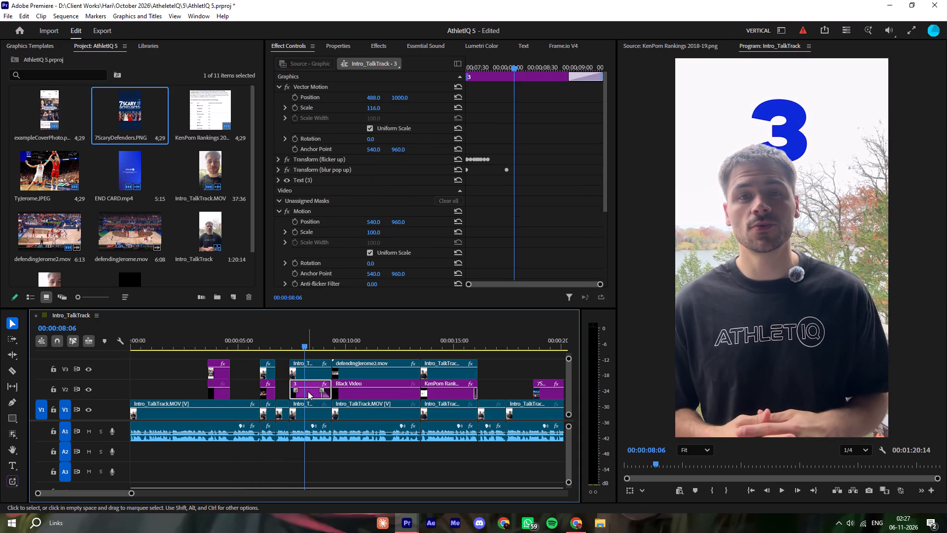
{"action": "key", "text": "ctrl+c"}
Paste the "3" graphic onto V2 and align its start with the start of the first Reasons.MOV clip at 00:00:31:29.
{"action": "left_click", "coordinate": [513, 365]}
{"action": "key", "text": "space"}
{"action": "key", "text": "minus"}
{"action": "key", "text": "minus"}
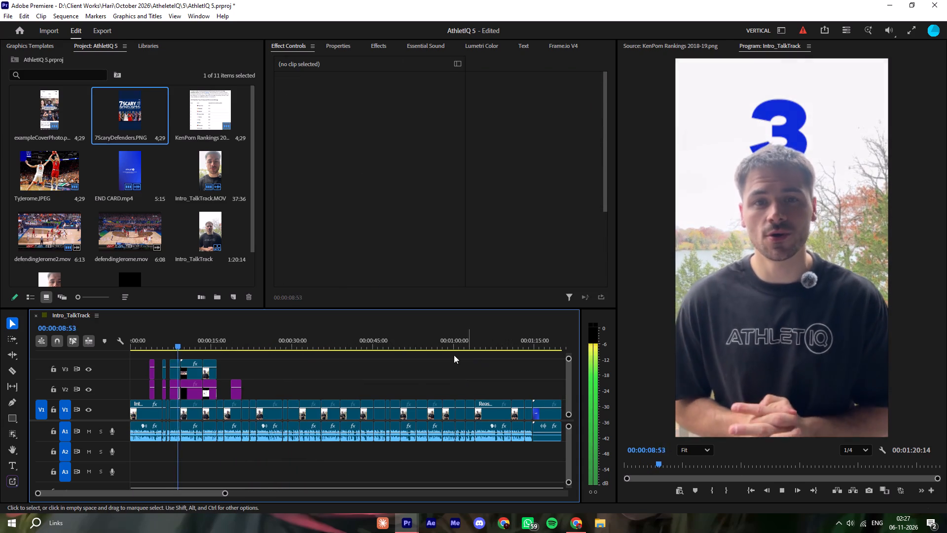
{"action": "left_click", "coordinate": [293, 342]}
{"action": "key", "text": "space"}
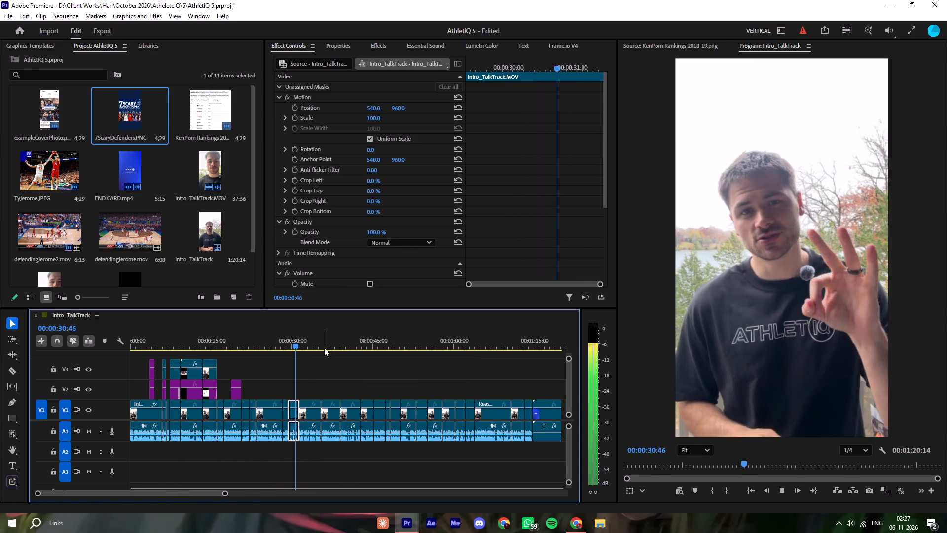
{"action": "left_click", "coordinate": [326, 368]}
{"action": "key", "text": "equal"}
{"action": "key", "text": "equal"}
{"action": "key", "text": "equal"}
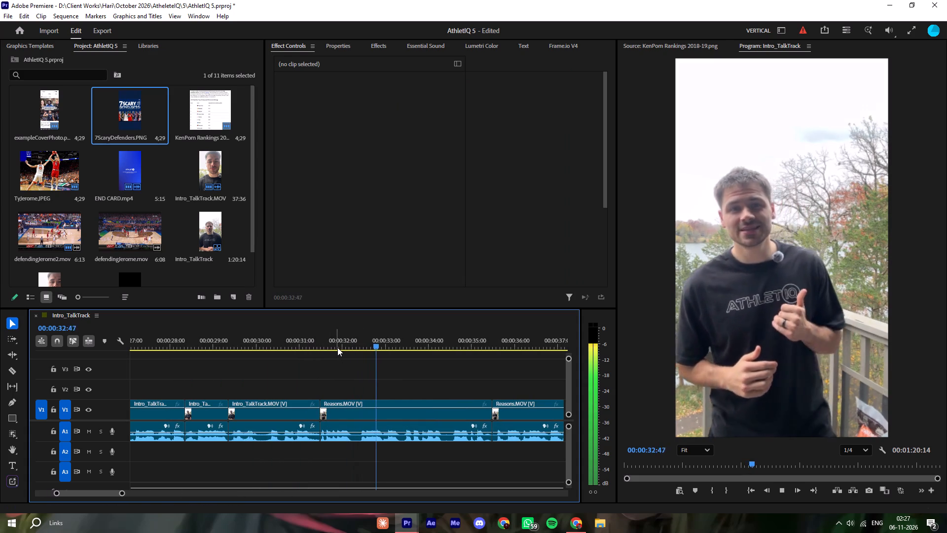
{"action": "left_click", "coordinate": [338, 348]}
{"action": "key", "text": "ctrl+v"}
{"action": "left_click", "coordinate": [328, 343]}
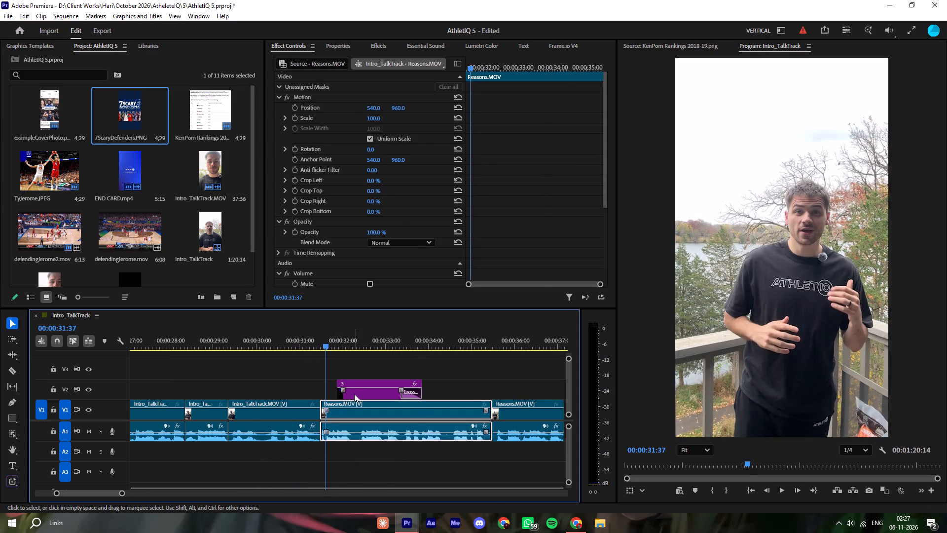
{"action": "left_click_drag", "start_coordinate": [354, 394], "coordinate": [339, 396]}
Play and scrub through the pasted graphic over Reasons.MOV, up to 00:00:33:20, to check its timing against the speech.
{"action": "left_click", "coordinate": [313, 337]}
{"action": "key", "text": "space"}
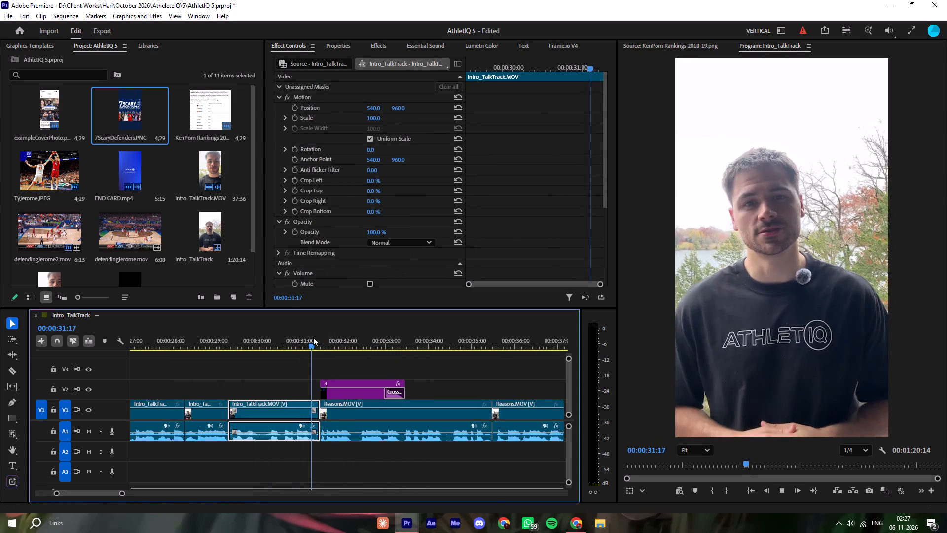
{"action": "left_click", "coordinate": [307, 340]}
{"action": "key", "text": "space"}
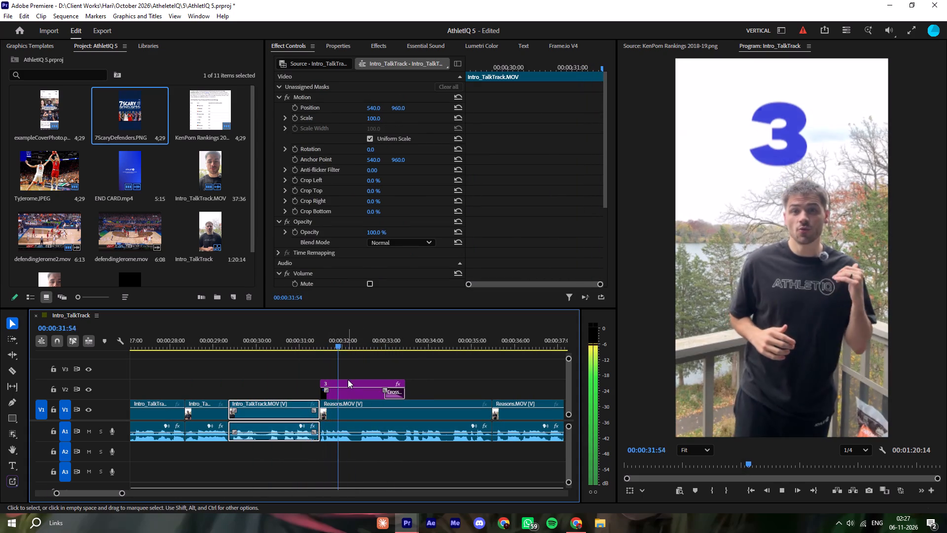
{"action": "key", "text": "space"}
{"action": "left_click_drag", "start_coordinate": [363, 358], "coordinate": [372, 364]}
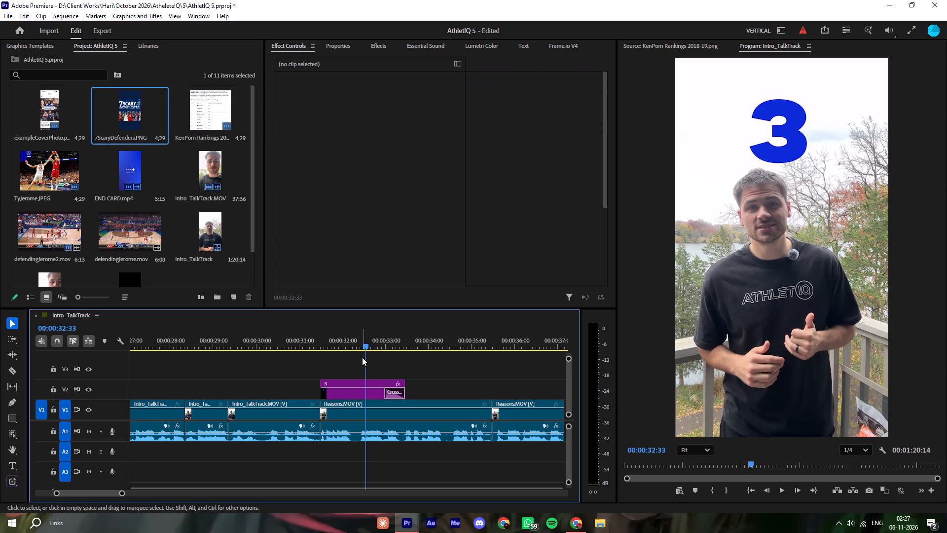
{"action": "left_click", "coordinate": [362, 357]}
{"action": "left_click_drag", "start_coordinate": [364, 355], "coordinate": [353, 373]}
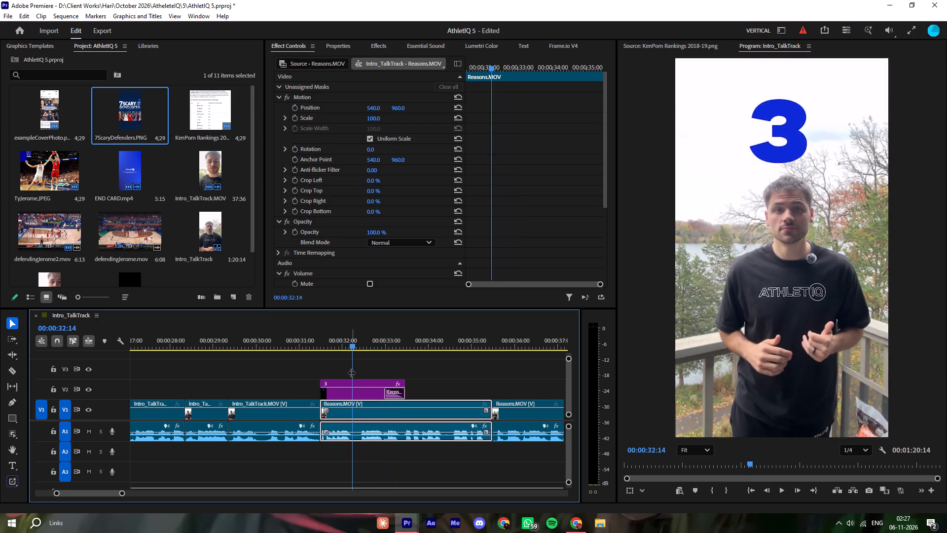
{"action": "key", "text": "space"}
{"action": "key", "text": "space"}
{"action": "left_click_drag", "start_coordinate": [363, 360], "coordinate": [359, 377]}
{"action": "key", "text": "space"}
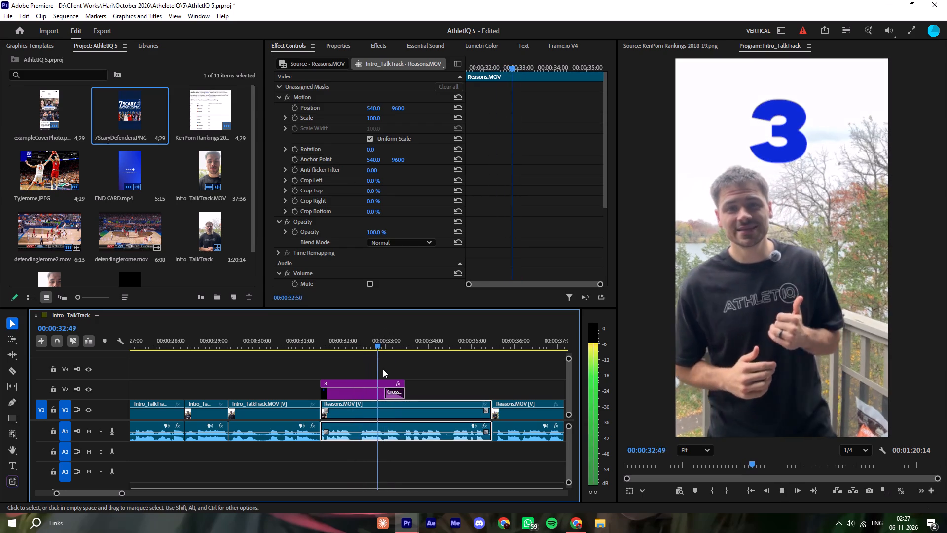
{"action": "key", "text": "space"}
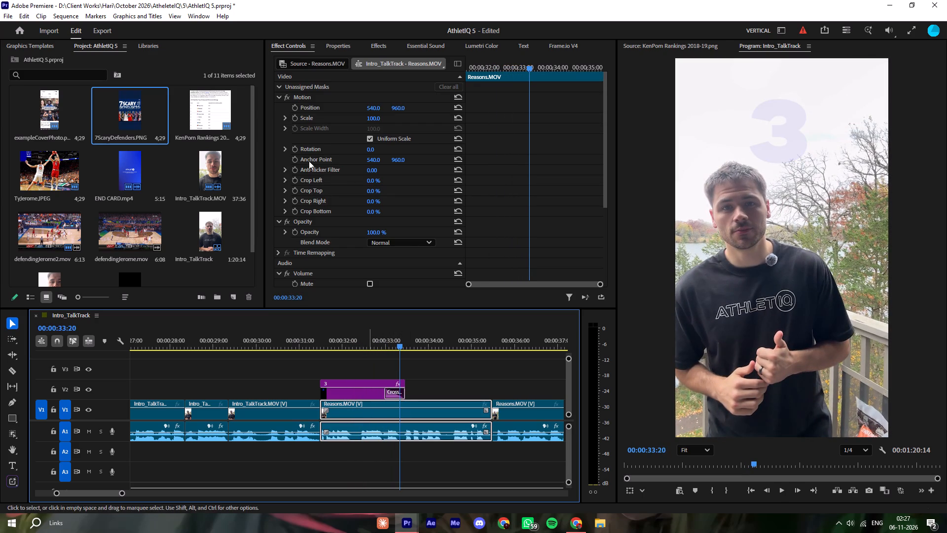
Keyframe Reasons.MOV from scale 128, x position 451 and shifted upward at 00:00:31:29 to scale 100, position 540, 960 at 00:00:33:20.
{"action": "left_click", "coordinate": [297, 115]}
{"action": "left_click", "coordinate": [293, 106]}
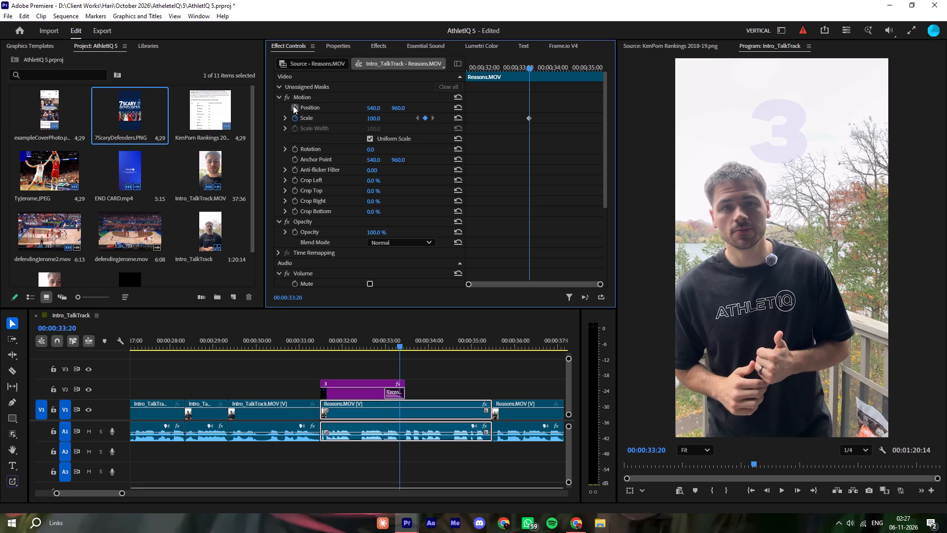
{"action": "left_click_drag", "start_coordinate": [488, 63], "coordinate": [431, 90]}
{"action": "left_click_drag", "start_coordinate": [373, 116], "coordinate": [384, 120]}
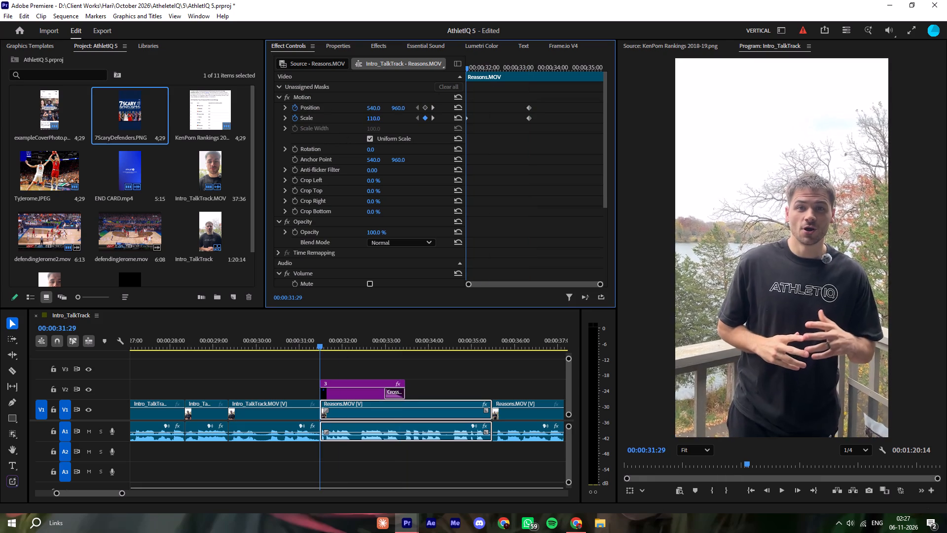
{"action": "left_click_drag", "start_coordinate": [384, 120], "coordinate": [395, 122]}
{"action": "left_click_drag", "start_coordinate": [376, 106], "coordinate": [333, 108]}
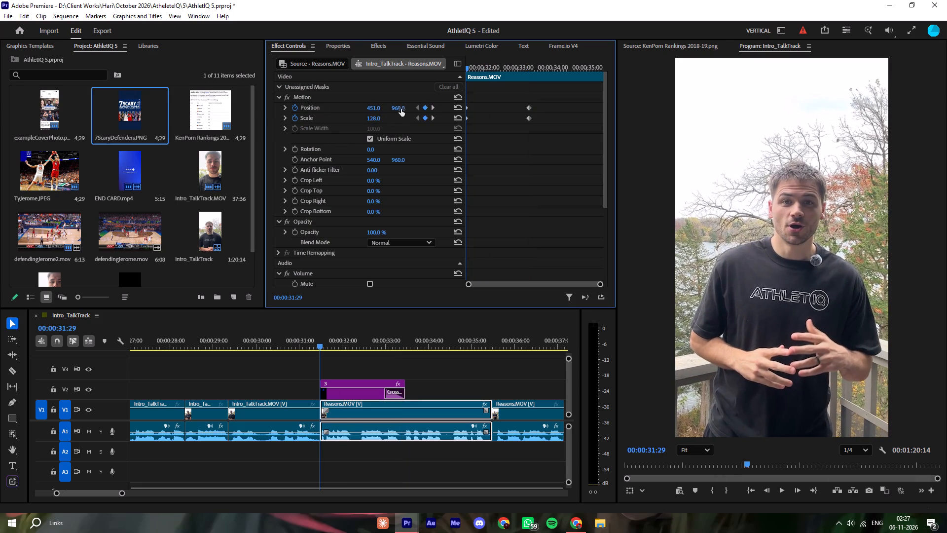
{"action": "left_click_drag", "start_coordinate": [401, 108], "coordinate": [377, 110]}
Play the start of Reasons.MOV repeatedly to review the zoom-out animation together with the number graphic.
{"action": "left_click", "coordinate": [307, 333]}
{"action": "key", "text": "space"}
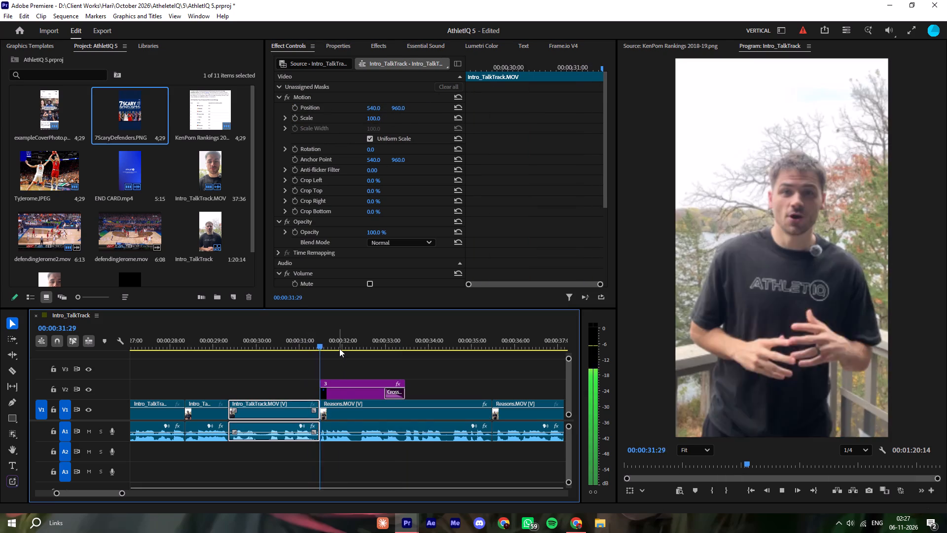
{"action": "key", "text": "space"}
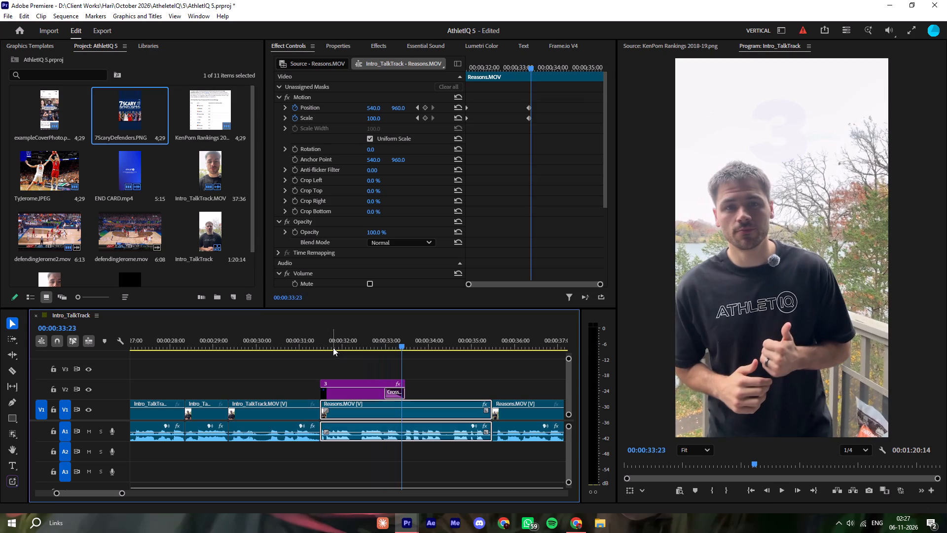
{"action": "left_click", "coordinate": [324, 339]}
{"action": "key", "text": "space"}
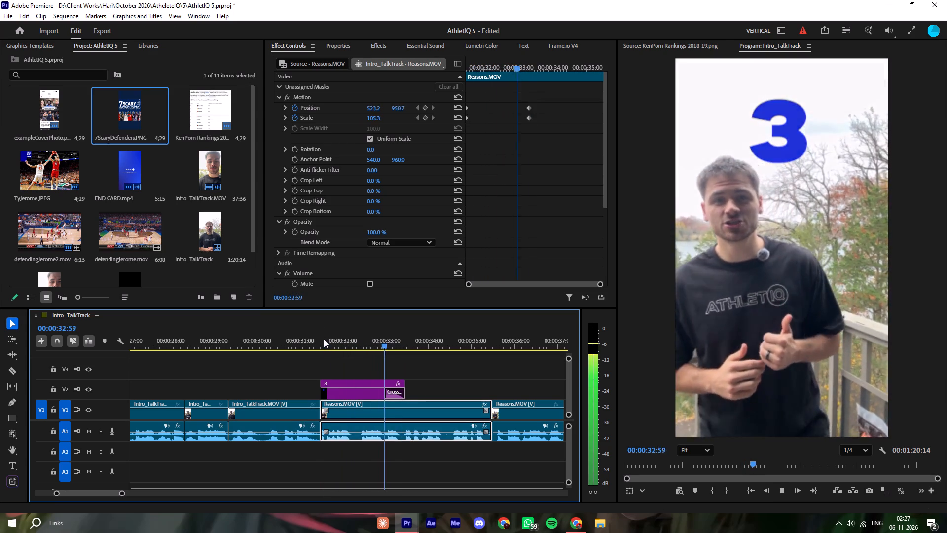
{"action": "left_click", "coordinate": [324, 339]}
{"action": "key", "text": "space"}
{"action": "key", "text": "space"}
Change the pasted V2 graphic's text to "#1", centre-align the text and centre it horizontally in the frame.
{"action": "left_click", "coordinate": [358, 387]}
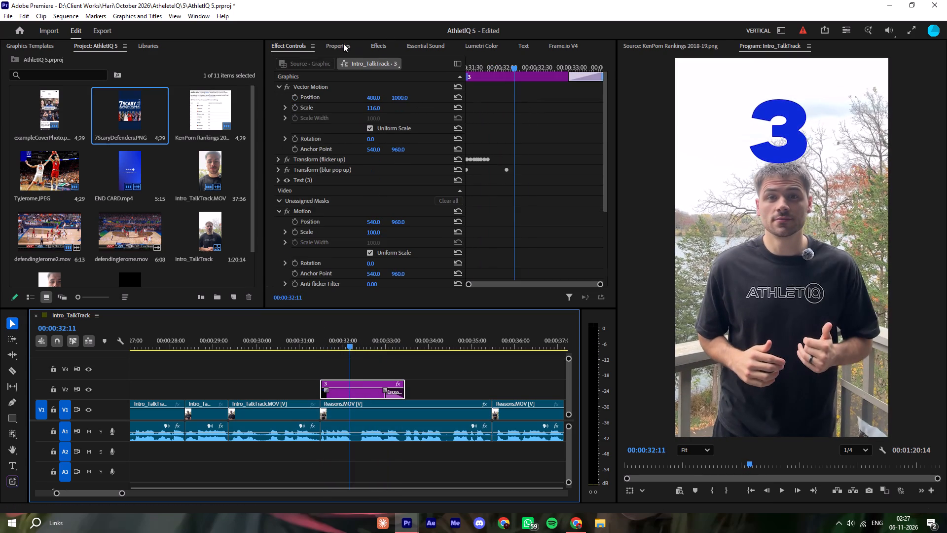
{"action": "left_click", "coordinate": [343, 43]}
{"action": "double_click", "coordinate": [327, 104]}
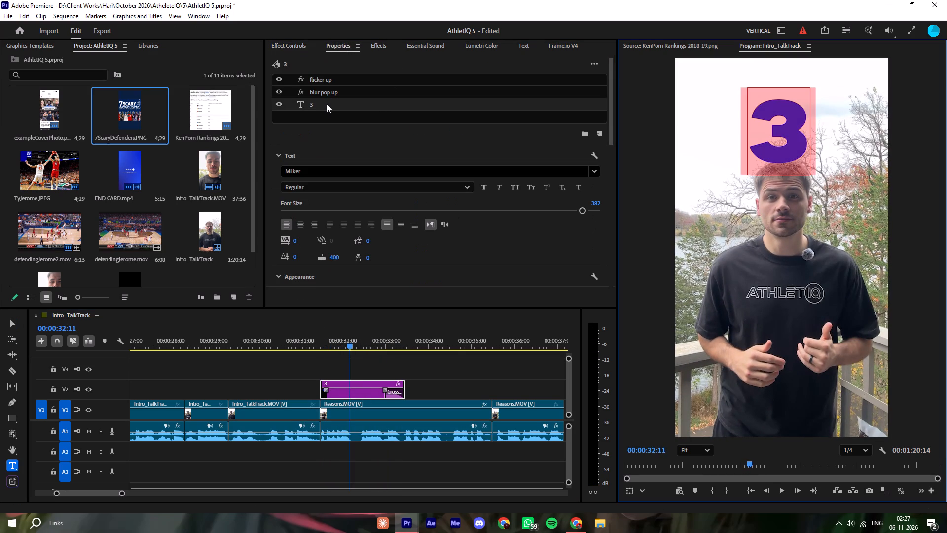
{"action": "type", "text": "#1"}
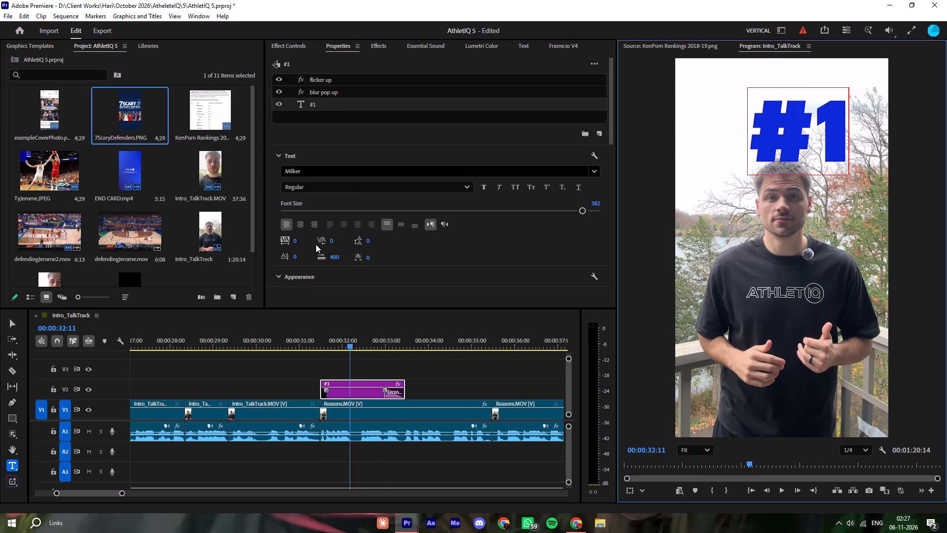
{"action": "left_click", "coordinate": [302, 225]}
{"action": "scroll", "coordinate": [436, 255], "scroll_direction": "down", "scroll_amount": 20}
{"action": "scroll", "coordinate": [436, 255], "scroll_direction": "down", "scroll_amount": 1}
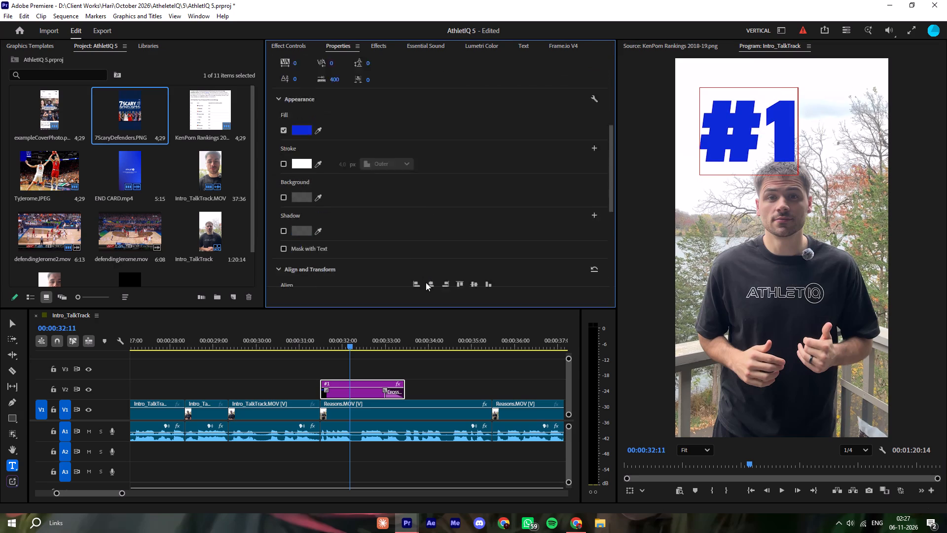
{"action": "scroll", "coordinate": [426, 282], "scroll_direction": "down", "scroll_amount": 2}
{"action": "left_click", "coordinate": [433, 233]}
{"action": "left_click", "coordinate": [459, 368]}
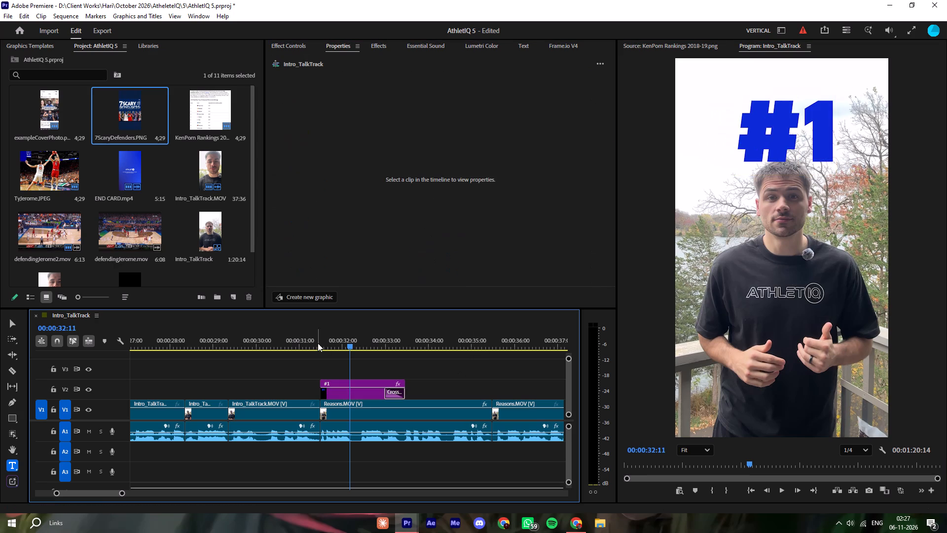
Play through the #1 graphic from just before Reasons.MOV to review its entrance, placement and exit.
{"action": "left_click", "coordinate": [318, 343]}
{"action": "key", "text": "space"}
{"action": "left_click", "coordinate": [318, 343]}
{"action": "key", "text": "space"}
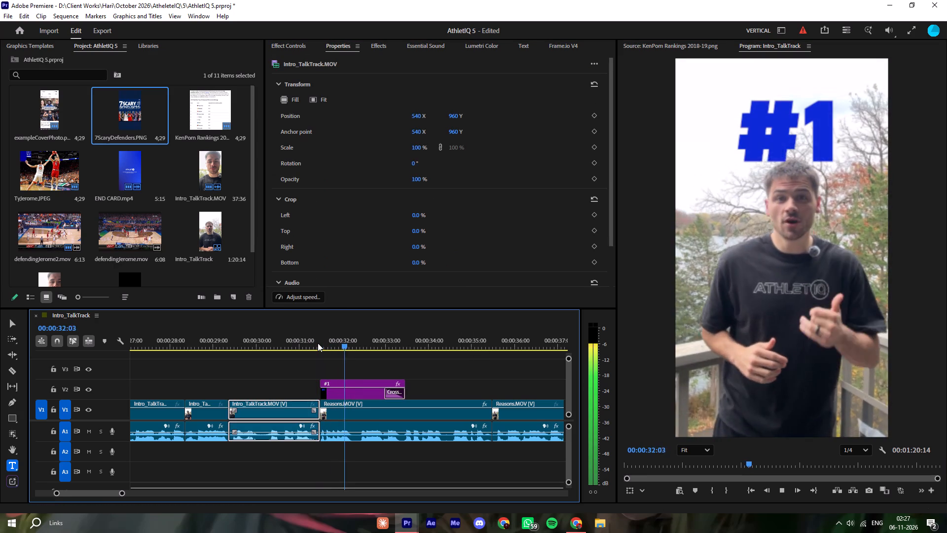
{"action": "left_click", "coordinate": [318, 343]}
{"action": "key", "text": "space"}
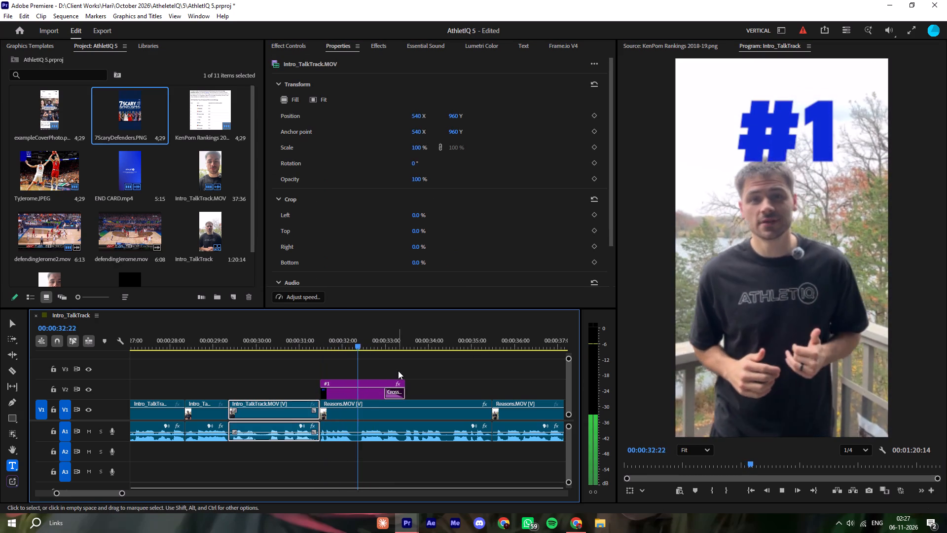
{"action": "left_click", "coordinate": [398, 371]}
{"action": "left_click", "coordinate": [320, 340]}
{"action": "key", "text": "space"}
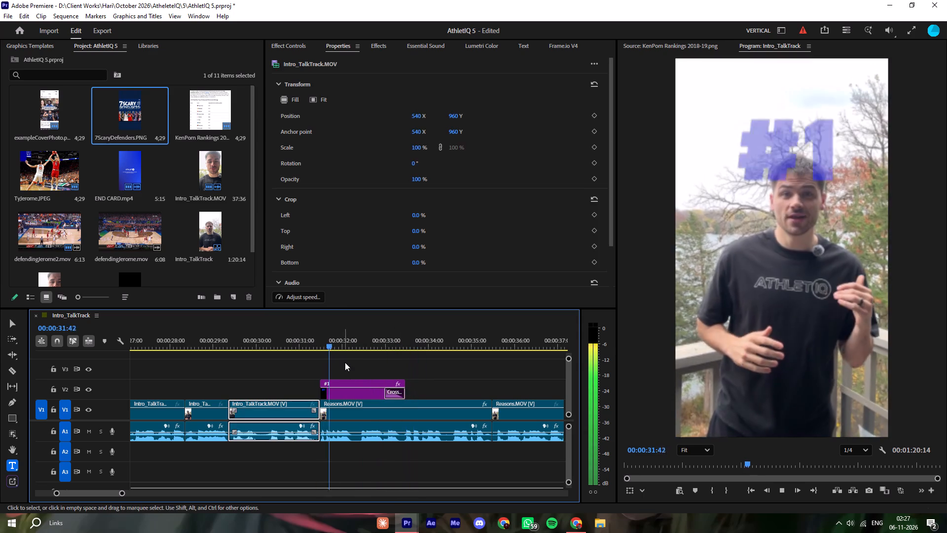
{"action": "left_click", "coordinate": [426, 379]}
{"action": "key", "text": "space"}
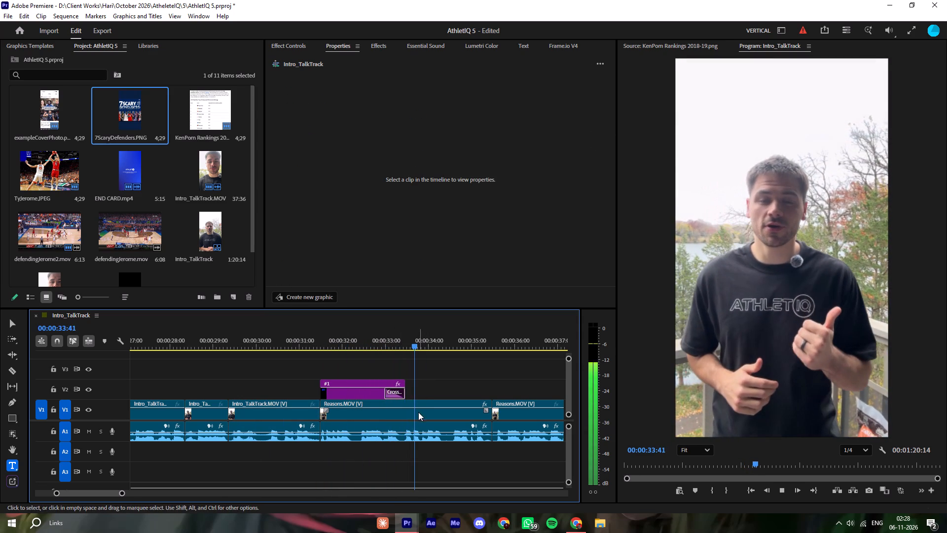
Split Reasons.MOV on V1 at 00:00:33:41 and pull the cut back to match the end of the #1 graphic.
{"action": "left_click", "coordinate": [418, 413]}
{"action": "key", "text": "ctrl+k"}
{"action": "left_click", "coordinate": [410, 411]}
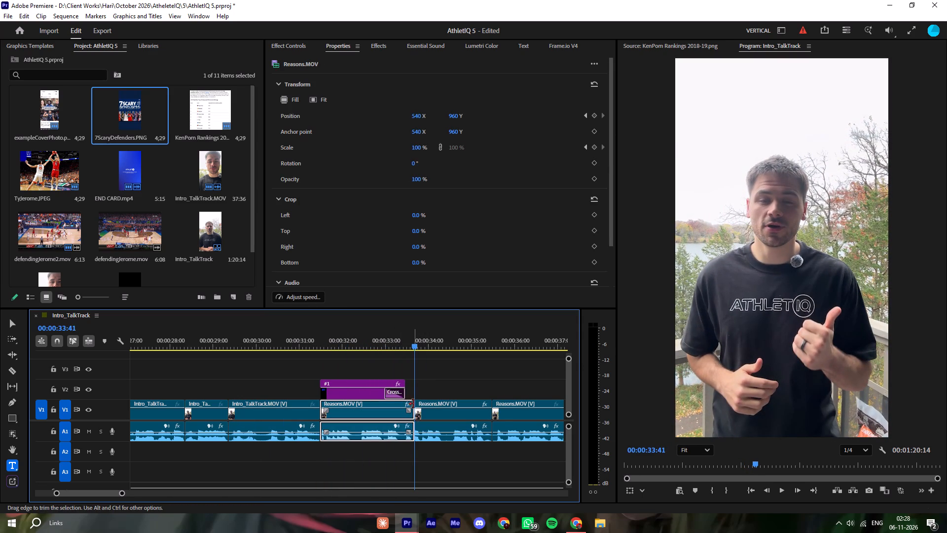
{"action": "left_click_drag", "start_coordinate": [413, 404], "coordinate": [407, 401]}
{"action": "left_click_drag", "start_coordinate": [414, 402], "coordinate": [405, 399]}
Unlink the shortened Reasons.MOV clip's audio and duplicate its video onto V3 above the #1 graphic.
{"action": "right_click", "coordinate": [372, 414]}
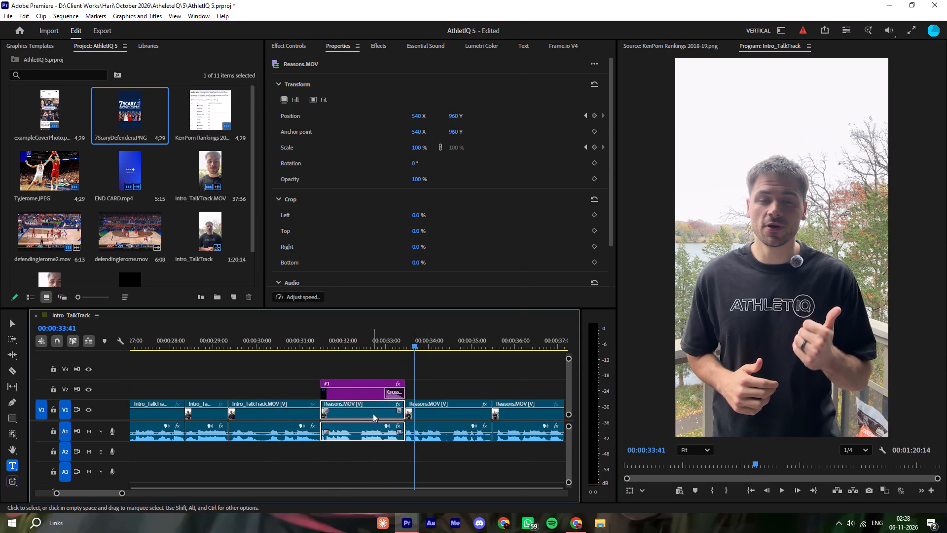
{"action": "left_click", "coordinate": [409, 189]}
{"action": "left_click_drag", "start_coordinate": [350, 416], "coordinate": [349, 415]}
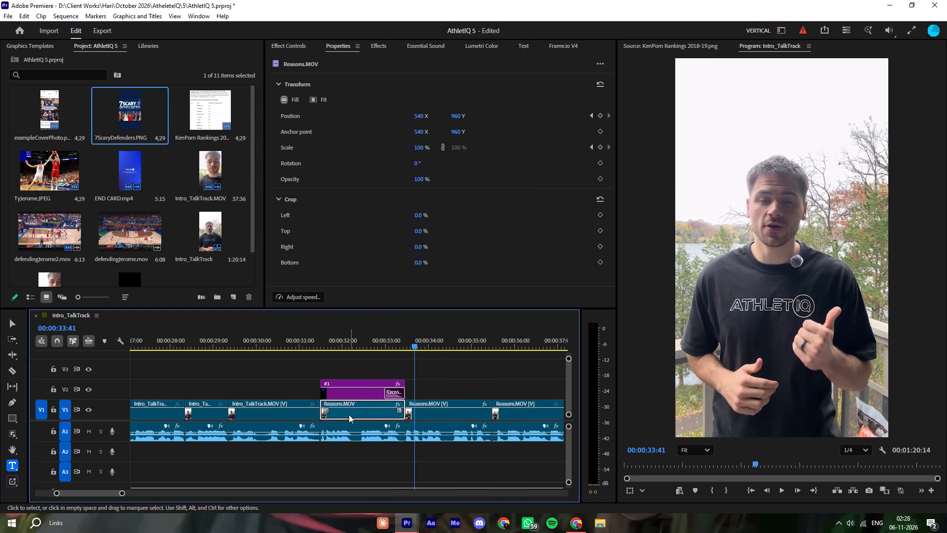
{"action": "left_click_drag", "start_coordinate": [349, 415], "coordinate": [347, 375]}
Object-mask the speaker on the V3 Reasons.MOV duplicate, track the mask both directions through the clip and assign it to Opacity.
{"action": "left_click", "coordinate": [347, 331]}
{"action": "left_click", "coordinate": [348, 374]}
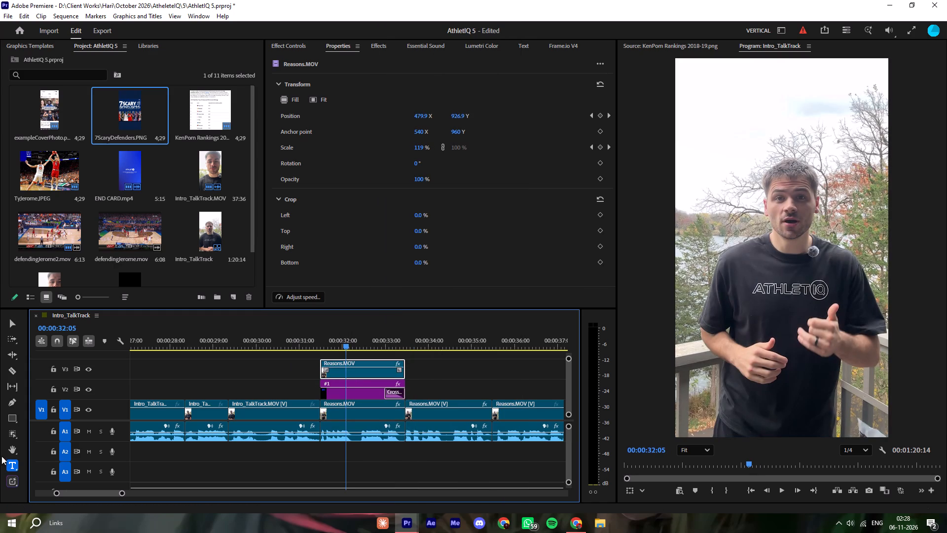
{"action": "left_click", "coordinate": [9, 431]}
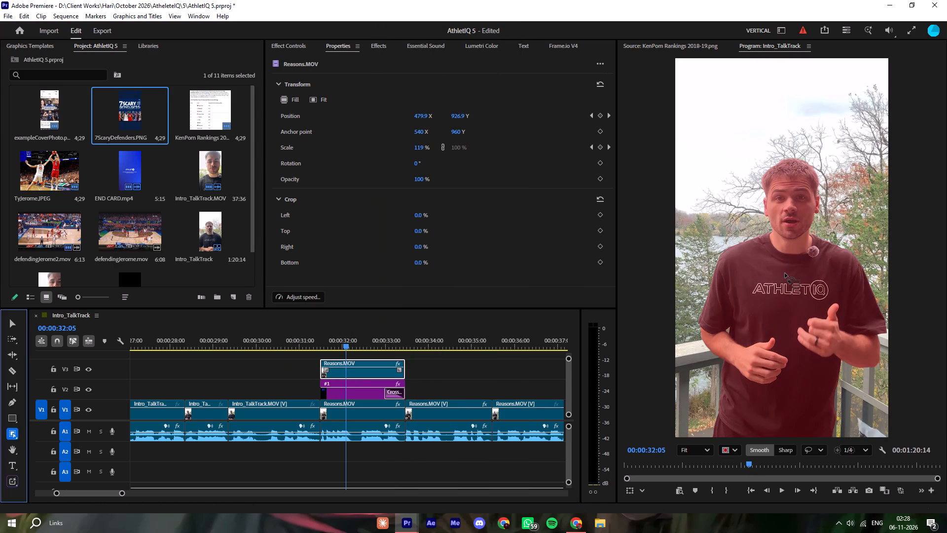
{"action": "left_click", "coordinate": [785, 273]}
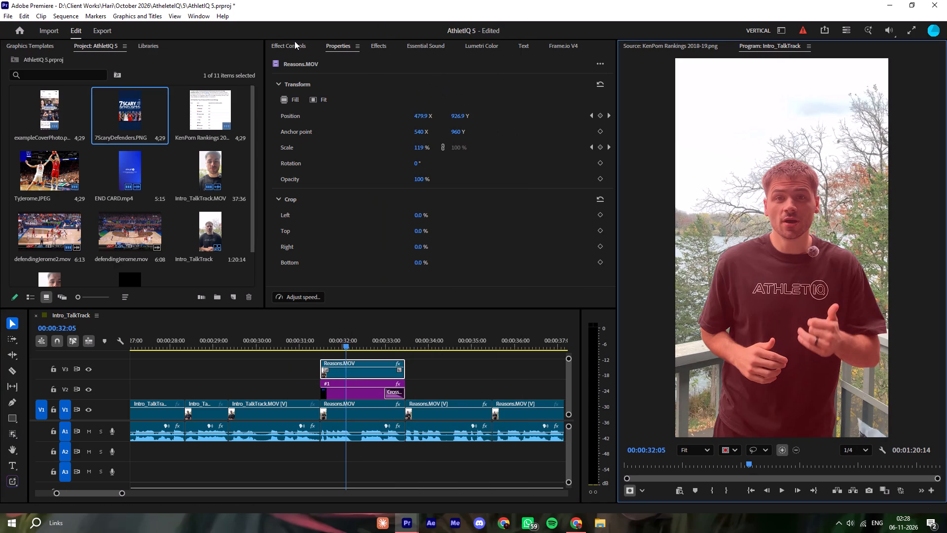
{"action": "left_click", "coordinate": [293, 46]}
{"action": "left_click", "coordinate": [397, 107]}
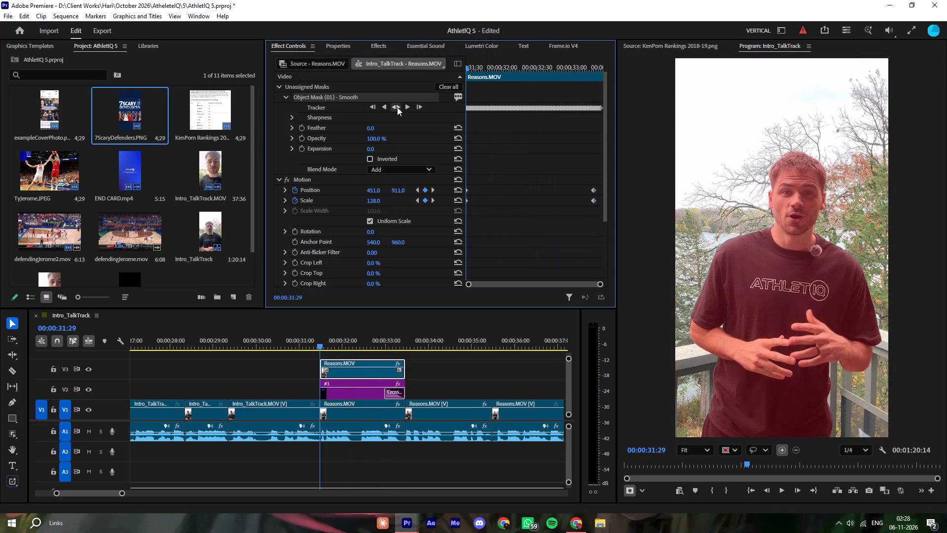
{"action": "left_click_drag", "start_coordinate": [342, 96], "coordinate": [327, 178]}
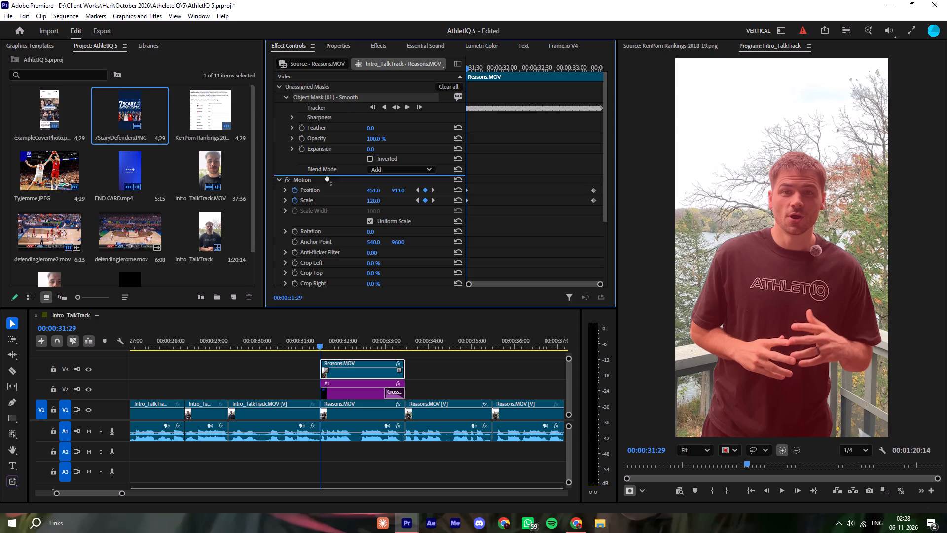
{"action": "left_click_drag", "start_coordinate": [327, 178], "coordinate": [310, 237]}
Play through the #1 graphic from just before it starts to review how it sits behind the masked speaker.
{"action": "left_click", "coordinate": [302, 343]}
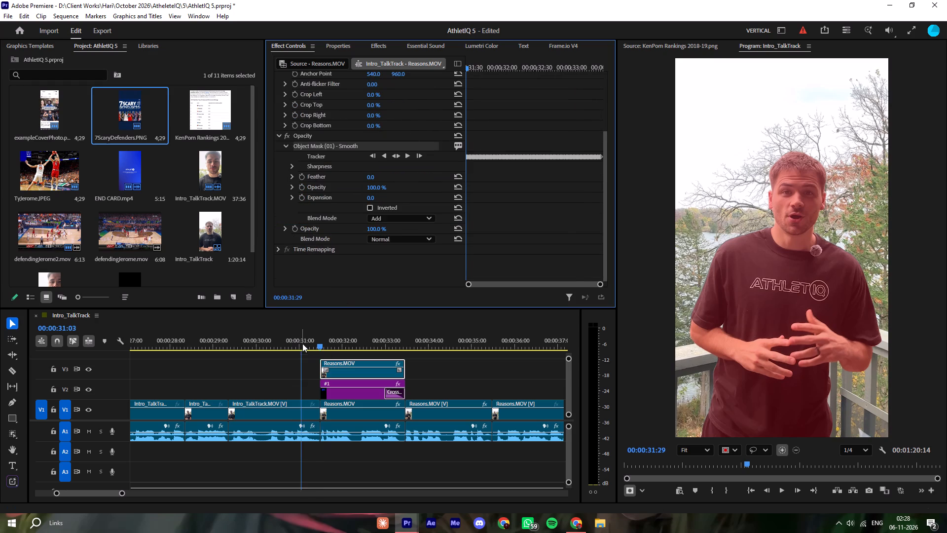
{"action": "left_click", "coordinate": [450, 387]}
{"action": "key", "text": "space"}
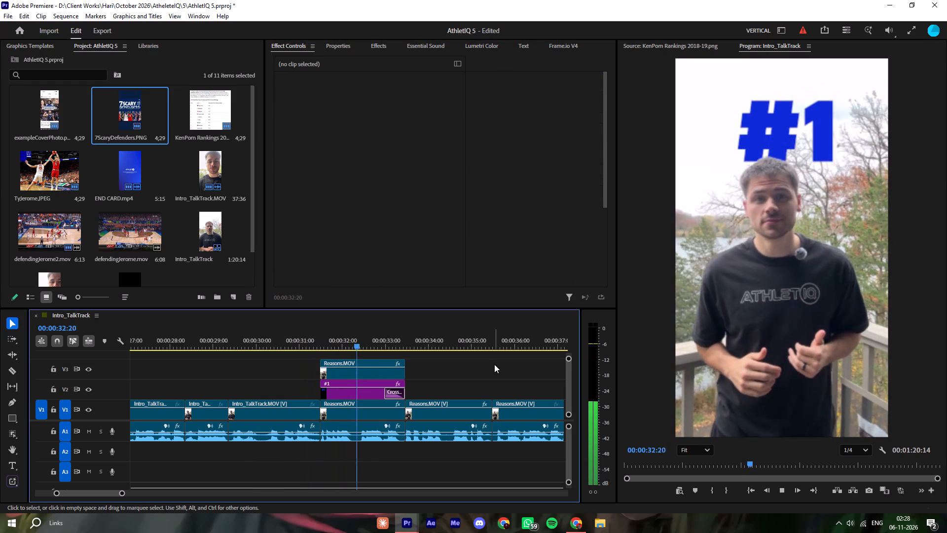
{"action": "key", "text": "space"}
{"action": "left_click", "coordinate": [316, 335]}
{"action": "key", "text": "space"}
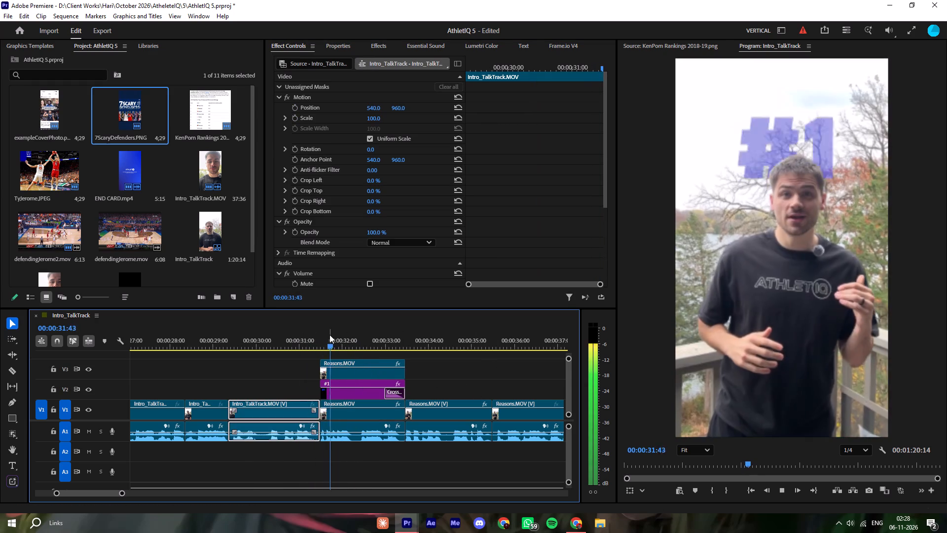
{"action": "key", "text": "space"}
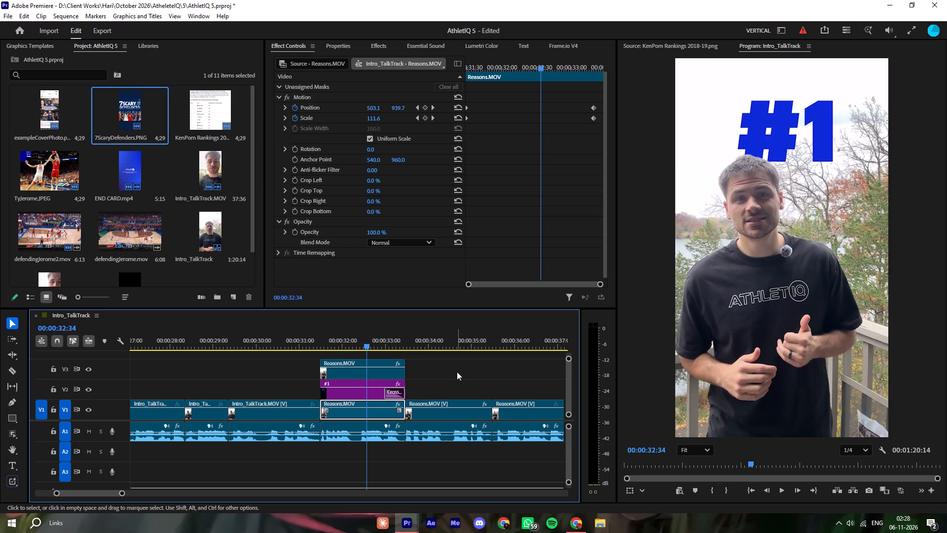
{"action": "key", "text": "space"}
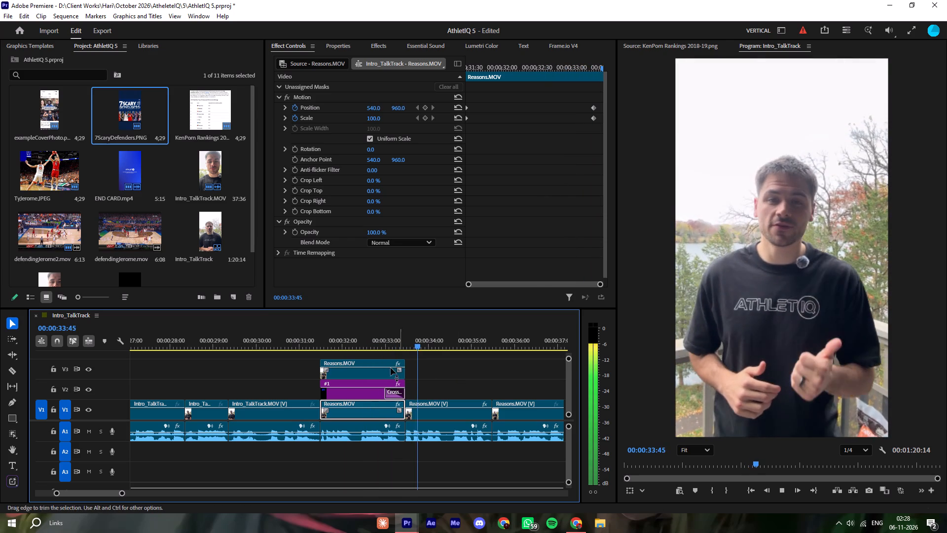
{"action": "key", "text": "space"}
{"action": "left_click", "coordinate": [301, 340]}
{"action": "key", "text": "space"}
{"action": "key", "text": "space"}
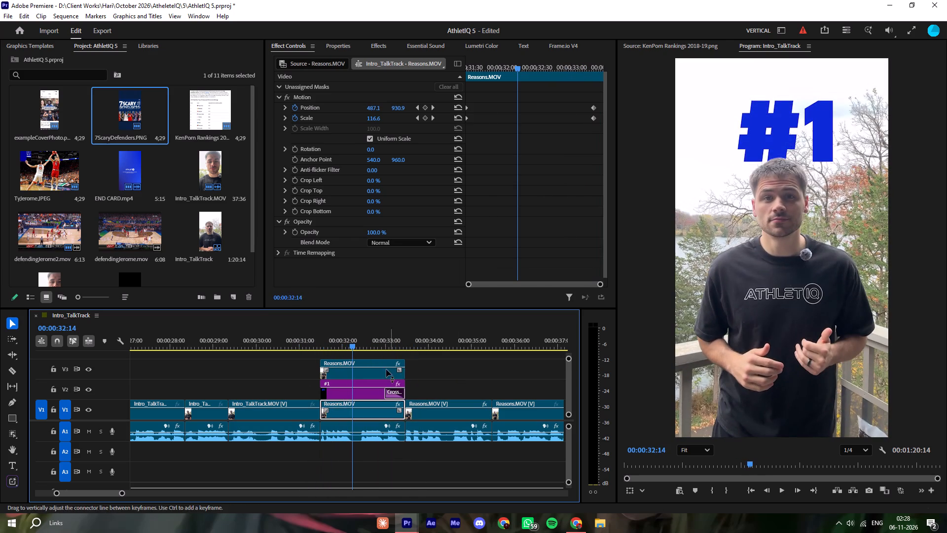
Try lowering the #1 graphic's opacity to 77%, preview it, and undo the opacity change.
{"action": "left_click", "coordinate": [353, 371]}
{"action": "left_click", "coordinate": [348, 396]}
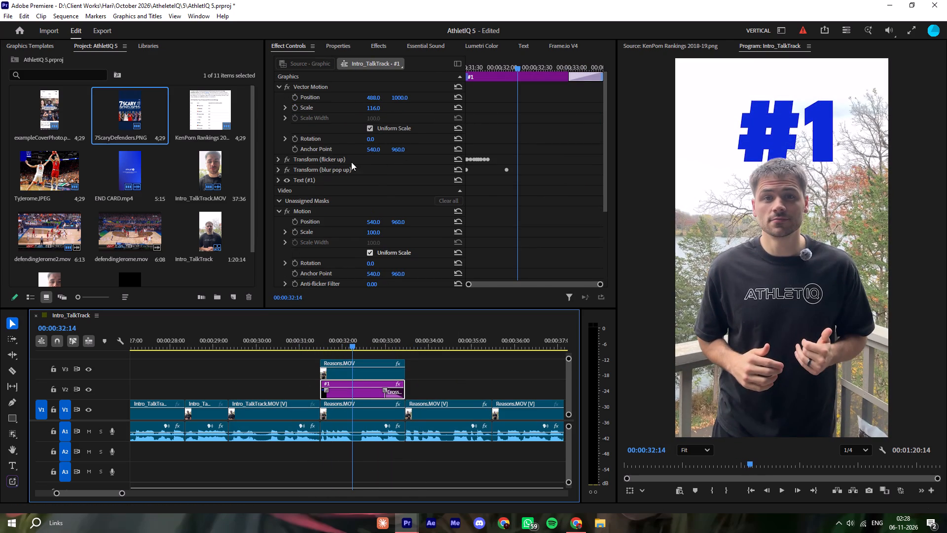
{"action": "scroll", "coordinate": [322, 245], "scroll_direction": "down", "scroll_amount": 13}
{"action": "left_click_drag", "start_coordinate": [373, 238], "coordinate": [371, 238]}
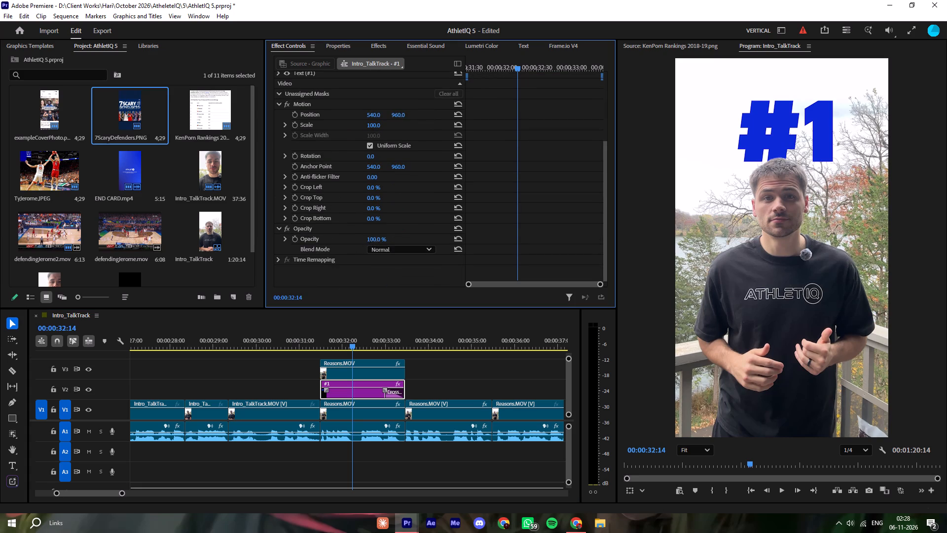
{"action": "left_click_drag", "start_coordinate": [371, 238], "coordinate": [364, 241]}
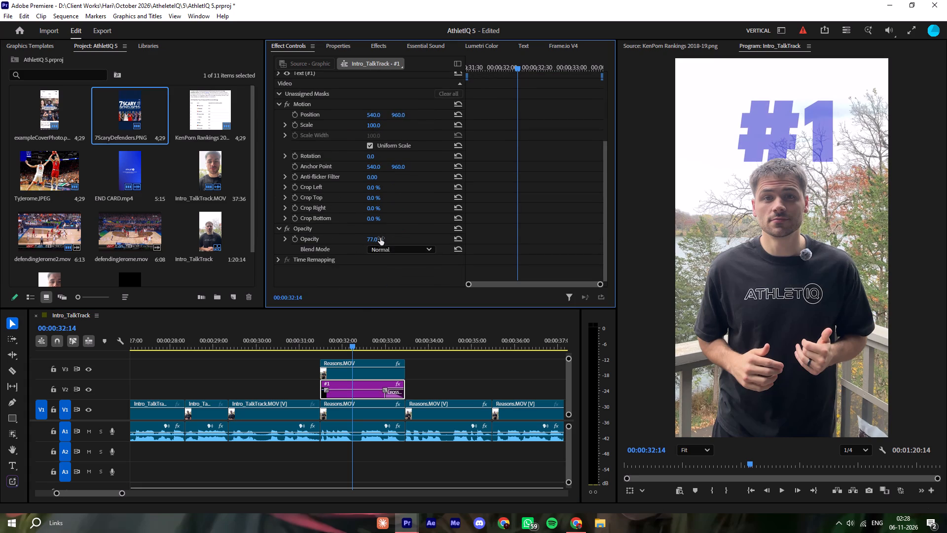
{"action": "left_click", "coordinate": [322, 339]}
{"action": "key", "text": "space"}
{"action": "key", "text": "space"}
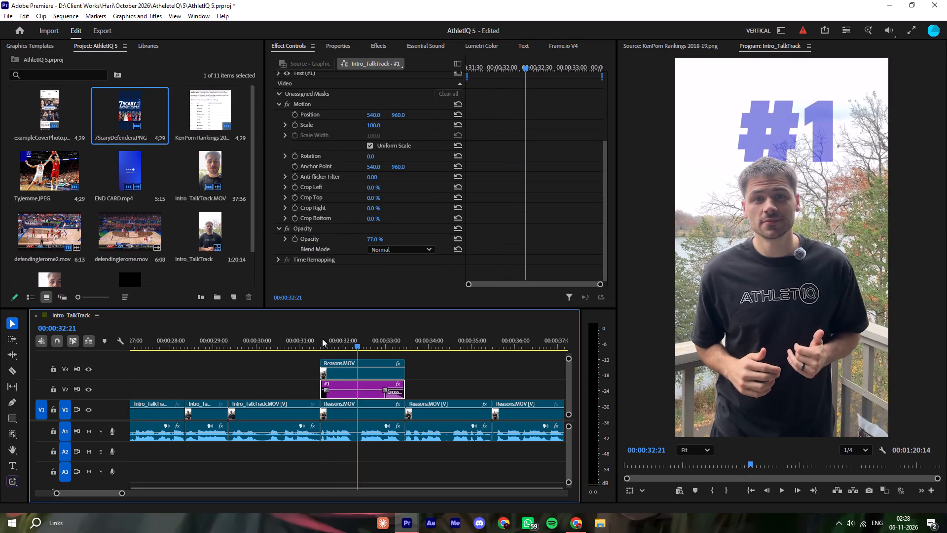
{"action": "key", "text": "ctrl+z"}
Copy the #1 graphic and paste it onto V2 at 00:00:40:29 over the later Reasons.MOV clip.
{"action": "key", "text": "space"}
{"action": "left_click", "coordinate": [459, 382]}
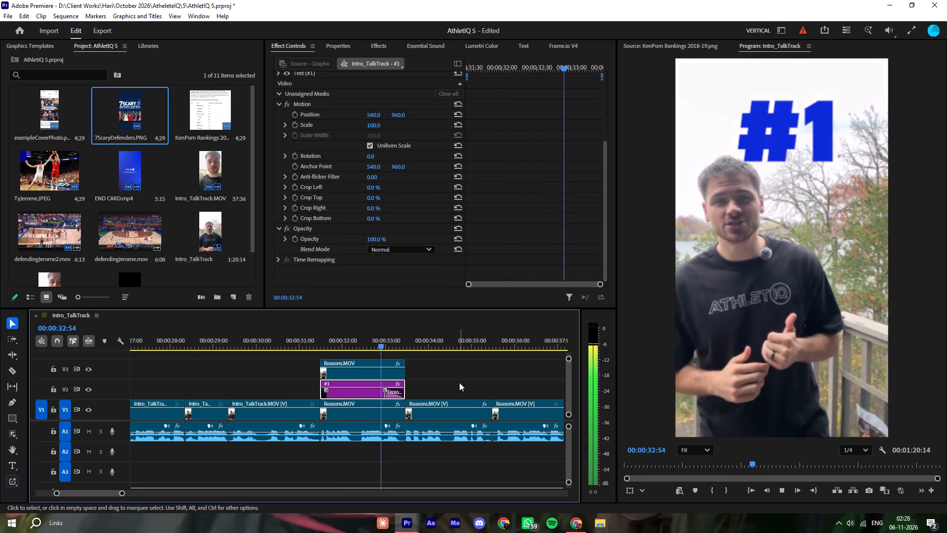
{"action": "left_click", "coordinate": [494, 375]}
{"action": "type", "text": "--"}
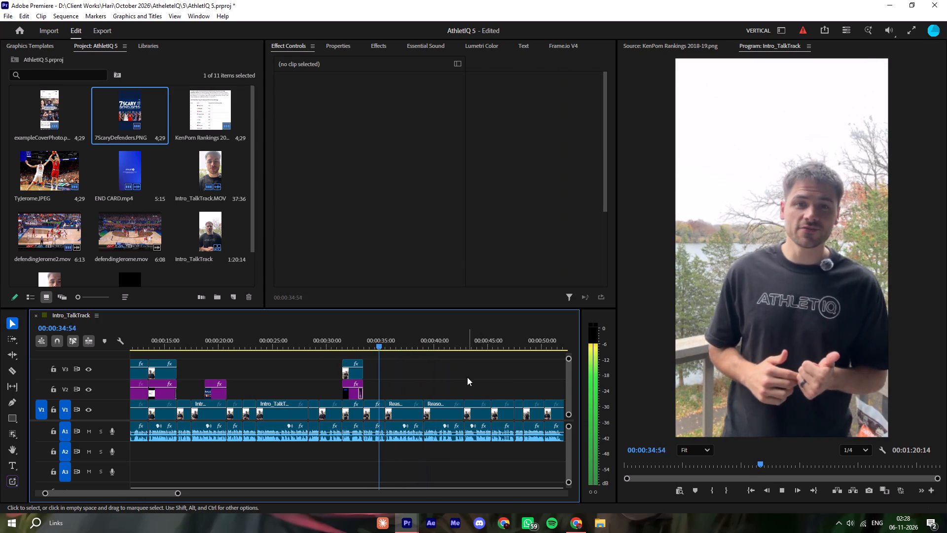
{"action": "key", "text": "minus"}
{"action": "type", "text": "==-="}
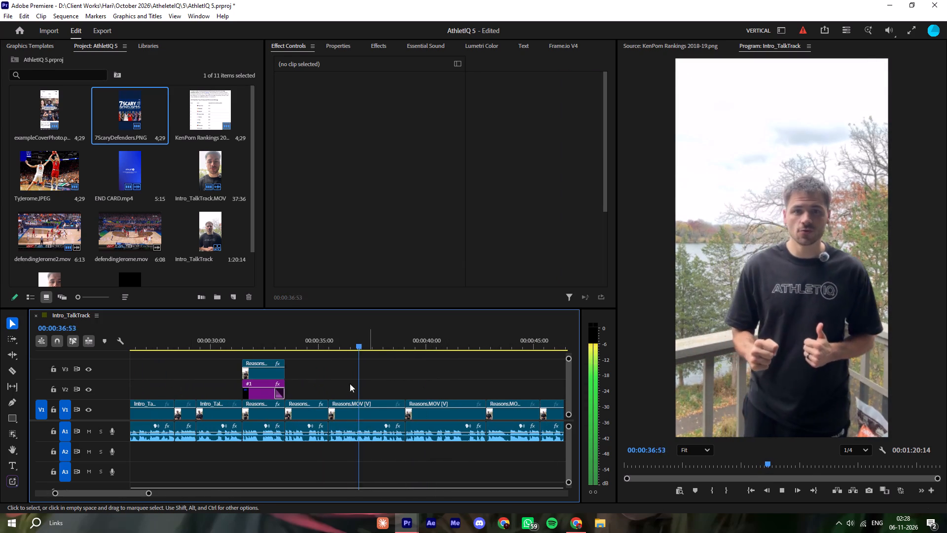
{"action": "left_click", "coordinate": [259, 396]}
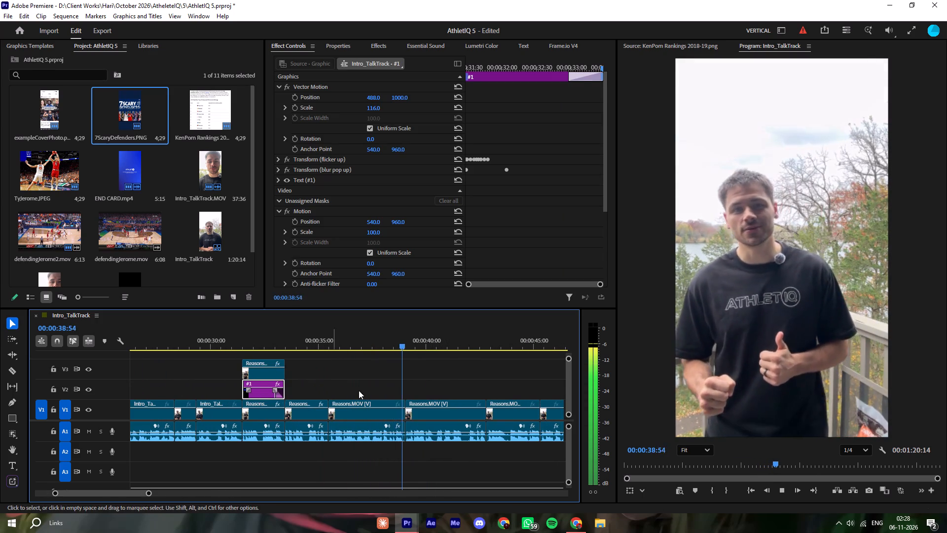
{"action": "key", "text": "ctrl+c"}
{"action": "left_click", "coordinate": [417, 375]}
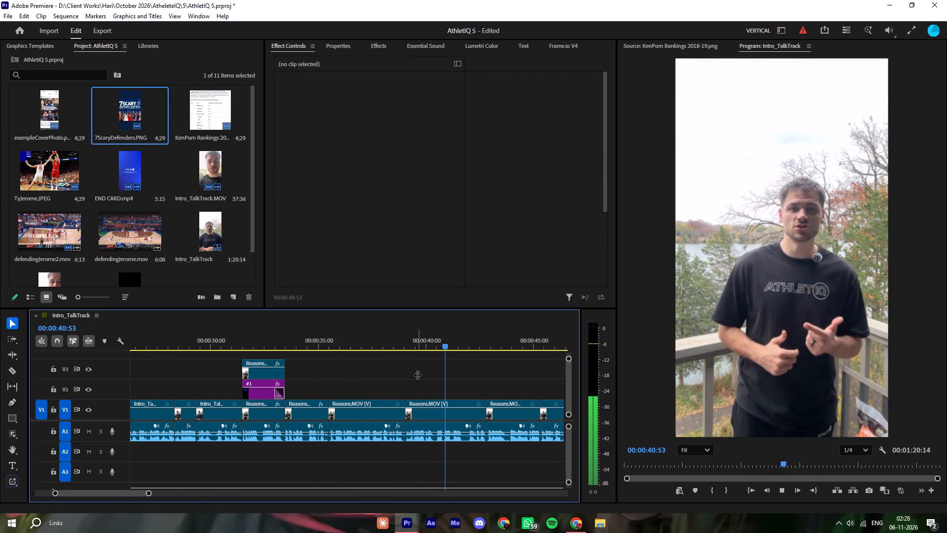
{"action": "left_click", "coordinate": [431, 343]}
{"action": "key", "text": "space"}
{"action": "key", "text": "space"}
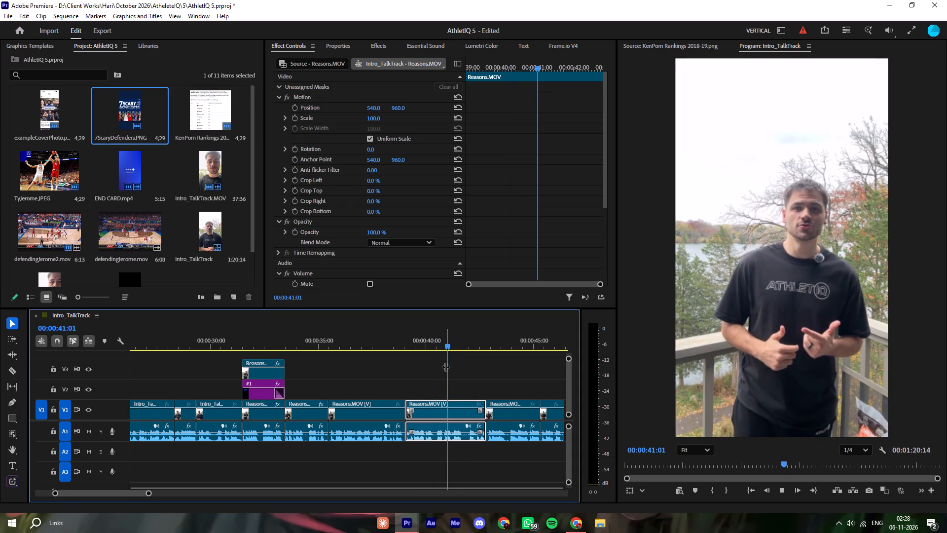
{"action": "left_click_drag", "start_coordinate": [447, 368], "coordinate": [437, 385]}
{"action": "key", "text": "ctrl+b"}
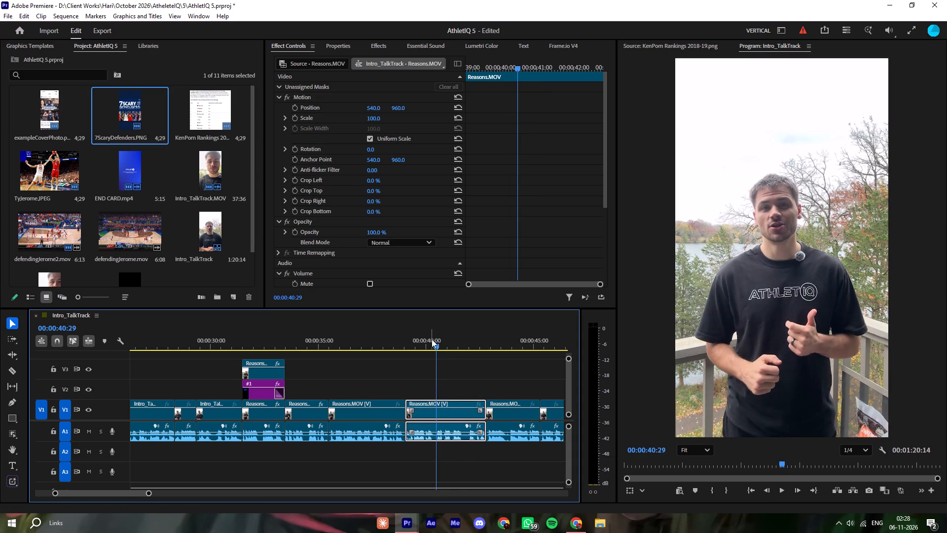
{"action": "key", "text": "ctrl+v"}
Preview the pasted #1 graphic and extend its end to match the end of the Reasons.MOV clip beneath it.
{"action": "left_click", "coordinate": [430, 338]}
{"action": "key", "text": "space"}
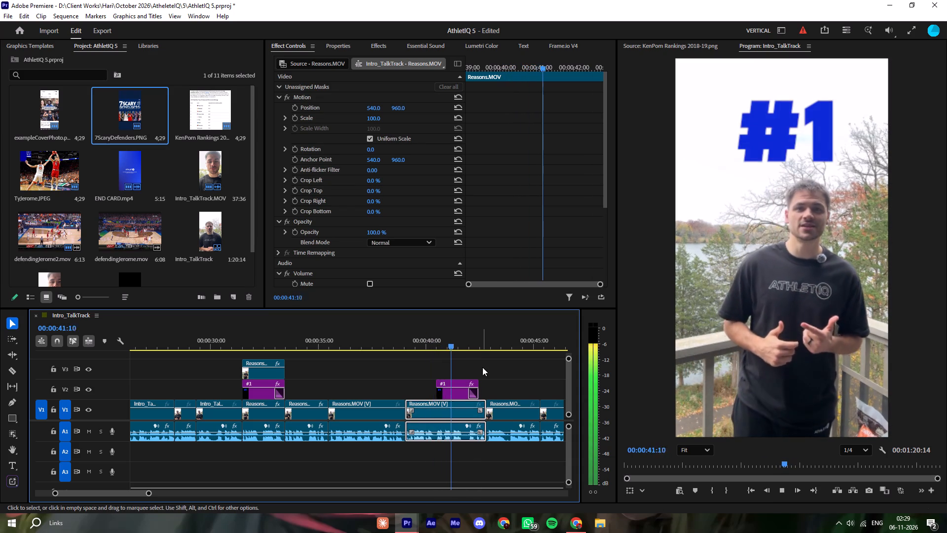
{"action": "left_click", "coordinate": [482, 367]}
{"action": "key", "text": "space"}
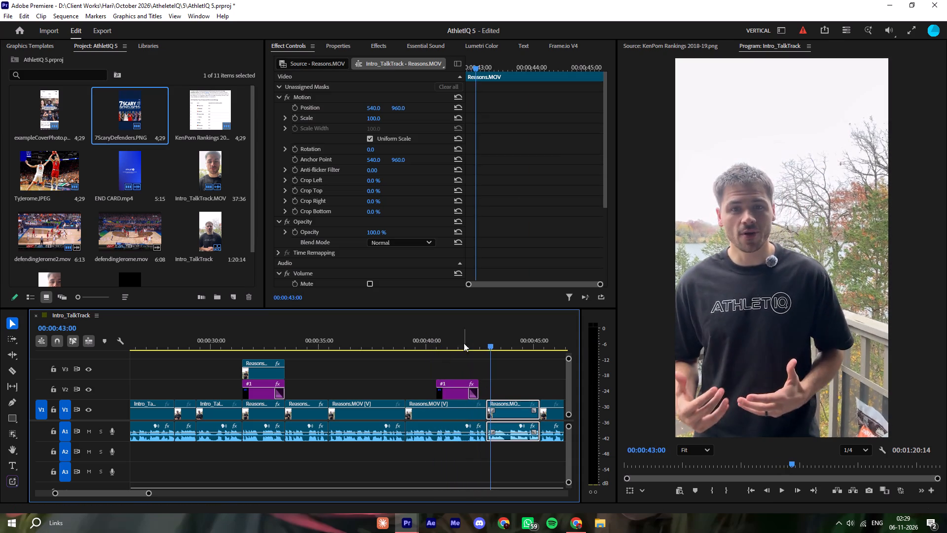
{"action": "left_click", "coordinate": [463, 342]}
{"action": "left_click_drag", "start_coordinate": [482, 390], "coordinate": [487, 391]}
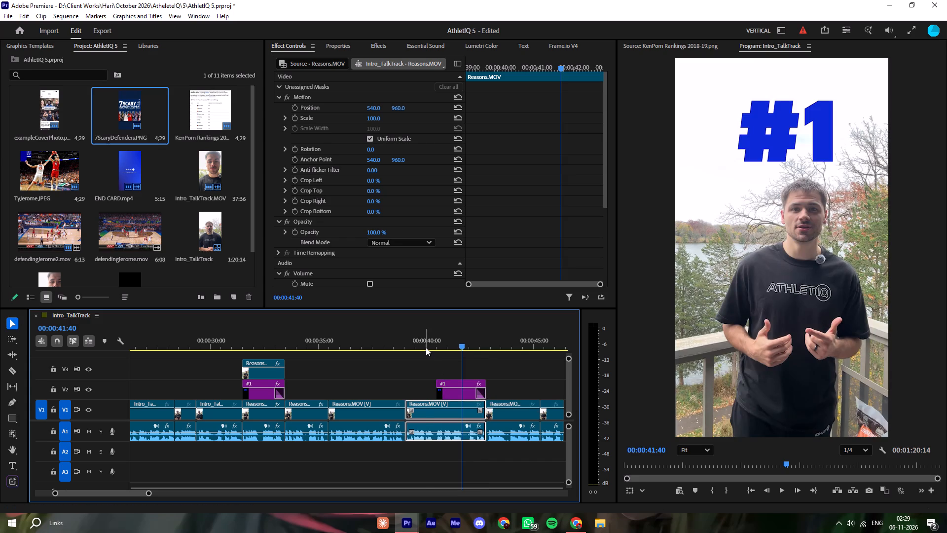
Play the pasted #1 graphic and the original one to compare their timing and placement over the speaker.
{"action": "left_click", "coordinate": [426, 347]}
{"action": "key", "text": "space"}
{"action": "key", "text": "space"}
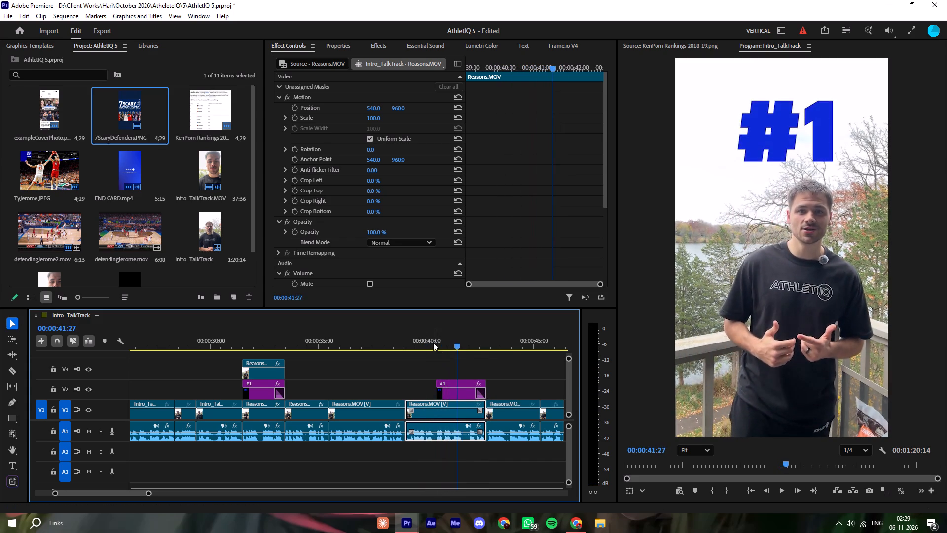
{"action": "left_click", "coordinate": [430, 340]}
{"action": "left_click", "coordinate": [242, 340]}
{"action": "key", "text": "space"}
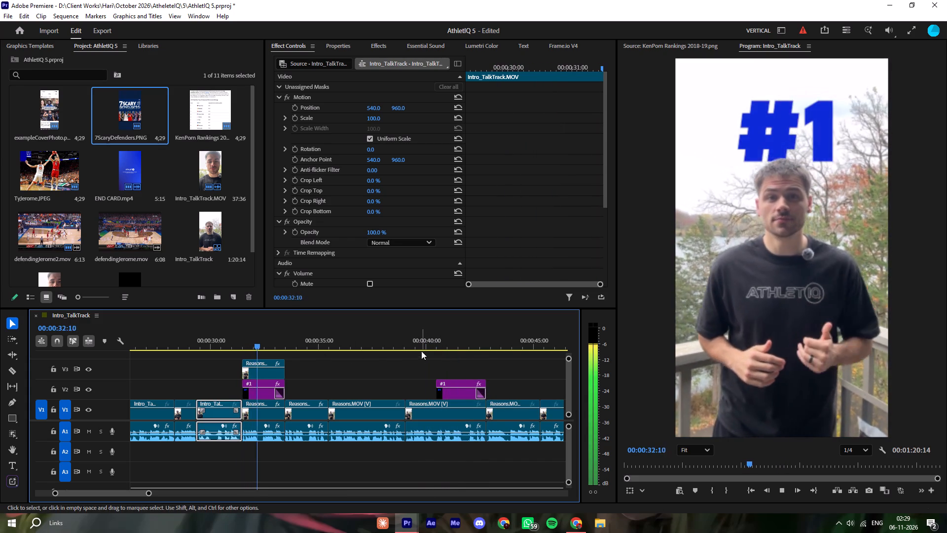
{"action": "key", "text": "space"}
{"action": "left_click", "coordinate": [437, 342]}
{"action": "key", "text": "space"}
{"action": "left_click", "coordinate": [437, 342]}
{"action": "key", "text": "space"}
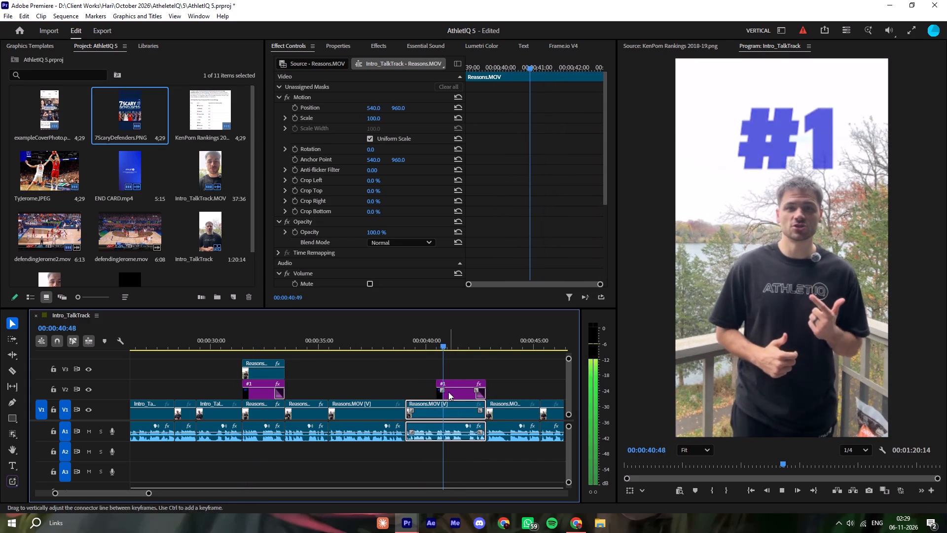
{"action": "key", "text": "space"}
Split Reasons.MOV on V1 at 00:00:40:08 and roll the cut forward to match the start of the pasted #1 graphic.
{"action": "left_click", "coordinate": [430, 338]}
{"action": "key", "text": "ctrl+b"}
{"action": "left_click", "coordinate": [435, 413]}
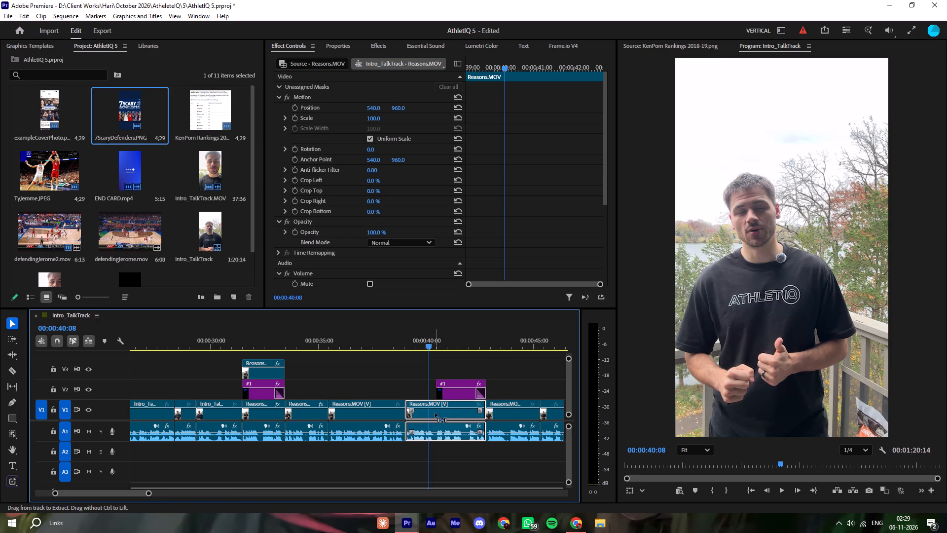
{"action": "key", "text": "ctrl+k"}
{"action": "left_click_drag", "start_coordinate": [431, 415], "coordinate": [437, 417]}
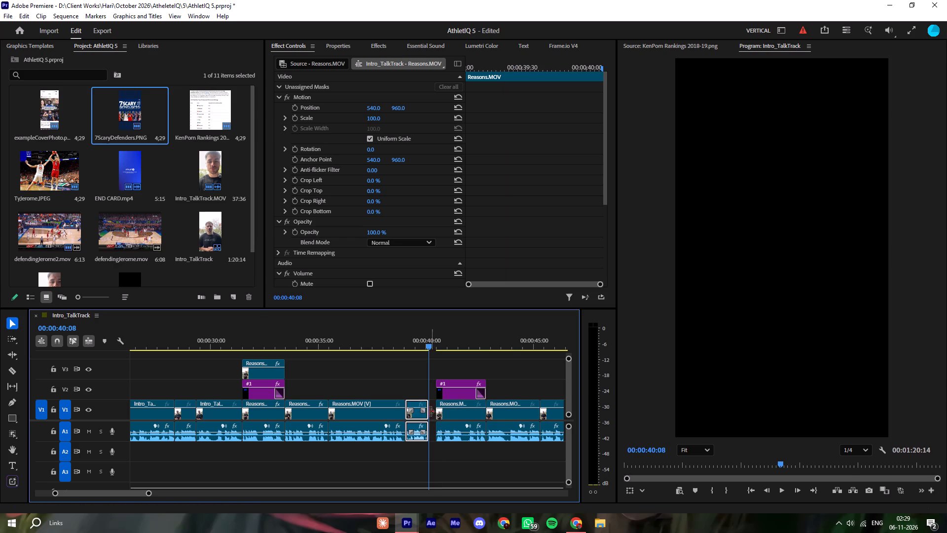
{"action": "left_click", "coordinate": [427, 410]}
{"action": "key", "text": "ctrl+z"}
{"action": "left_click_drag", "start_coordinate": [429, 408], "coordinate": [437, 410]}
Unlink the audio of the Reasons.MOV segment under the pasted #1 graphic and duplicate its video onto V3 above the graphic.
{"action": "left_click", "coordinate": [447, 343]}
{"action": "right_click", "coordinate": [445, 419]}
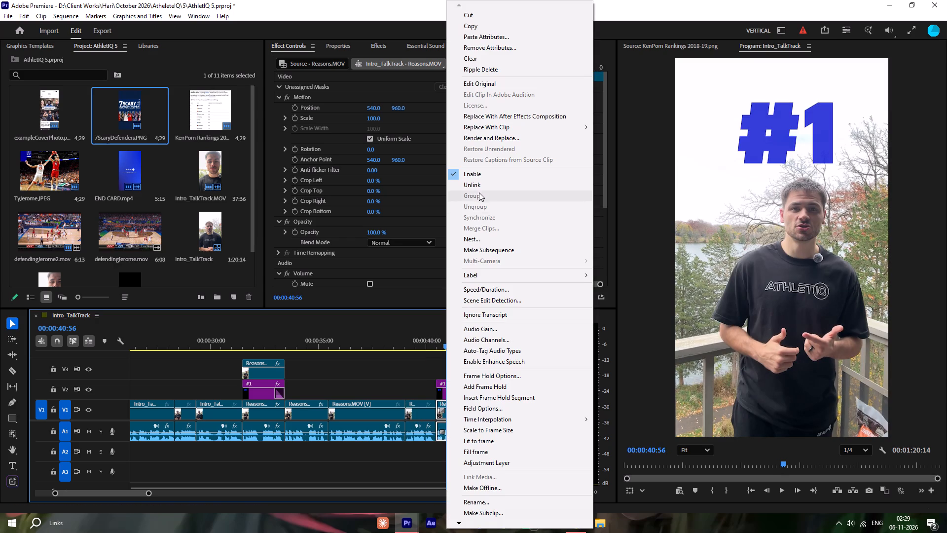
{"action": "left_click", "coordinate": [477, 188]}
{"action": "left_click_drag", "start_coordinate": [454, 414], "coordinate": [450, 374]}
{"action": "left_click", "coordinate": [451, 372]}
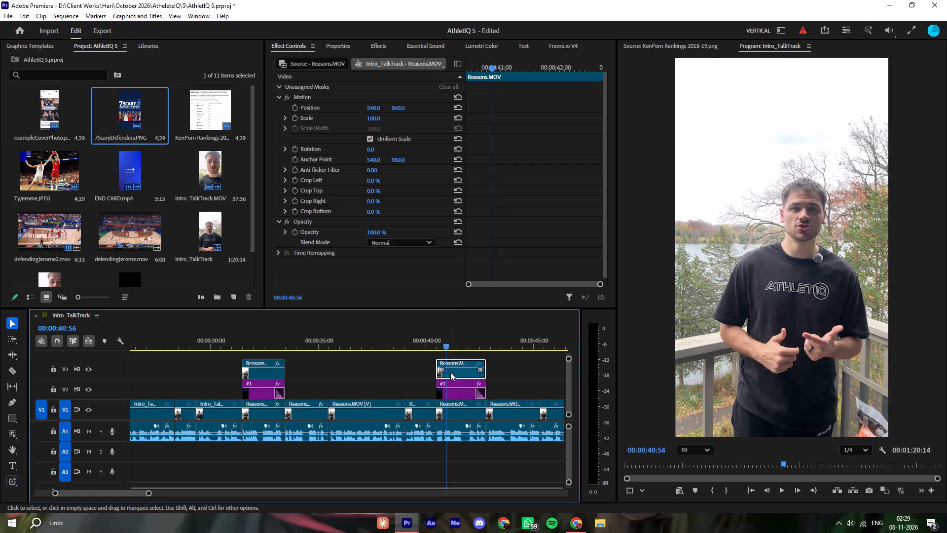
Object-mask the speaker on the new V3 duplicate, track the mask both directions through the clip and assign it to Opacity.
{"action": "left_click", "coordinate": [11, 431]}
{"action": "left_click", "coordinate": [801, 260]}
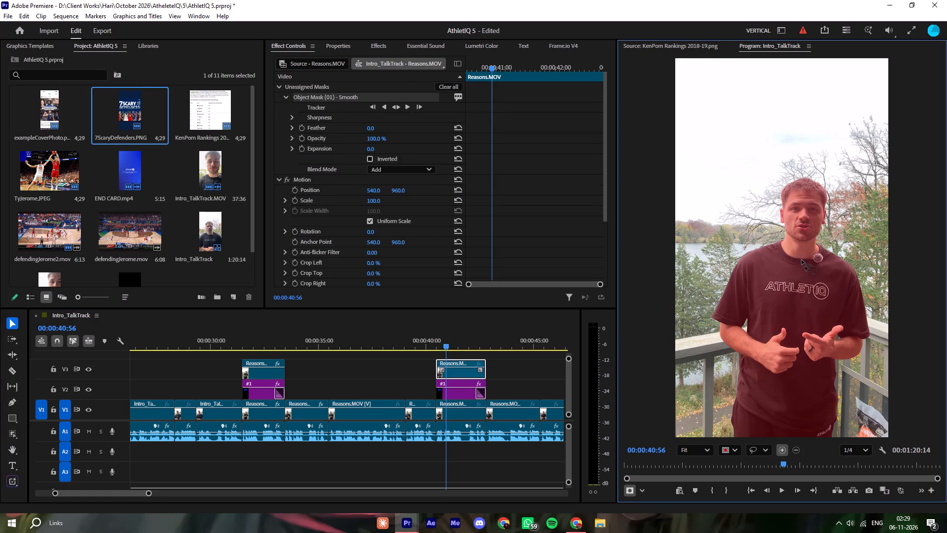
{"action": "left_click", "coordinate": [400, 105]}
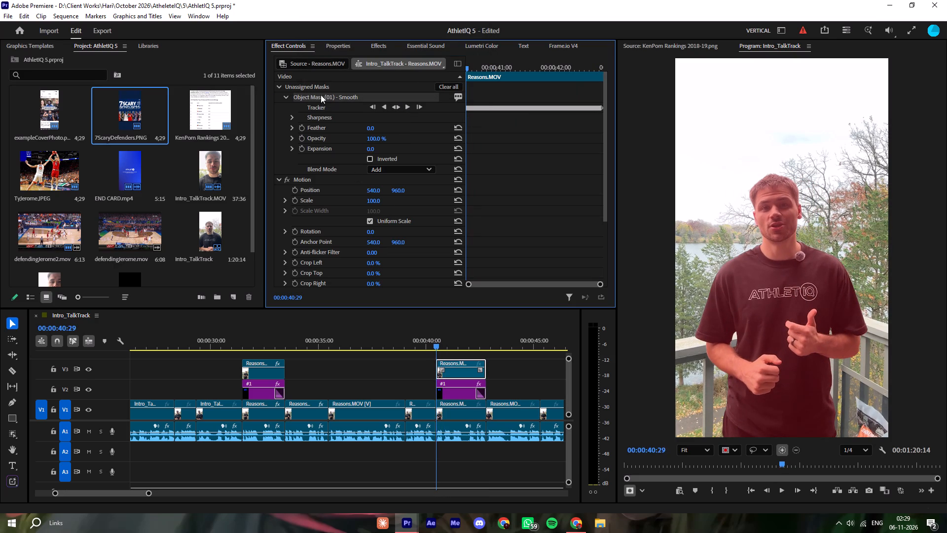
{"action": "left_click_drag", "start_coordinate": [321, 95], "coordinate": [313, 218]}
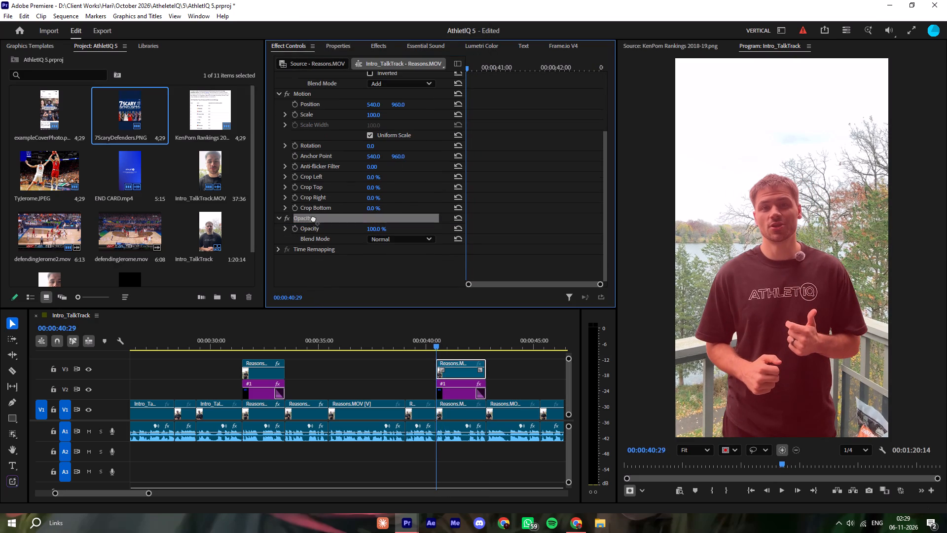
Assign the tracked object mask to Opacity on the V3 duplicate and play the #1 graphic behind the speaker.
{"action": "left_click_drag", "start_coordinate": [313, 218], "coordinate": [311, 233]}
{"action": "left_click", "coordinate": [511, 371]}
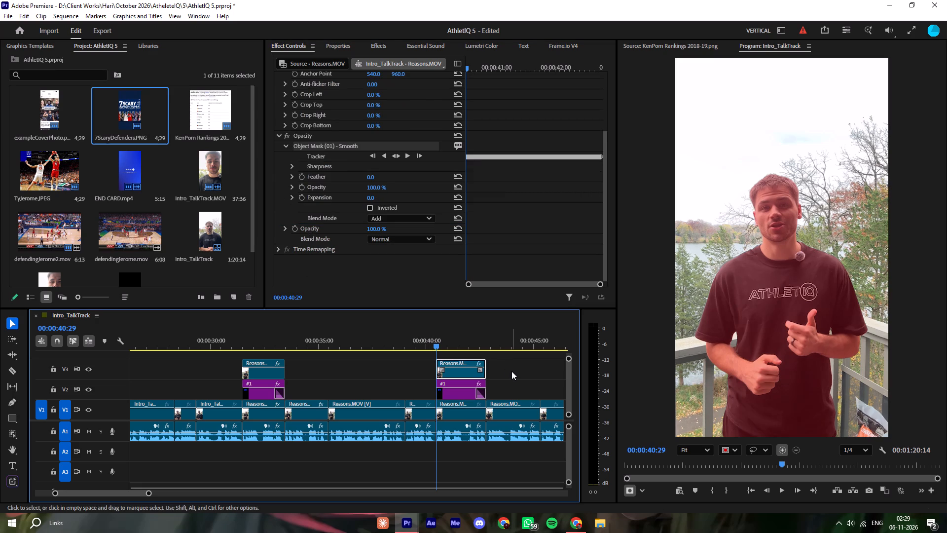
{"action": "left_click", "coordinate": [440, 340]}
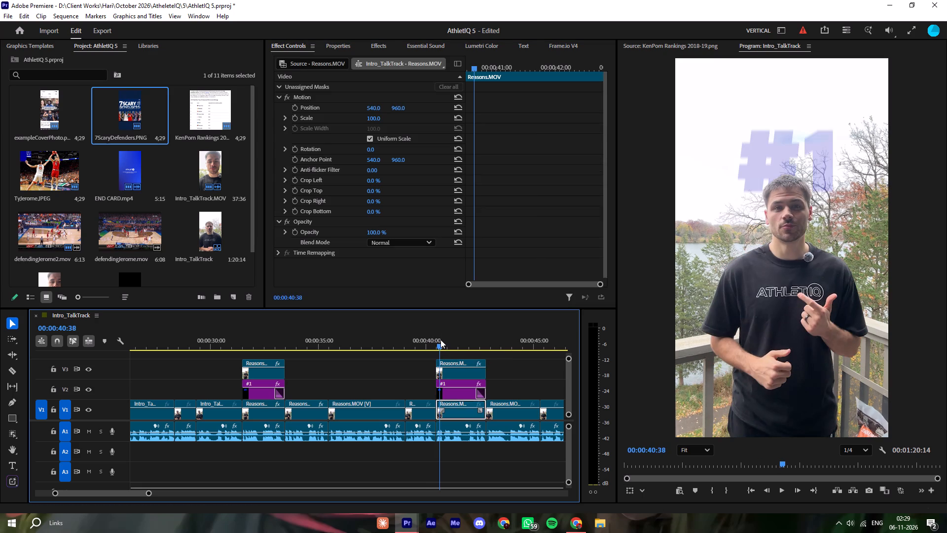
{"action": "left_click", "coordinate": [422, 341]}
{"action": "key", "text": "space"}
{"action": "left_click", "coordinate": [452, 361]}
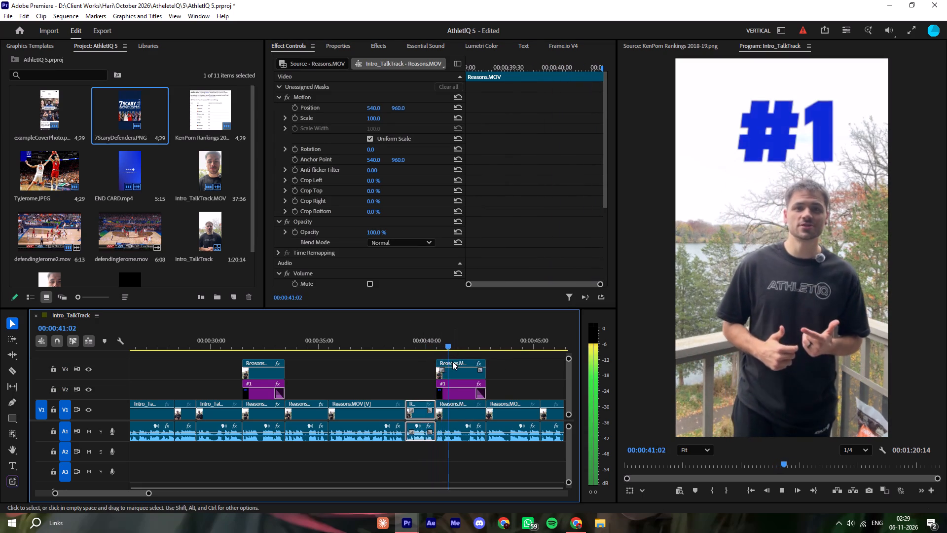
{"action": "key", "text": "space"}
Change the text of the pasted V2 graphic to #2 and play it back over the speaker.
{"action": "left_click", "coordinate": [457, 383]}
{"action": "left_click", "coordinate": [339, 43]}
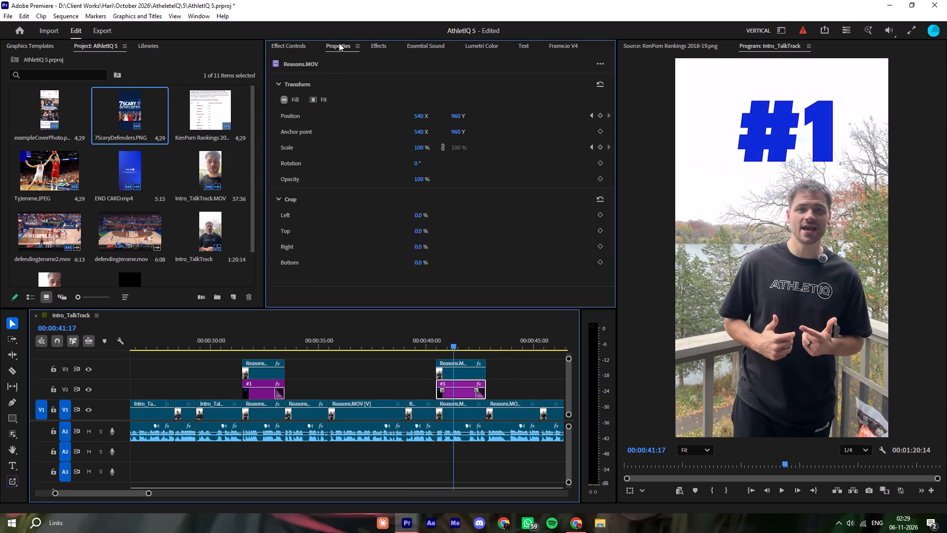
{"action": "double_click", "coordinate": [320, 106]}
{"action": "left_click_drag", "start_coordinate": [811, 135], "coordinate": [821, 137]}
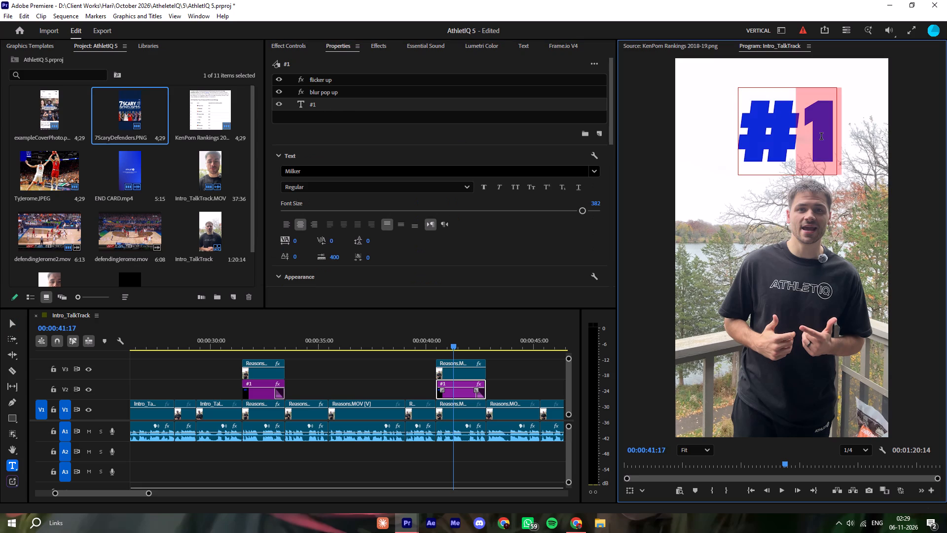
{"action": "left_click_drag", "start_coordinate": [821, 137], "coordinate": [822, 137]}
{"action": "key", "text": "2"}
{"action": "left_click", "coordinate": [519, 373]}
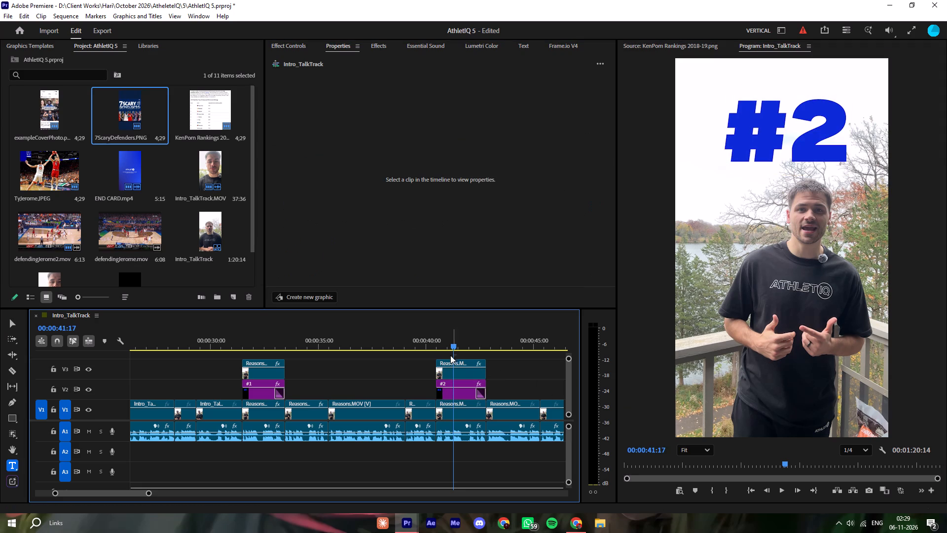
{"action": "left_click", "coordinate": [420, 337]}
{"action": "key", "text": "space"}
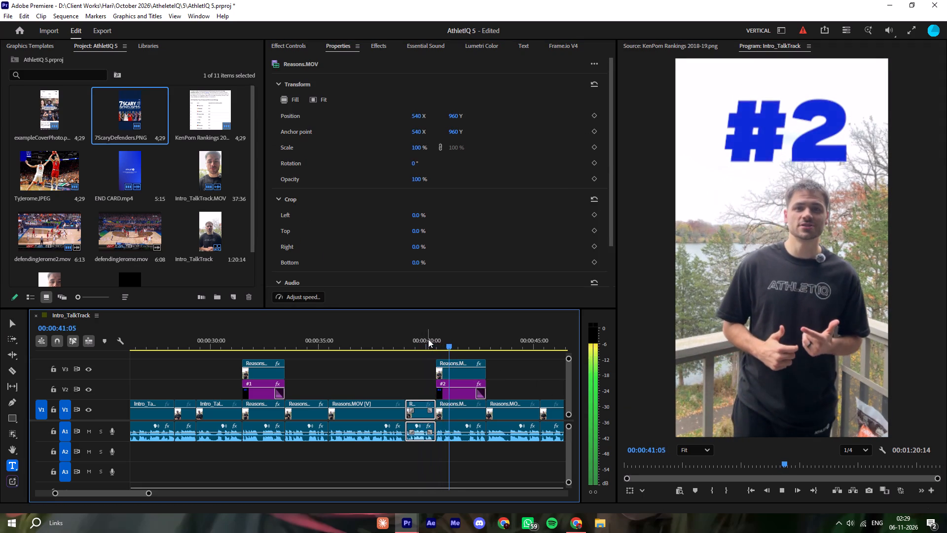
{"action": "key", "text": "space"}
{"action": "left_click", "coordinate": [432, 339]}
{"action": "key", "text": "space"}
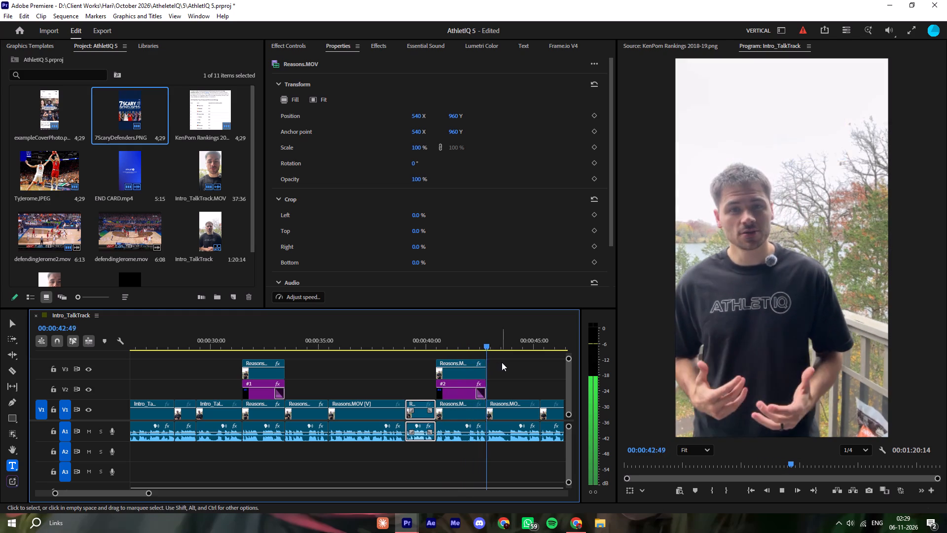
{"action": "key", "text": "space"}
Trim the ends of the #1 and #2 graphics on V2 so both finish earlier, and play the #2 section.
{"action": "left_click", "coordinate": [247, 342]}
{"action": "key", "text": "space"}
{"action": "key", "text": "space"}
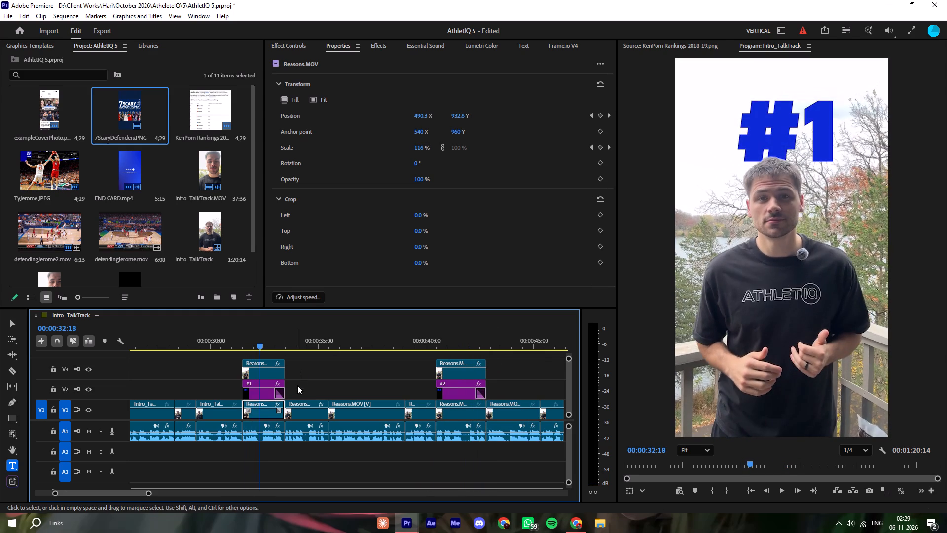
{"action": "left_click_drag", "start_coordinate": [289, 387], "coordinate": [278, 388]}
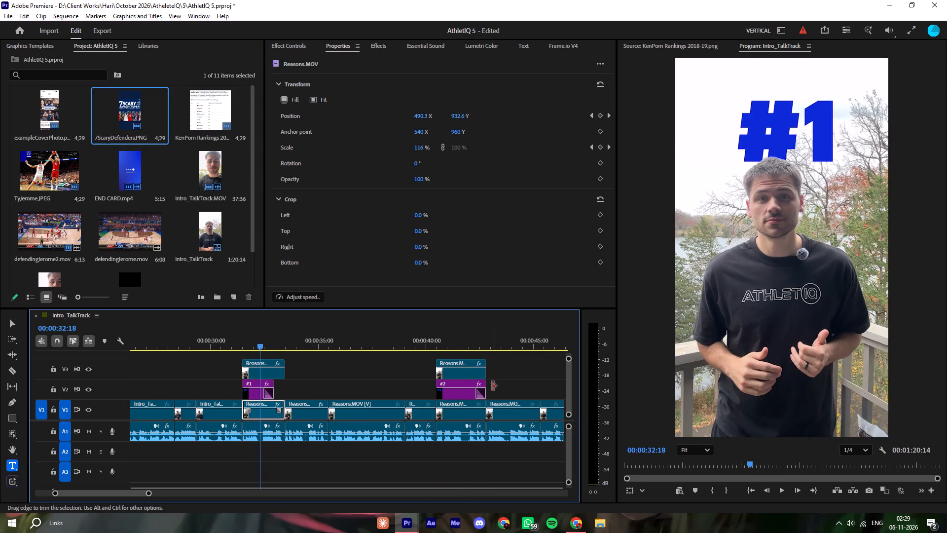
{"action": "left_click_drag", "start_coordinate": [492, 386], "coordinate": [475, 391]}
{"action": "left_click", "coordinate": [437, 344]}
{"action": "key", "text": "space"}
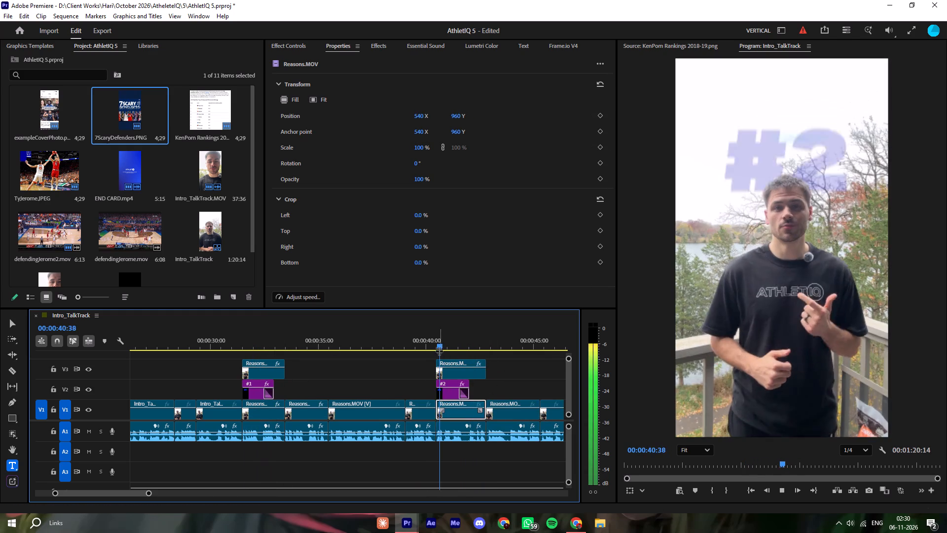
Trim the end of the V3 Reasons.MOV duplicate back to match the end of the #2 graphic.
{"action": "left_click", "coordinate": [524, 391]}
{"action": "key", "text": "minus"}
{"action": "key", "text": "equal"}
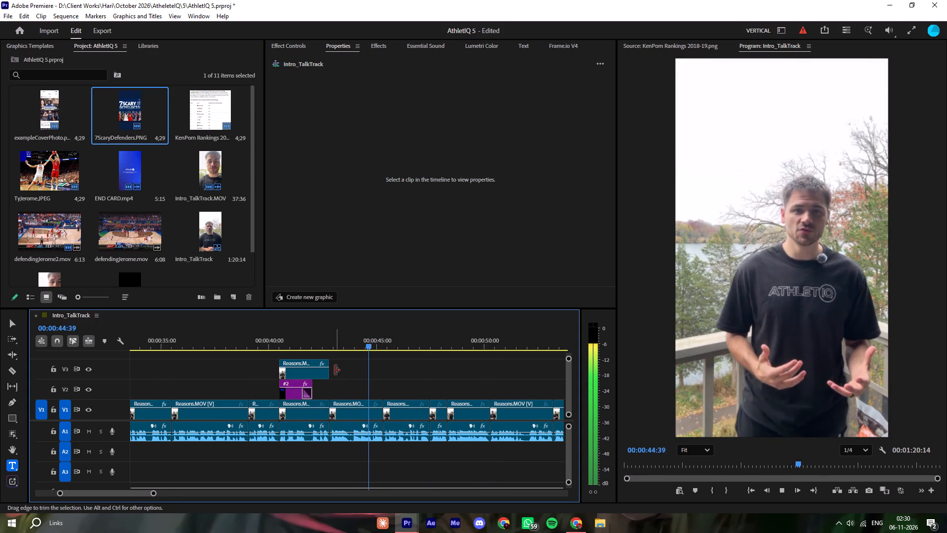
{"action": "left_click_drag", "start_coordinate": [341, 370], "coordinate": [326, 371]}
{"action": "left_click_drag", "start_coordinate": [335, 372], "coordinate": [319, 370]}
{"action": "left_click", "coordinate": [419, 381]}
{"action": "left_click", "coordinate": [467, 384]}
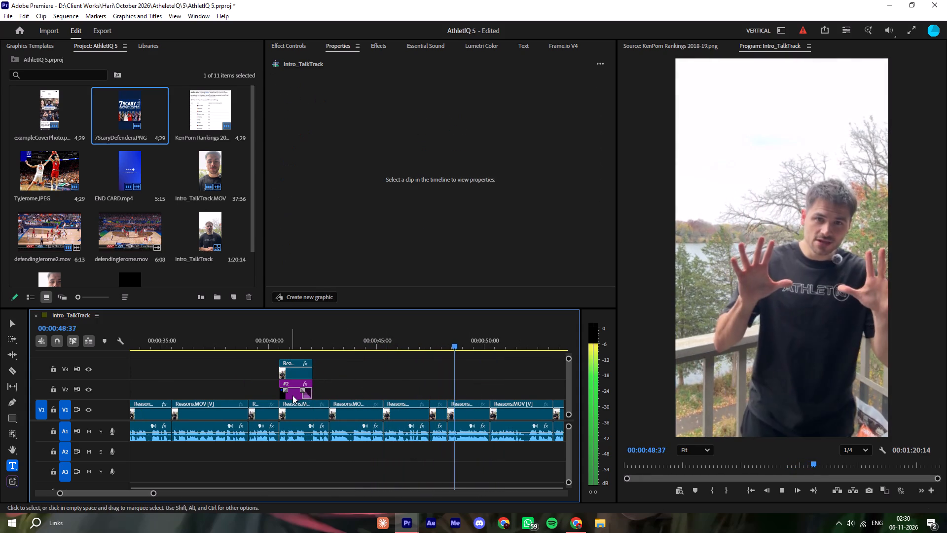
Copy the #2 graphic, paste it onto V2 at 00:00:52:06 and play it back.
{"action": "left_click", "coordinate": [295, 395]}
{"action": "key", "text": "ctrl+c"}
{"action": "left_click", "coordinate": [514, 381]}
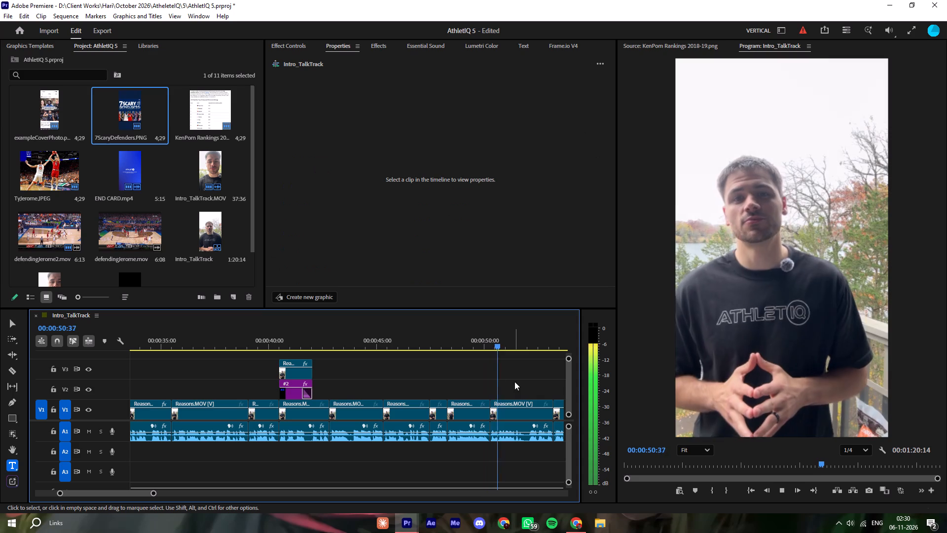
{"action": "left_click", "coordinate": [525, 380]}
{"action": "key", "text": "space"}
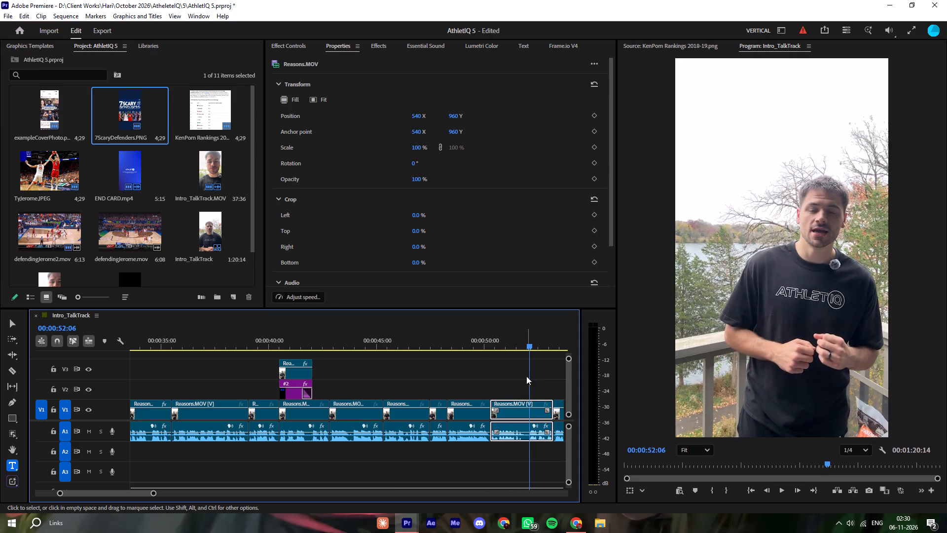
{"action": "key", "text": "ctrl+v"}
{"action": "key", "text": "ctrl+b"}
{"action": "left_click", "coordinate": [526, 342]}
{"action": "key", "text": "space"}
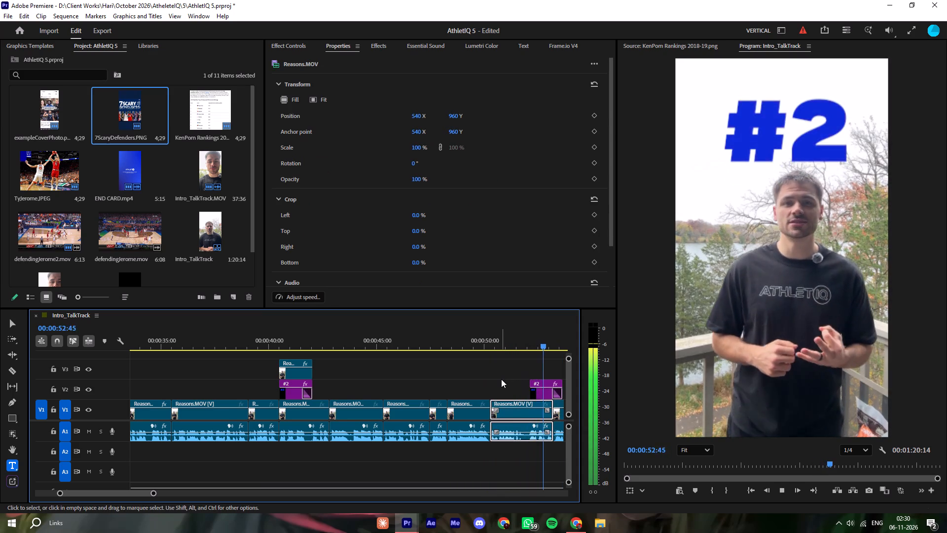
Split Reasons.MOV on V1 at 00:00:52:29 and trim both sides of the cut back to the start of the pasted #2 graphic.
{"action": "key", "text": "equal"}
{"action": "left_click_drag", "start_coordinate": [293, 343], "coordinate": [301, 355]}
{"action": "key", "text": "space"}
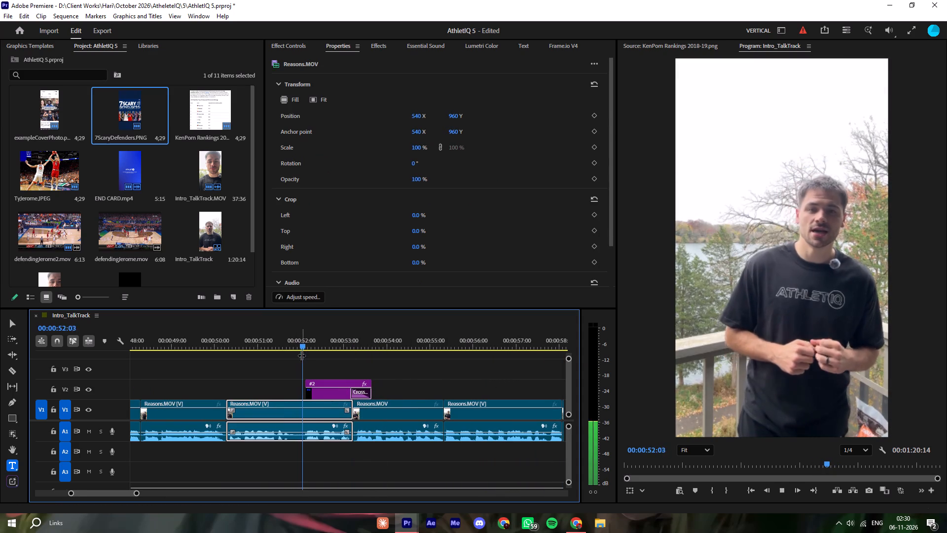
{"action": "left_click_drag", "start_coordinate": [302, 344], "coordinate": [304, 352]}
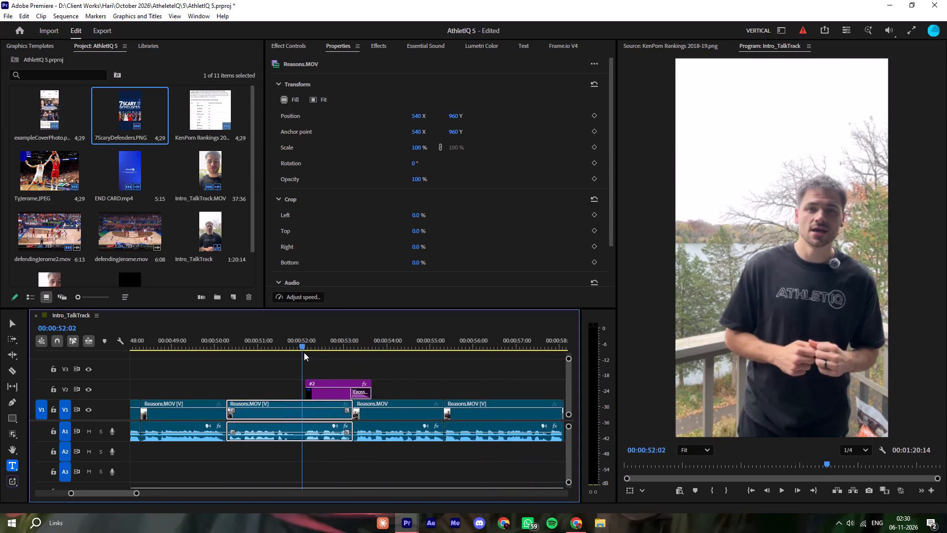
{"action": "left_click_drag", "start_coordinate": [304, 352], "coordinate": [323, 367]}
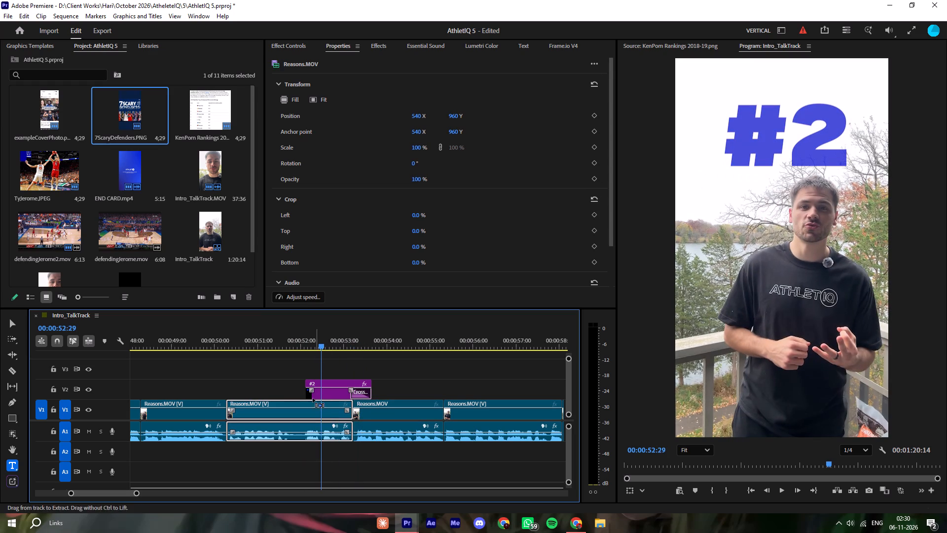
{"action": "key", "text": "ctrl+k"}
{"action": "left_click_drag", "start_coordinate": [320, 413], "coordinate": [303, 408]}
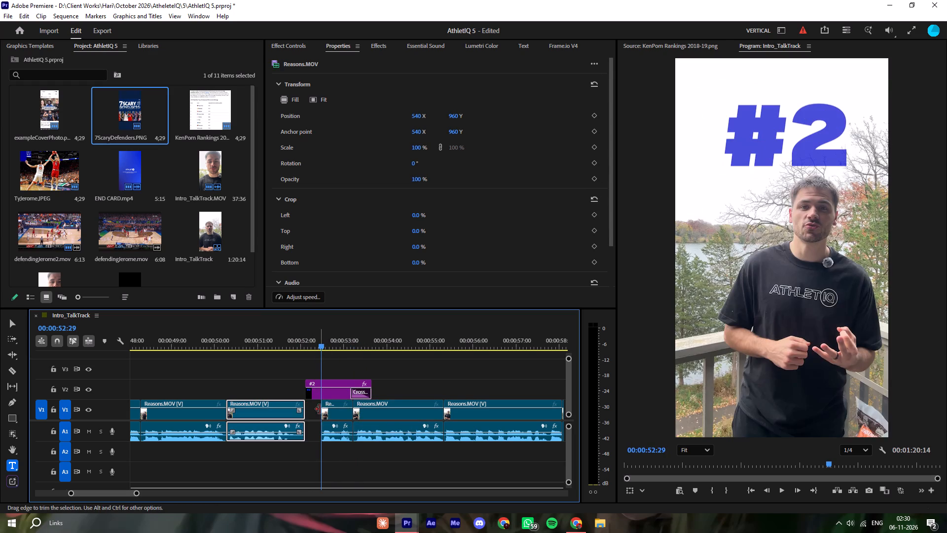
{"action": "left_click_drag", "start_coordinate": [320, 409], "coordinate": [308, 406]}
{"action": "left_click", "coordinate": [309, 408]}
{"action": "left_click", "coordinate": [310, 406]}
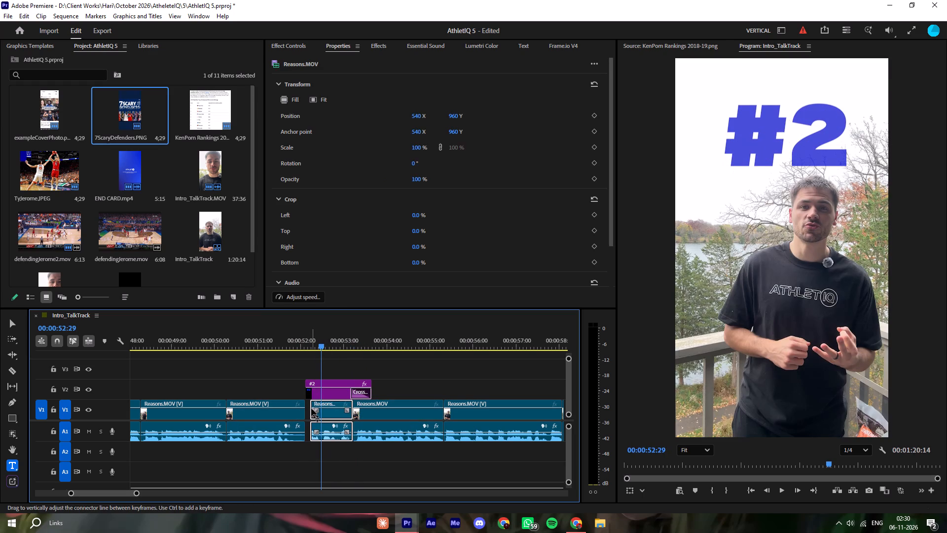
{"action": "left_click", "coordinate": [309, 410]}
{"action": "left_click_drag", "start_coordinate": [311, 412], "coordinate": [306, 410]}
Unlink the audio of the Reasons.MOV segment under the pasted #2 graphic and duplicate its video onto V3 above the graphic.
{"action": "right_click", "coordinate": [325, 414]}
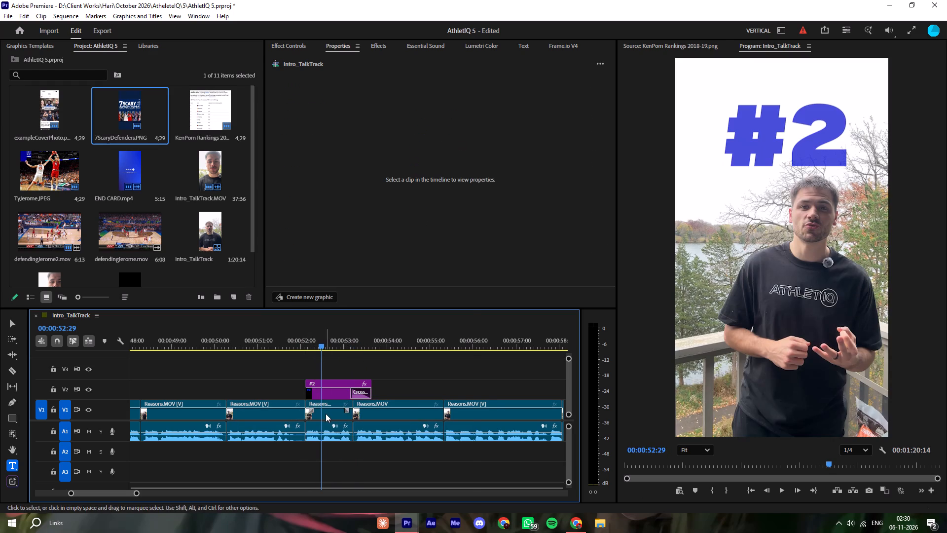
{"action": "left_click", "coordinate": [371, 186]}
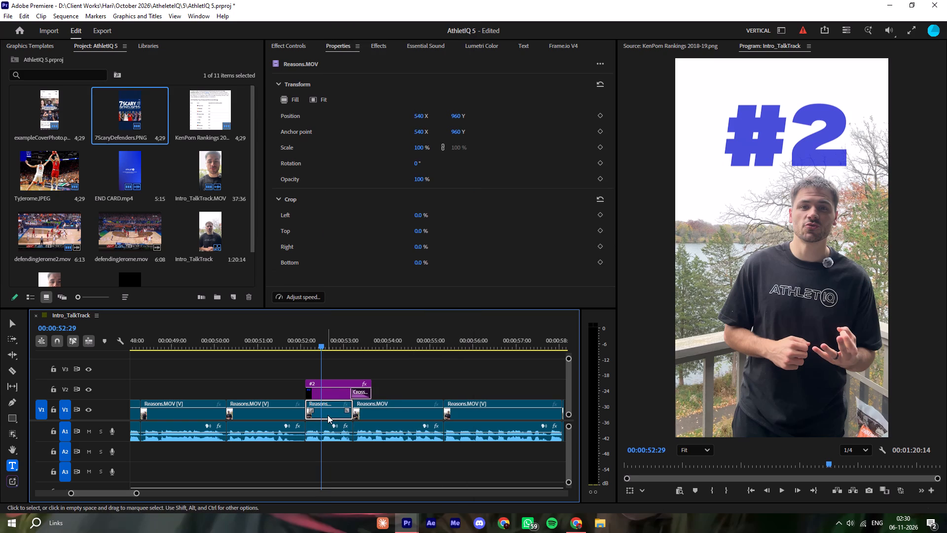
{"action": "left_click_drag", "start_coordinate": [328, 415], "coordinate": [326, 377], "text": "alt"}
{"action": "left_click", "coordinate": [325, 376]}
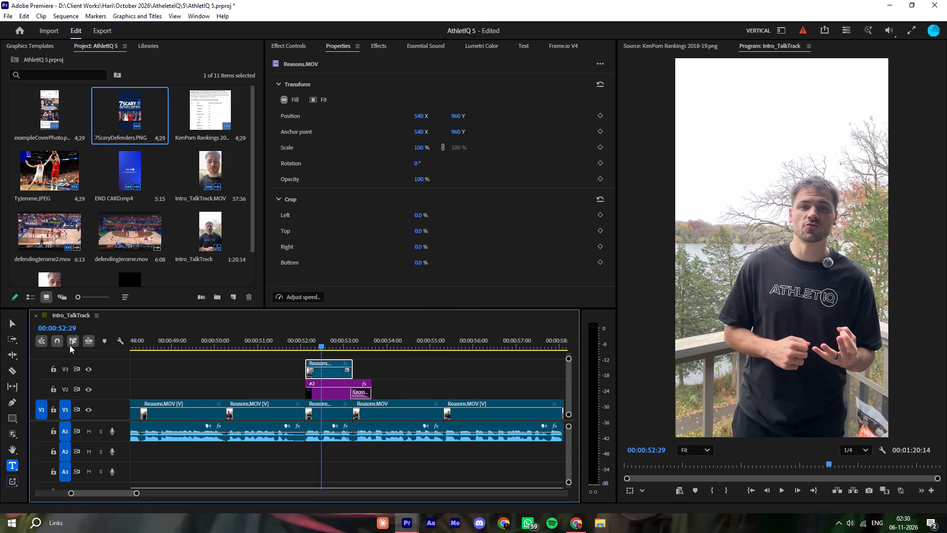
Object-mask the speaker on the new V3 duplicate, track it both directions, assign it to Opacity and play the result.
{"action": "left_click", "coordinate": [7, 430]}
{"action": "left_click", "coordinate": [817, 242]}
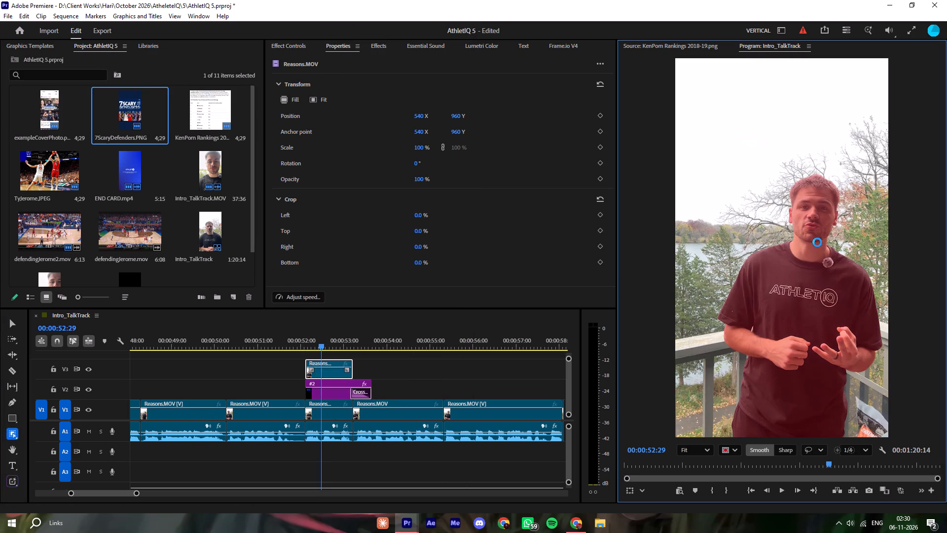
{"action": "left_click", "coordinate": [292, 47]}
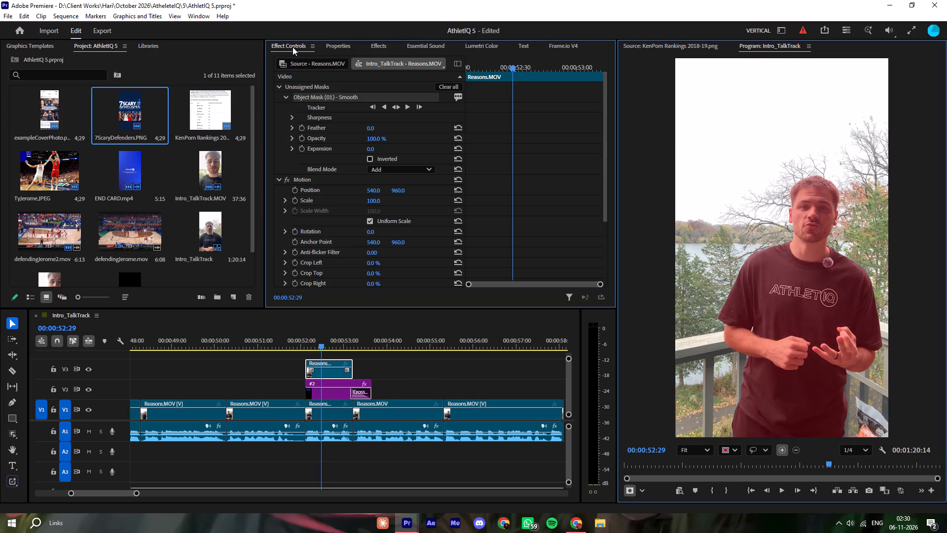
{"action": "left_click", "coordinate": [396, 108]}
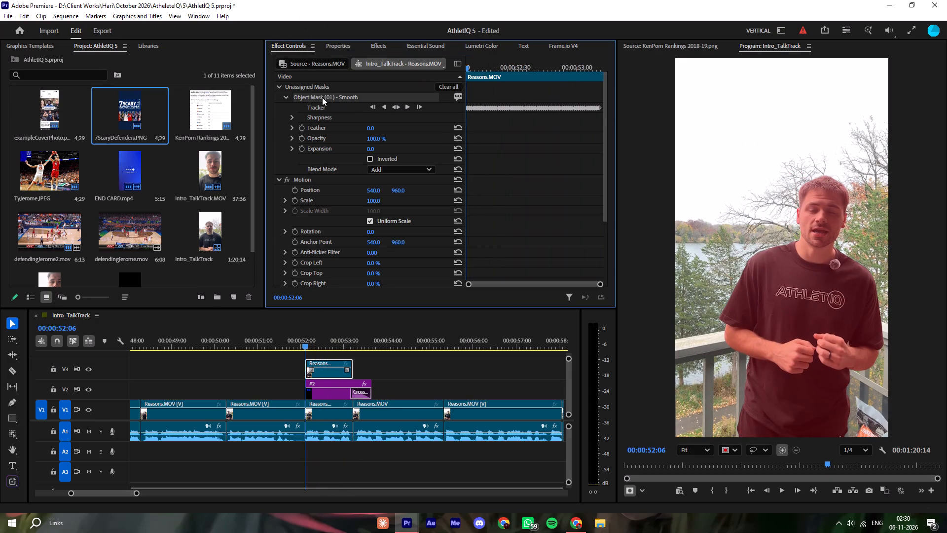
{"action": "left_click_drag", "start_coordinate": [322, 97], "coordinate": [311, 229]}
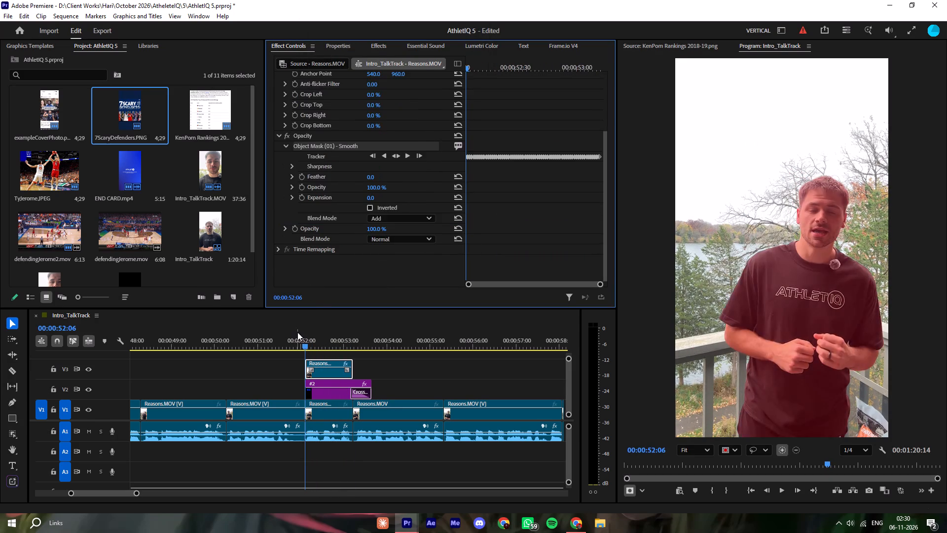
{"action": "left_click", "coordinate": [297, 332]}
{"action": "key", "text": "space"}
{"action": "key", "text": "space"}
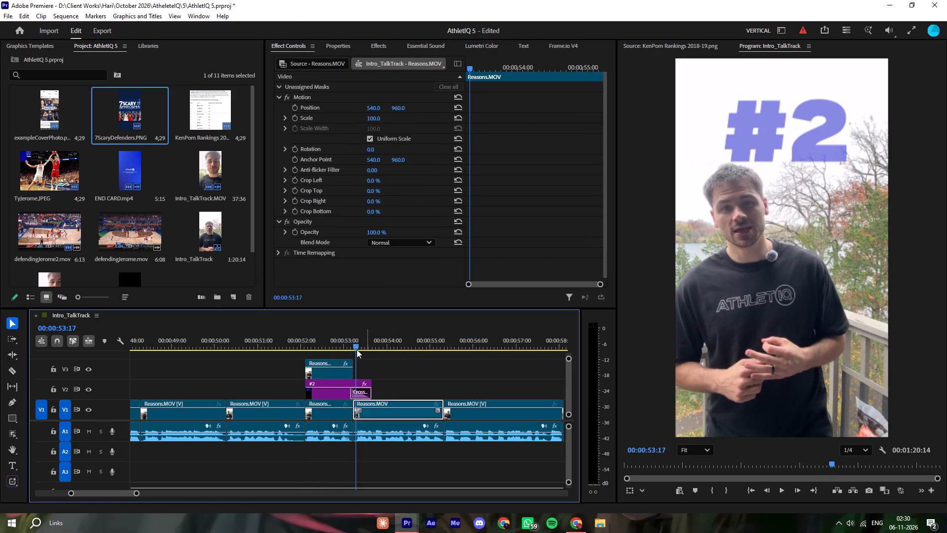
Change the text of the pasted graphic under the new V3 duplicate to #3 and play it back.
{"action": "left_click", "coordinate": [328, 329]}
{"action": "left_click", "coordinate": [314, 397]}
{"action": "left_click", "coordinate": [341, 50]}
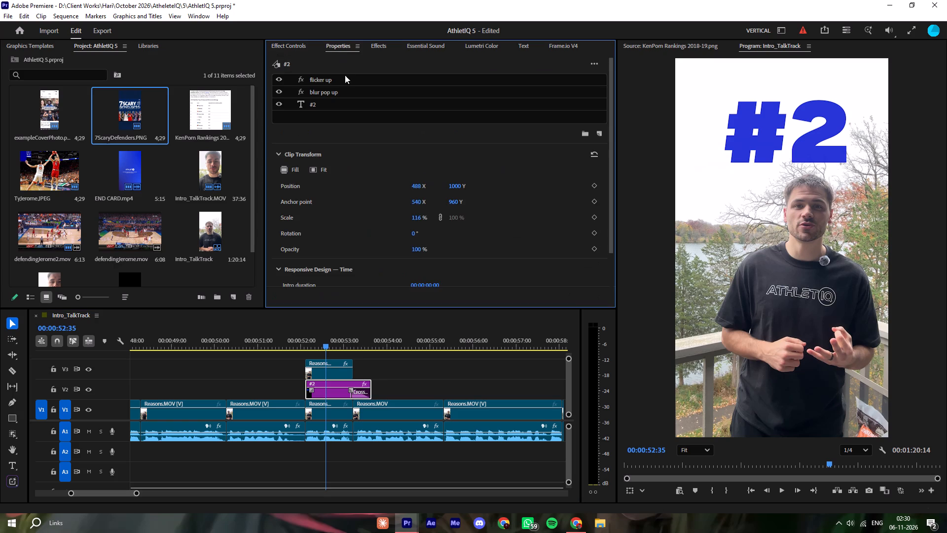
{"action": "double_click", "coordinate": [313, 106]}
{"action": "left_click_drag", "start_coordinate": [797, 143], "coordinate": [828, 148]}
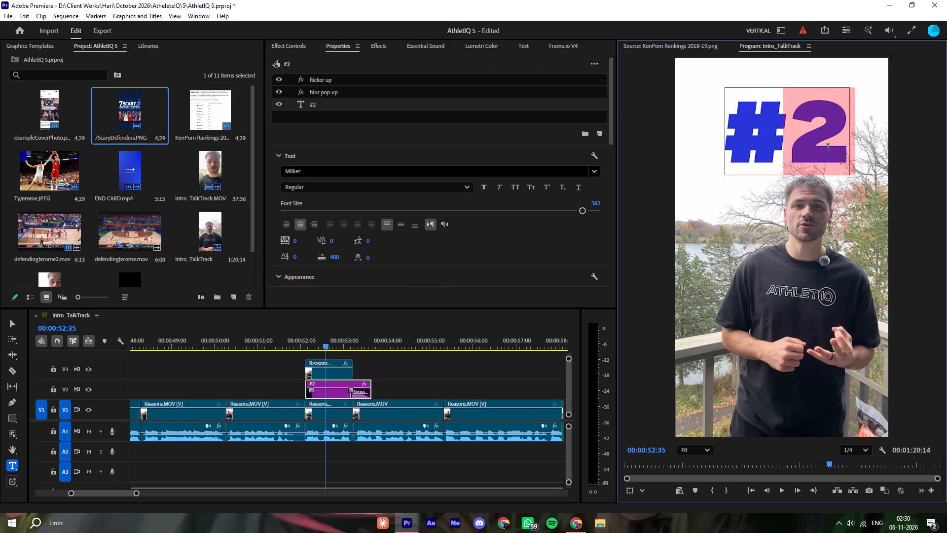
{"action": "key", "text": "3"}
{"action": "left_click", "coordinate": [462, 381]}
{"action": "left_click", "coordinate": [296, 334]}
{"action": "key", "text": "space"}
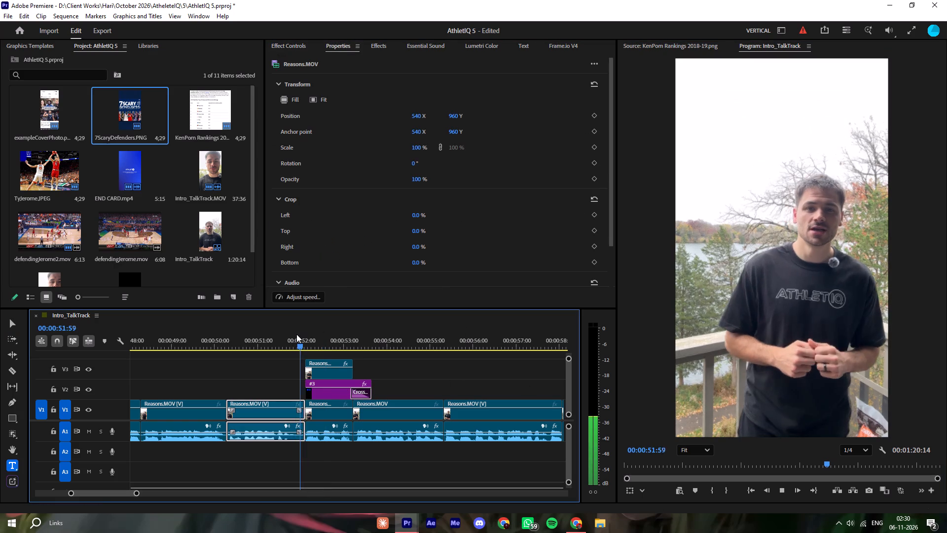
{"action": "left_click", "coordinate": [296, 335]}
{"action": "key", "text": "space"}
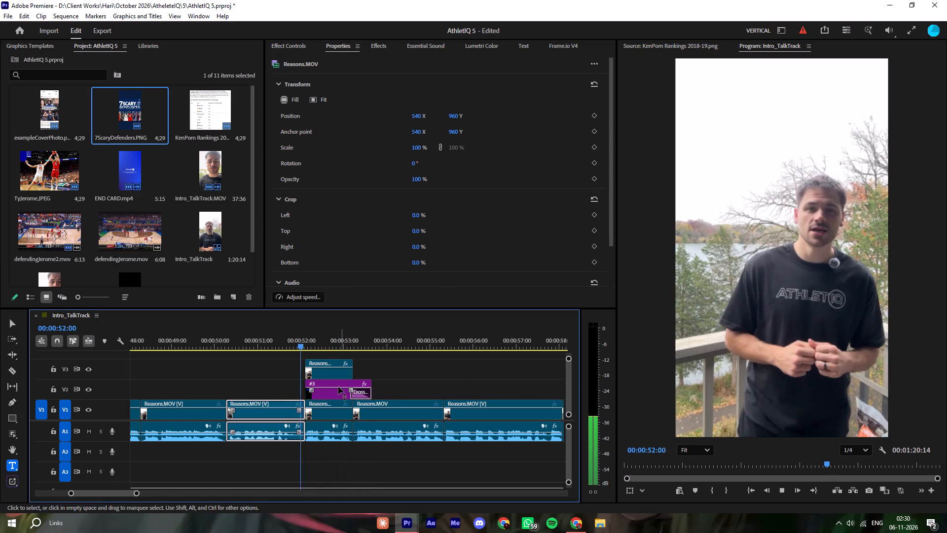
{"action": "key", "text": "space"}
Scale the #3 graphic on V2 to 90% and play it back.
{"action": "left_click", "coordinate": [328, 392]}
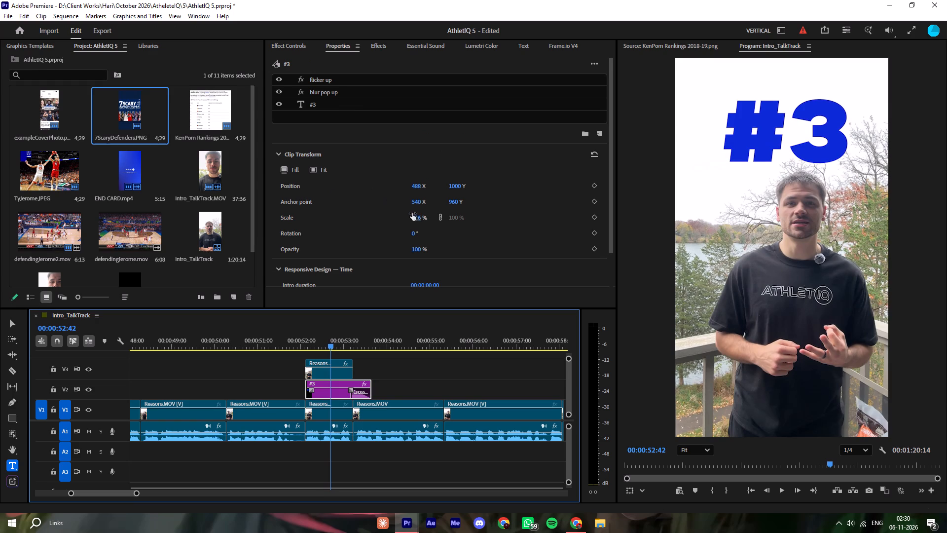
{"action": "left_click", "coordinate": [413, 215]}
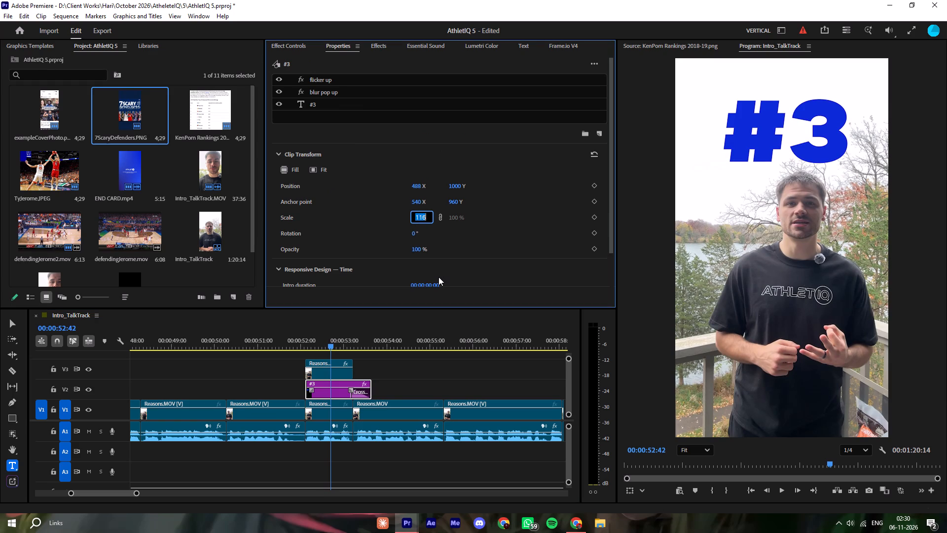
{"action": "key", "text": "9"}
{"action": "key", "text": "0"}
{"action": "left_click", "coordinate": [419, 376]}
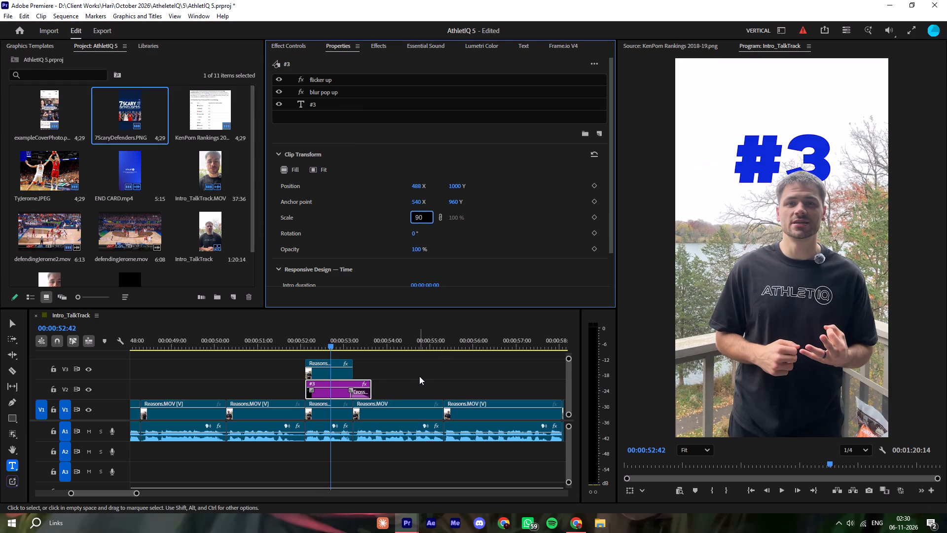
{"action": "left_click", "coordinate": [313, 342]}
{"action": "key", "text": "space"}
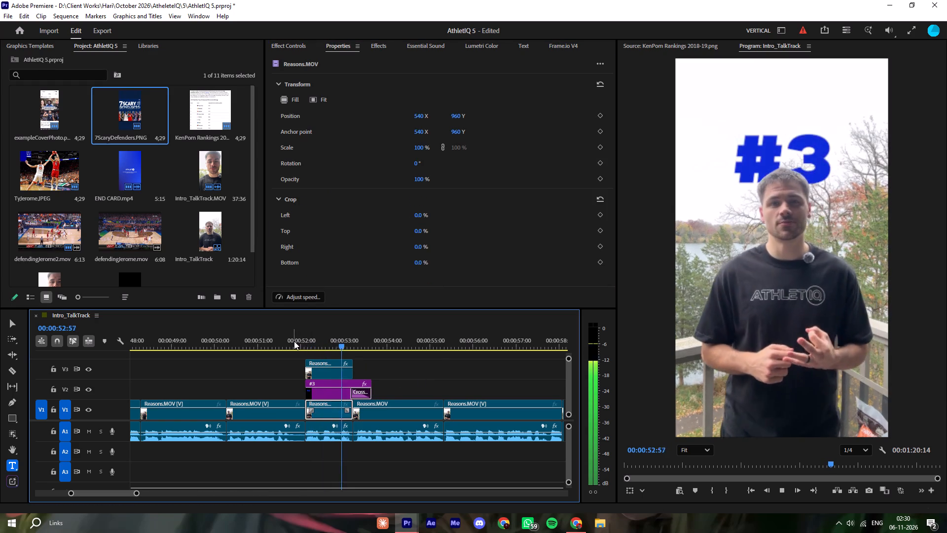
{"action": "left_click", "coordinate": [294, 341]}
{"action": "key", "text": "space"}
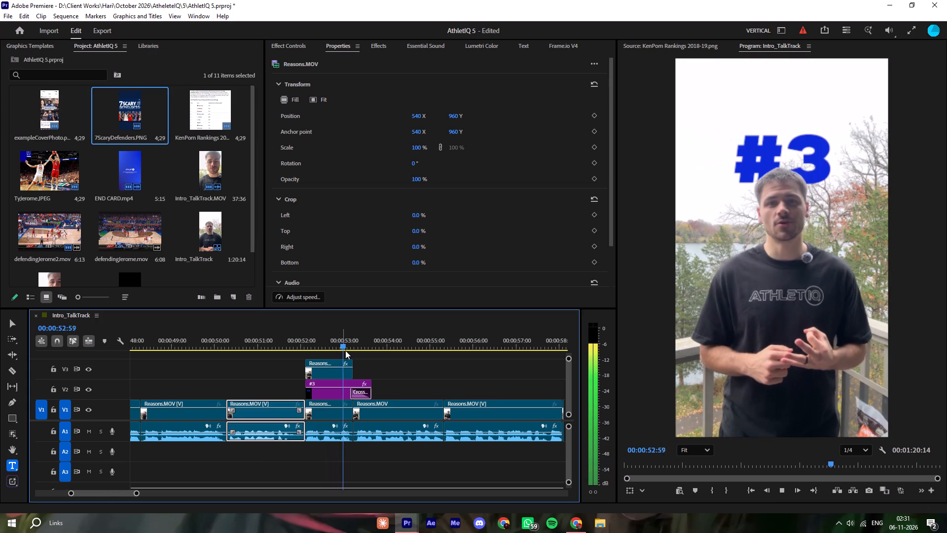
{"action": "key", "text": "space"}
{"action": "key", "text": "space"}
{"action": "key", "text": "space"}
Split Reasons.MOV on V1 at 00:00:53:51, trim the cut back to the #3 graphic's end, and duplicate the short segment onto V3.
{"action": "left_click", "coordinate": [380, 413]}
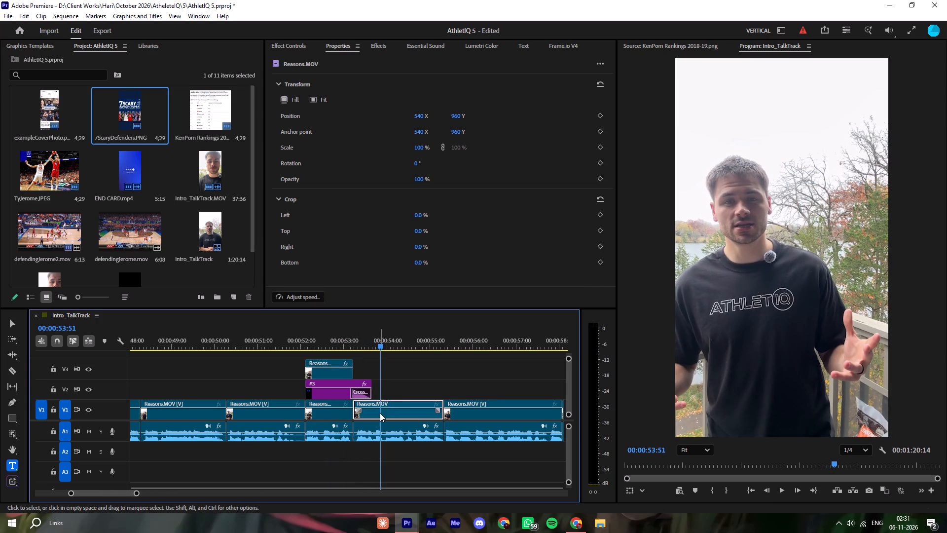
{"action": "key", "text": "ctrl+k"}
{"action": "left_click", "coordinate": [377, 413]}
{"action": "left_click_drag", "start_coordinate": [380, 415], "coordinate": [373, 413]}
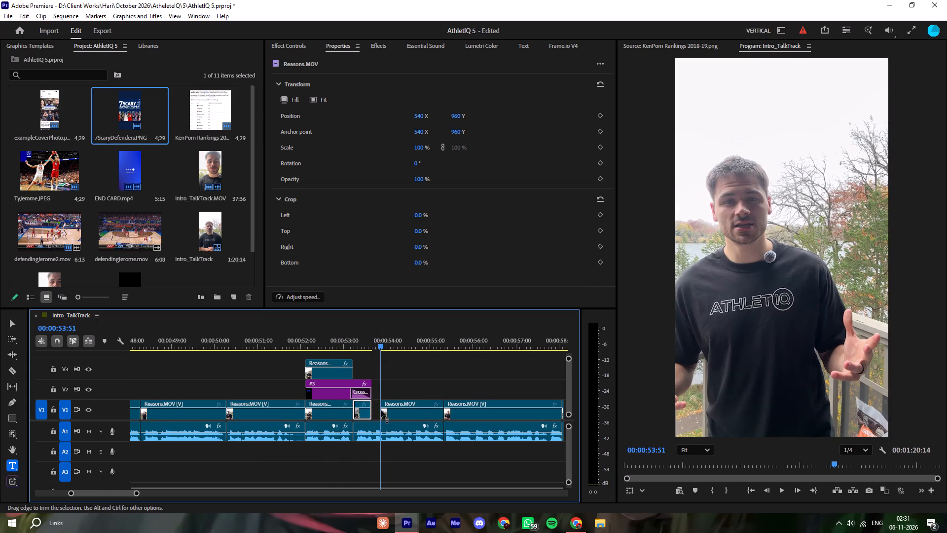
{"action": "left_click_drag", "start_coordinate": [381, 415], "coordinate": [372, 412]}
{"action": "left_click_drag", "start_coordinate": [365, 414], "coordinate": [369, 381], "text": "alt"}
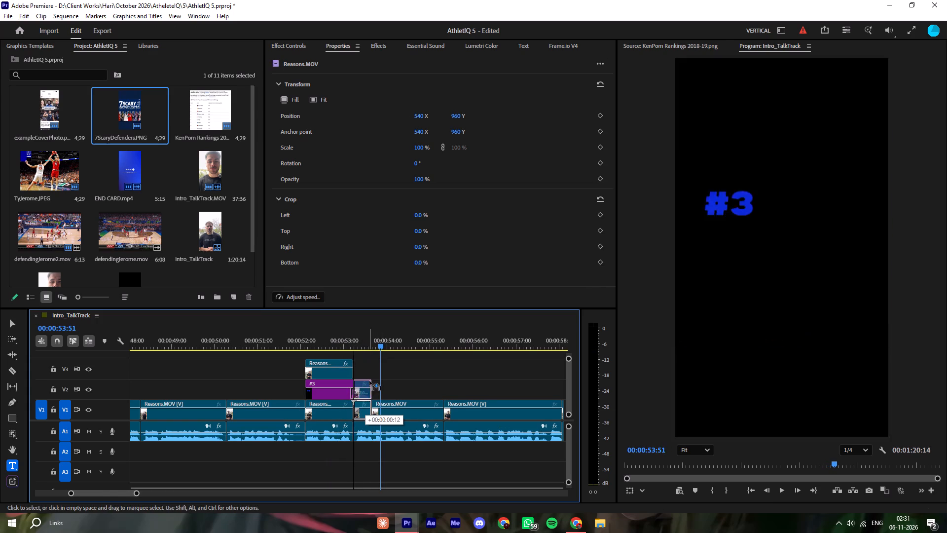
{"action": "left_click_drag", "start_coordinate": [369, 381], "coordinate": [357, 365], "text": "alt"}
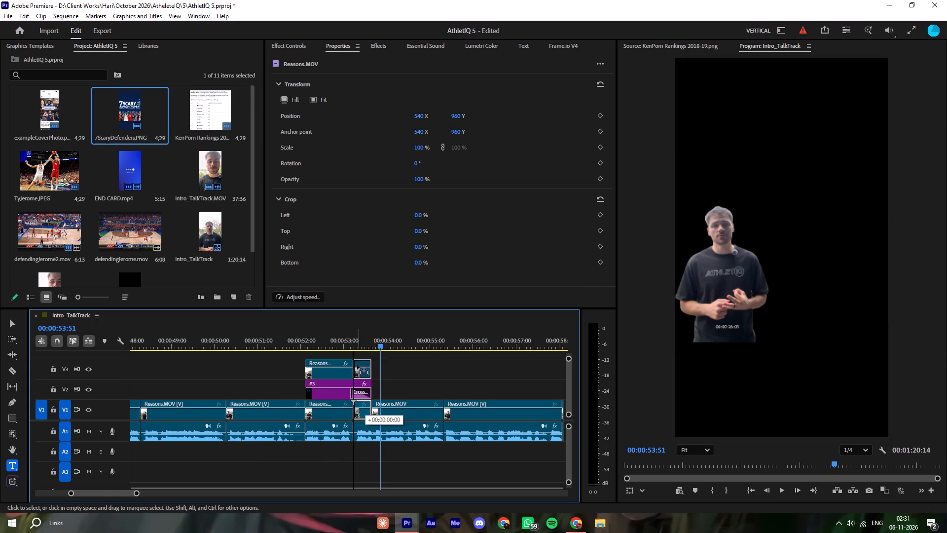
{"action": "left_click_drag", "start_coordinate": [357, 365], "coordinate": [358, 365], "text": "alt"}
{"action": "left_click", "coordinate": [352, 339]}
{"action": "key", "text": "space"}
{"action": "key", "text": "space"}
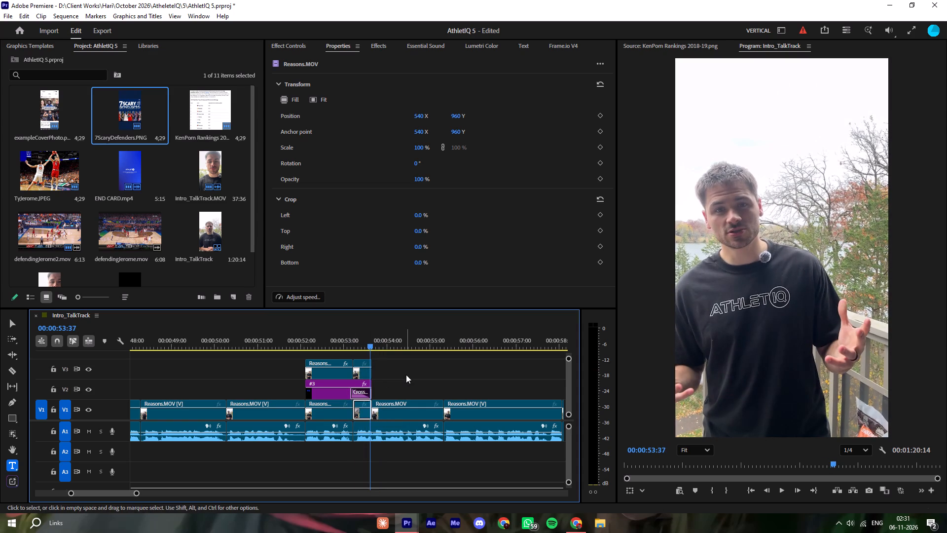
Object-mask the speaker on the new short V3 segment, track it backward and forward, assign it to Opacity and play the result.
{"action": "left_click", "coordinate": [406, 375]}
{"action": "key", "text": "equal"}
{"action": "key", "text": "equal"}
{"action": "key", "text": "equal"}
{"action": "key", "text": "equal"}
{"action": "key", "text": "minus"}
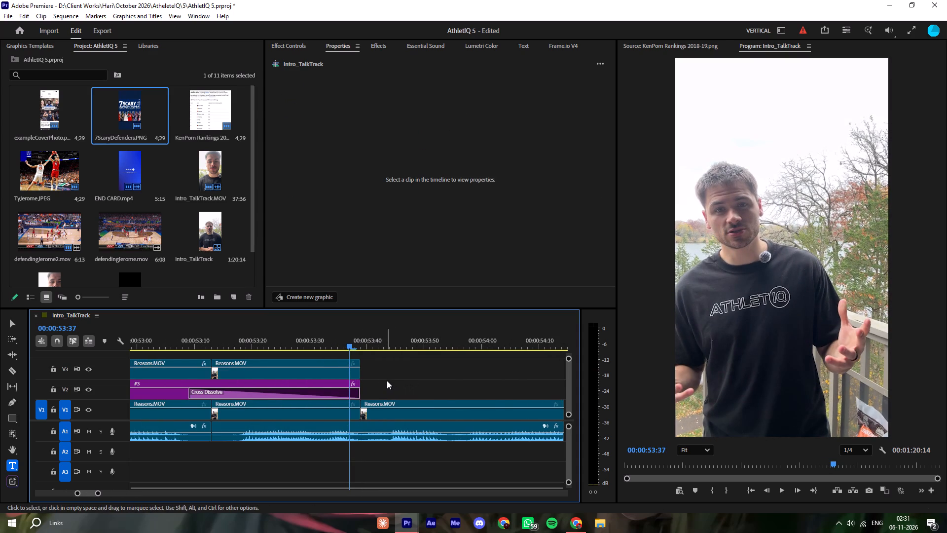
{"action": "key", "text": "minus"}
{"action": "left_click", "coordinate": [320, 376]}
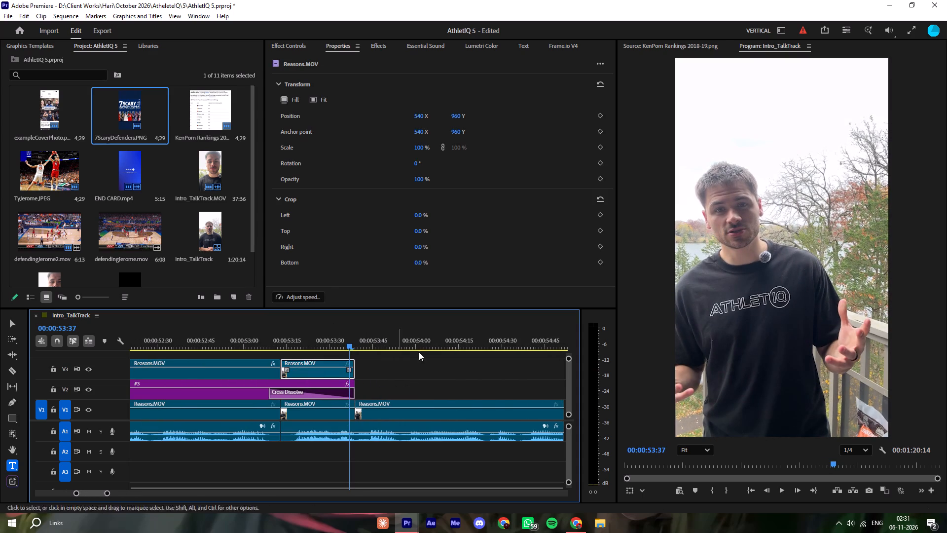
{"action": "left_click", "coordinate": [7, 433]}
{"action": "left_click", "coordinate": [738, 259]}
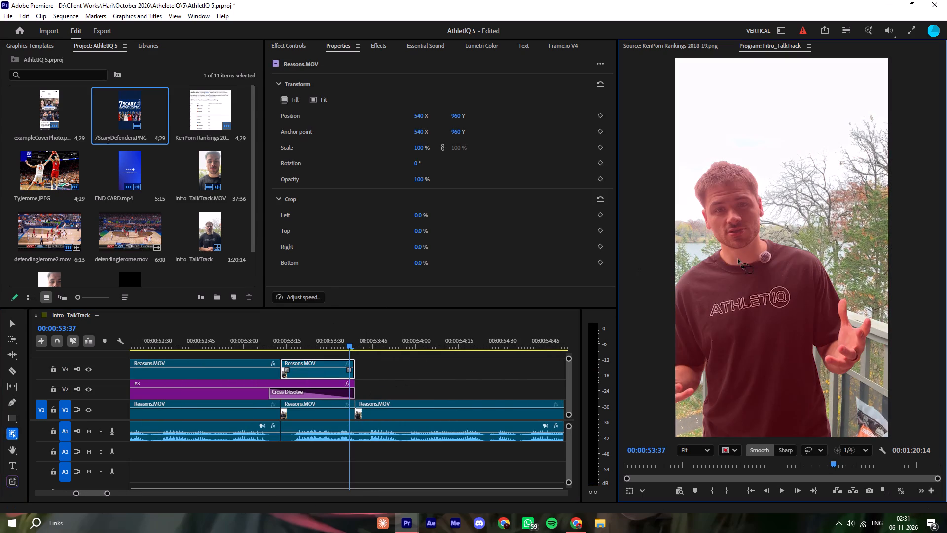
{"action": "left_click", "coordinate": [290, 41]}
{"action": "left_click", "coordinate": [399, 102]}
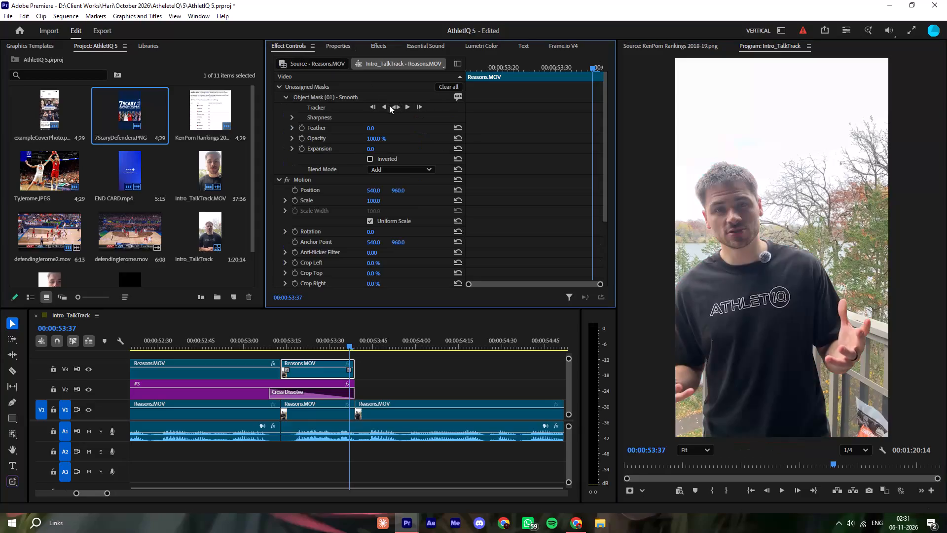
{"action": "left_click", "coordinate": [389, 105]}
{"action": "left_click", "coordinate": [409, 106]}
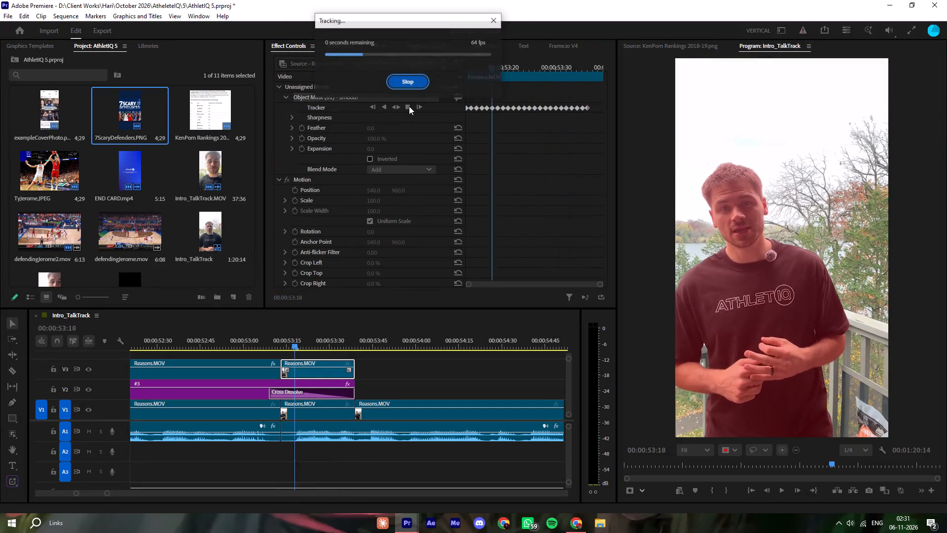
{"action": "left_click_drag", "start_coordinate": [341, 98], "coordinate": [317, 272]}
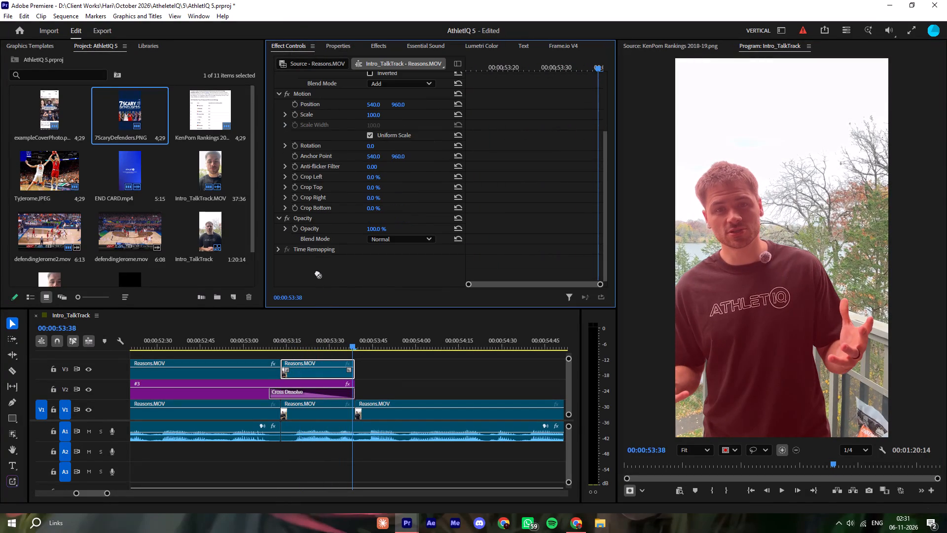
{"action": "left_click_drag", "start_coordinate": [317, 272], "coordinate": [313, 235]}
{"action": "left_click", "coordinate": [272, 338]}
{"action": "left_click", "coordinate": [432, 378]}
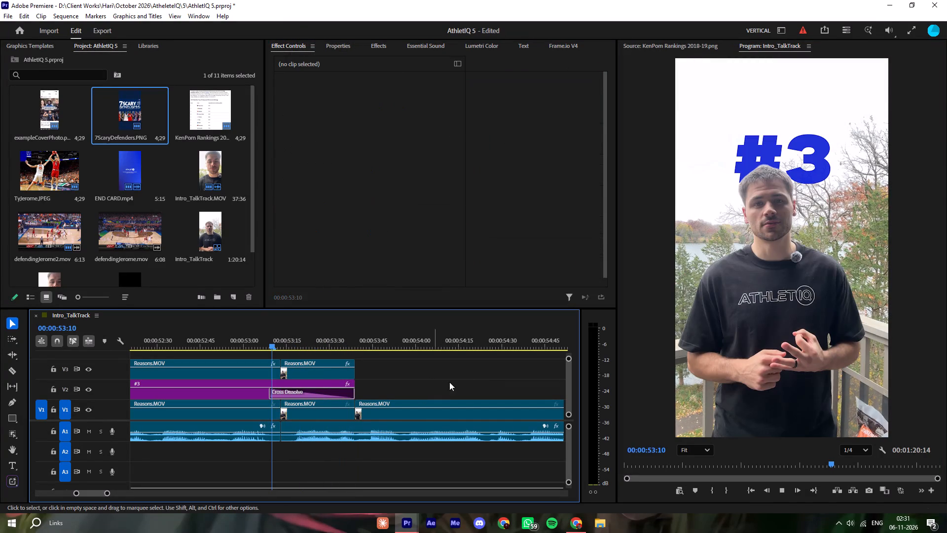
{"action": "key", "text": "space"}
Scale the #2 graphic on V2 to 90%.
{"action": "key", "text": "minus"}
{"action": "key", "text": "minus"}
{"action": "key", "text": "minus"}
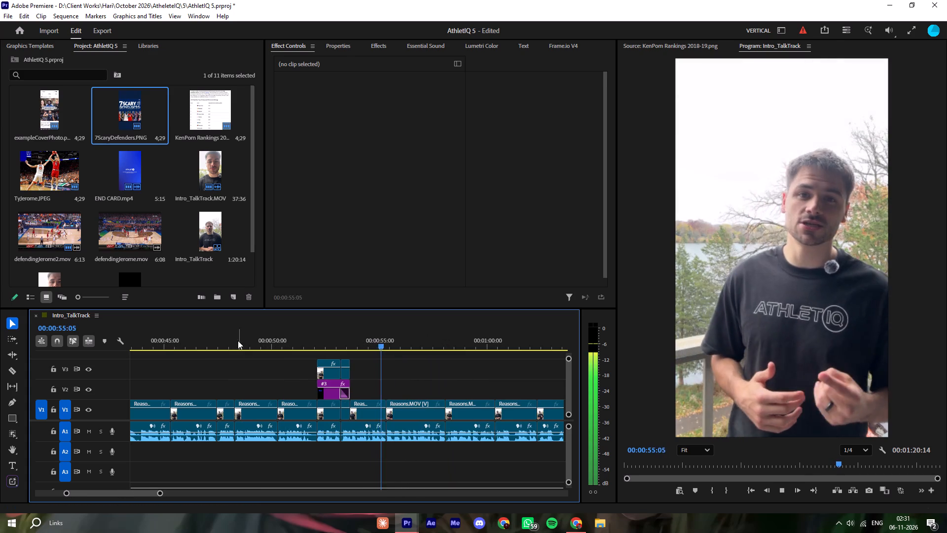
{"action": "left_click_drag", "start_coordinate": [234, 341], "coordinate": [180, 388]}
{"action": "left_click", "coordinate": [180, 394]}
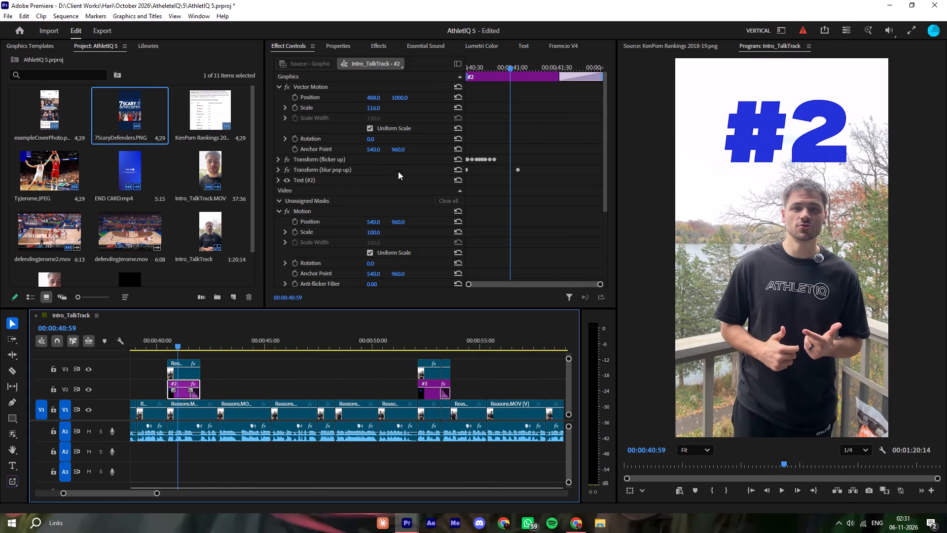
{"action": "left_click", "coordinate": [340, 45]}
{"action": "left_click", "coordinate": [418, 218]}
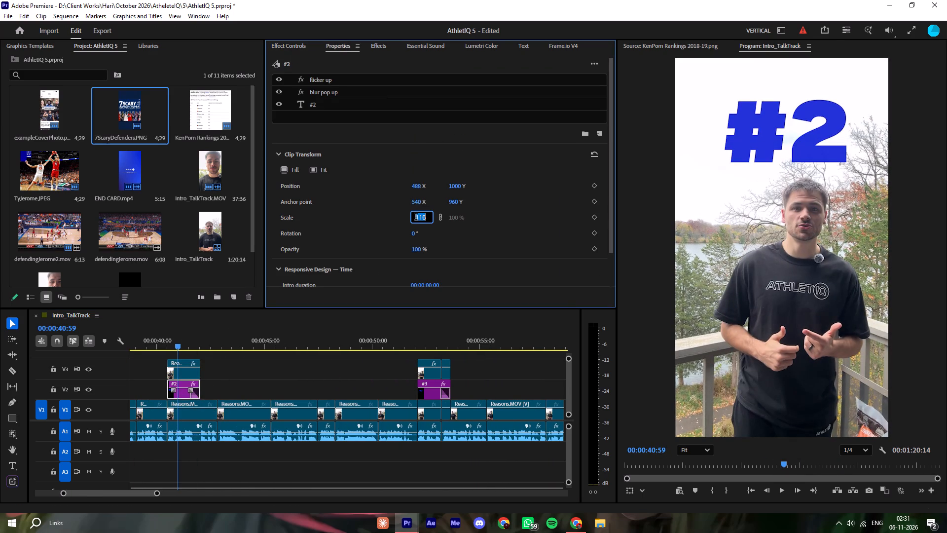
{"action": "key", "text": "9"}
{"action": "key", "text": "0"}
{"action": "left_click", "coordinate": [353, 371]}
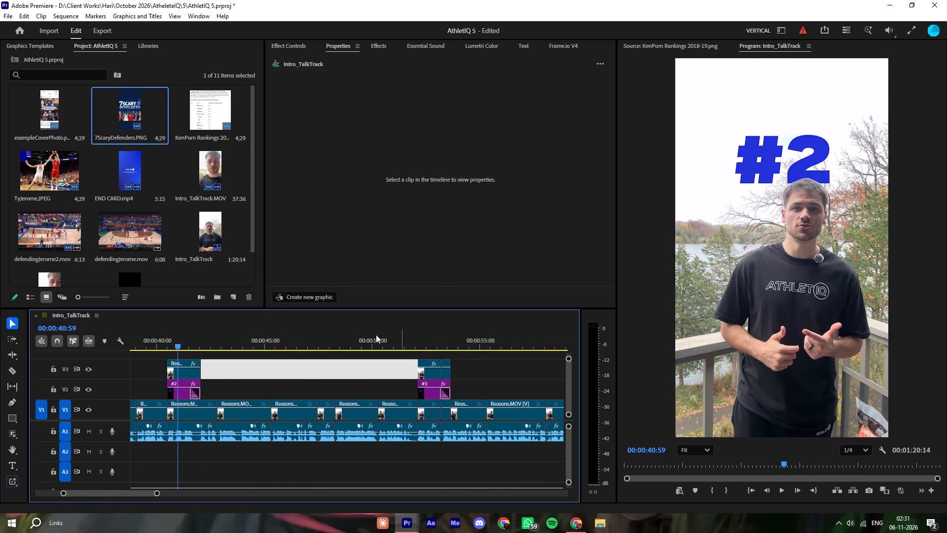
{"action": "left_click", "coordinate": [182, 385]}
{"action": "left_click", "coordinate": [289, 371]}
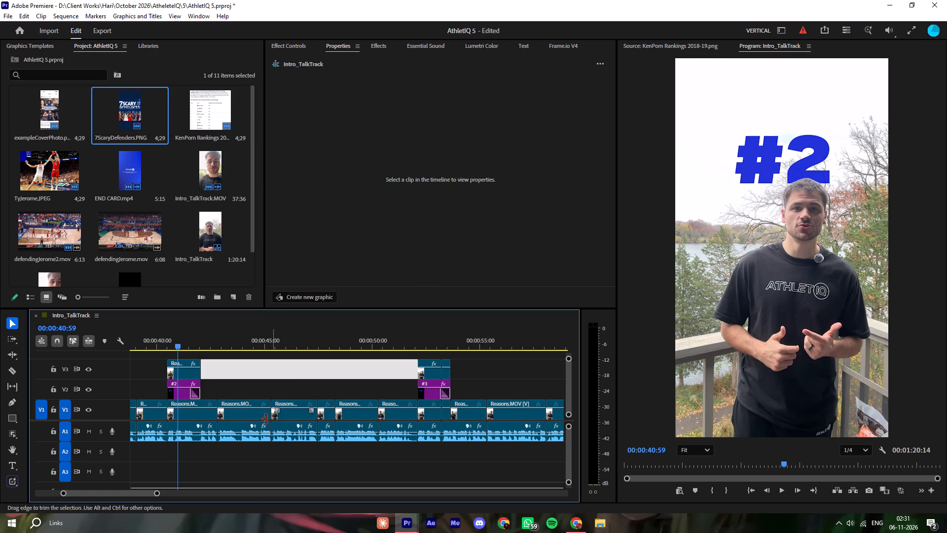
Scale the #1 graphic on V2 to 90%.
{"action": "left_click_drag", "start_coordinate": [112, 494], "coordinate": [95, 493]}
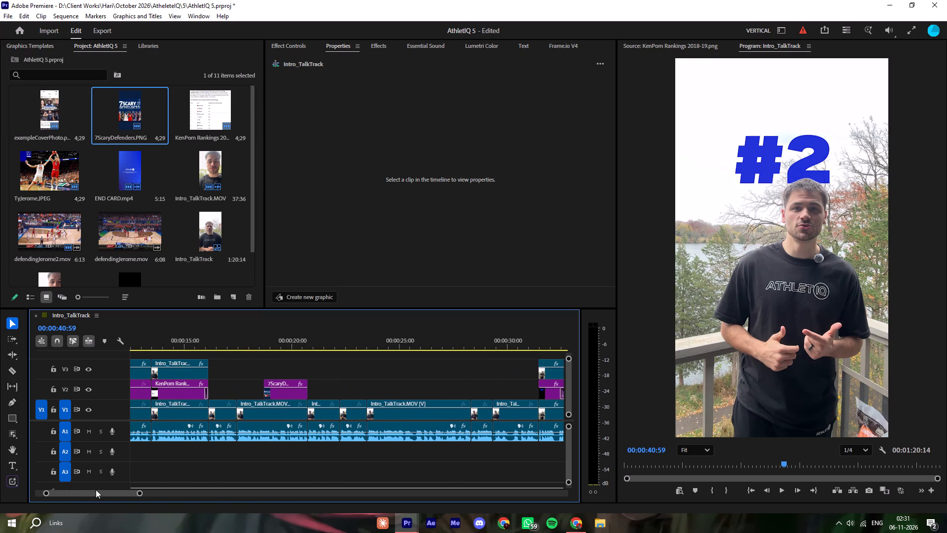
{"action": "left_click", "coordinate": [548, 347]}
{"action": "left_click", "coordinate": [550, 392]}
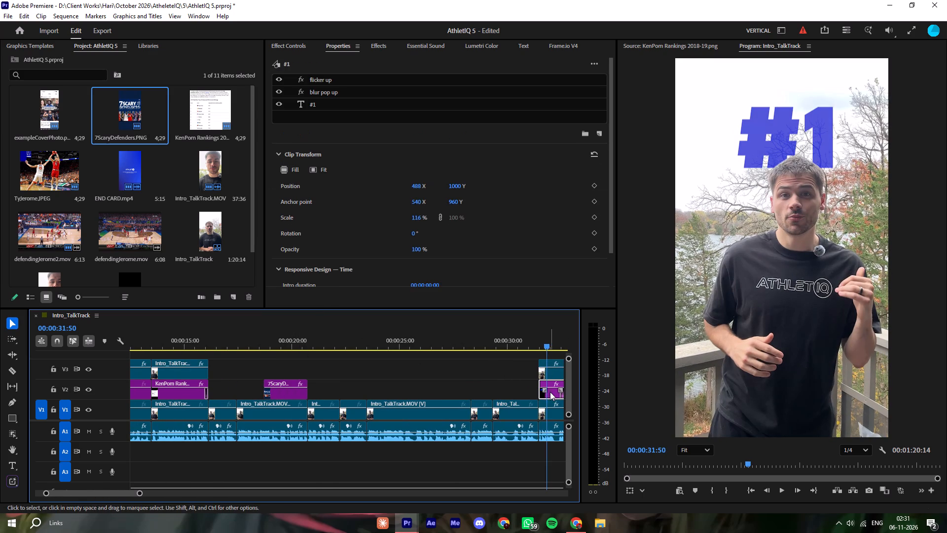
{"action": "left_click", "coordinate": [417, 215]}
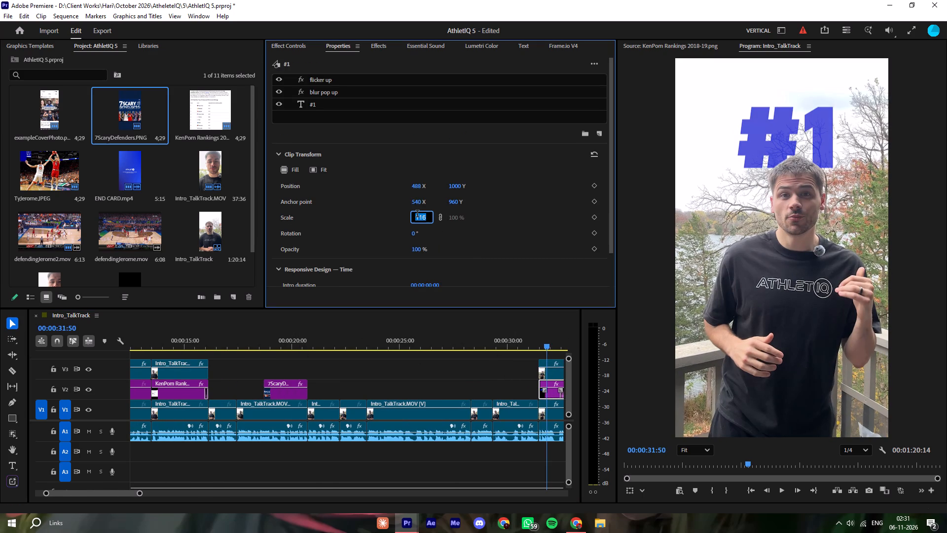
{"action": "key", "text": "9"}
{"action": "key", "text": "0"}
{"action": "left_click", "coordinate": [489, 374]}
Play back the #1, #2 and #3 graphics and the remainder of the sequence up to the end card.
{"action": "key", "text": "space"}
{"action": "key", "text": "space"}
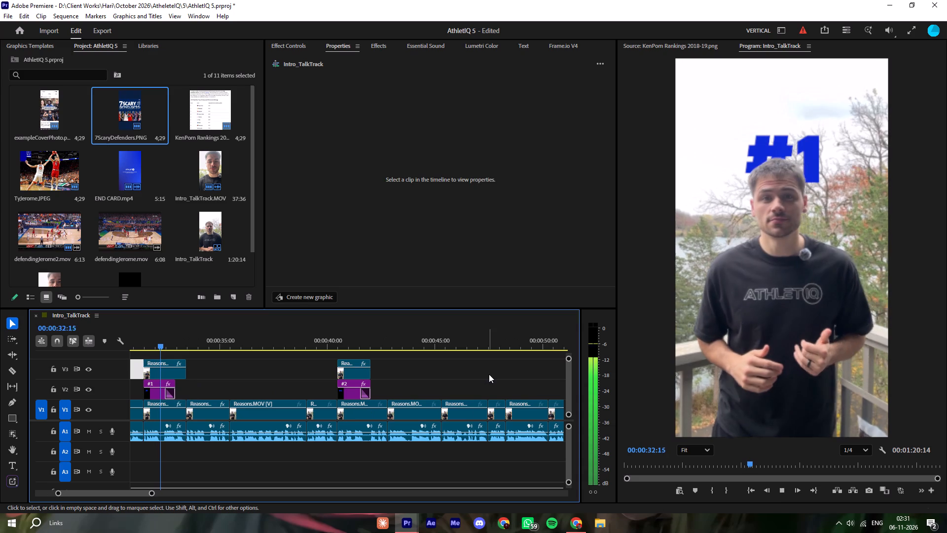
{"action": "left_click", "coordinate": [141, 342]}
{"action": "key", "text": "space"}
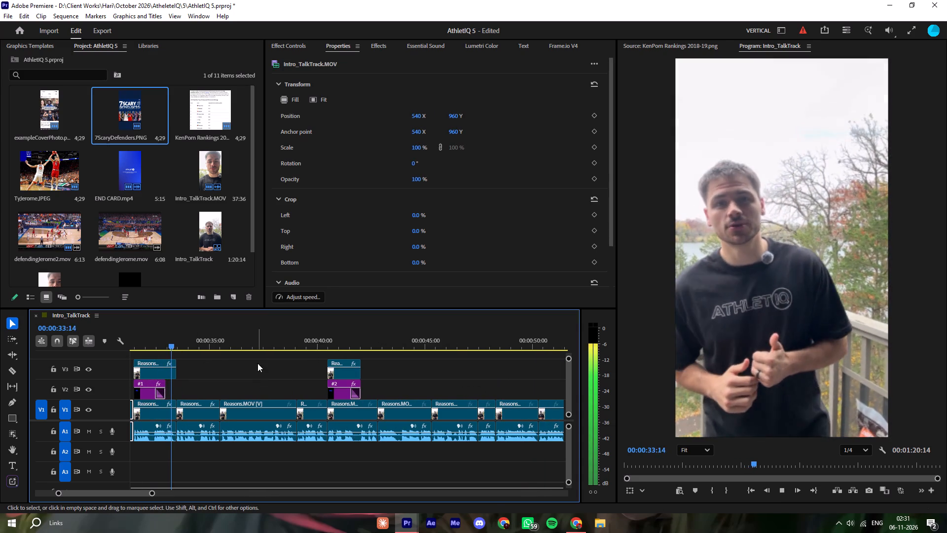
{"action": "left_click", "coordinate": [316, 342]}
{"action": "key", "text": "space"}
{"action": "key", "text": "minus"}
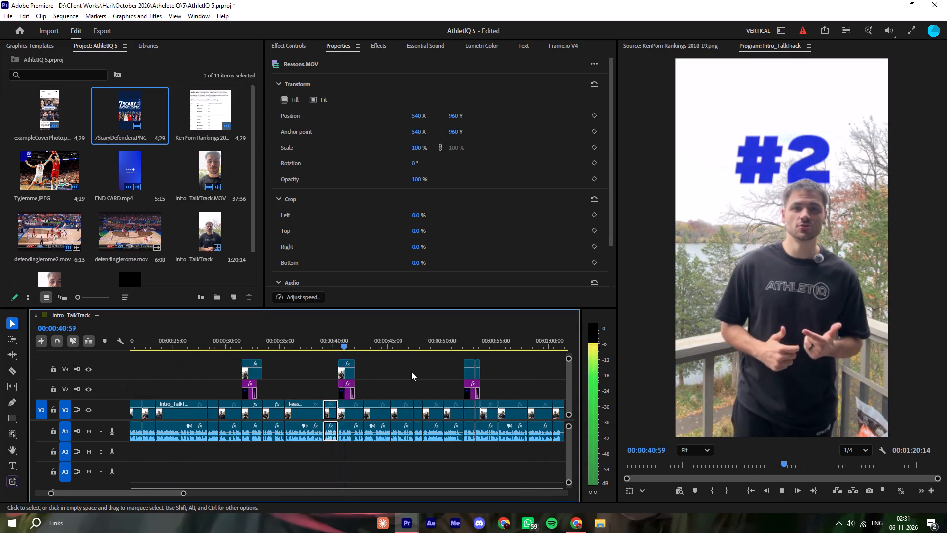
{"action": "left_click", "coordinate": [465, 340]}
{"action": "key", "text": "space"}
{"action": "left_click", "coordinate": [515, 364]}
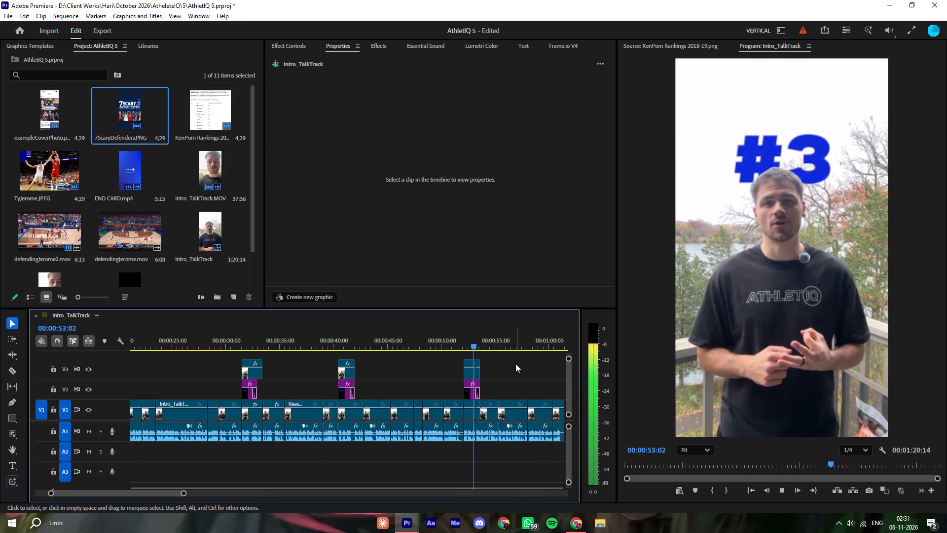
{"action": "key", "text": "minus"}
{"action": "type", "text": "=-"}
{"action": "key", "text": "equal"}
{"action": "key", "text": "minus"}
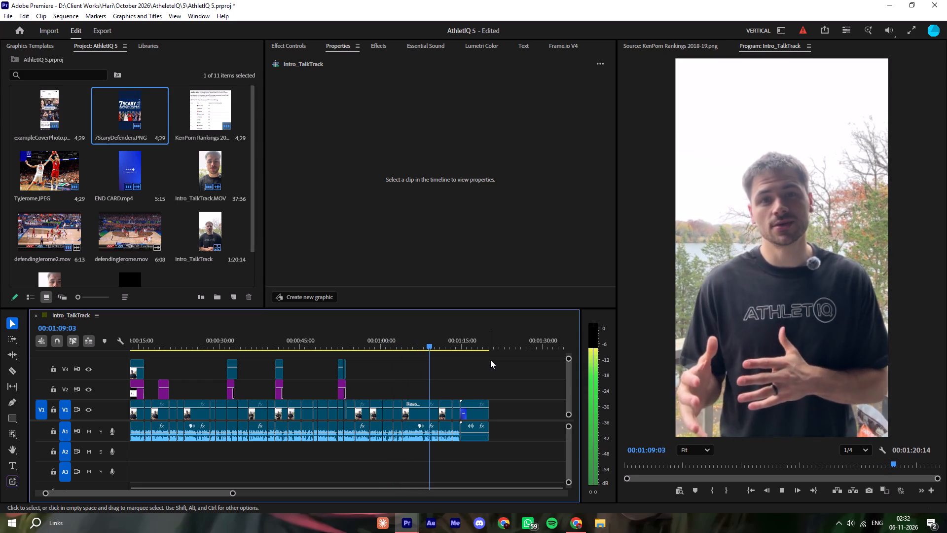
{"action": "key", "text": "minus"}
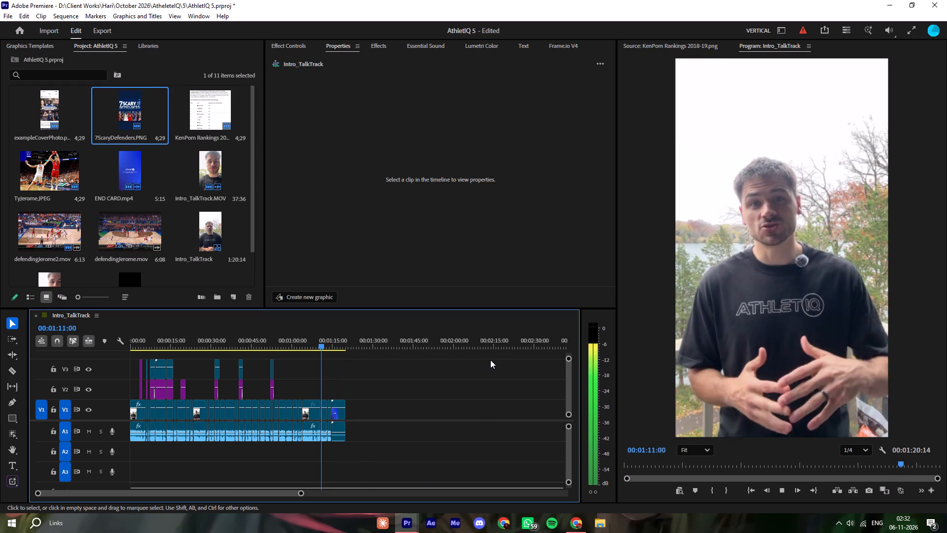
{"action": "left_click", "coordinate": [435, 376]}
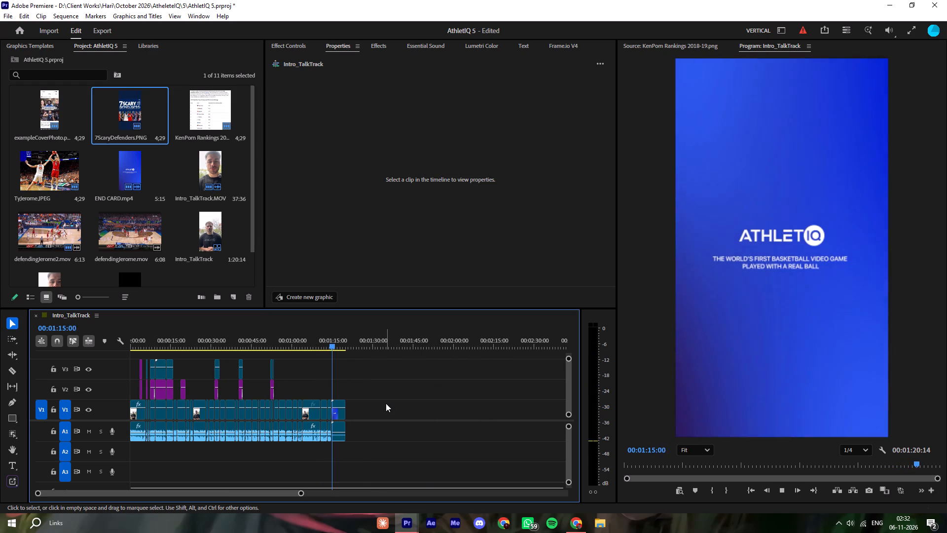
{"action": "key", "text": "space"}
Save the project and export the sequence's audio as Intro_TalkTrack.aac in the Downloads folder.
{"action": "key", "text": "ctrl+s"}
{"action": "key", "text": "ctrl+m"}
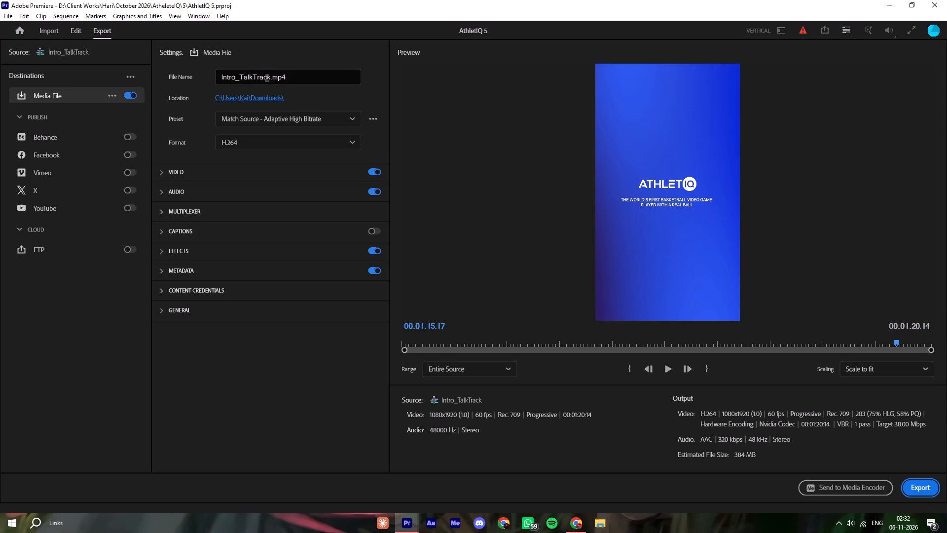
{"action": "left_click_drag", "start_coordinate": [233, 98], "coordinate": [251, 142]}
{"action": "left_click", "coordinate": [245, 142]}
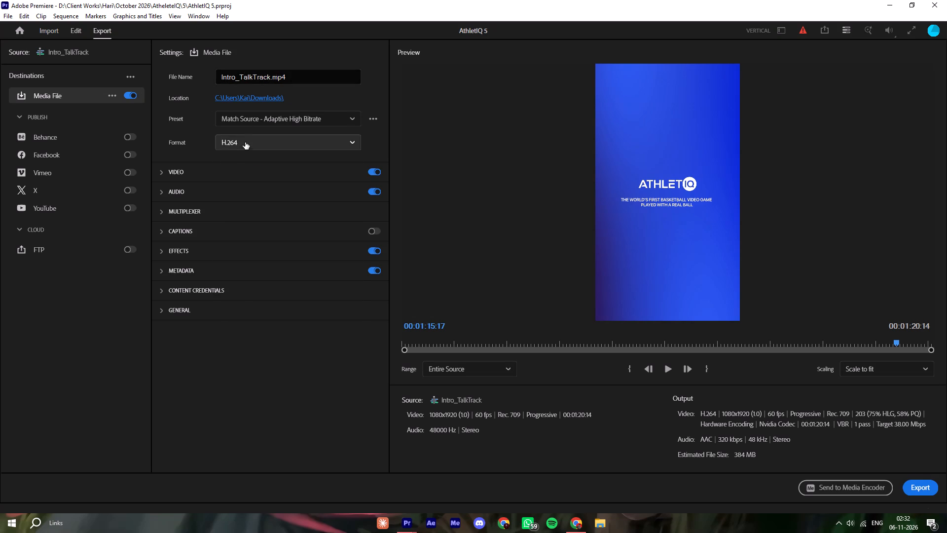
{"action": "left_click", "coordinate": [240, 148]}
{"action": "left_click", "coordinate": [236, 157]}
{"action": "left_click", "coordinate": [919, 490]}
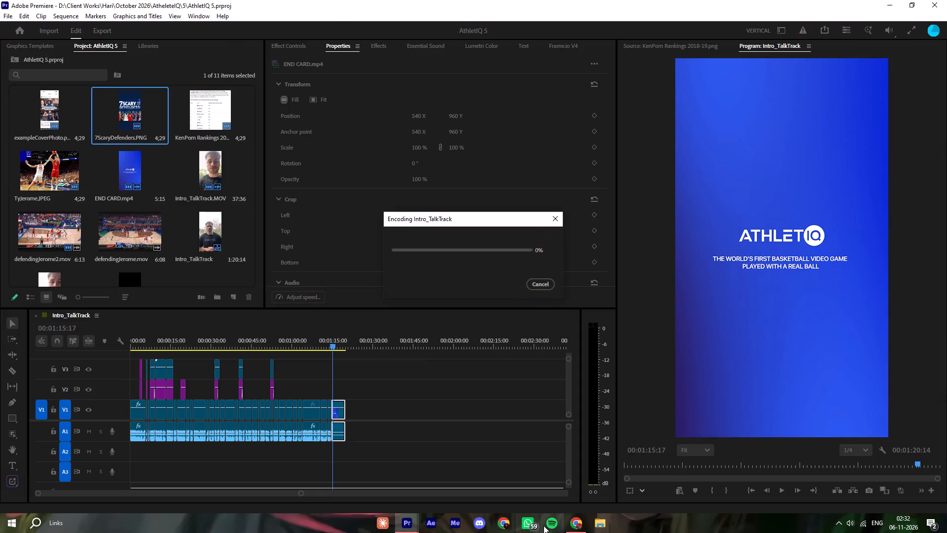
Switch to Chrome, open Adobe Podcast's Enhance Speech page in a new tab and upload Intro_TalkTrack.aac.
{"action": "left_click", "coordinate": [566, 523]}
{"action": "left_click", "coordinate": [496, 8]}
{"action": "key", "text": "a"}
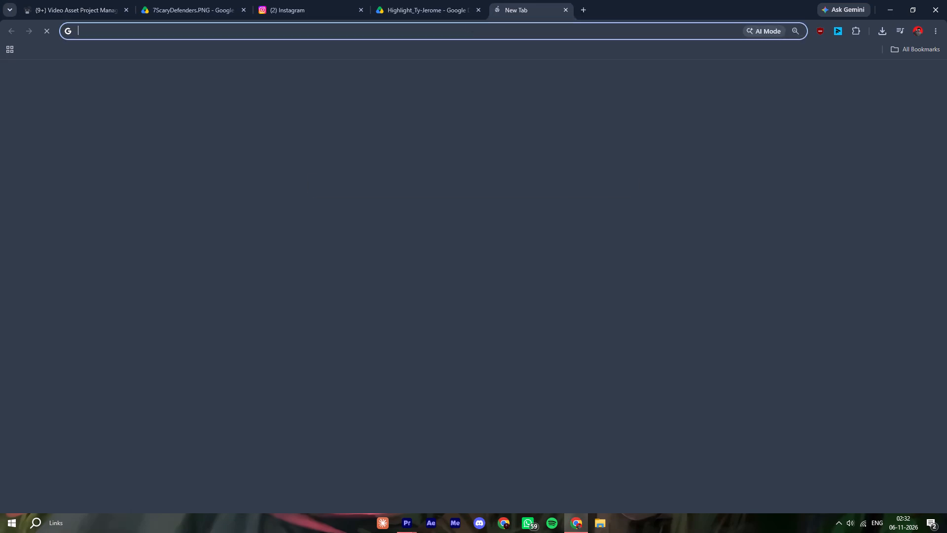
{"action": "key", "text": "d"}
{"action": "left_click", "coordinate": [220, 68]}
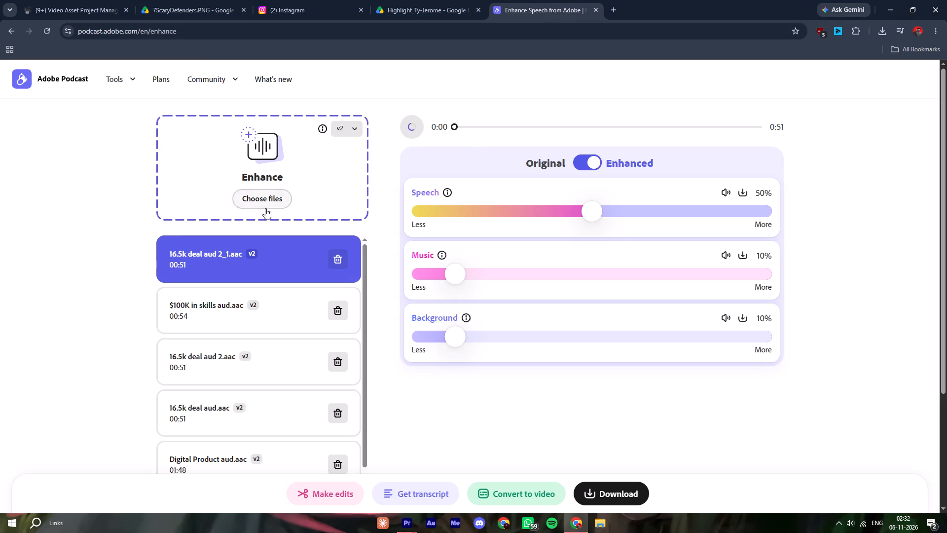
{"action": "left_click", "coordinate": [266, 206]}
{"action": "left_click", "coordinate": [123, 95]}
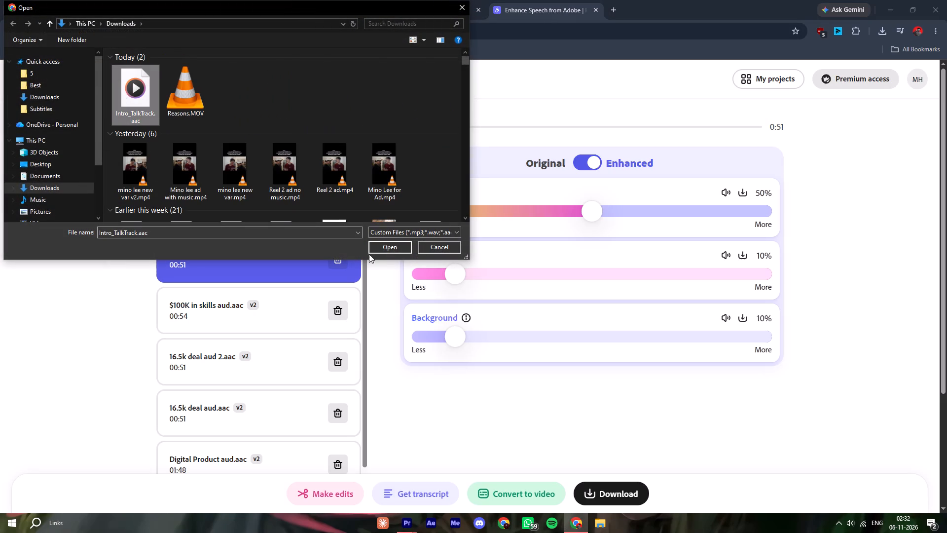
{"action": "left_click", "coordinate": [381, 248]}
{"action": "left_click", "coordinate": [261, 269]}
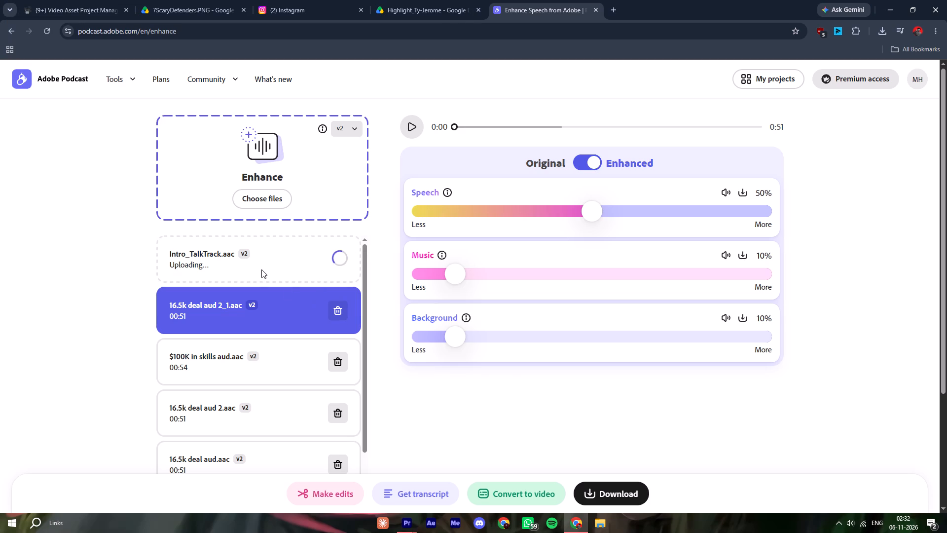
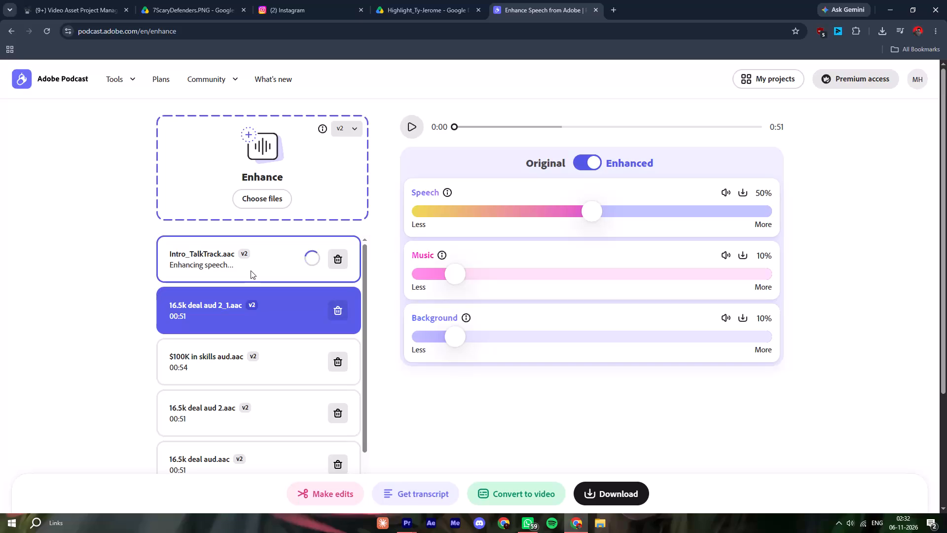
Download the enhanced version of Intro_TalkTrack.aac and close the Adobe Podcast page.
{"action": "left_click", "coordinate": [460, 0]}
{"action": "left_click", "coordinate": [571, 1]}
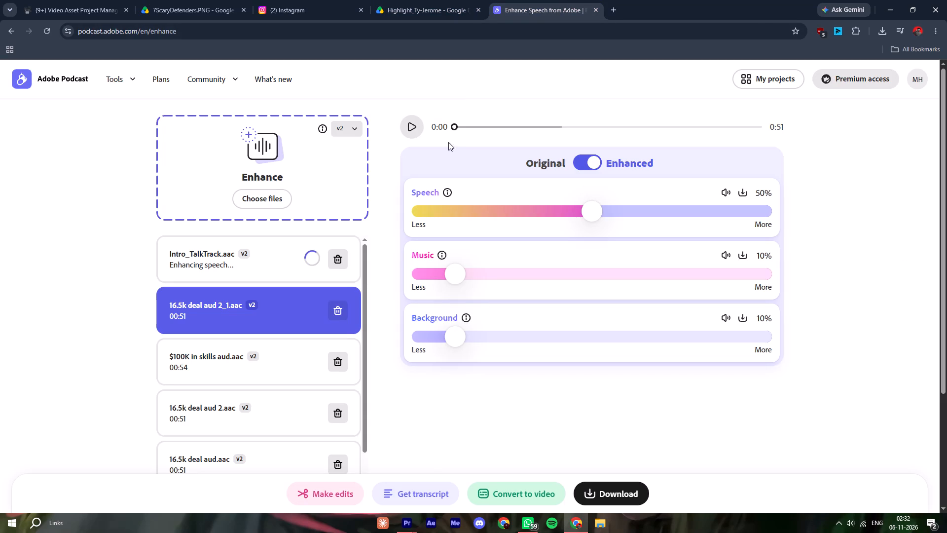
{"action": "left_click", "coordinate": [272, 262]}
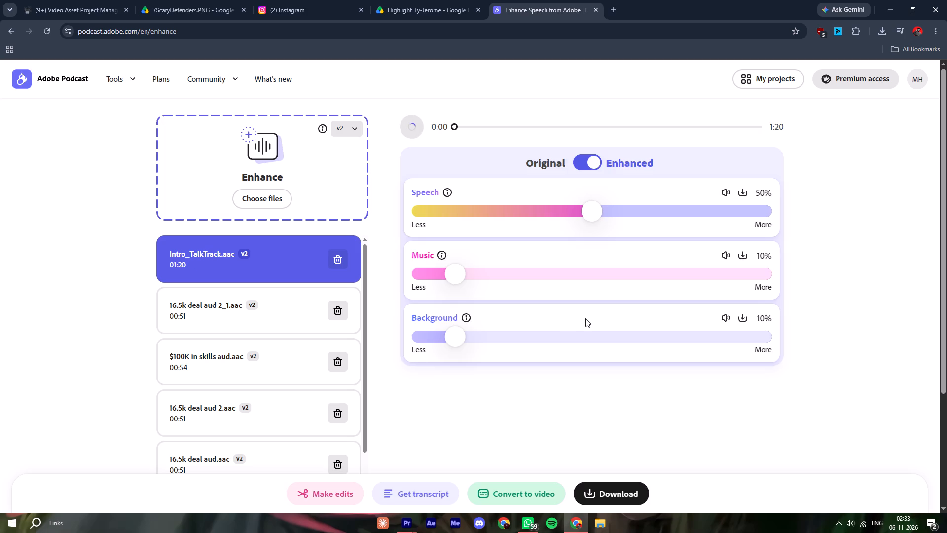
{"action": "left_click", "coordinate": [625, 494]}
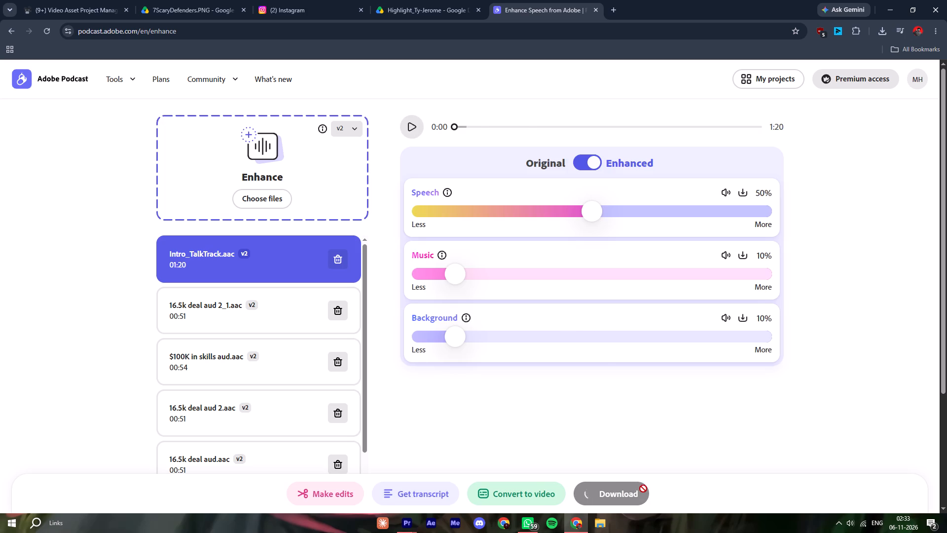
{"action": "left_click", "coordinate": [595, 8]}
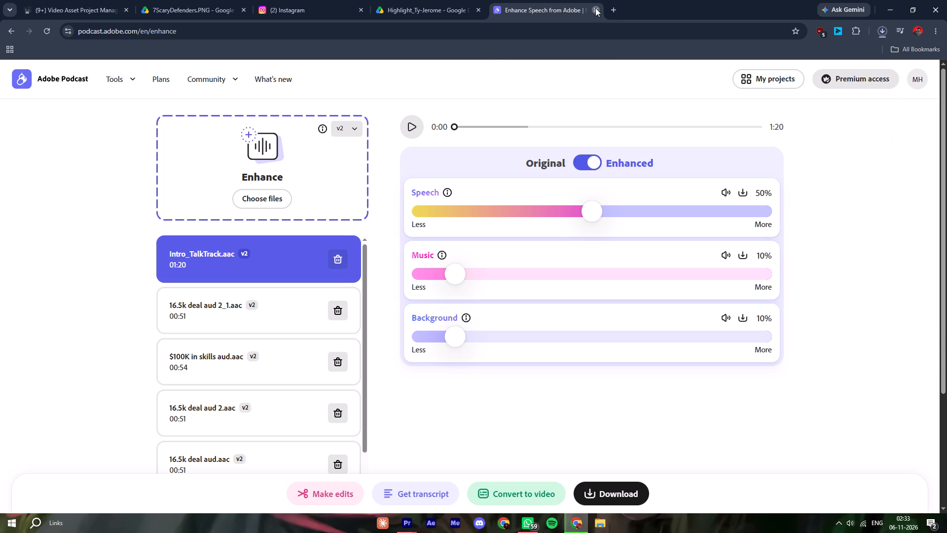
Switch to Premiere and import the enhanced Intro_TalkTrack WAV from the Downloads folder into the project.
{"action": "left_click", "coordinate": [409, 519]}
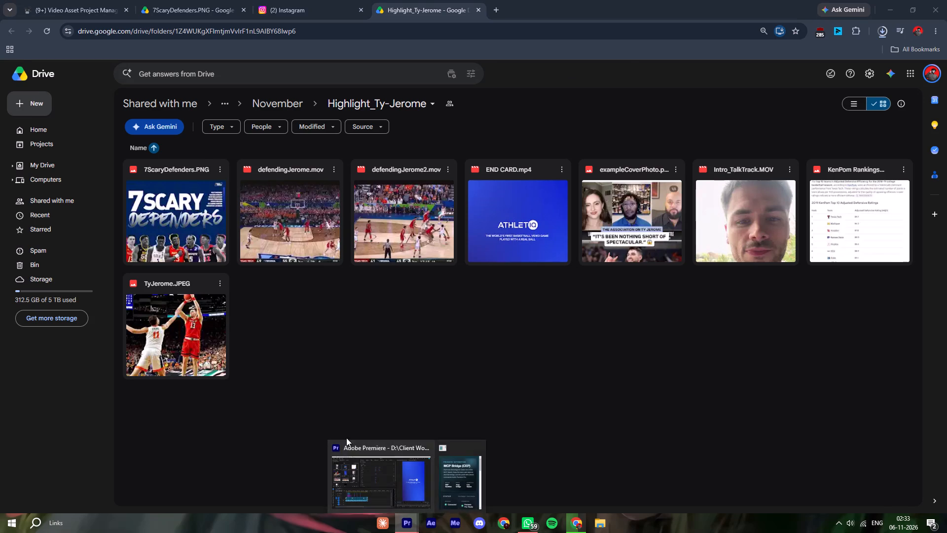
{"action": "left_click", "coordinate": [357, 469]}
{"action": "left_click", "coordinate": [191, 266]}
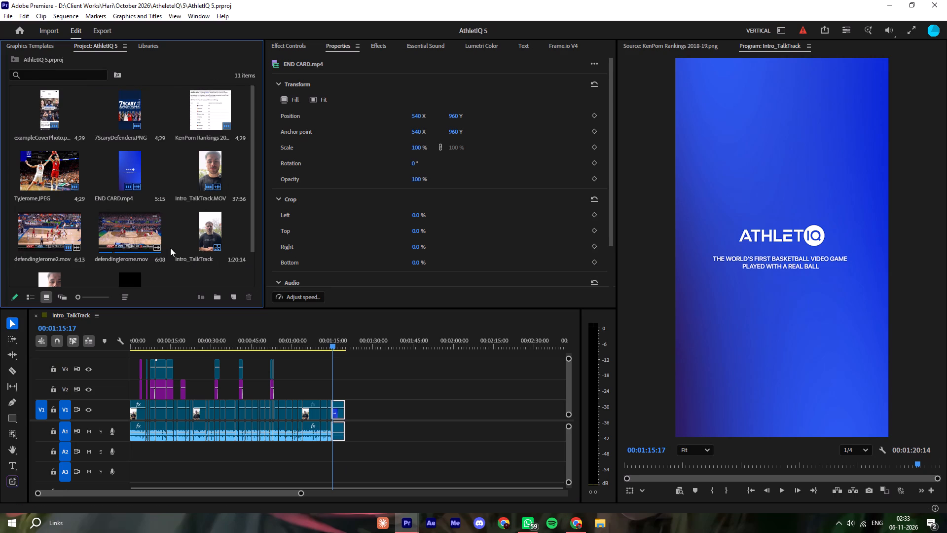
{"action": "double_click", "coordinate": [171, 247]}
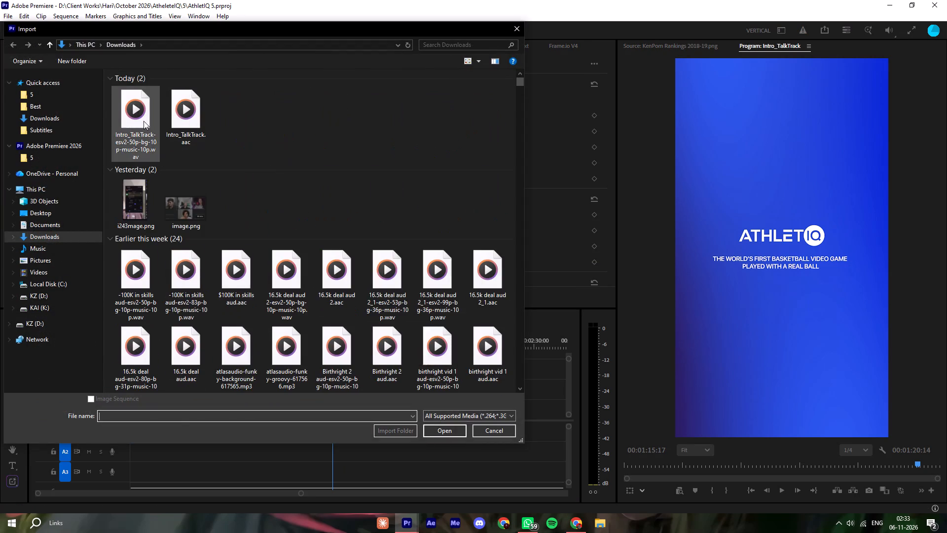
{"action": "left_click", "coordinate": [142, 117]}
{"action": "left_click", "coordinate": [436, 432]}
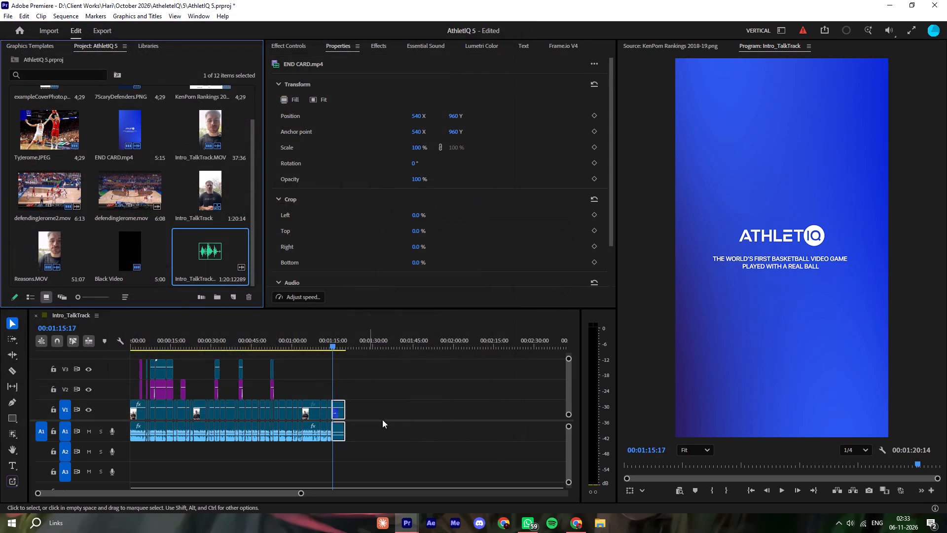
Place the enhanced Intro_TalkTrack audio on track A2 at the start of the sequence.
{"action": "left_click", "coordinate": [406, 423]}
{"action": "left_click_drag", "start_coordinate": [152, 495], "coordinate": [110, 491]}
{"action": "scroll", "coordinate": [172, 450], "scroll_direction": "down", "scroll_amount": 4, "text": "ctrl"}
{"action": "scroll", "coordinate": [172, 450], "scroll_direction": "up", "scroll_amount": 3, "text": "ctrl"}
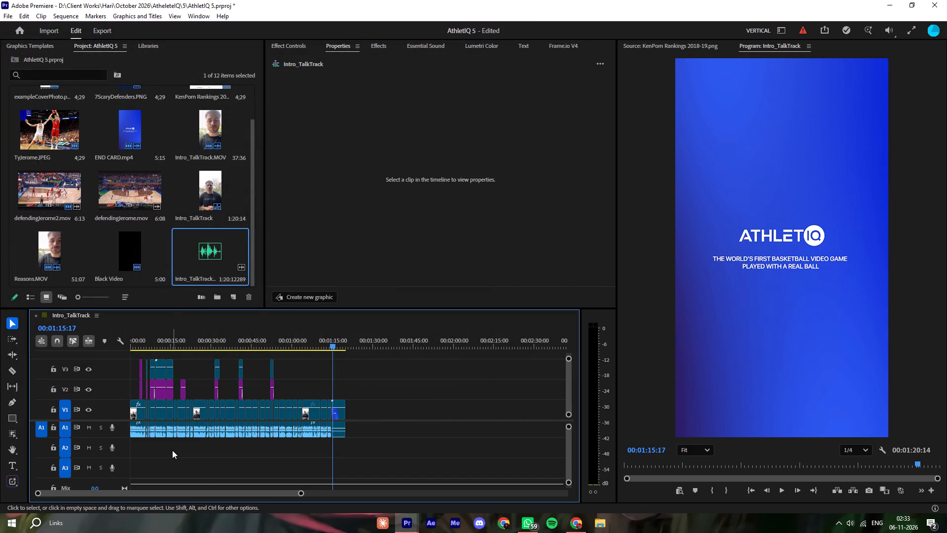
{"action": "scroll", "coordinate": [172, 450], "scroll_direction": "up", "scroll_amount": 1, "text": "ctrl"}
{"action": "left_click_drag", "start_coordinate": [197, 264], "coordinate": [131, 457]}
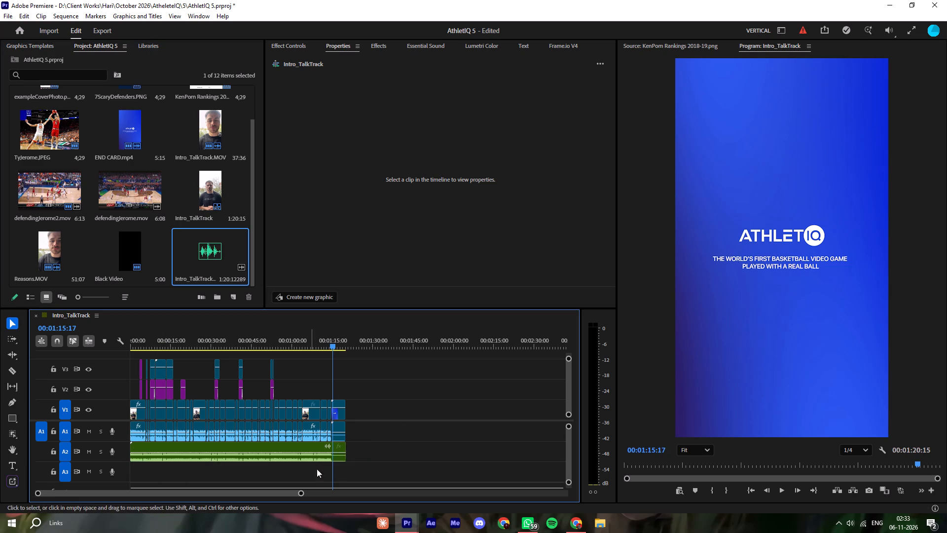
{"action": "left_click", "coordinate": [350, 453]}
{"action": "left_click", "coordinate": [357, 448]}
Mute the original speech audio on track A1.
{"action": "left_click", "coordinate": [346, 341]}
{"action": "key", "text": "space"}
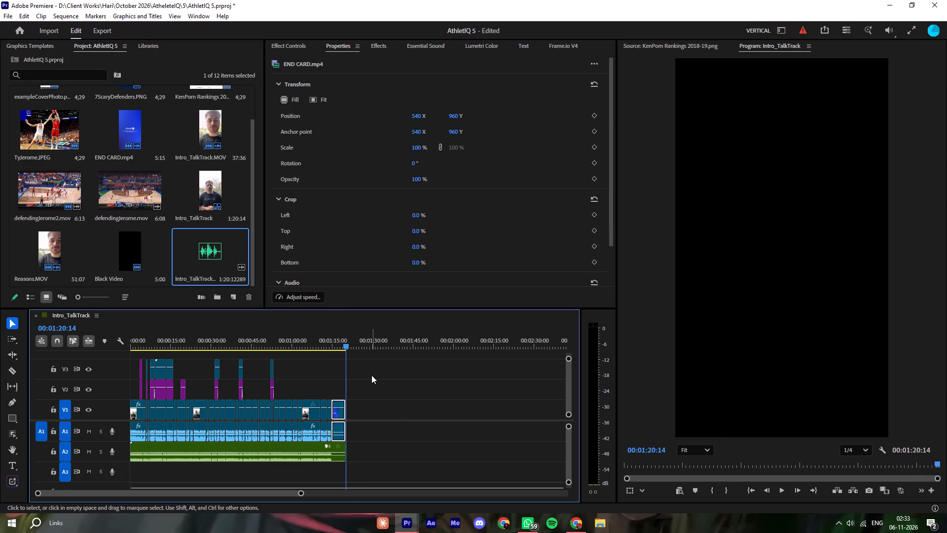
{"action": "key", "text": "space"}
{"action": "key", "text": "space"}
{"action": "left_click", "coordinate": [83, 436]}
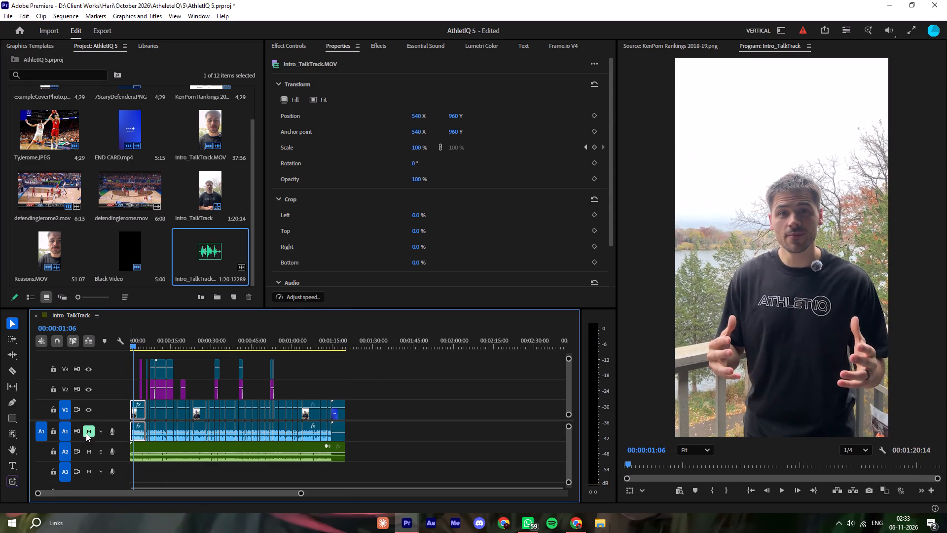
Raise the volume of the enhanced talk-track clip on A2 to 4.9 dB.
{"action": "left_click", "coordinate": [177, 456]}
{"action": "left_click_drag", "start_coordinate": [497, 107], "coordinate": [504, 108]}
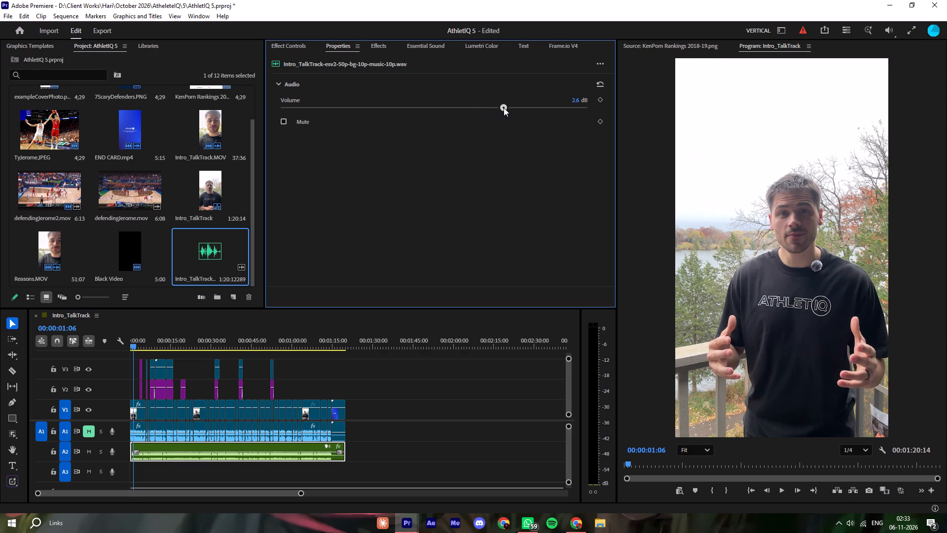
{"action": "left_click_drag", "start_coordinate": [504, 108], "coordinate": [525, 109]}
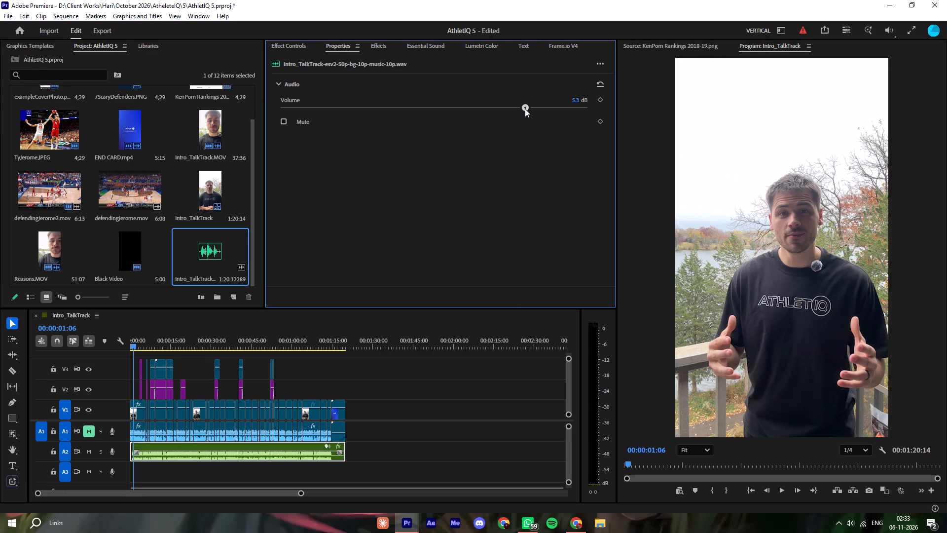
{"action": "left_click_drag", "start_coordinate": [525, 109], "coordinate": [523, 109]}
Apply a Hard Limiter to the enhanced talk-track clip on A2 with the Limit to -6dB preset.
{"action": "left_click", "coordinate": [381, 49]}
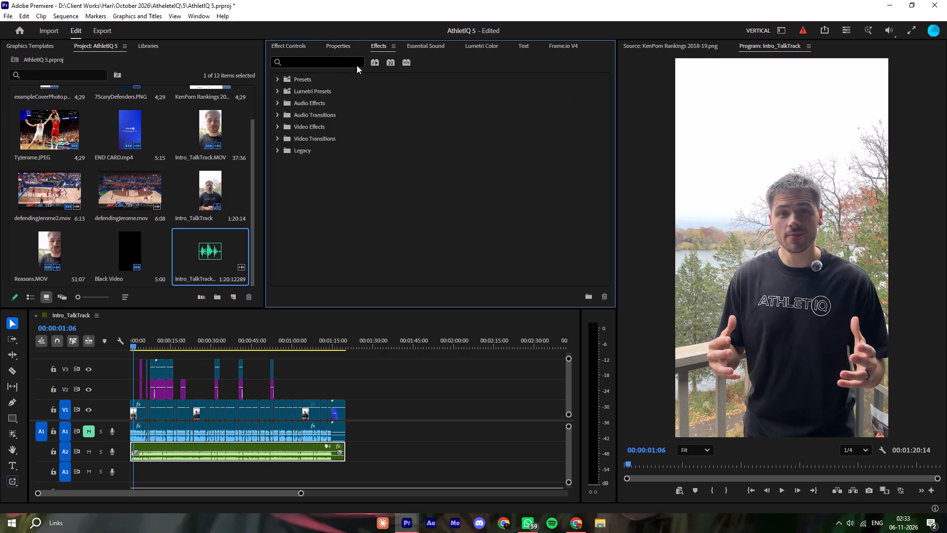
{"action": "left_click", "coordinate": [336, 62]}
{"action": "type", "text": "hard"}
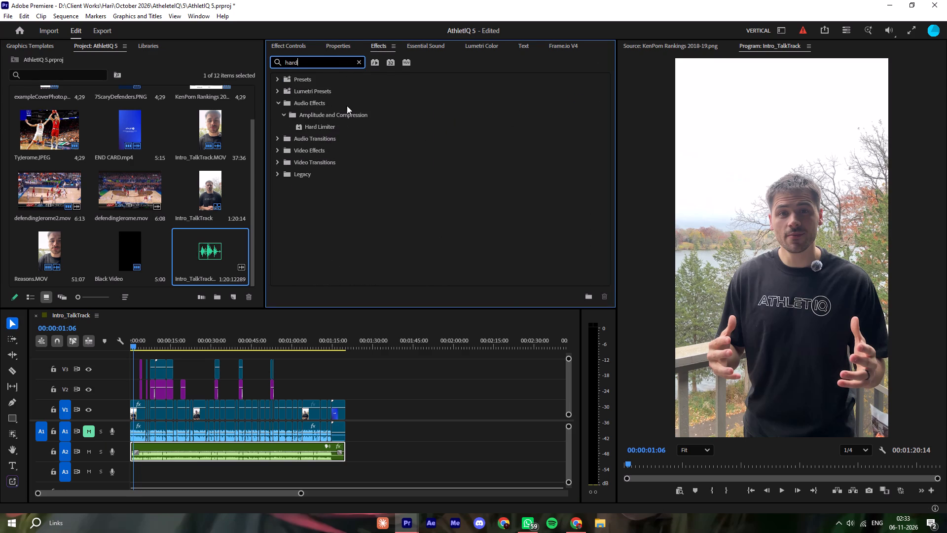
{"action": "key", "text": "space"}
{"action": "left_click_drag", "start_coordinate": [346, 124], "coordinate": [201, 461]}
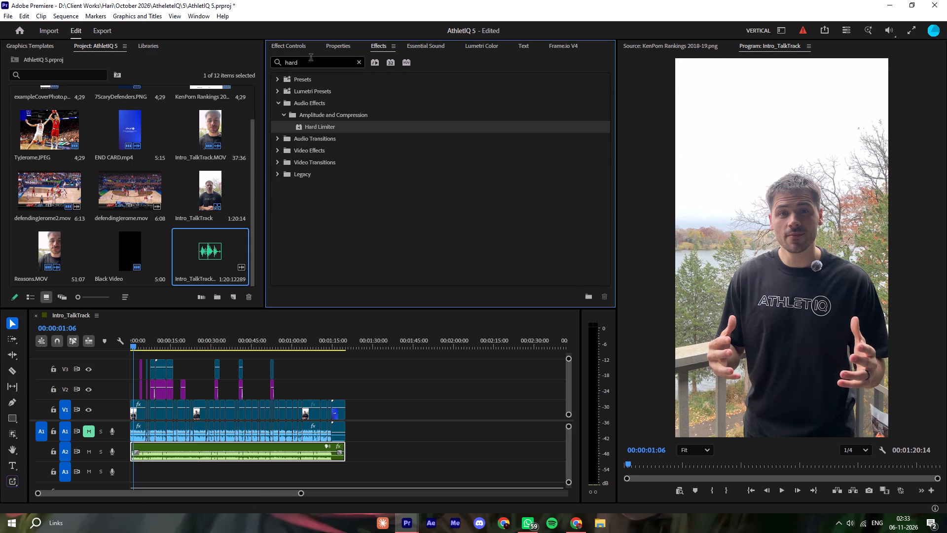
{"action": "left_click", "coordinate": [299, 51]}
{"action": "left_click", "coordinate": [380, 144]}
{"action": "left_click", "coordinate": [376, 146]}
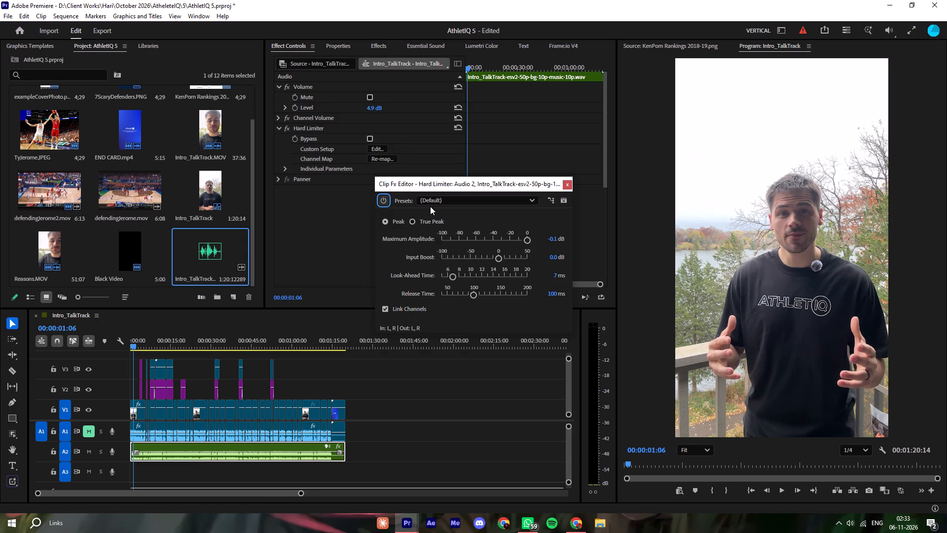
{"action": "left_click", "coordinate": [430, 206]}
{"action": "left_click", "coordinate": [435, 199]}
{"action": "left_click", "coordinate": [440, 284]}
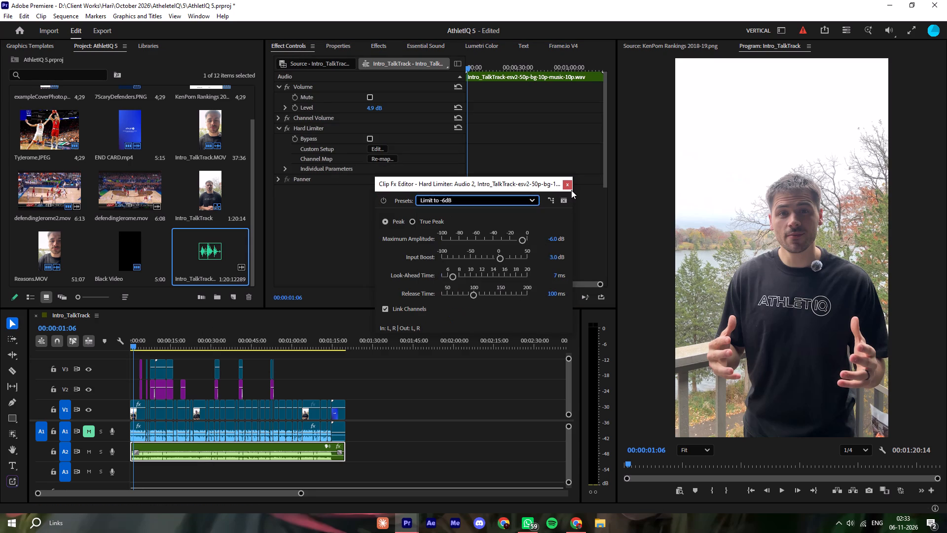
{"action": "left_click", "coordinate": [571, 188]}
Play back the opening seconds of the sequence to check the enhanced speech audio.
{"action": "left_click", "coordinate": [416, 378]}
{"action": "key", "text": "space"}
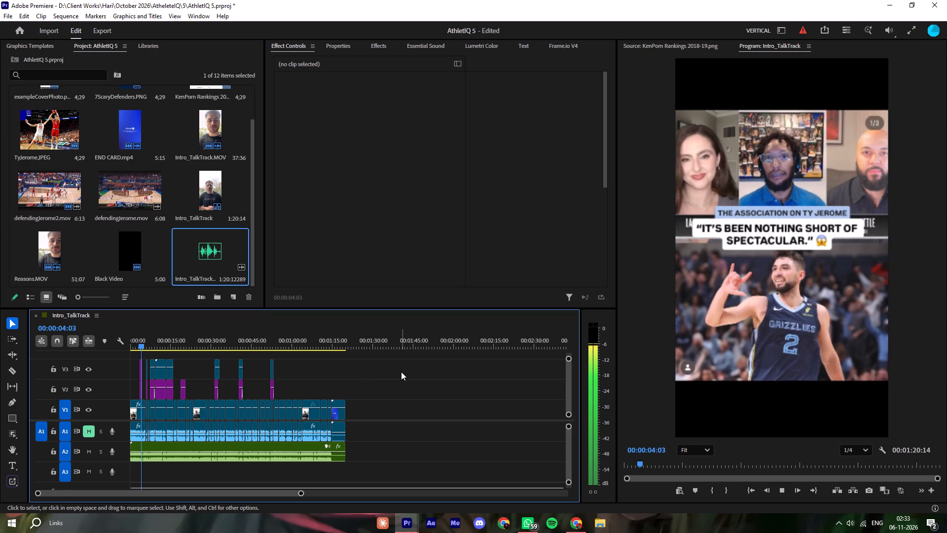
{"action": "type", "text": "==--"}
{"action": "left_click", "coordinate": [401, 372]}
{"action": "type", "text": "=-"}
Import the background music Izzamuzzic - Shootout.mp3 from the Editing Mats > BGM > Best folder on drive D.
{"action": "double_click", "coordinate": [172, 246]}
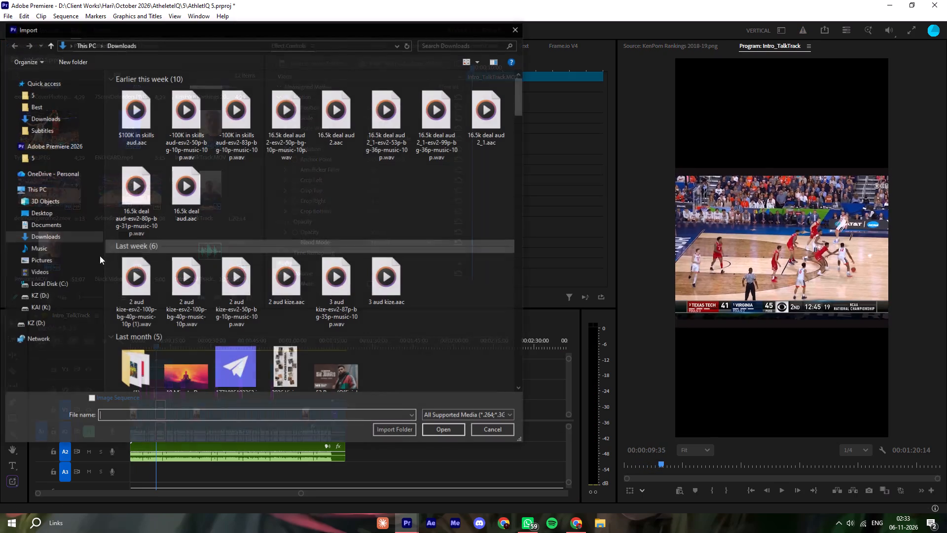
{"action": "left_click", "coordinate": [49, 303]}
{"action": "left_click", "coordinate": [54, 296]}
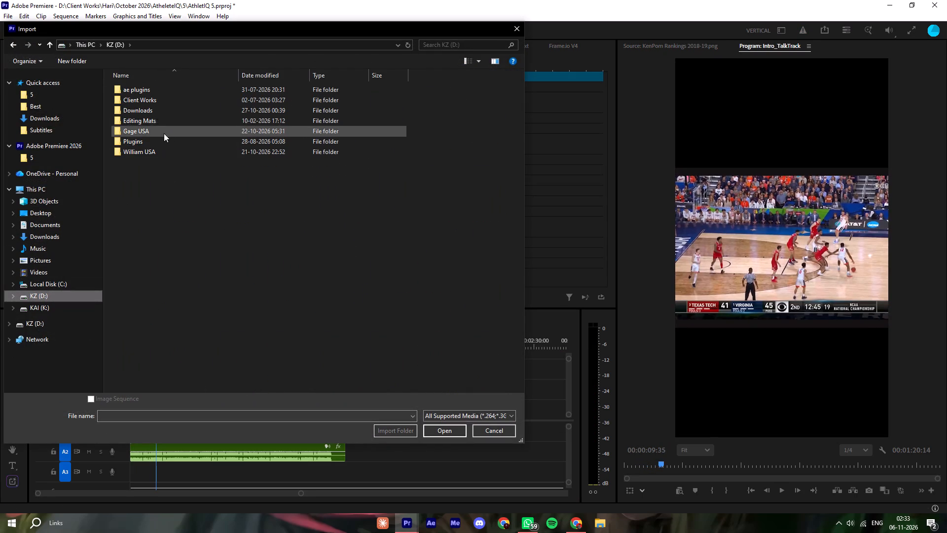
{"action": "double_click", "coordinate": [143, 120]}
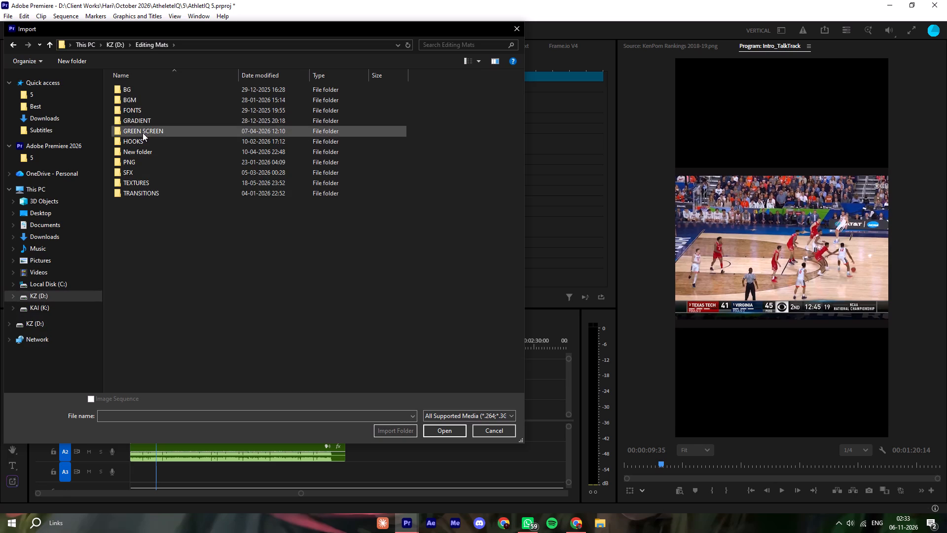
{"action": "double_click", "coordinate": [152, 98]}
{"action": "double_click", "coordinate": [148, 95]}
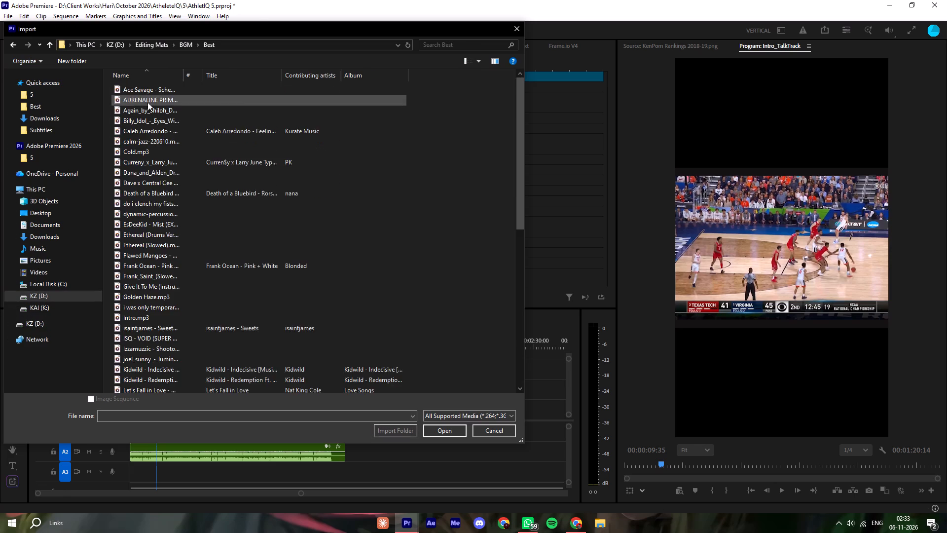
{"action": "scroll", "coordinate": [159, 199], "scroll_direction": "down", "scroll_amount": 5}
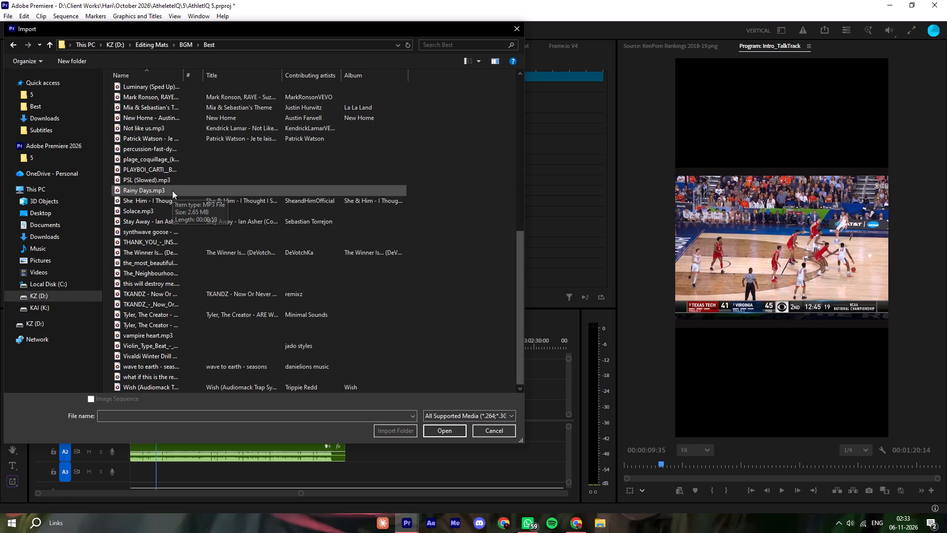
{"action": "scroll", "coordinate": [173, 166], "scroll_direction": "up", "scroll_amount": 1}
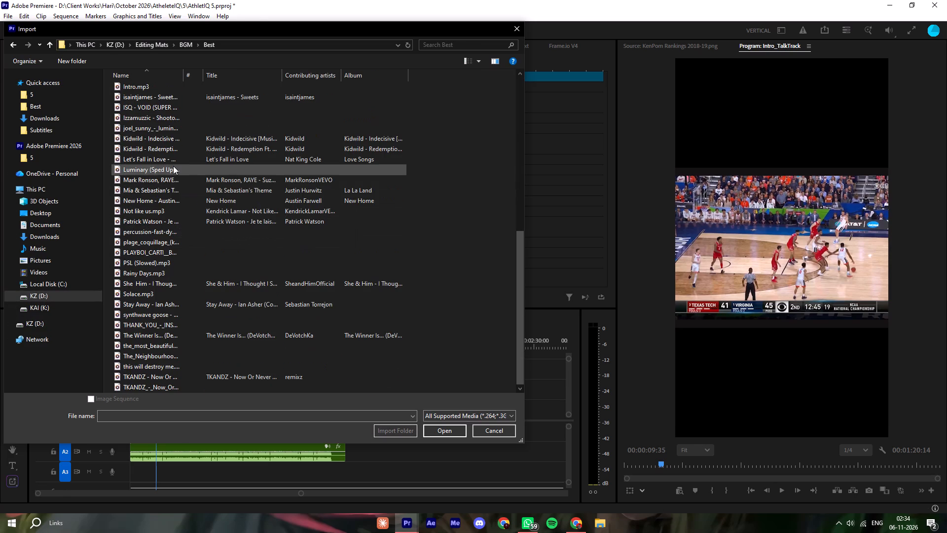
{"action": "left_click", "coordinate": [160, 111]}
{"action": "left_click", "coordinate": [149, 117]}
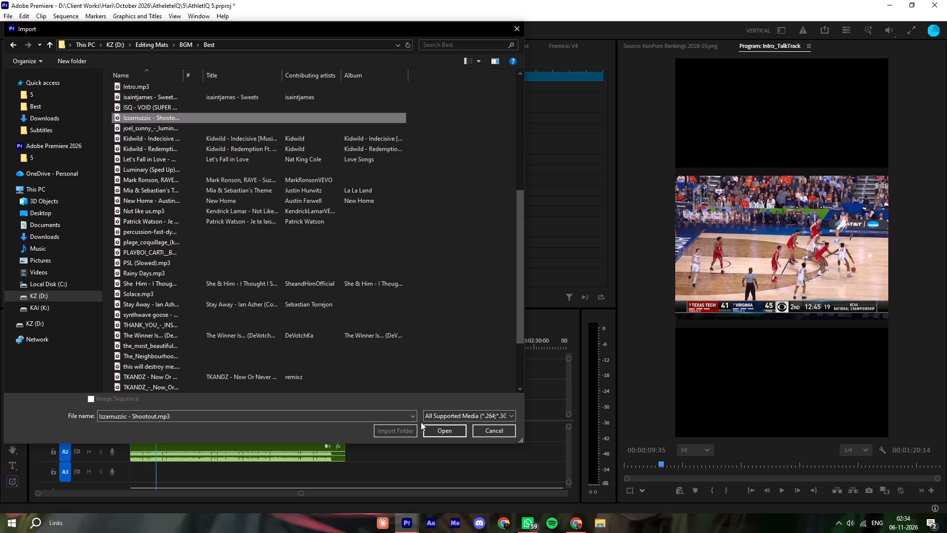
{"action": "left_click", "coordinate": [428, 428]}
Place the Shootout music on track A3 from the sequence start, cut off its excess and fit its end to the end card's end.
{"action": "left_click_drag", "start_coordinate": [60, 256], "coordinate": [126, 470]}
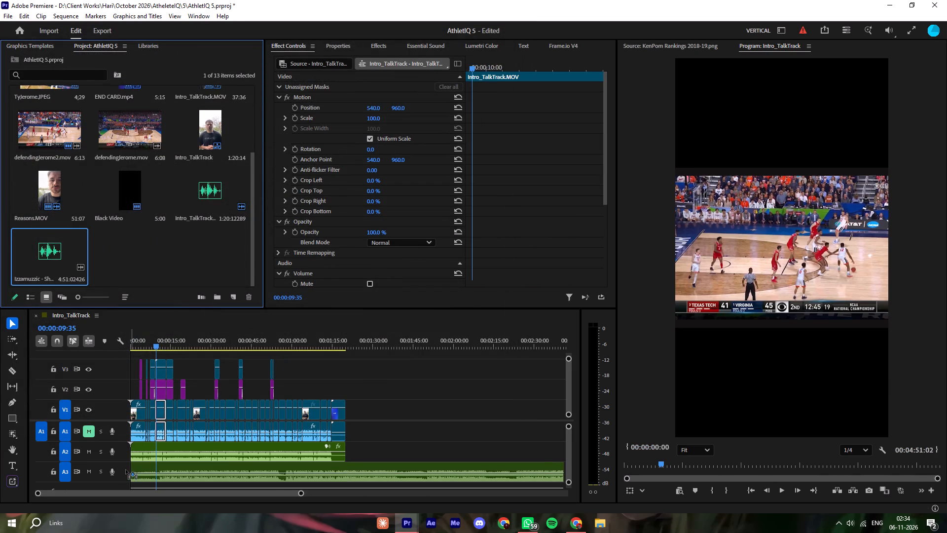
{"action": "left_click_drag", "start_coordinate": [126, 470], "coordinate": [126, 469]}
{"action": "key", "text": "space"}
{"action": "left_click", "coordinate": [342, 342]}
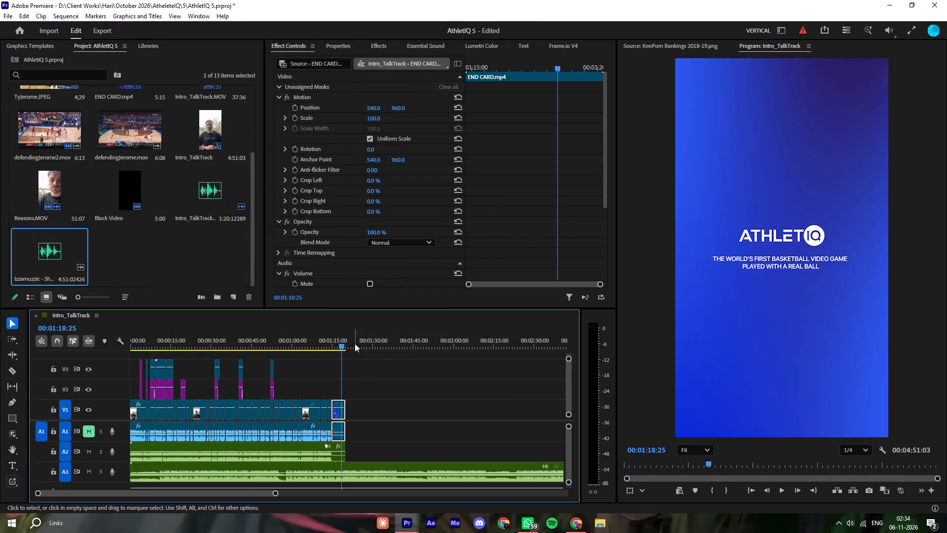
{"action": "left_click", "coordinate": [369, 470], "text": "ctrl"}
{"action": "key", "text": "ctrl+k"}
{"action": "left_click", "coordinate": [369, 468]}
{"action": "key", "text": "Delete"}
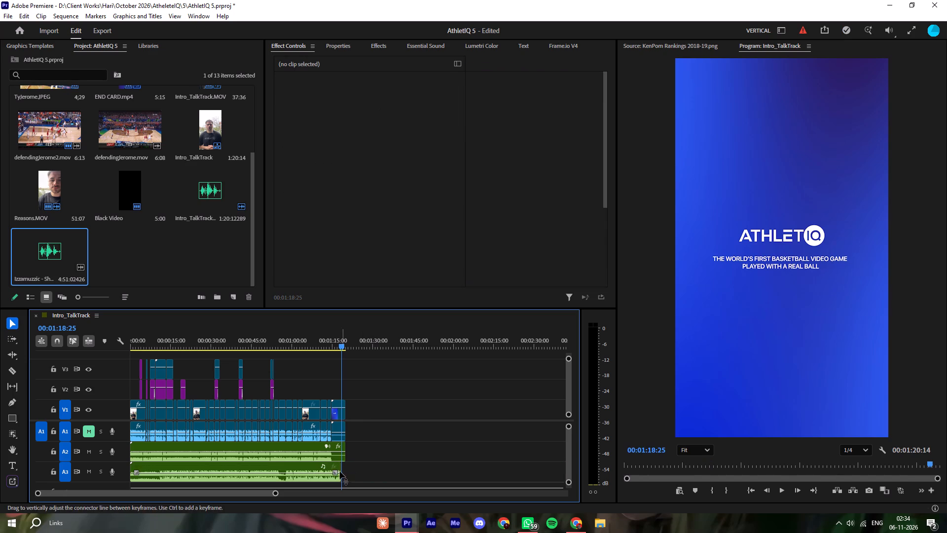
{"action": "left_click", "coordinate": [346, 468]}
Apply the default audio transition to the end and the start of the Shootout music on A3.
{"action": "right_click", "coordinate": [349, 470]}
{"action": "left_click", "coordinate": [371, 449]}
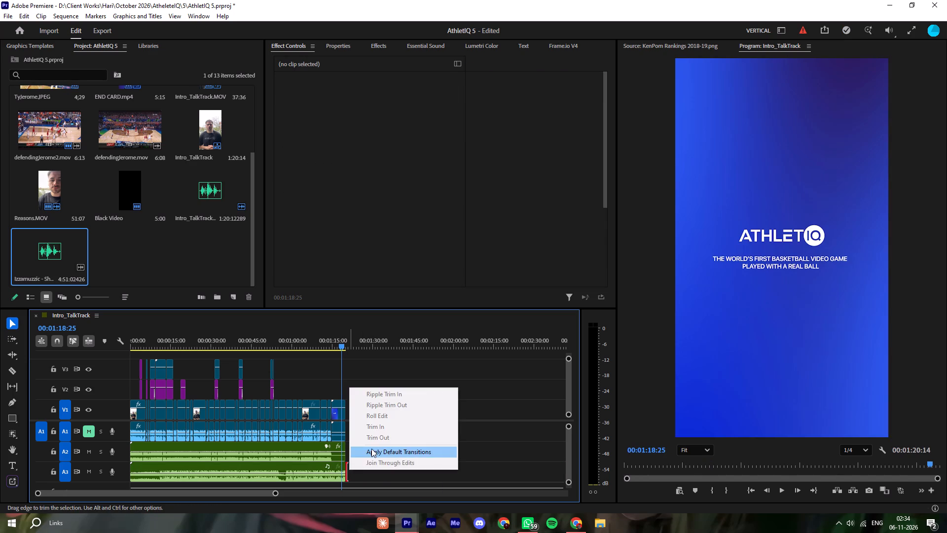
{"action": "key", "text": "space"}
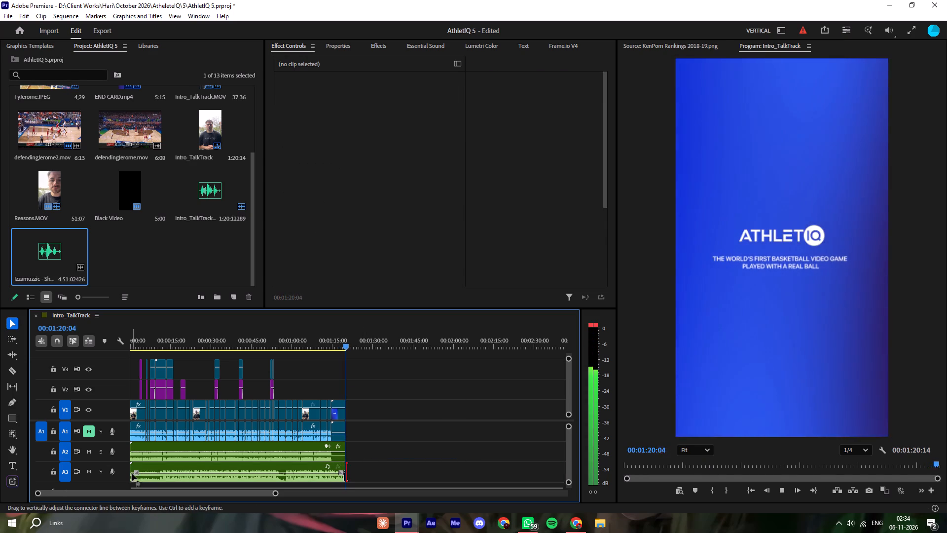
{"action": "left_click", "coordinate": [131, 468]}
{"action": "right_click", "coordinate": [131, 468]}
{"action": "left_click", "coordinate": [152, 452]}
{"action": "key", "text": "space"}
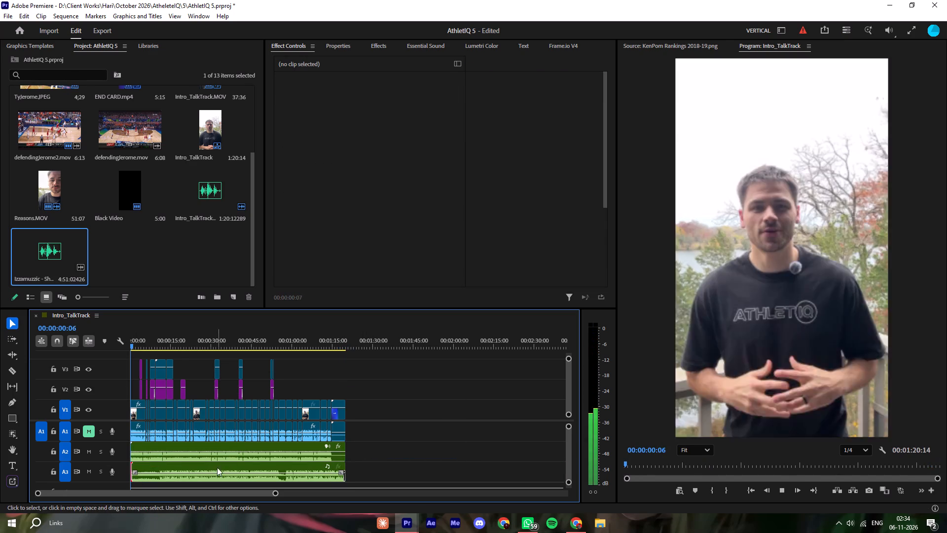
Lower the volume of the Shootout music clip on A3 to about -18 dB.
{"action": "left_click_drag", "start_coordinate": [218, 471], "coordinate": [225, 476]}
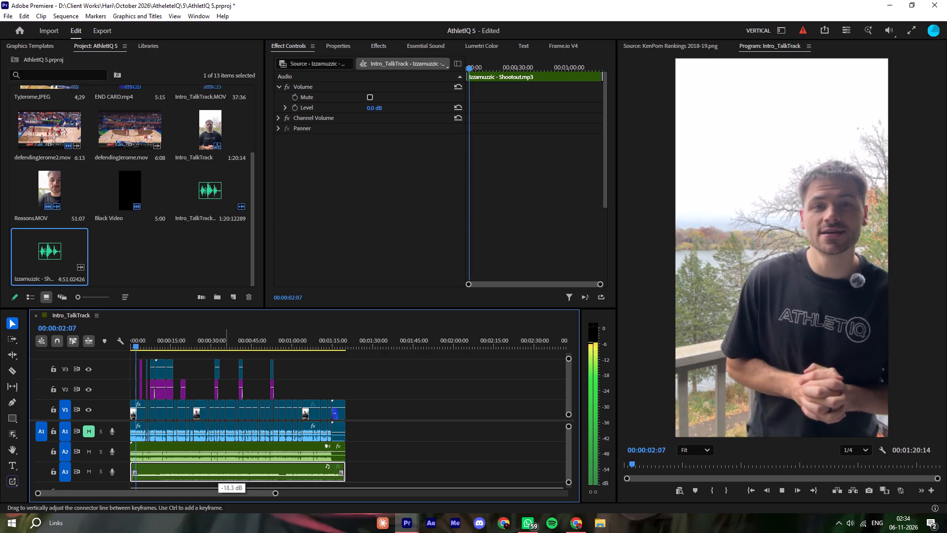
Lower the Shootout music clip on A3 further to about -23.8 dB and play the sequence to check the balance.
{"action": "left_click_drag", "start_coordinate": [225, 476], "coordinate": [223, 476]}
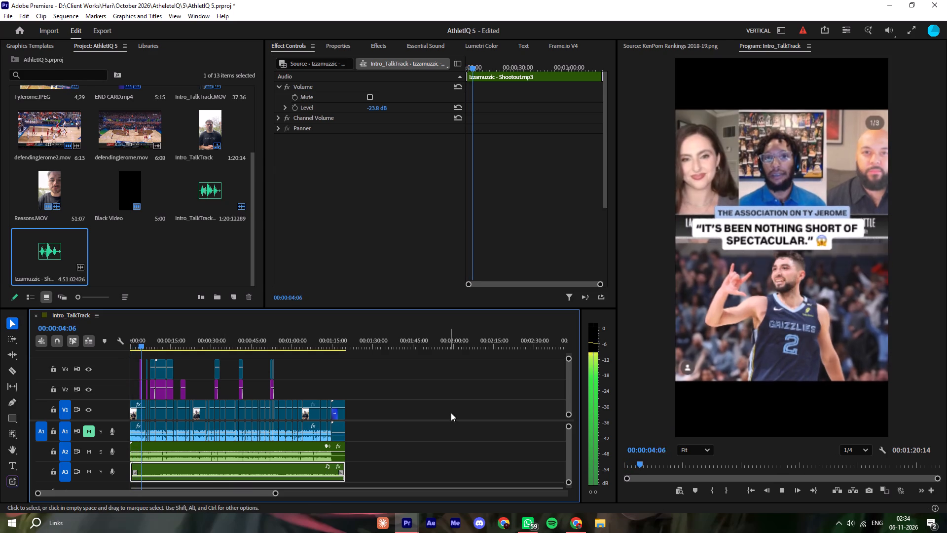
{"action": "left_click", "coordinate": [446, 396]}
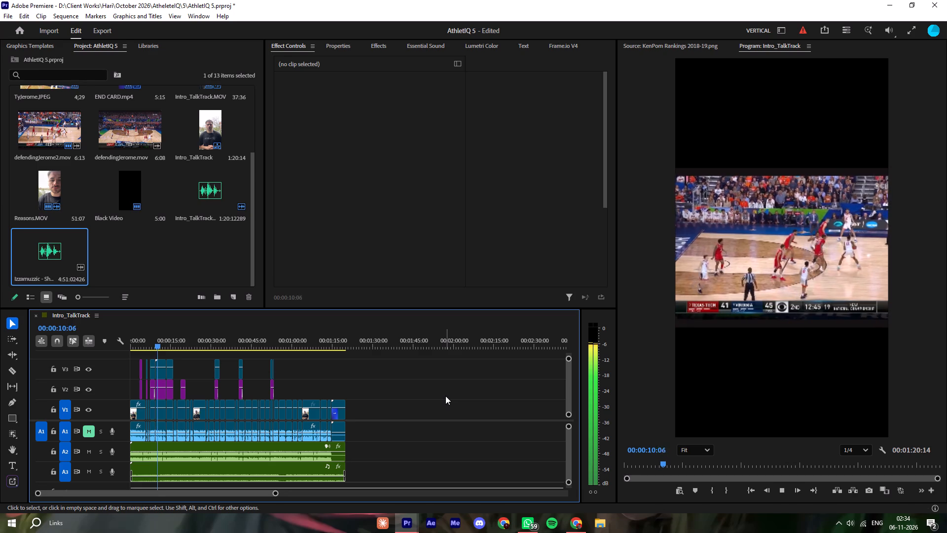
{"action": "type", "text": "--="}
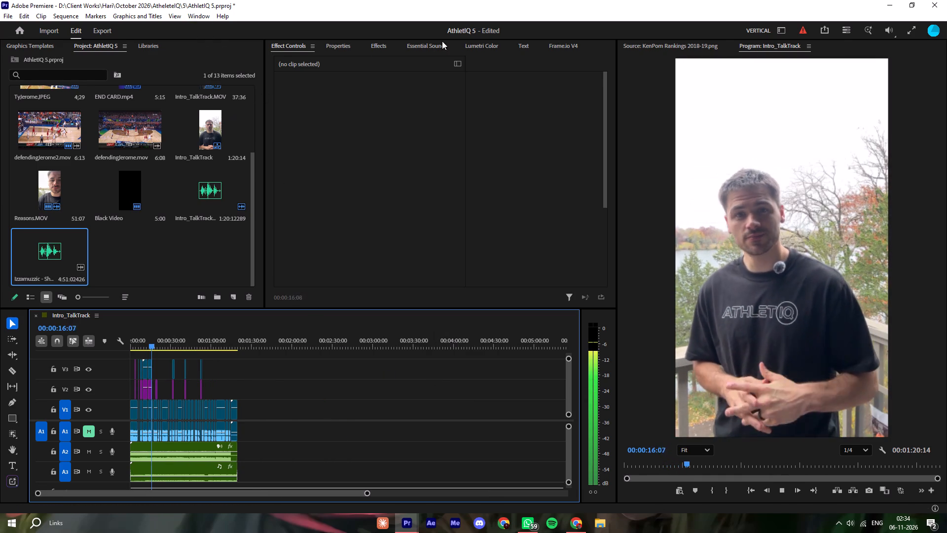
{"action": "key", "text": "space"}
Transcribe the sequence's two source clips that have no transcript yet.
{"action": "left_click", "coordinate": [525, 43]}
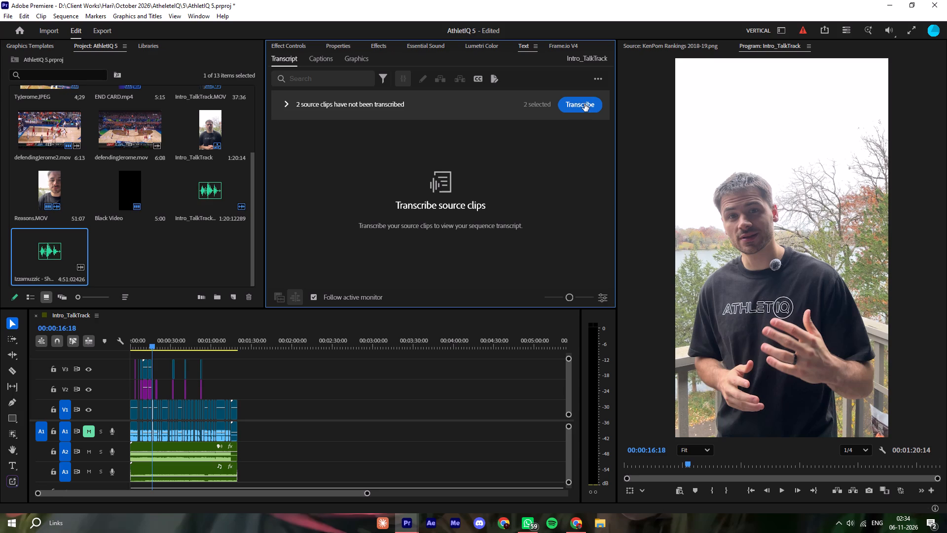
{"action": "left_click", "coordinate": [584, 104]}
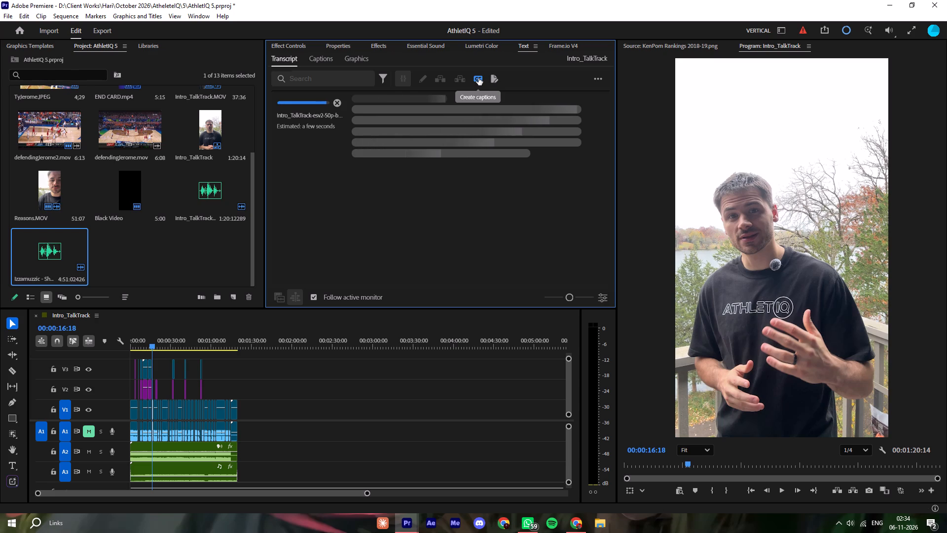
Create single-line captions from the transcript with a maximum length of 20 characters and a shorter minimum duration.
{"action": "left_click", "coordinate": [478, 78]}
{"action": "left_click", "coordinate": [422, 272]}
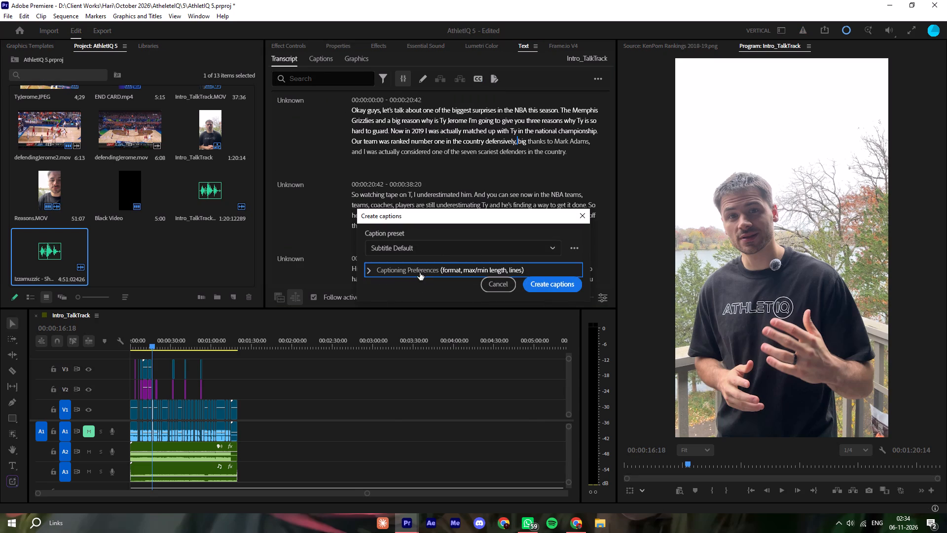
{"action": "left_click", "coordinate": [370, 397]}
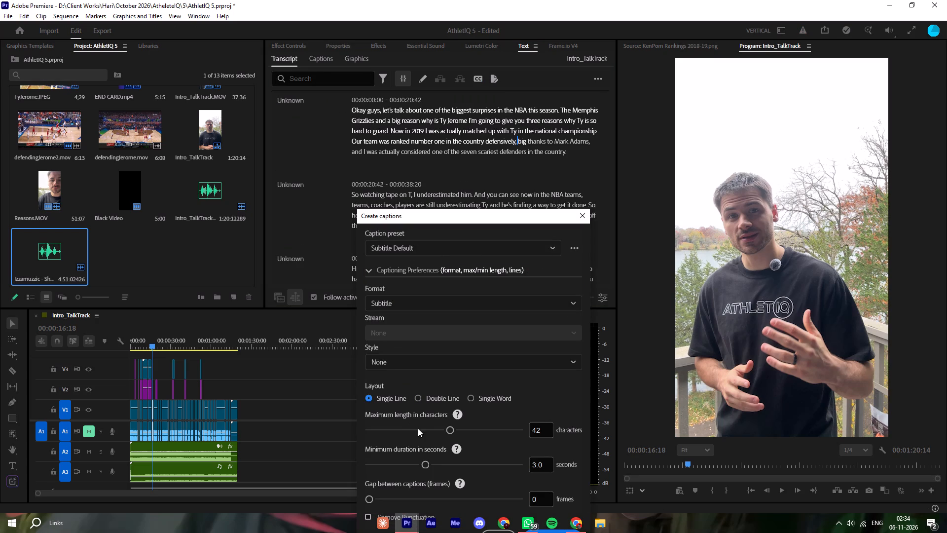
{"action": "left_click", "coordinate": [418, 428]}
{"action": "left_click", "coordinate": [407, 430]}
{"action": "left_click", "coordinate": [402, 425]}
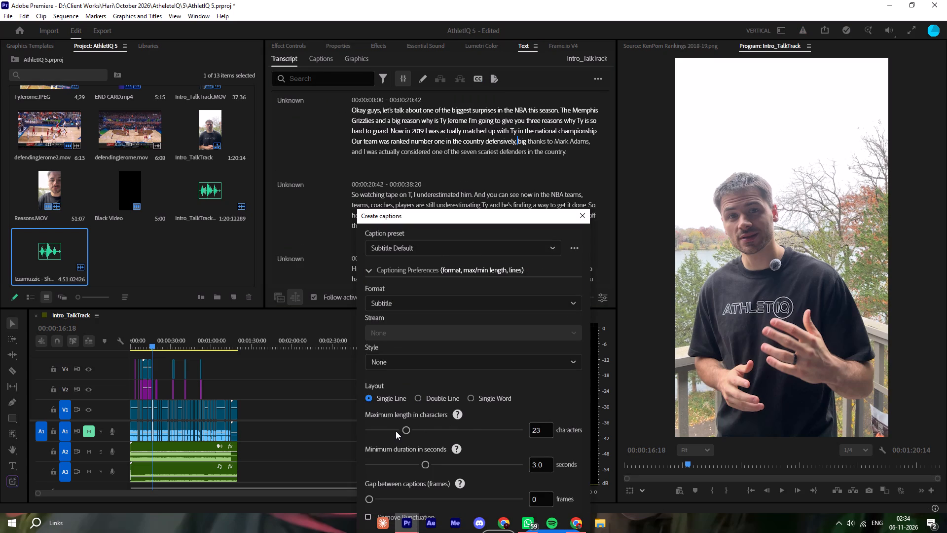
{"action": "left_click", "coordinate": [396, 431]}
{"action": "scroll", "coordinate": [550, 395], "scroll_direction": "down", "scroll_amount": 5}
{"action": "left_click", "coordinate": [387, 464]}
{"action": "left_click_drag", "start_coordinate": [439, 220], "coordinate": [459, 84]}
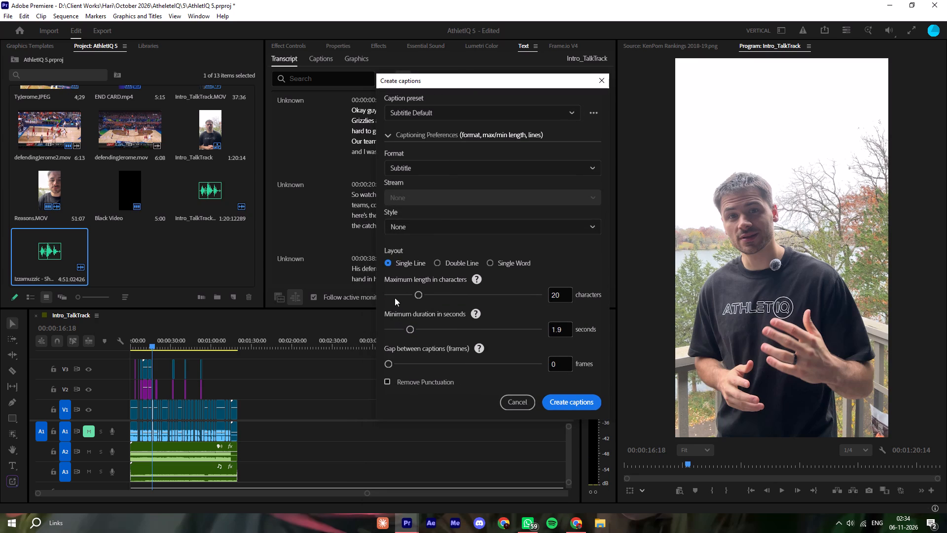
{"action": "left_click", "coordinate": [398, 327]}
{"action": "left_click", "coordinate": [394, 330]}
{"action": "left_click", "coordinate": [558, 399]}
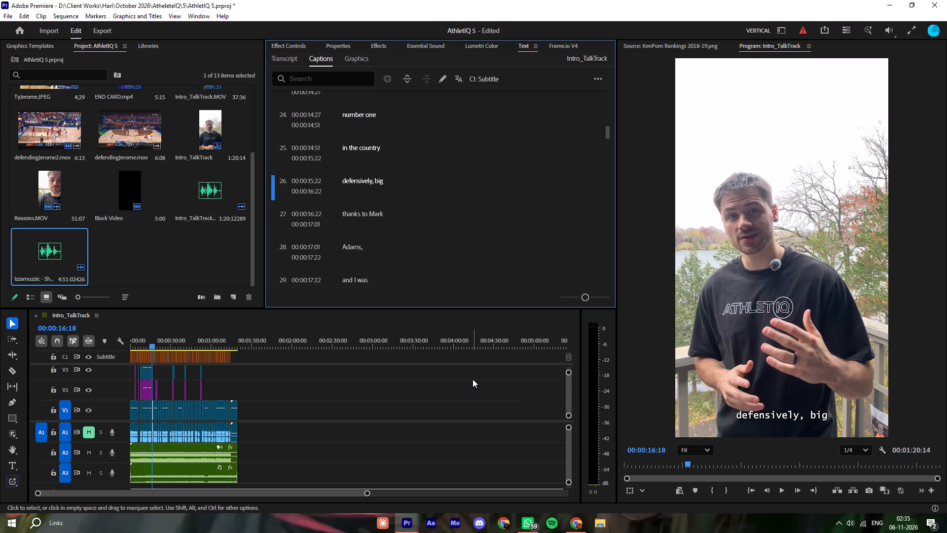
Position the captions in the centre zone with a vertical offset of 201 and check them across the opening seconds.
{"action": "left_click", "coordinate": [400, 396]}
{"action": "key", "text": "equal"}
{"action": "key", "text": "equal"}
{"action": "key", "text": "equal"}
{"action": "left_click_drag", "start_coordinate": [221, 343], "coordinate": [99, 355]}
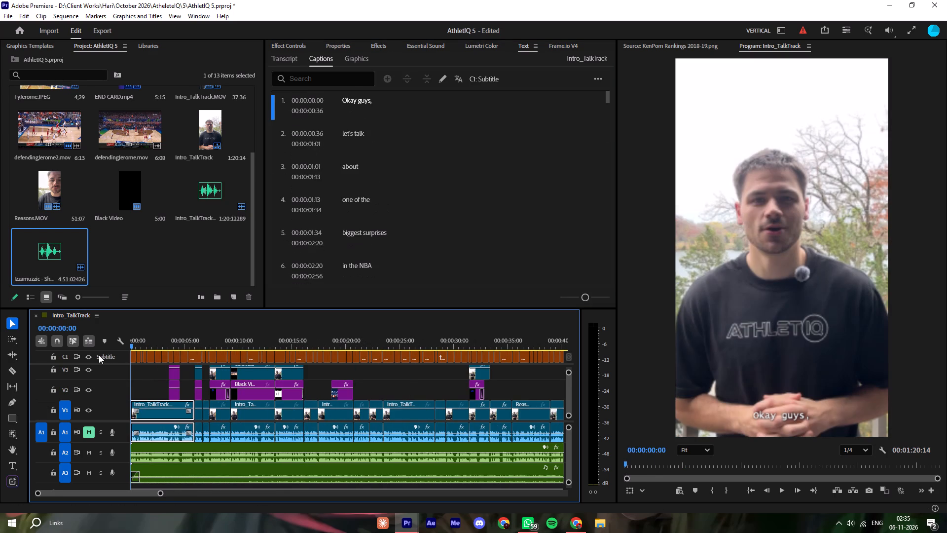
{"action": "left_click_drag", "start_coordinate": [99, 355], "coordinate": [108, 356]}
{"action": "left_click", "coordinate": [135, 356]}
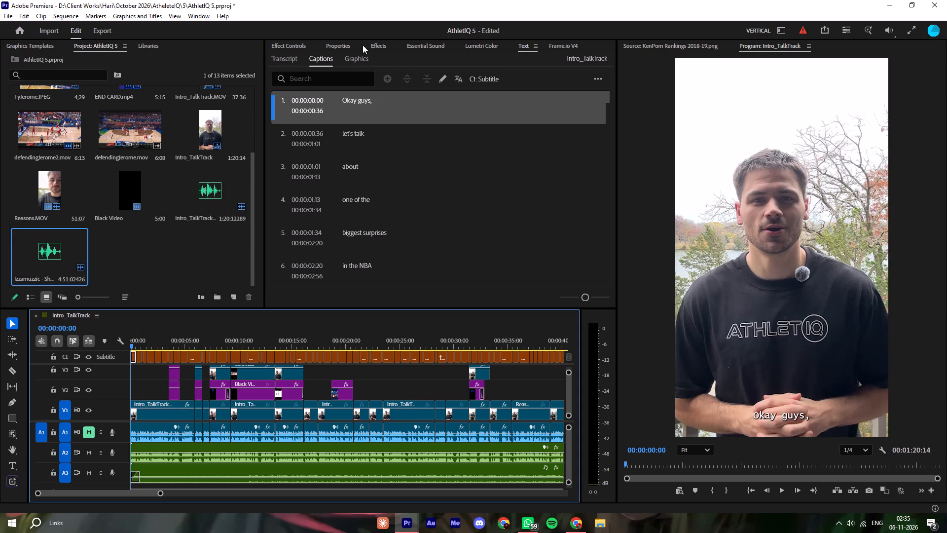
{"action": "left_click", "coordinate": [334, 45]}
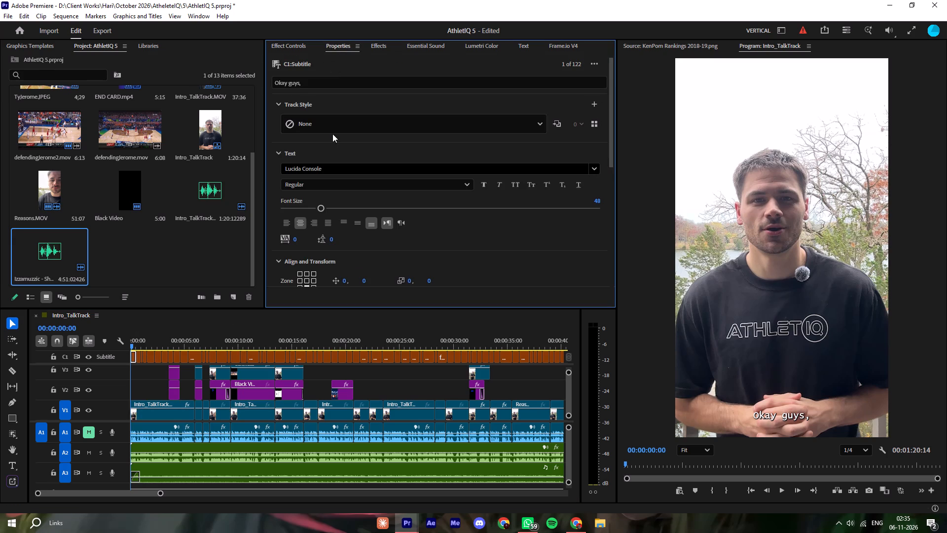
{"action": "scroll", "coordinate": [416, 246], "scroll_direction": "down", "scroll_amount": 3}
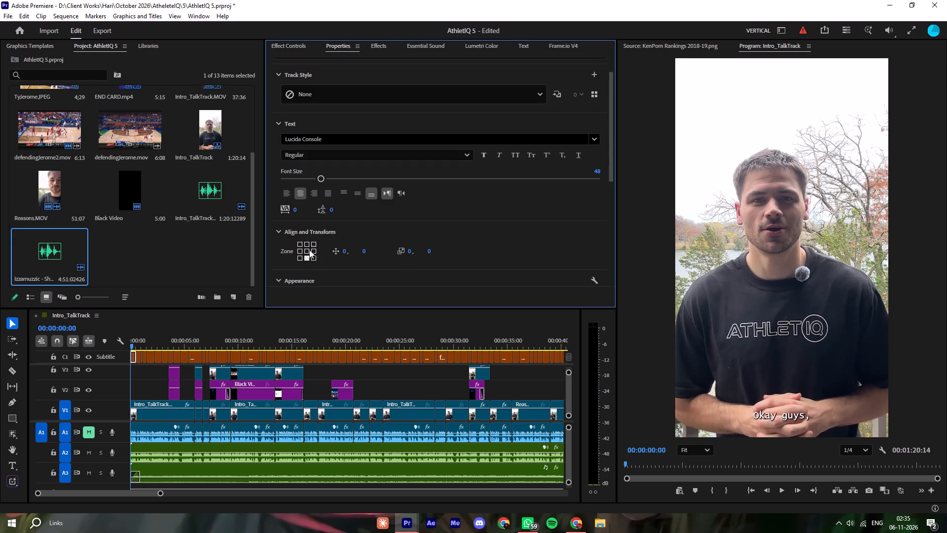
{"action": "left_click", "coordinate": [306, 253]}
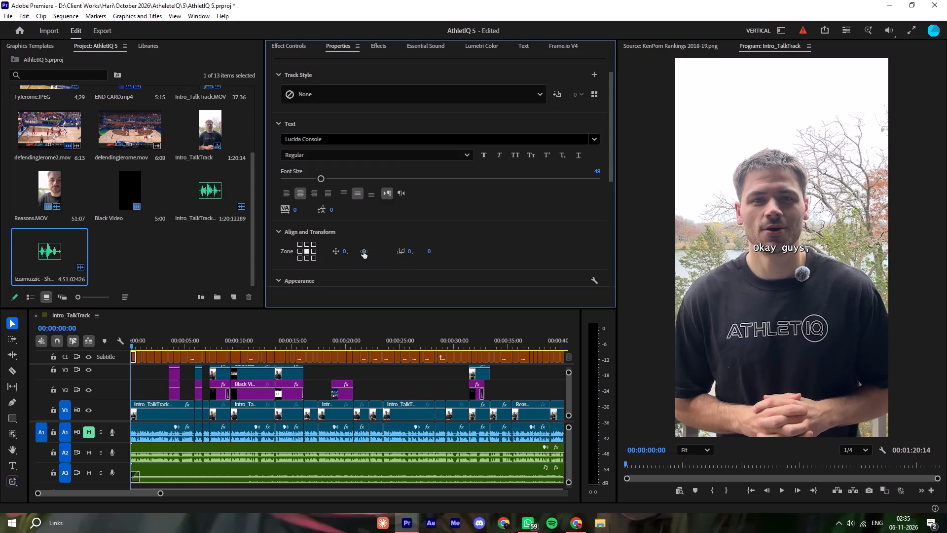
{"action": "left_click_drag", "start_coordinate": [363, 252], "coordinate": [473, 261]}
{"action": "left_click", "coordinate": [347, 339]}
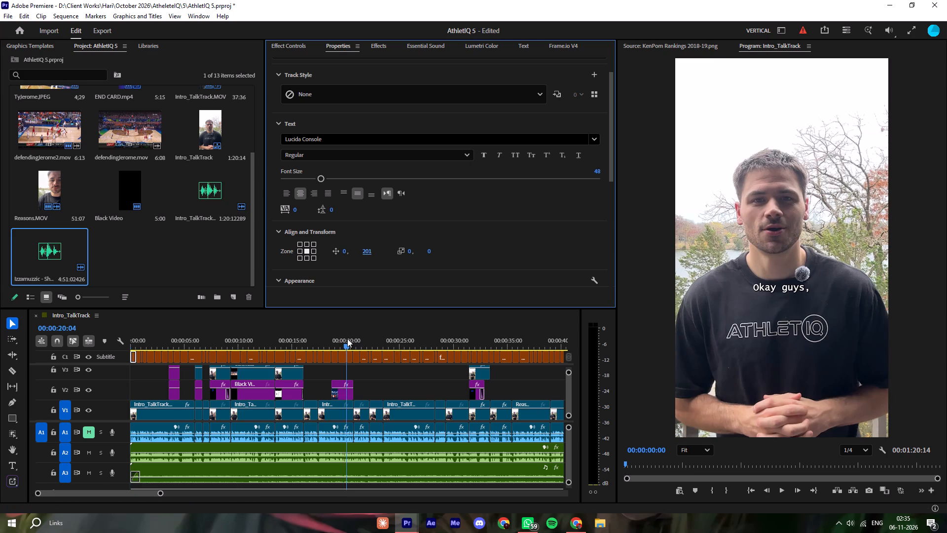
{"action": "left_click_drag", "start_coordinate": [339, 339], "coordinate": [191, 346]}
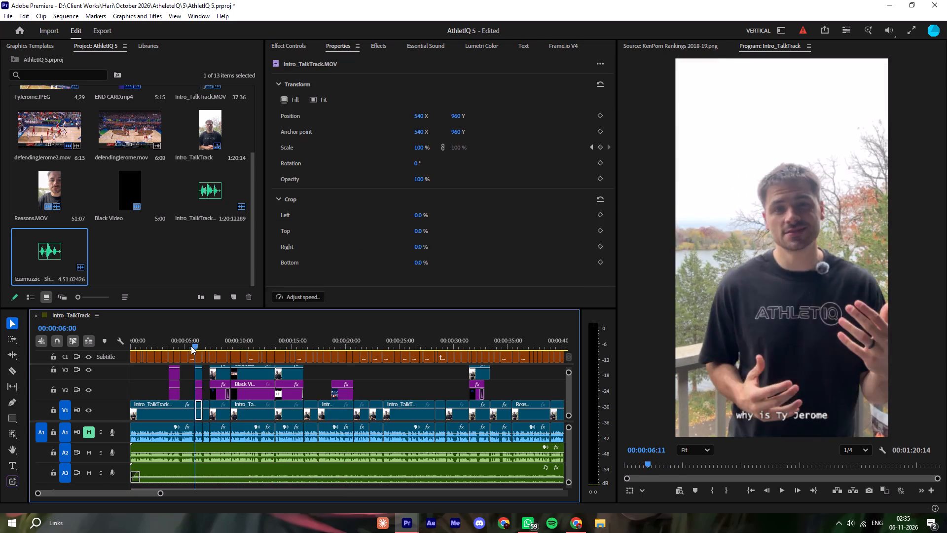
{"action": "left_click_drag", "start_coordinate": [191, 346], "coordinate": [160, 347]}
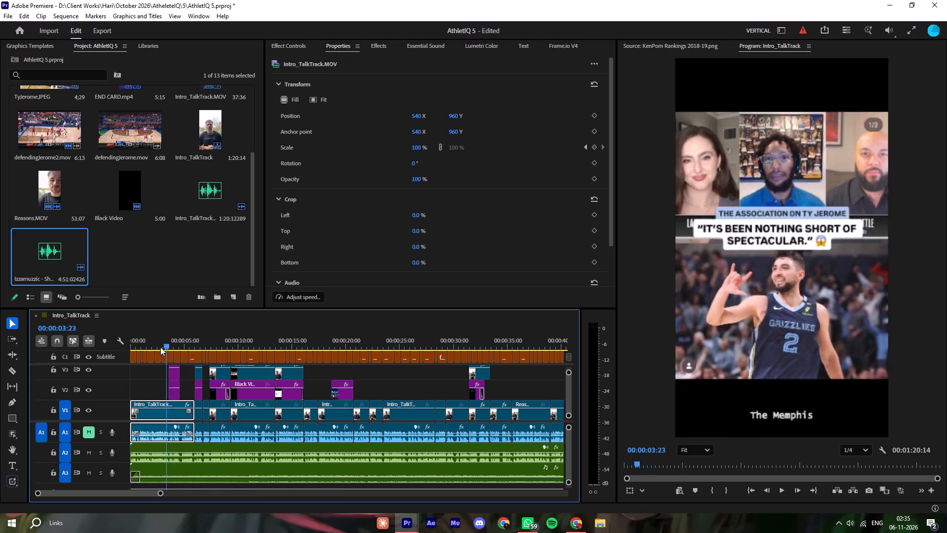
{"action": "left_click_drag", "start_coordinate": [160, 347], "coordinate": [112, 346]}
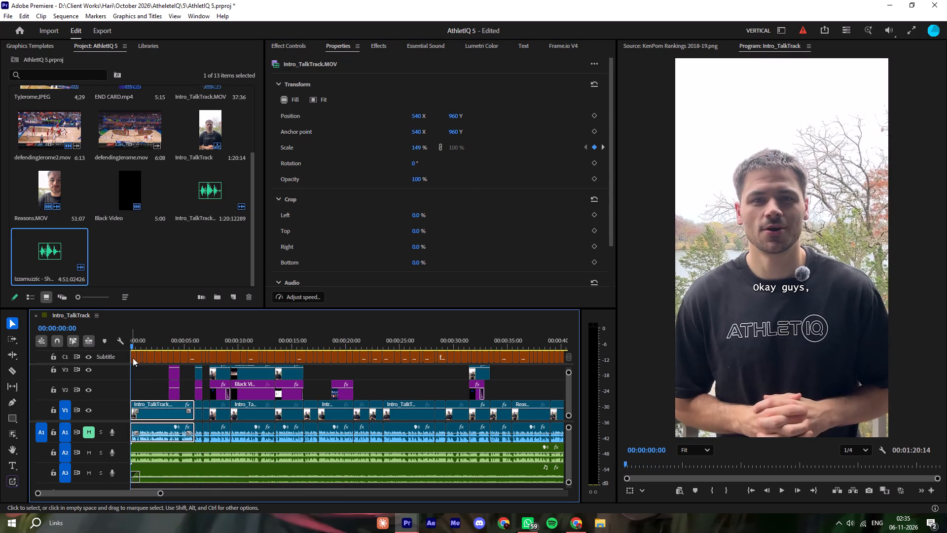
Set the first caption's font to SF UI Display Semibold in all caps.
{"action": "left_click", "coordinate": [133, 358]}
{"action": "left_click", "coordinate": [304, 173]}
{"action": "key", "text": "s"}
{"action": "key", "text": "f"}
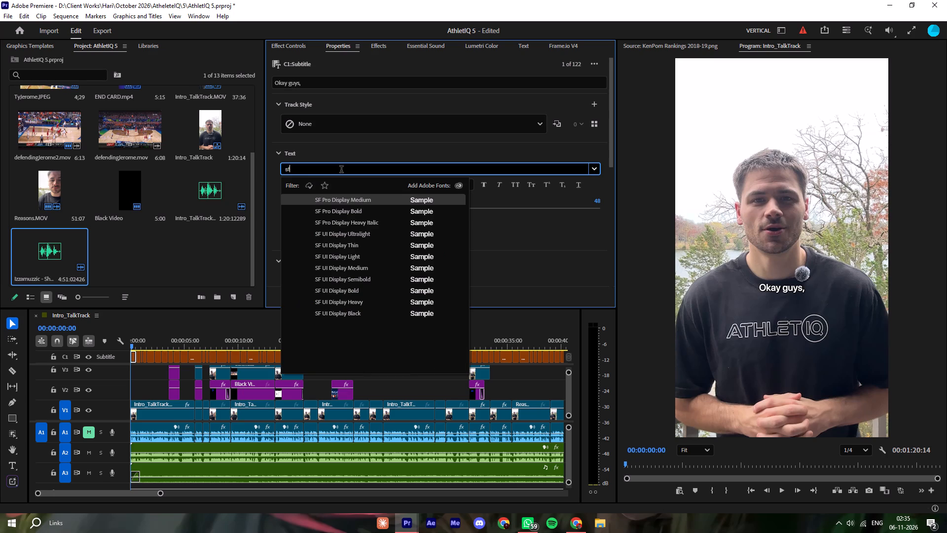
{"action": "left_click", "coordinate": [351, 267]}
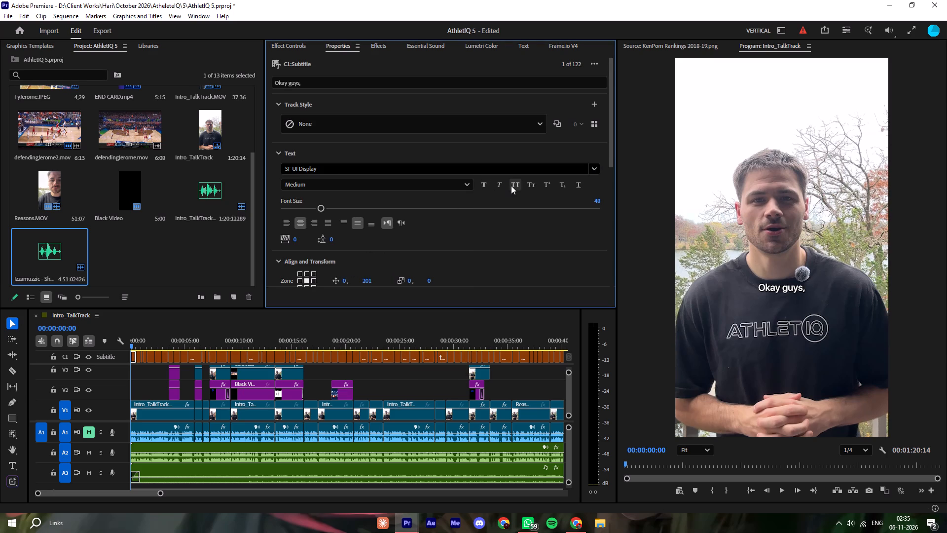
{"action": "left_click", "coordinate": [511, 186]}
{"action": "left_click", "coordinate": [326, 168]}
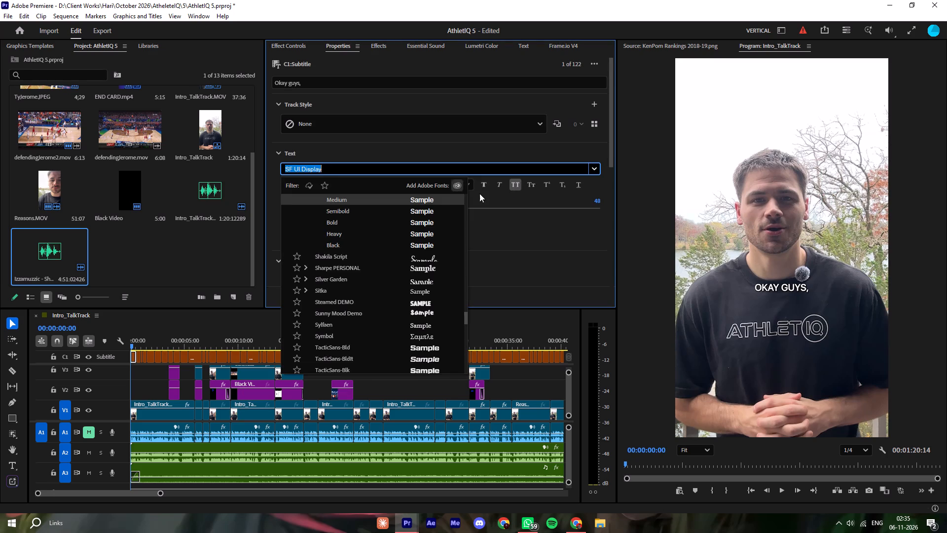
{"action": "left_click", "coordinate": [527, 244]}
{"action": "left_click", "coordinate": [360, 186]}
{"action": "left_click", "coordinate": [329, 250]}
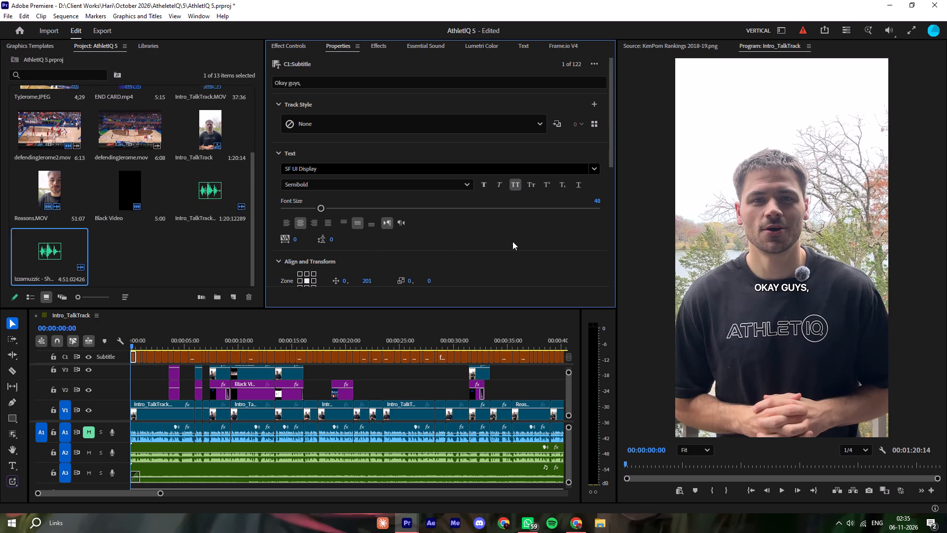
Save the caption formatting as a track style under the default name Text Style and play back the captions.
{"action": "scroll", "coordinate": [512, 241], "scroll_direction": "up", "scroll_amount": 2}
{"action": "double_click", "coordinate": [599, 110]}
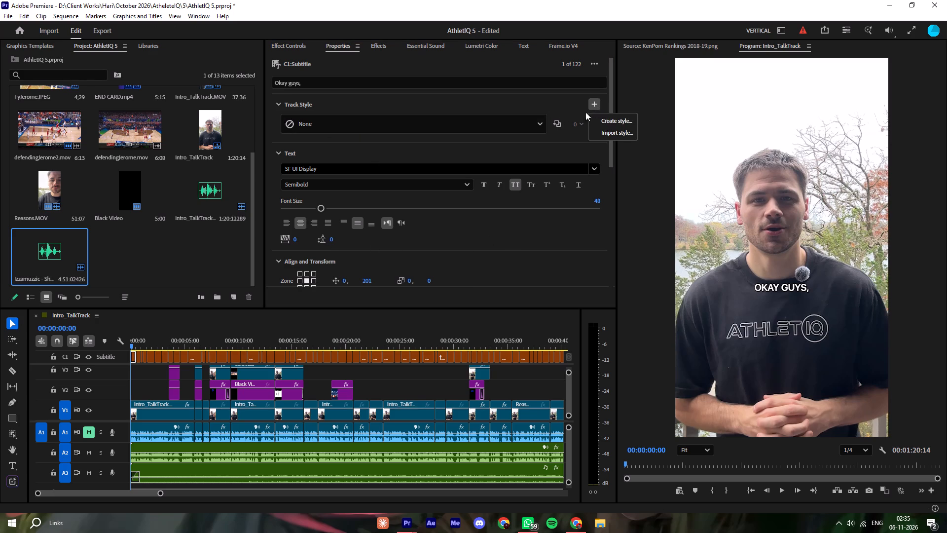
{"action": "left_click", "coordinate": [603, 120]}
{"action": "left_click", "coordinate": [494, 305]}
{"action": "left_click", "coordinate": [403, 391]}
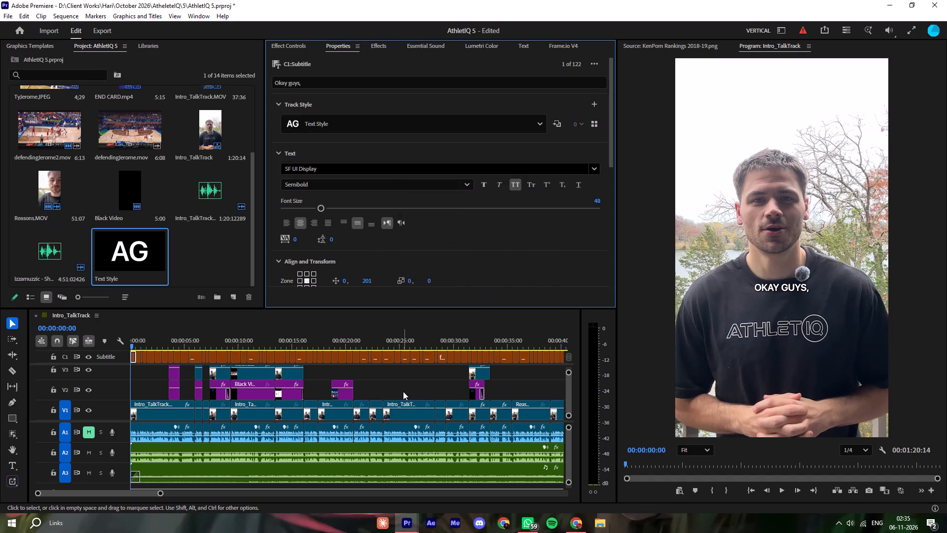
{"action": "key", "text": "space"}
{"action": "type", "text": "--"}
{"action": "type", "text": "-="}
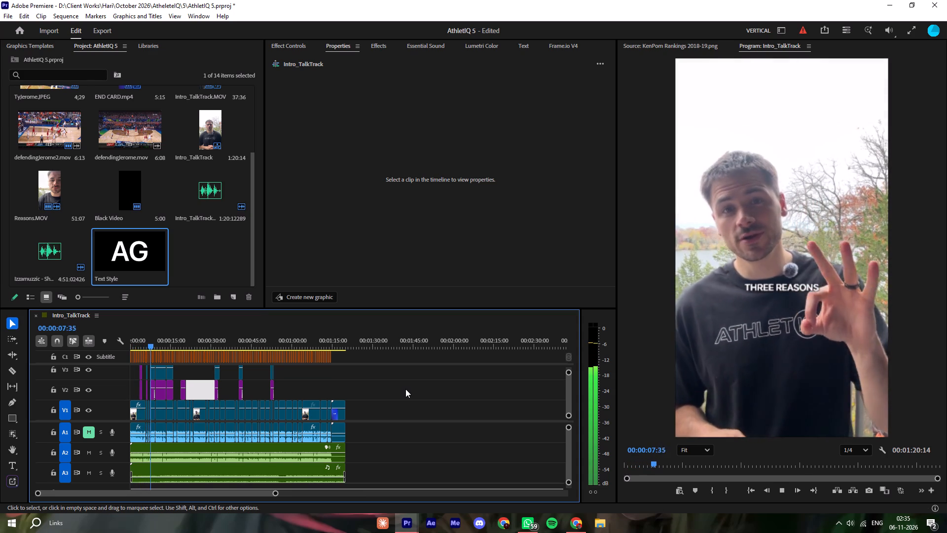
In Lumetri Color, set the first Intro_TalkTrack clip's saturation to 107.5 and its contrast to 18.5.
{"action": "type", "text": "==="}
{"action": "left_click", "coordinate": [168, 343]}
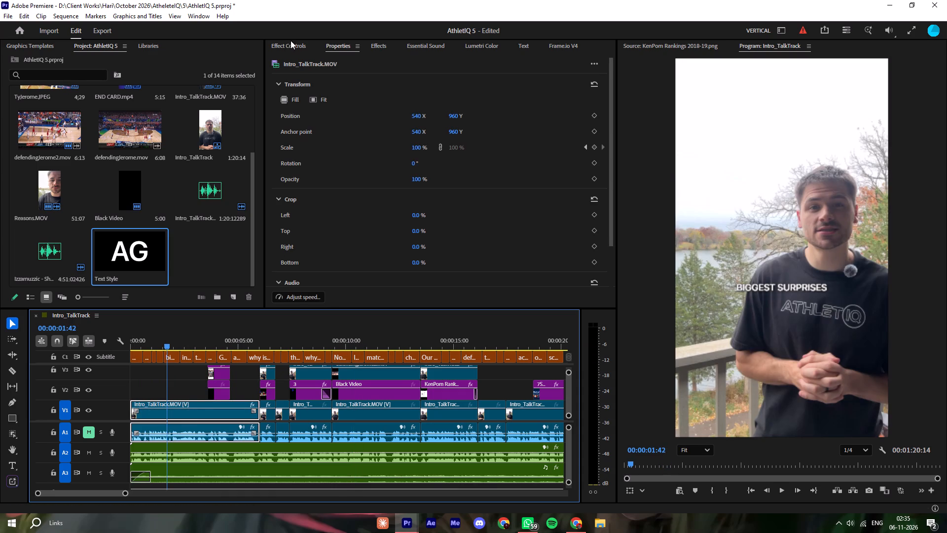
{"action": "left_click", "coordinate": [484, 43]}
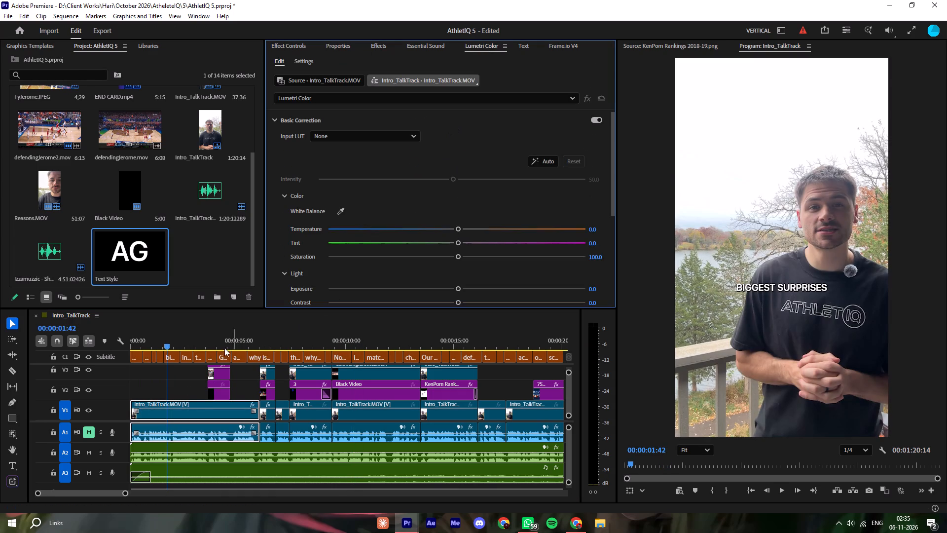
{"action": "left_click_drag", "start_coordinate": [183, 346], "coordinate": [260, 342]}
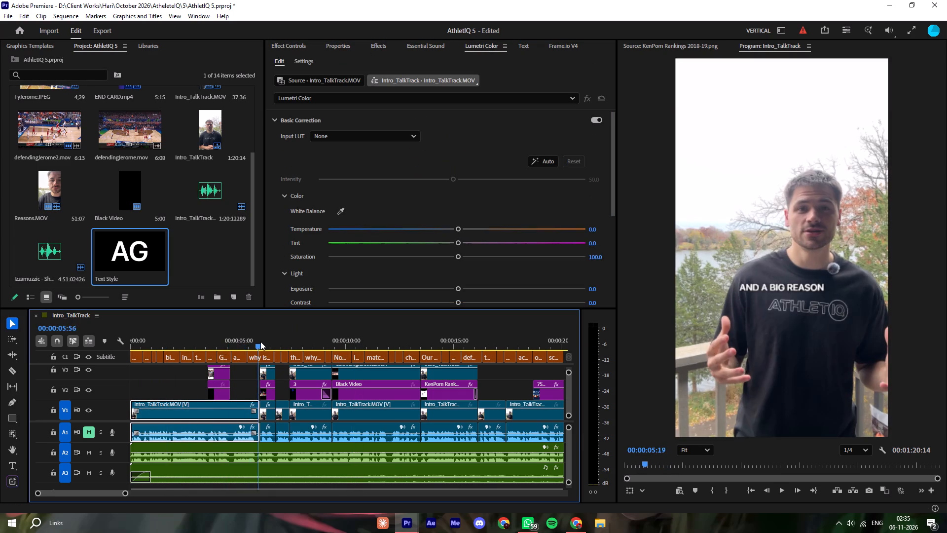
{"action": "left_click_drag", "start_coordinate": [260, 342], "coordinate": [189, 347]}
{"action": "scroll", "coordinate": [379, 206], "scroll_direction": "down", "scroll_amount": 2}
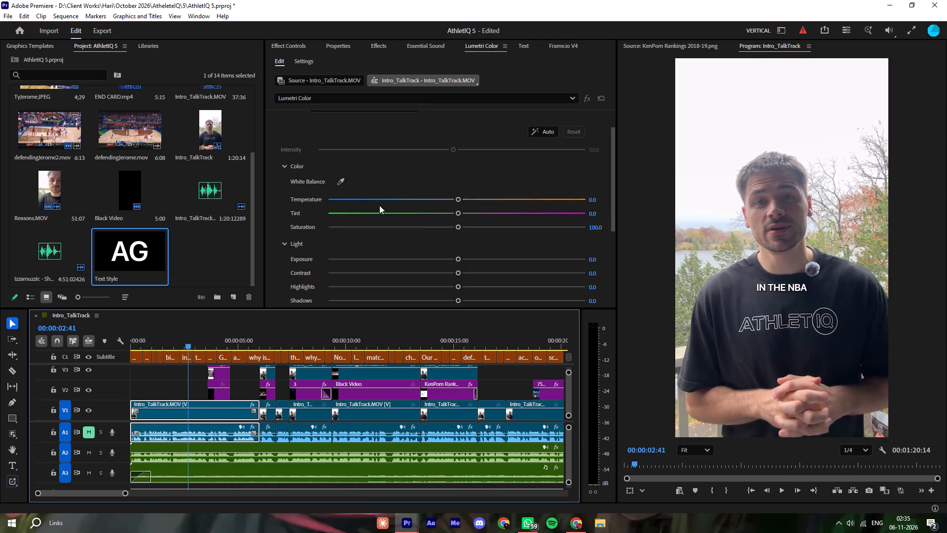
{"action": "scroll", "coordinate": [379, 205], "scroll_direction": "down", "scroll_amount": 2}
{"action": "left_click", "coordinate": [466, 216]}
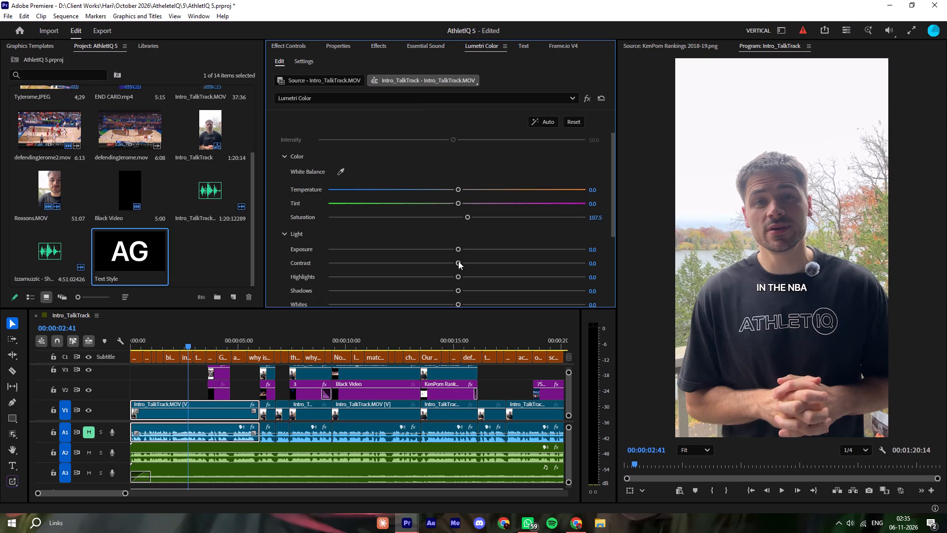
{"action": "left_click_drag", "start_coordinate": [461, 262], "coordinate": [480, 263]}
Set the first Intro_TalkTrack clip's highlights to about -22.8 and its shadows to about 31.2.
{"action": "left_click_drag", "start_coordinate": [442, 269], "coordinate": [411, 275]}
{"action": "left_click_drag", "start_coordinate": [411, 275], "coordinate": [412, 274]}
{"action": "left_click_drag", "start_coordinate": [432, 277], "coordinate": [427, 278]}
{"action": "left_click_drag", "start_coordinate": [440, 287], "coordinate": [425, 289]}
{"action": "left_click_drag", "start_coordinate": [425, 289], "coordinate": [426, 289]}
{"action": "left_click_drag", "start_coordinate": [436, 289], "coordinate": [495, 298]}
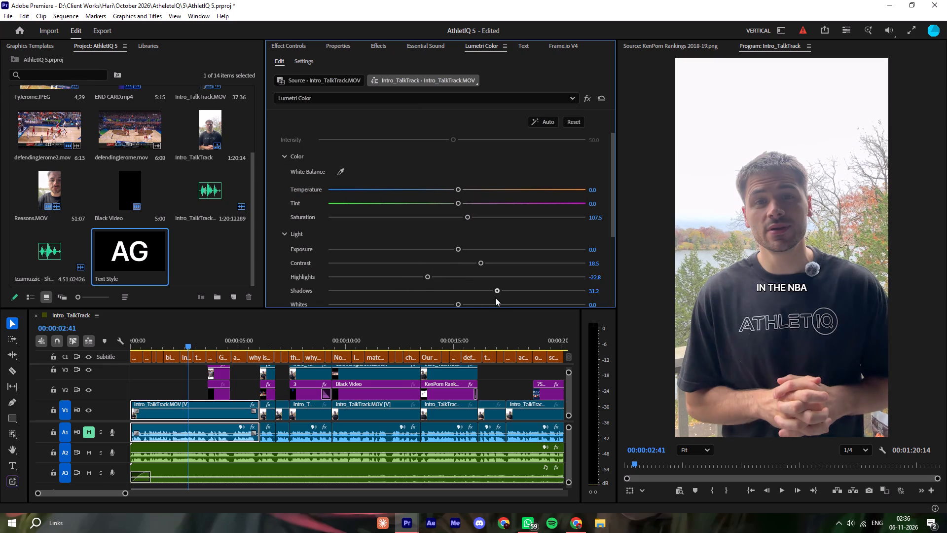
Set the first Intro_TalkTrack clip's shadows to about 6.7, whites to about -22.0 and blacks to about -17.4.
{"action": "left_click_drag", "start_coordinate": [495, 298], "coordinate": [435, 298]}
{"action": "scroll", "coordinate": [463, 292], "scroll_direction": "down", "scroll_amount": 2}
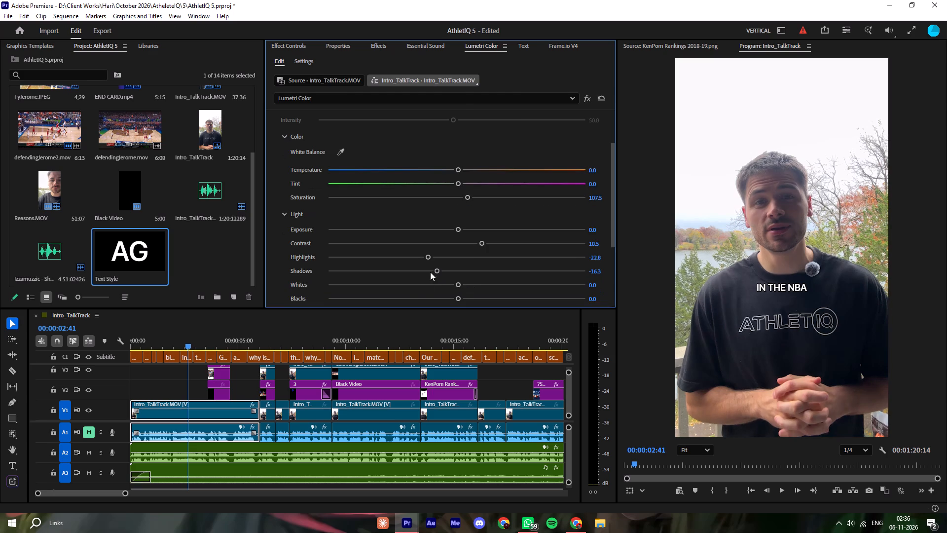
{"action": "left_click", "coordinate": [428, 282]}
{"action": "double_click", "coordinate": [443, 295]}
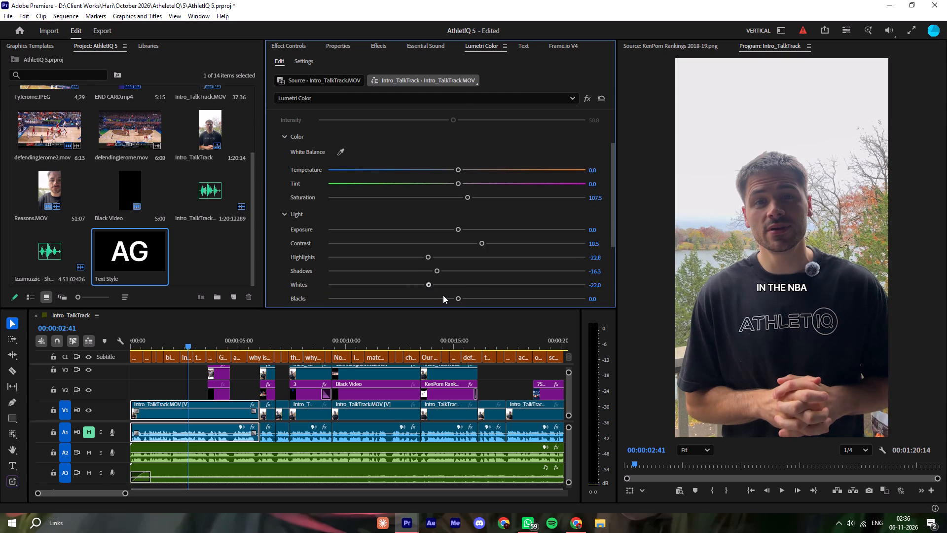
{"action": "left_click", "coordinate": [447, 301]}
{"action": "left_click", "coordinate": [477, 266]}
{"action": "left_click", "coordinate": [470, 269]}
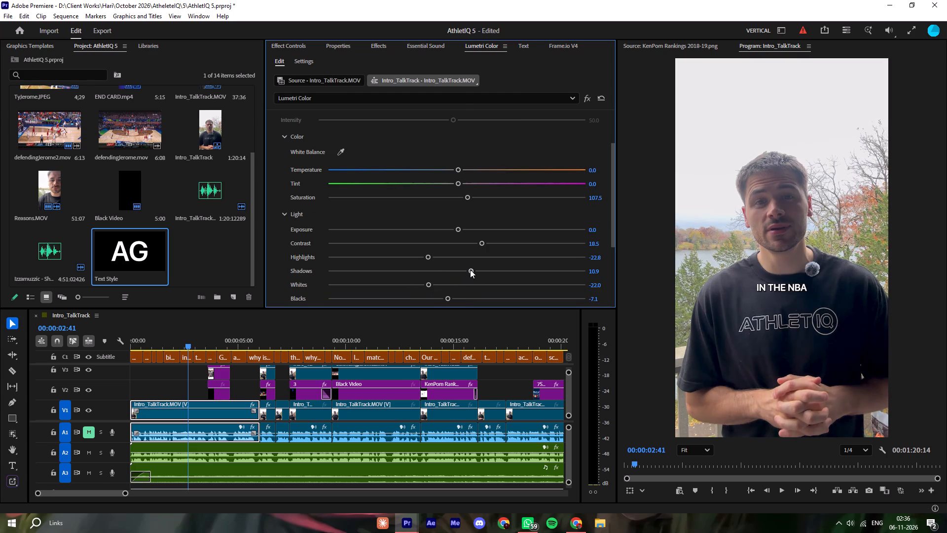
{"action": "left_click", "coordinate": [434, 299]}
{"action": "left_click", "coordinate": [465, 272]}
Set the first Intro_TalkTrack clip's contrast to about 25.8 and play the opening seconds to check the grade.
{"action": "left_click", "coordinate": [505, 242]}
{"action": "left_click_drag", "start_coordinate": [499, 242], "coordinate": [497, 243]}
{"action": "left_click_drag", "start_coordinate": [497, 243], "coordinate": [489, 243]}
{"action": "scroll", "coordinate": [479, 274], "scroll_direction": "down", "scroll_amount": 12}
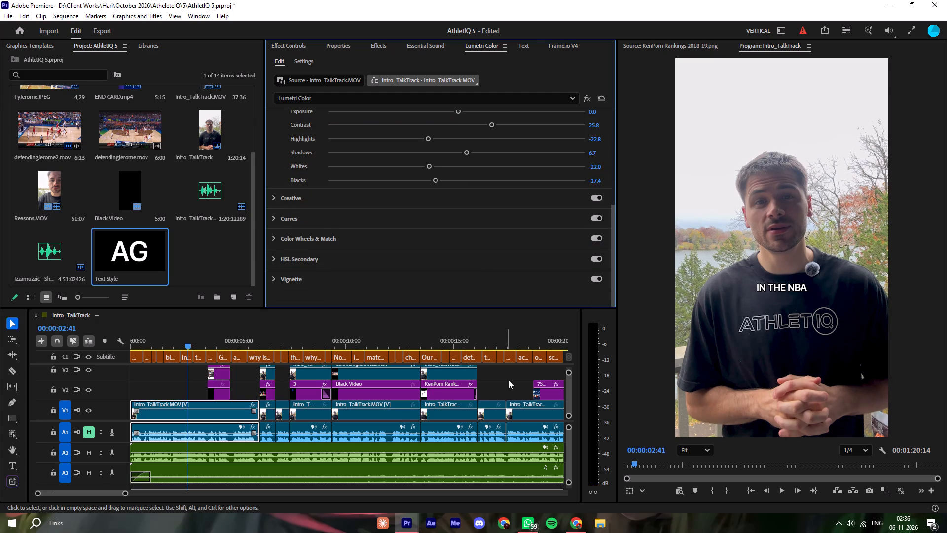
{"action": "left_click", "coordinate": [163, 374]}
{"action": "left_click_drag", "start_coordinate": [159, 344], "coordinate": [97, 346]}
{"action": "key", "text": "space"}
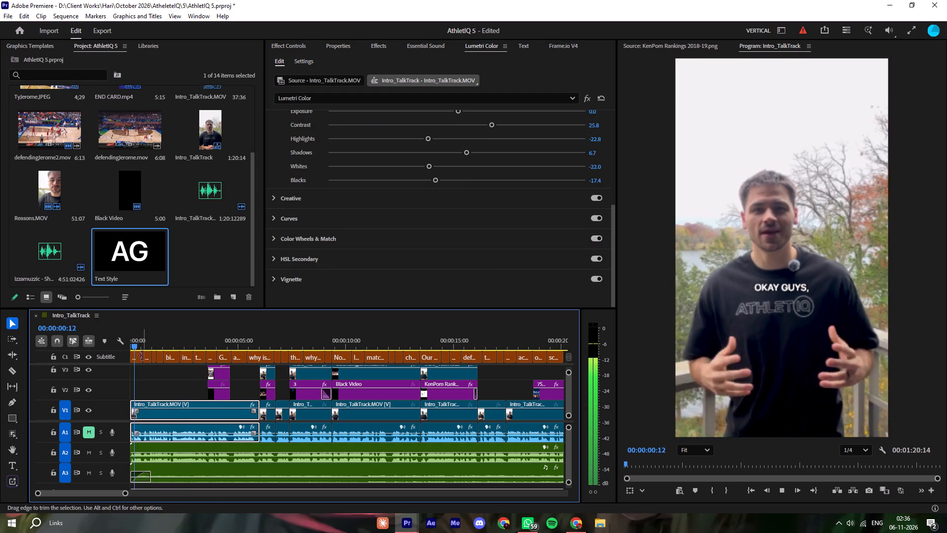
{"action": "key", "text": "space"}
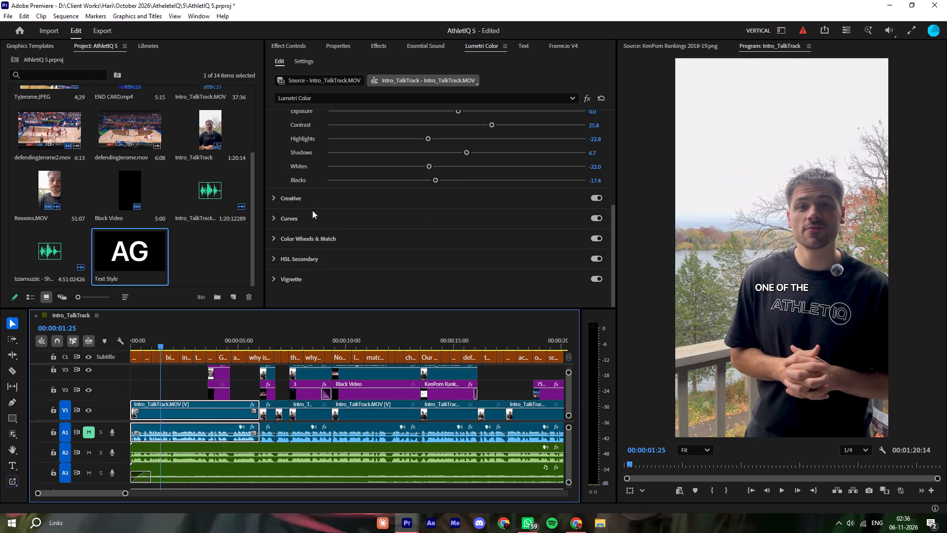
Copy the Lumetri Color effect from the first Intro_TalkTrack clip.
{"action": "left_click", "coordinate": [282, 53]}
{"action": "left_click", "coordinate": [290, 49]}
{"action": "scroll", "coordinate": [306, 185], "scroll_direction": "down", "scroll_amount": 10}
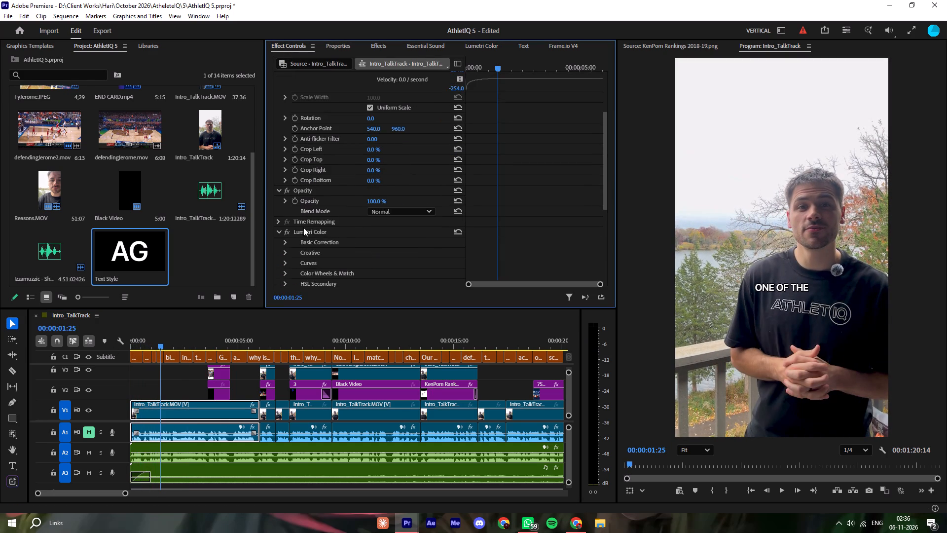
{"action": "left_click", "coordinate": [307, 221]}
{"action": "key", "text": "ctrl+c"}
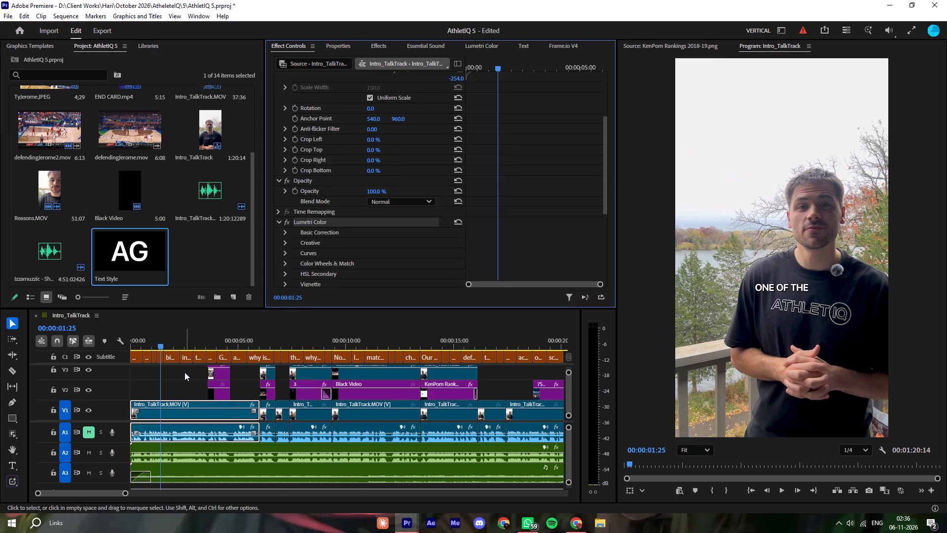
Paste the copied Lumetri Color effect onto all the remaining talking-head clips on V1, leaving out the end card.
{"action": "left_click", "coordinate": [184, 372]}
{"action": "key", "text": "minus"}
{"action": "key", "text": "minus"}
{"action": "key", "text": "minus"}
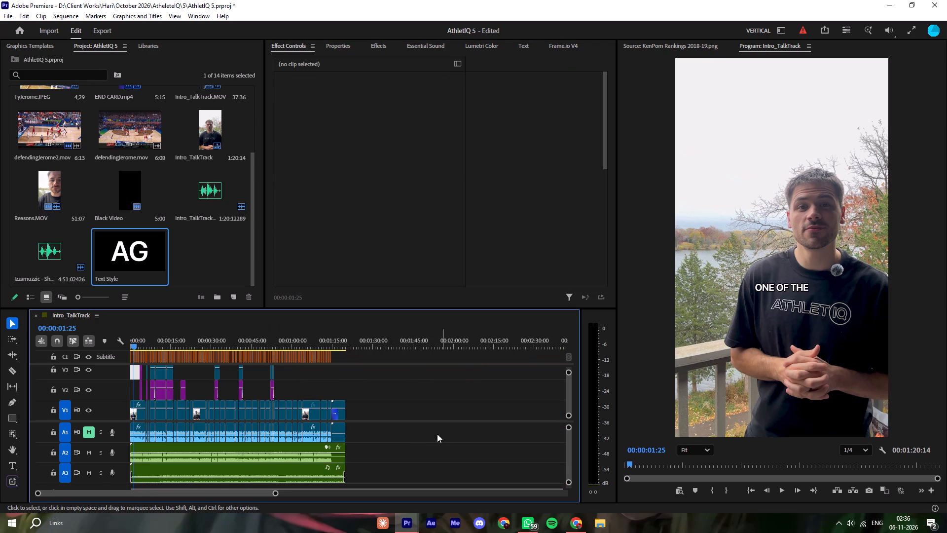
{"action": "key", "text": "equal"}
{"action": "key", "text": "minus"}
{"action": "left_click_drag", "start_coordinate": [428, 409], "coordinate": [362, 414]}
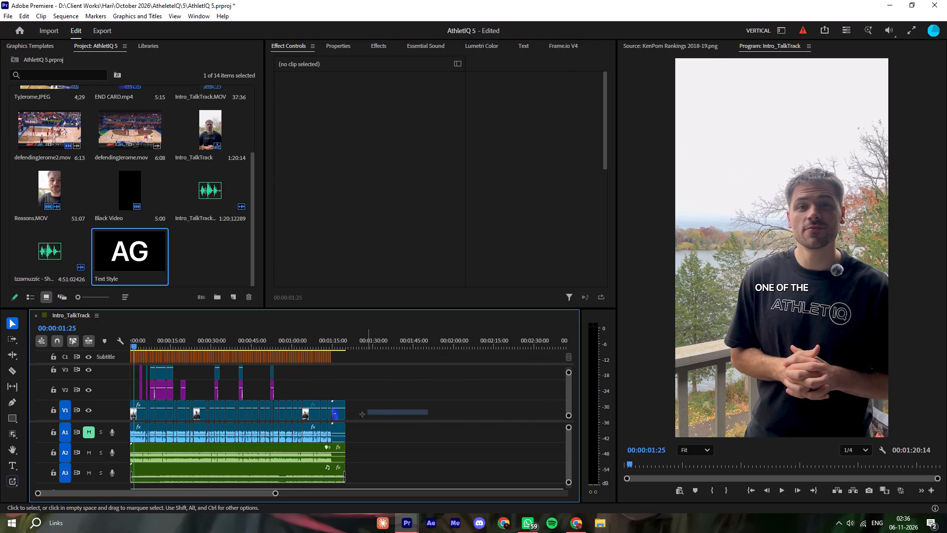
{"action": "left_click_drag", "start_coordinate": [362, 414], "coordinate": [146, 421]}
{"action": "left_click", "coordinate": [341, 415], "text": "shift"}
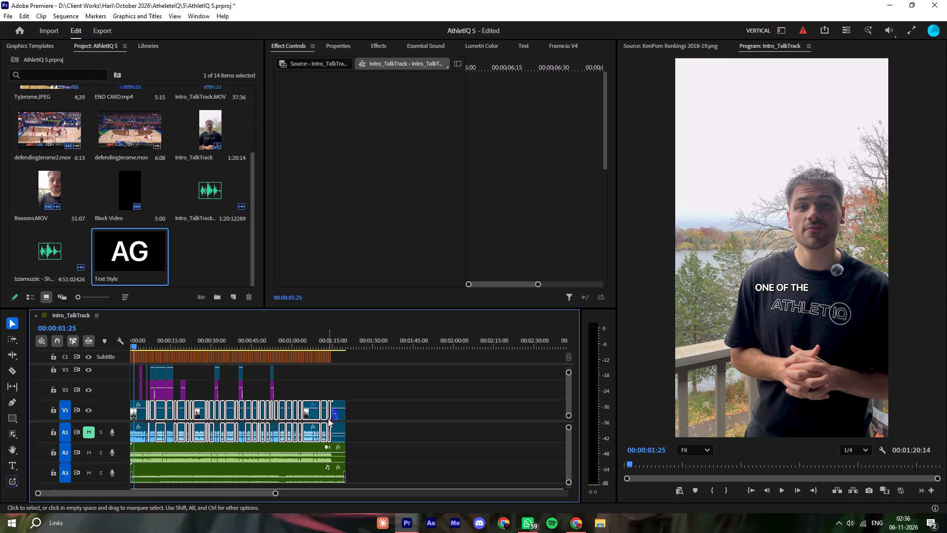
{"action": "right_click", "coordinate": [311, 418]}
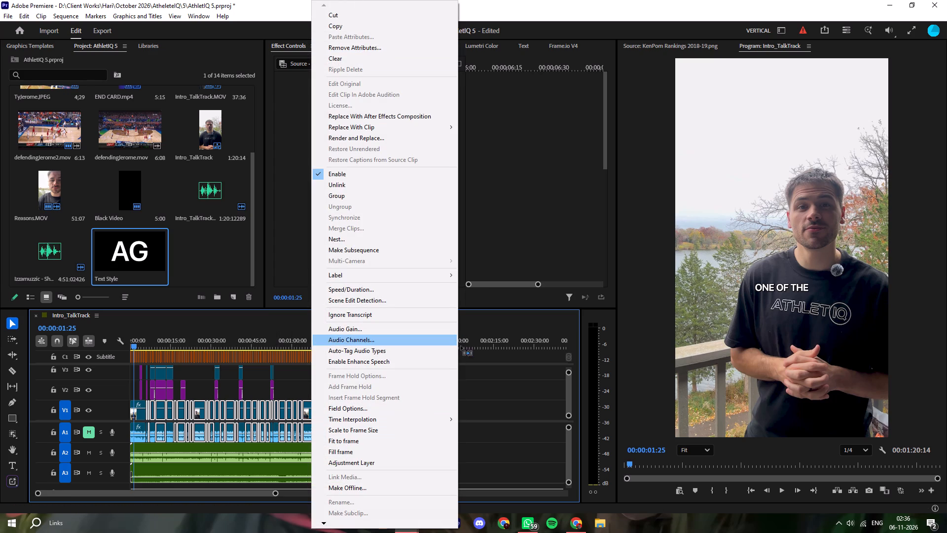
{"action": "left_click", "coordinate": [289, 411]}
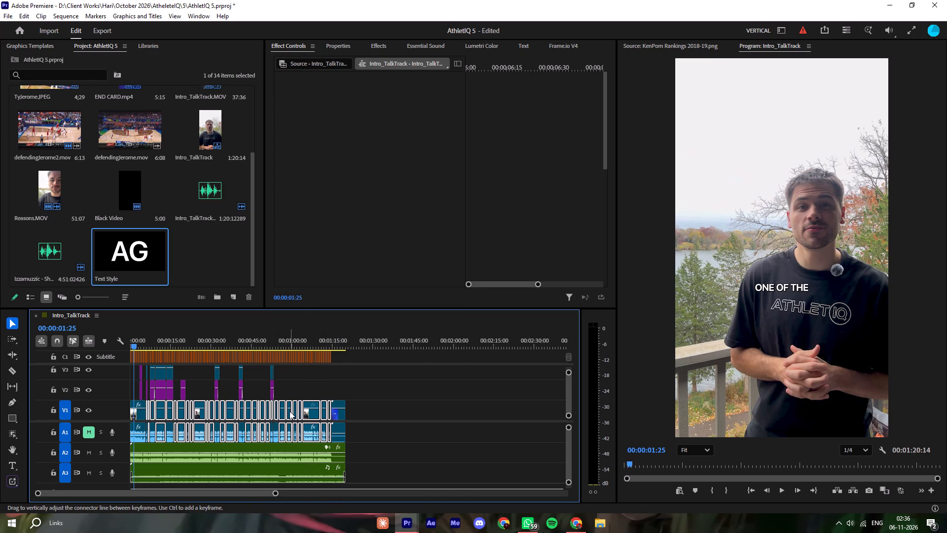
{"action": "key", "text": "ctrl+v"}
{"action": "left_click", "coordinate": [320, 387]}
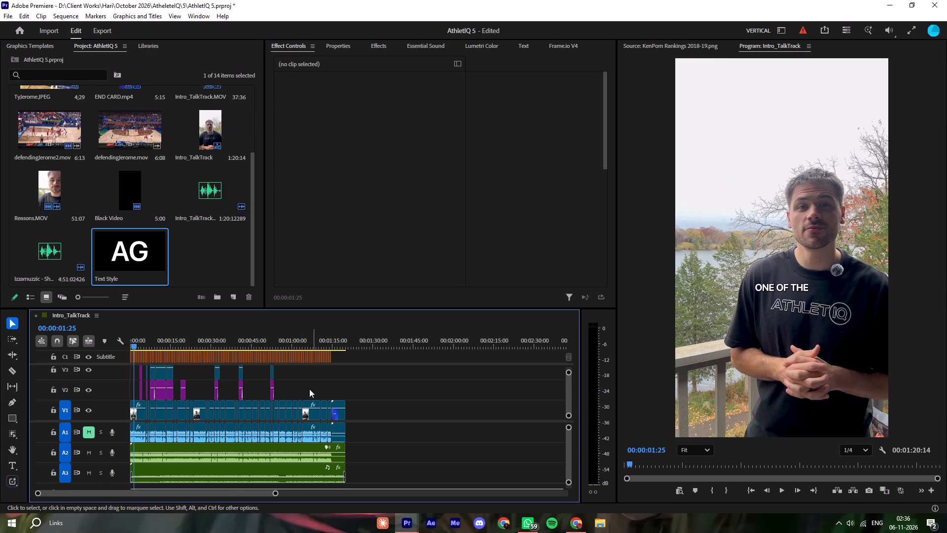
Play a few seconds of the grade, and paste the Lumetri Color effect onto the V3 clips after the first graphic.
{"action": "key", "text": "space"}
{"action": "key", "text": "equal"}
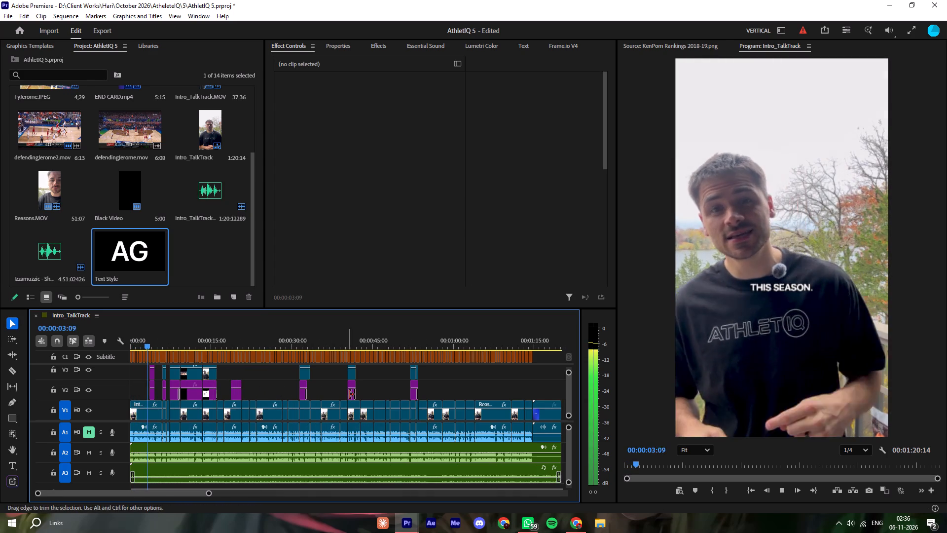
{"action": "scroll", "coordinate": [356, 388], "scroll_direction": "up", "scroll_amount": 2, "text": "ctrl"}
{"action": "key", "text": "space"}
{"action": "key", "text": "space"}
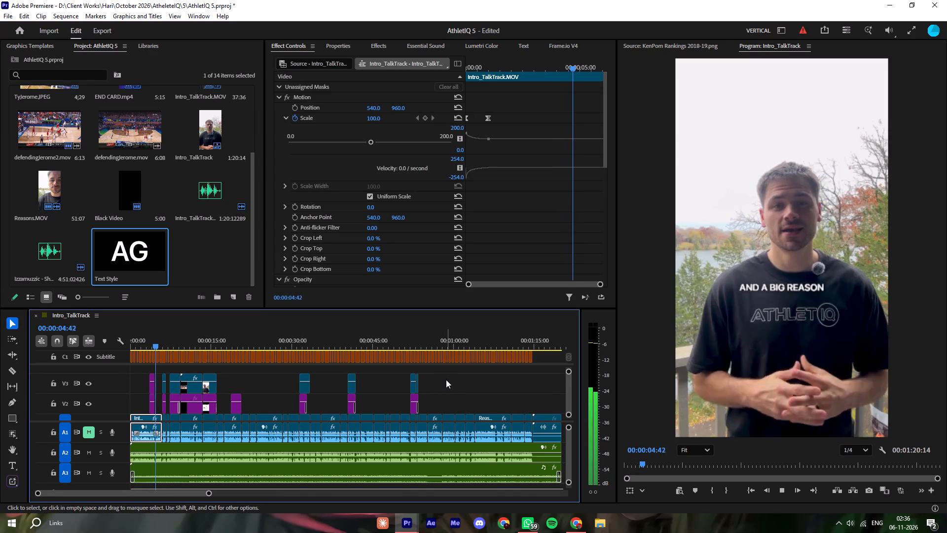
{"action": "key", "text": "space"}
{"action": "left_click_drag", "start_coordinate": [445, 380], "coordinate": [165, 383]}
{"action": "key", "text": "ctrl+v"}
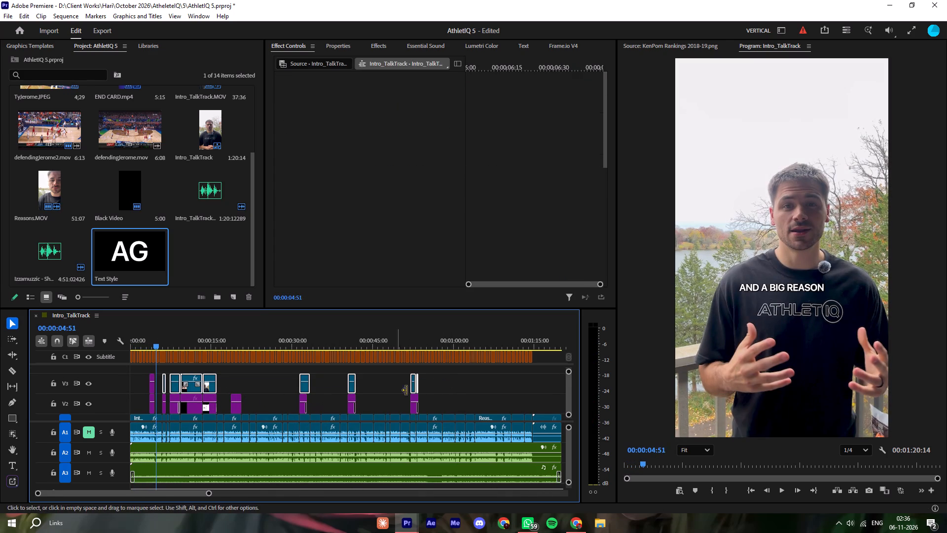
{"action": "left_click", "coordinate": [482, 392]}
Play back the graded sequence through the KenPom rankings section and return to the "MATCHED UP WITH TY" caption to check it.
{"action": "key", "text": "space"}
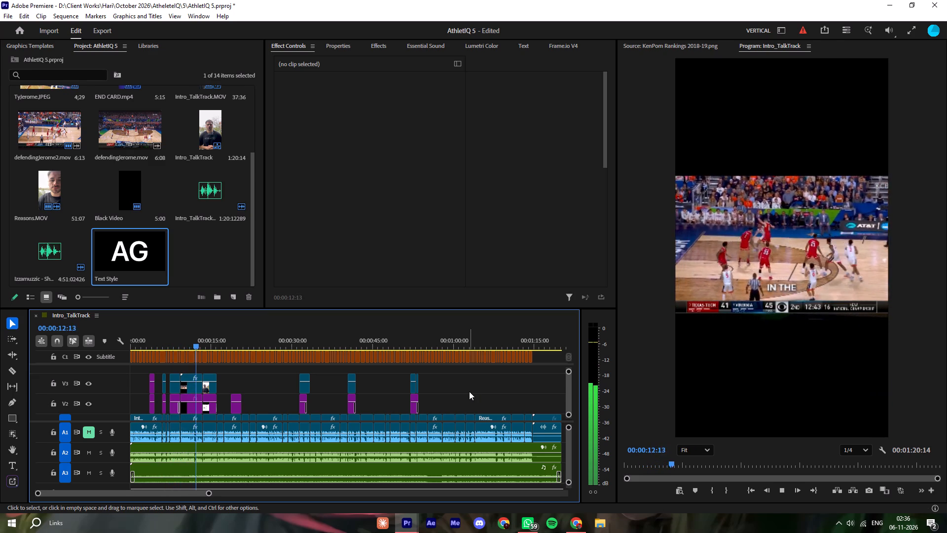
{"action": "key", "text": "space"}
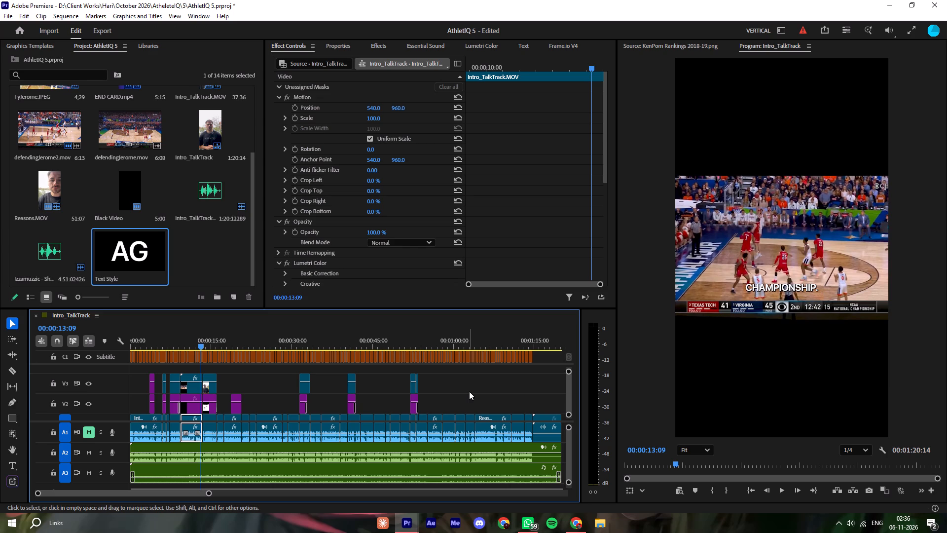
{"action": "key", "text": "space"}
{"action": "key", "text": "space"}
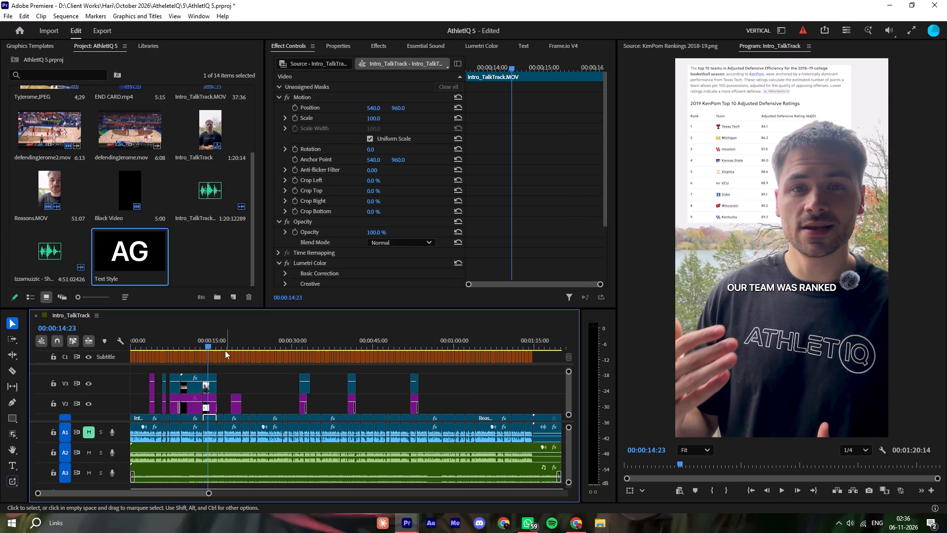
{"action": "scroll", "coordinate": [265, 403], "scroll_direction": "up", "scroll_amount": 7, "text": "ctrl"}
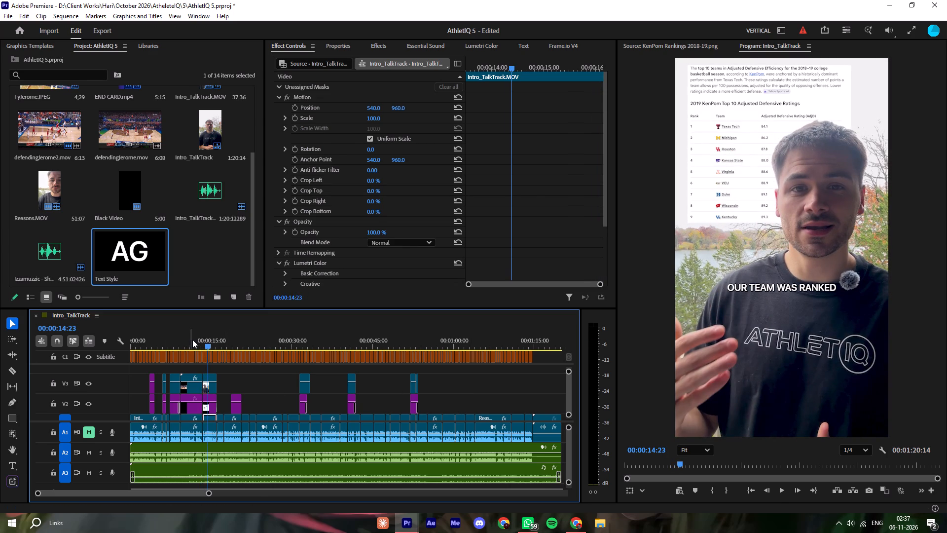
{"action": "left_click", "coordinate": [192, 339]}
{"action": "scroll", "coordinate": [268, 395], "scroll_direction": "up", "scroll_amount": 3, "text": "ctrl"}
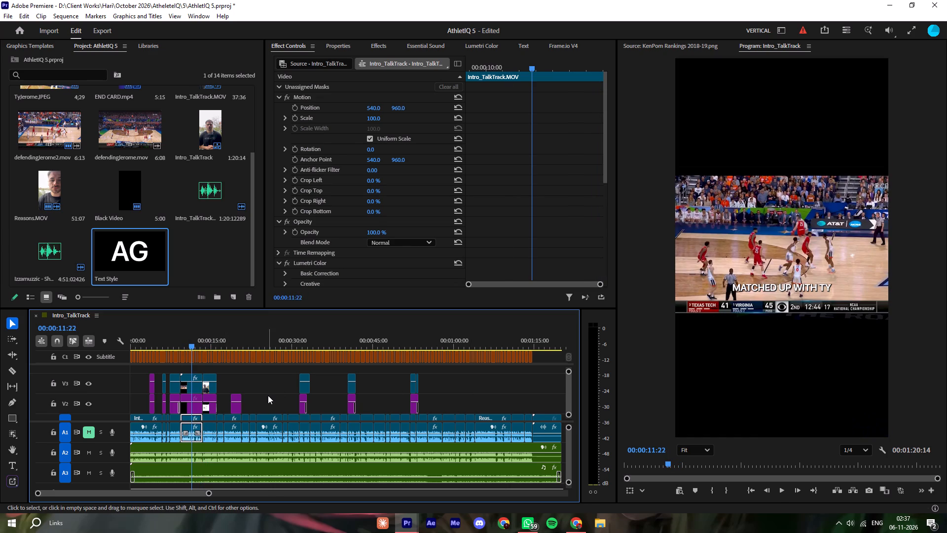
Select all captions on the subtitle track and set their font size to 45.
{"action": "key", "text": "minus"}
{"action": "left_click_drag", "start_coordinate": [356, 356], "coordinate": [77, 338]}
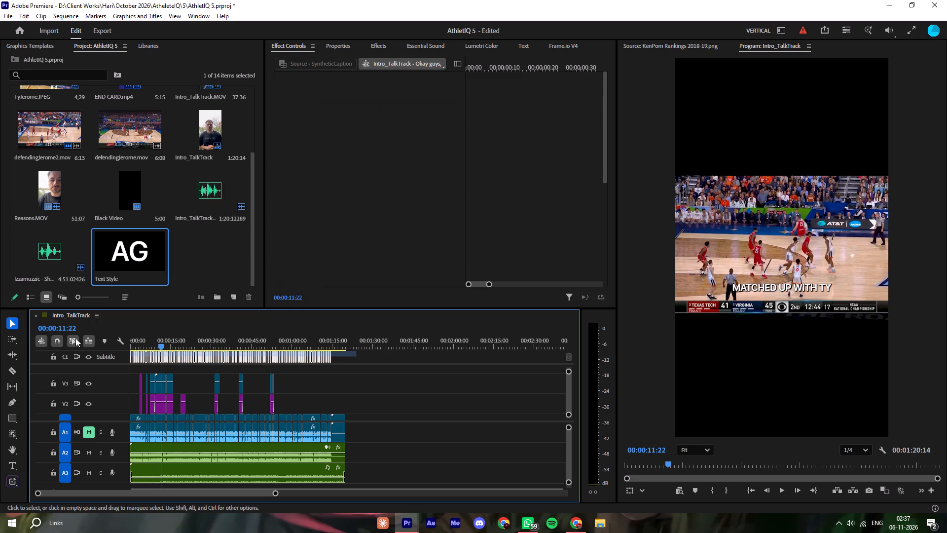
{"action": "left_click", "coordinate": [335, 46]}
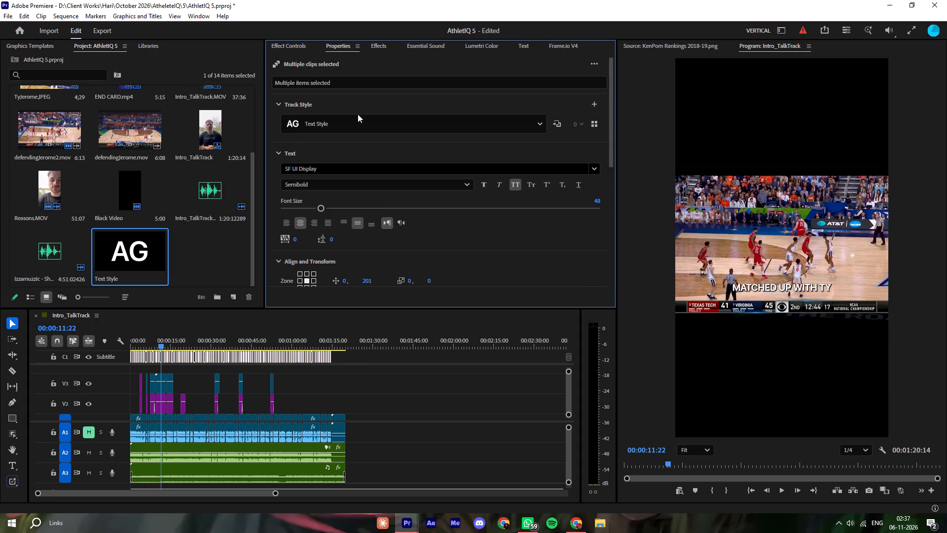
{"action": "left_click", "coordinate": [313, 208]}
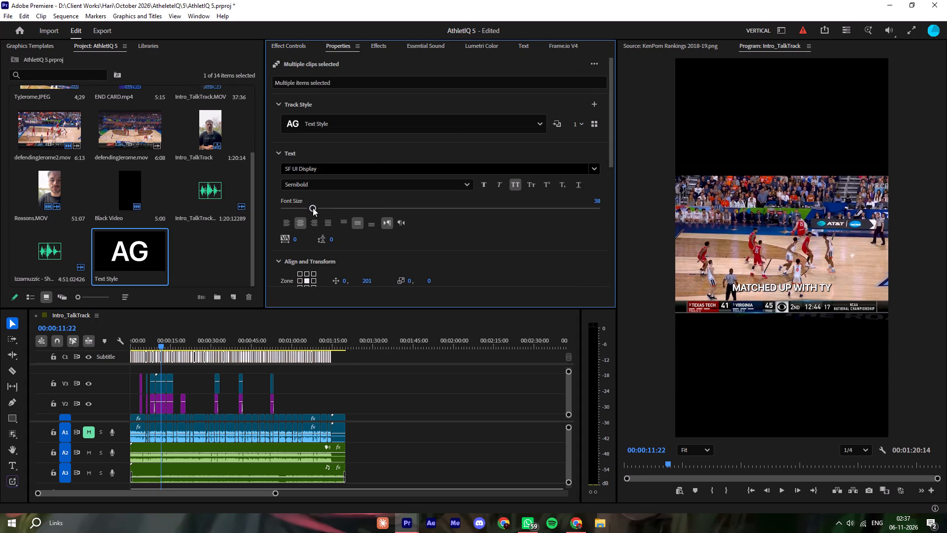
{"action": "left_click", "coordinate": [322, 207]}
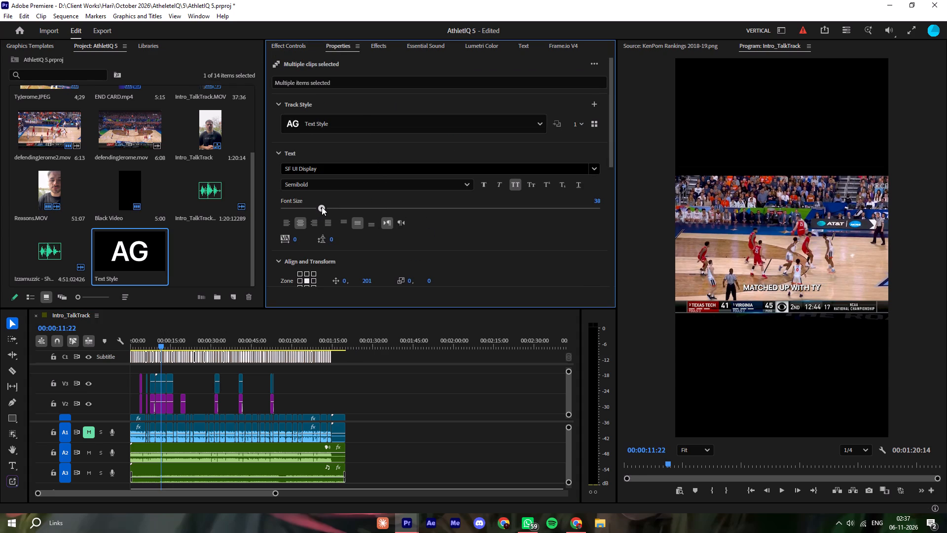
{"action": "left_click", "coordinate": [318, 206]}
{"action": "left_click", "coordinate": [314, 202]}
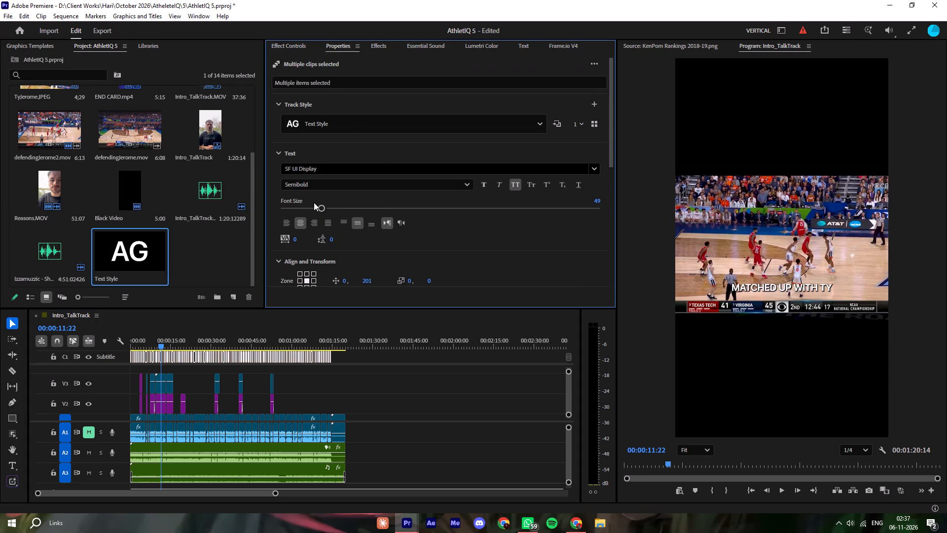
{"action": "left_click", "coordinate": [596, 199]}
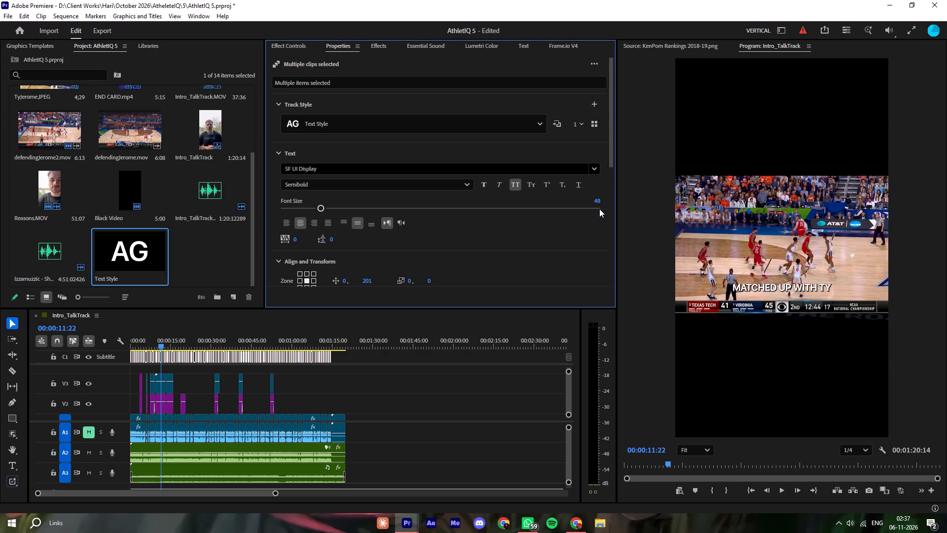
{"action": "left_click", "coordinate": [597, 198]}
{"action": "key", "text": "4"}
{"action": "key", "text": "5"}
{"action": "left_click", "coordinate": [525, 257]}
Adjust the captions' shadow to a distance of about 7.7, a size of about 7.9 and a blur of about 26.
{"action": "scroll", "coordinate": [504, 256], "scroll_direction": "down", "scroll_amount": 20}
{"action": "scroll", "coordinate": [362, 237], "scroll_direction": "down", "scroll_amount": 4}
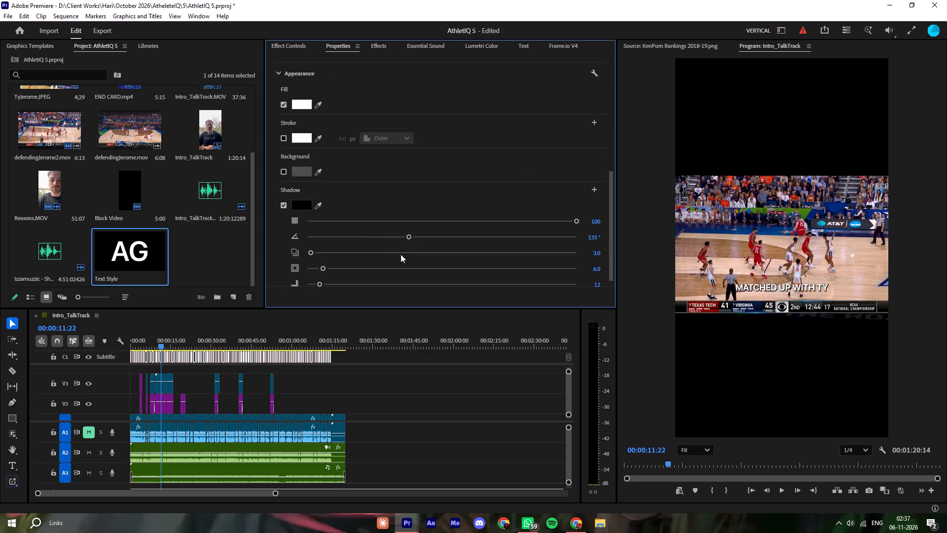
{"action": "scroll", "coordinate": [391, 263], "scroll_direction": "down", "scroll_amount": 4}
{"action": "left_click", "coordinate": [319, 238]}
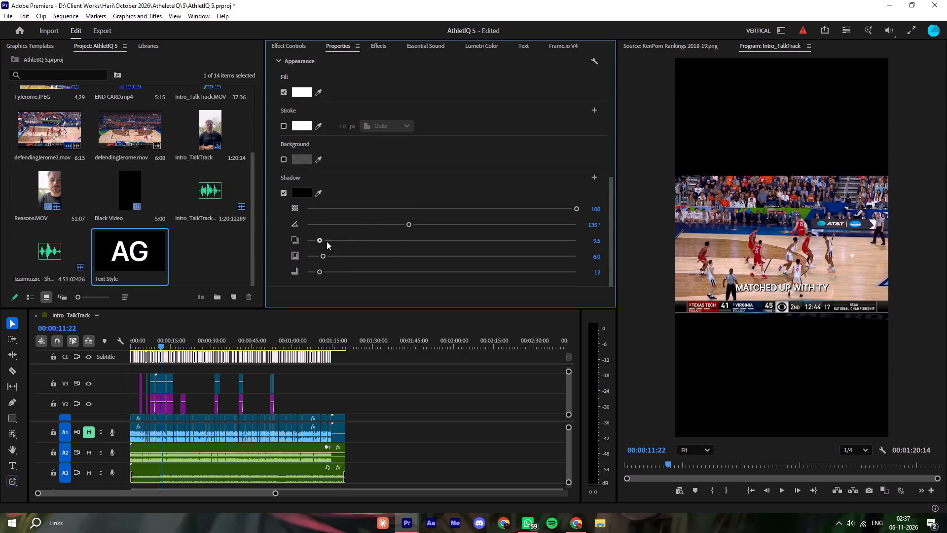
{"action": "left_click", "coordinate": [339, 254]}
{"action": "left_click", "coordinate": [327, 257]}
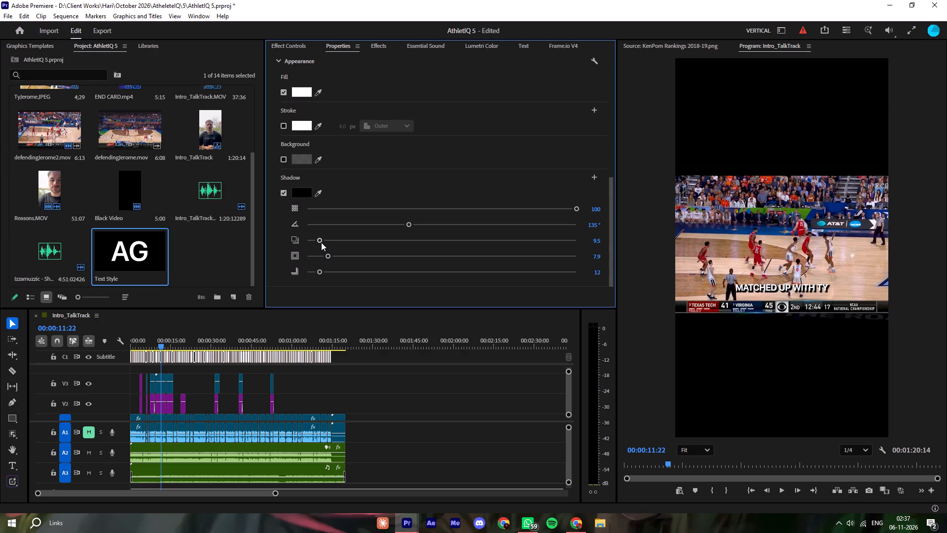
{"action": "left_click", "coordinate": [316, 237]}
{"action": "left_click", "coordinate": [334, 267]}
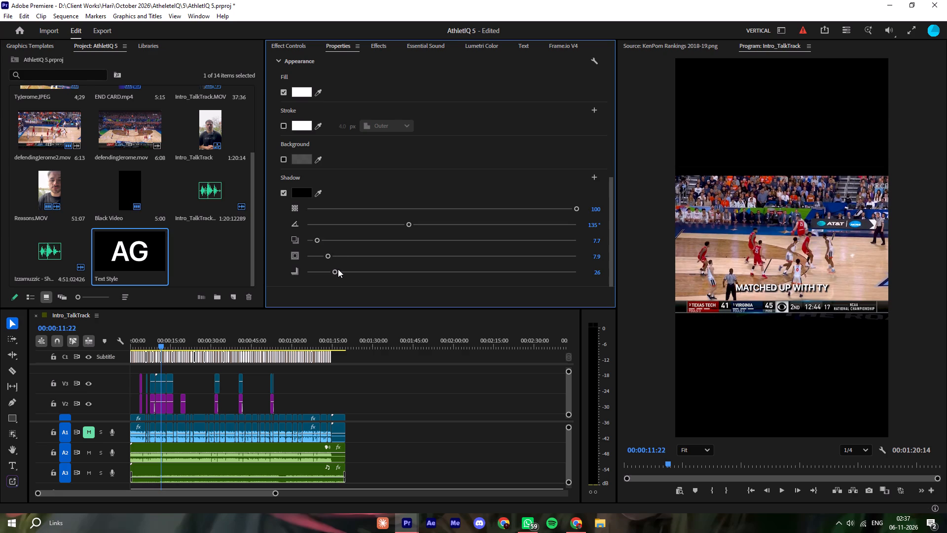
Refine the captions' shadow to a distance of about 6.9, a size of about 4.4 and a blur of about 14.
{"action": "left_click", "coordinate": [324, 268]}
{"action": "left_click_drag", "start_coordinate": [313, 241], "coordinate": [318, 248]}
{"action": "left_click", "coordinate": [311, 277]}
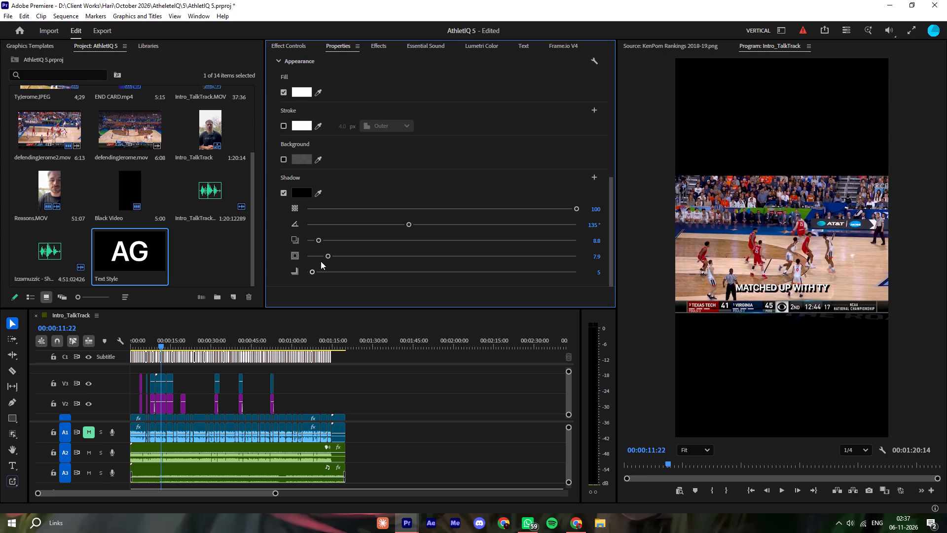
{"action": "left_click", "coordinate": [319, 257]}
{"action": "left_click", "coordinate": [315, 257]}
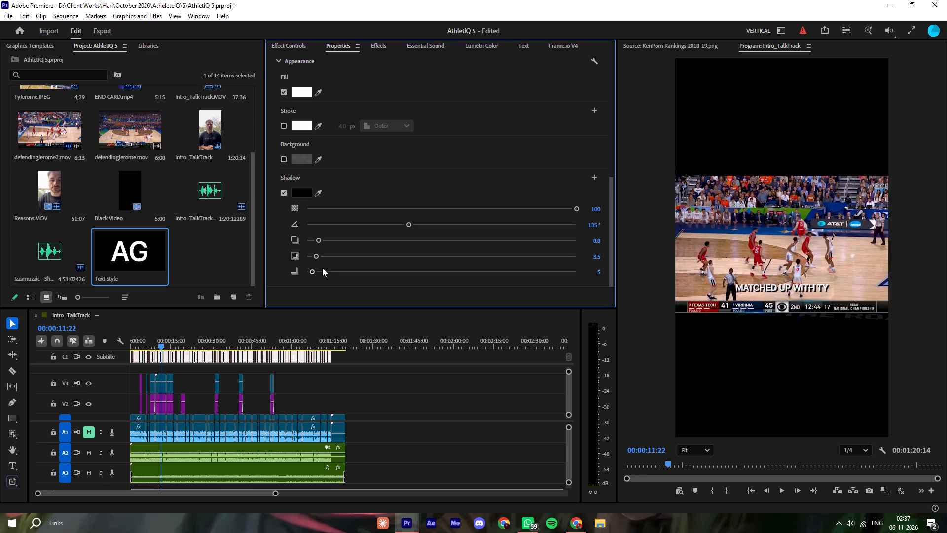
{"action": "left_click", "coordinate": [325, 270]}
{"action": "left_click", "coordinate": [304, 271]}
{"action": "left_click", "coordinate": [314, 271]}
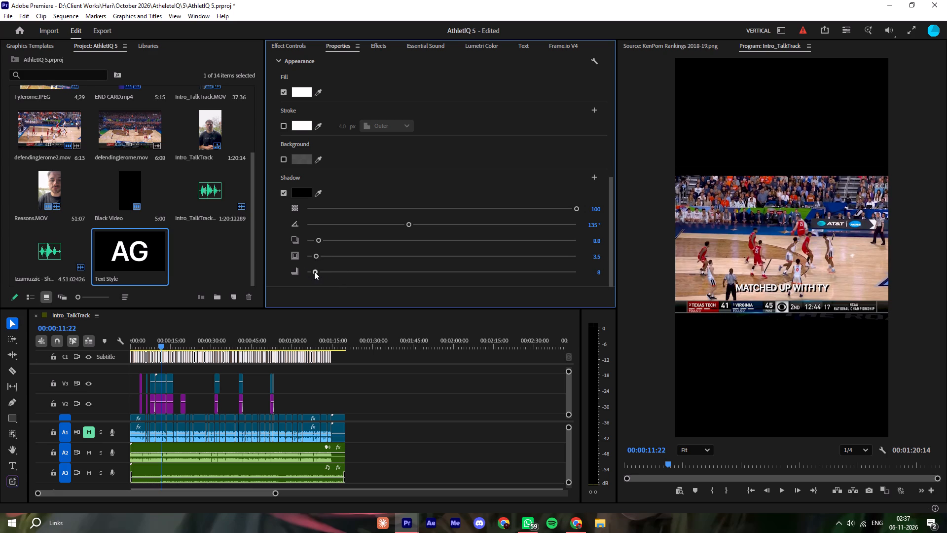
{"action": "left_click", "coordinate": [321, 272]}
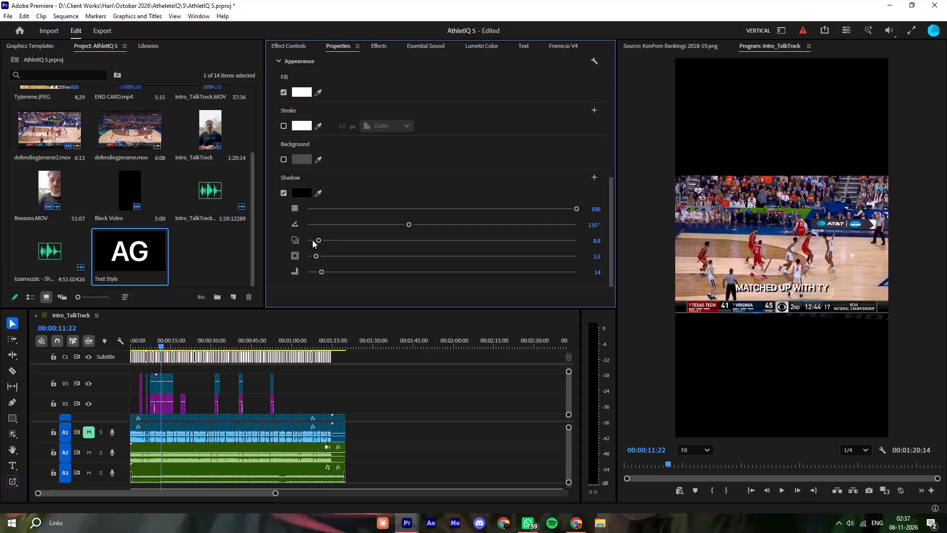
{"action": "left_click", "coordinate": [312, 240]}
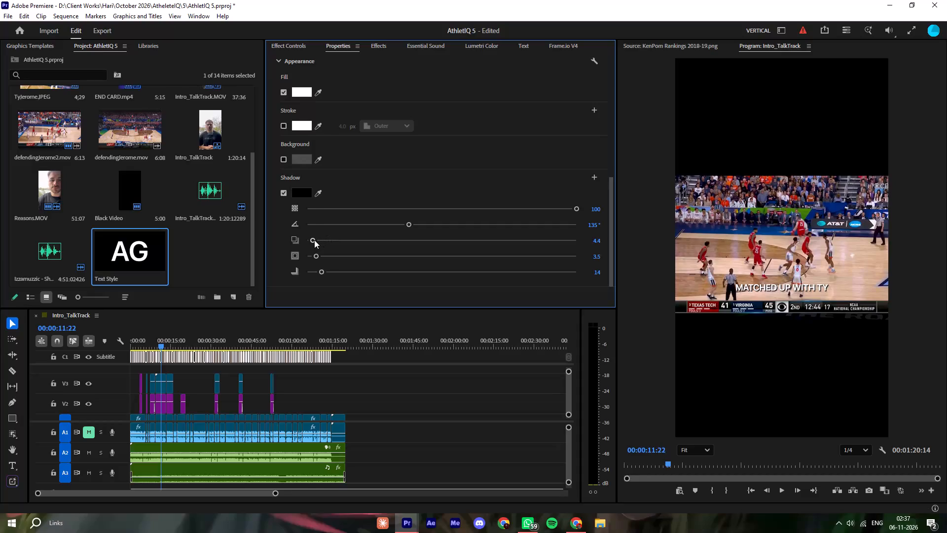
{"action": "left_click", "coordinate": [317, 240]}
{"action": "left_click", "coordinate": [315, 240]}
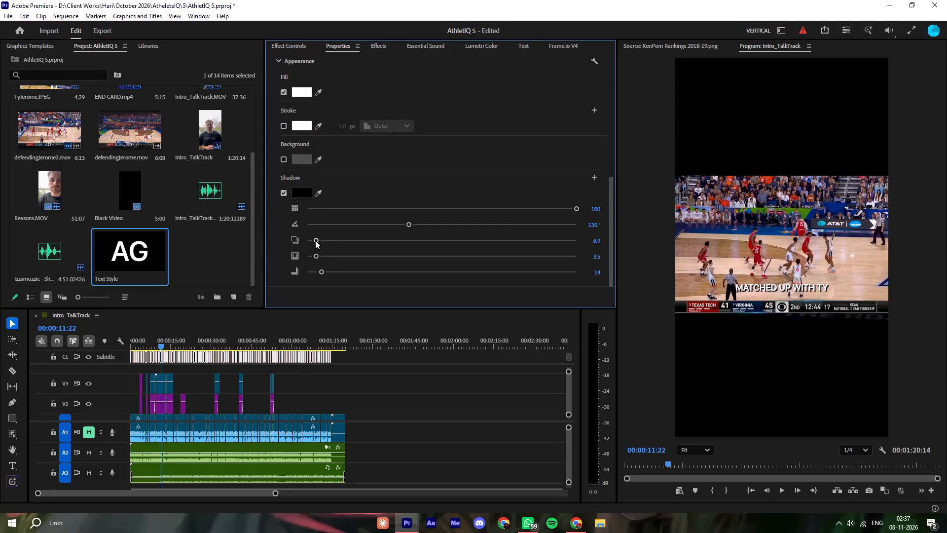
{"action": "left_click", "coordinate": [325, 255]}
{"action": "left_click", "coordinate": [315, 256]}
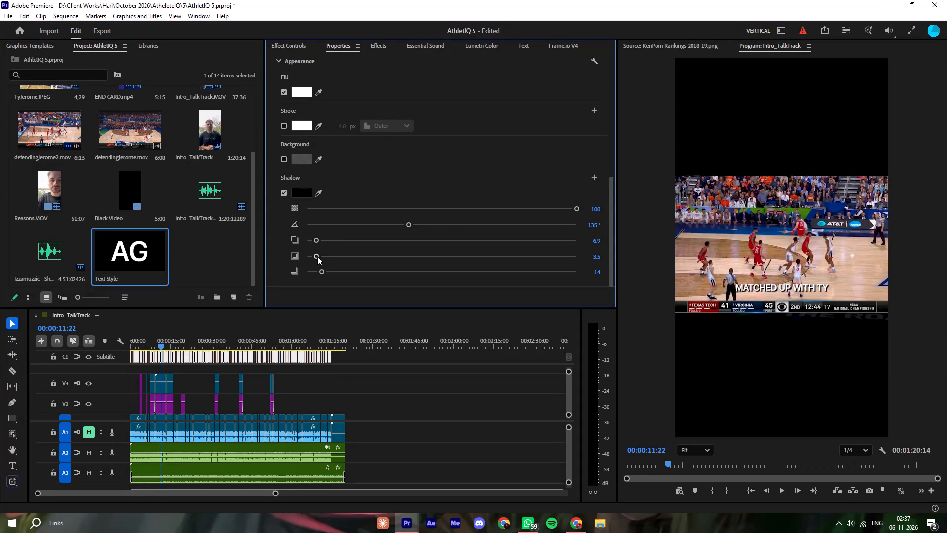
{"action": "left_click", "coordinate": [317, 256]}
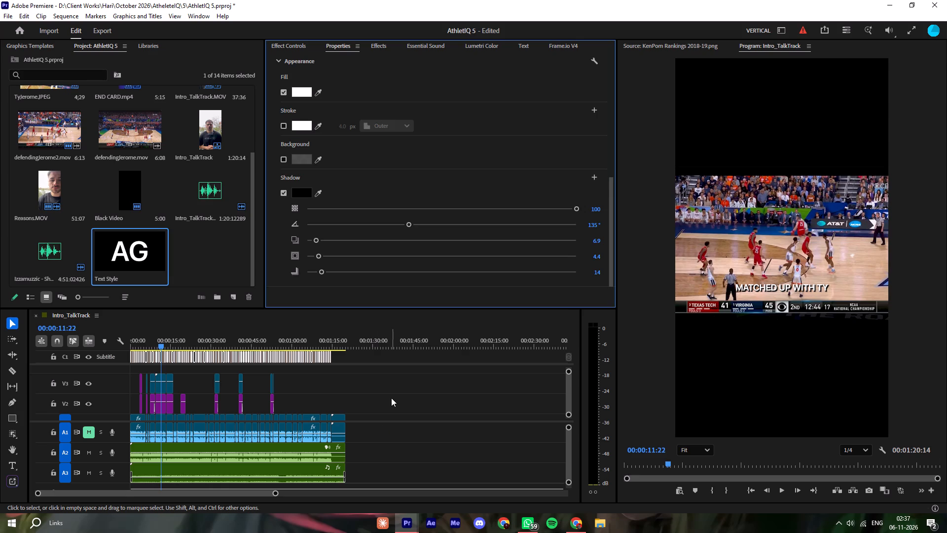
Play back the restyled captions from "MATCHED UP WITH TY" into the KenPom rankings section, with the preview's playback resolution set to Full.
{"action": "left_click", "coordinate": [391, 397]}
{"action": "key", "text": "space"}
{"action": "key", "text": "space"}
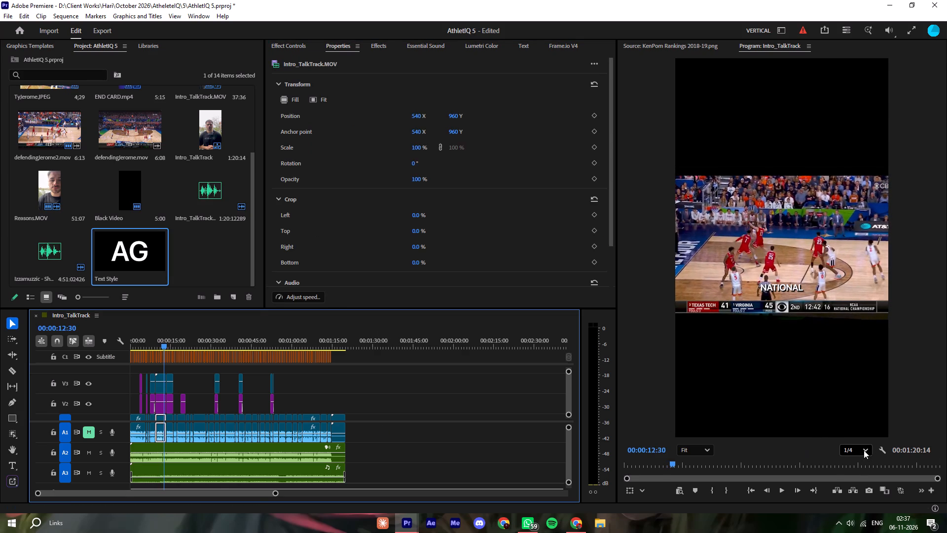
{"action": "left_click", "coordinate": [863, 450]}
{"action": "left_click", "coordinate": [851, 383]}
{"action": "key", "text": "space"}
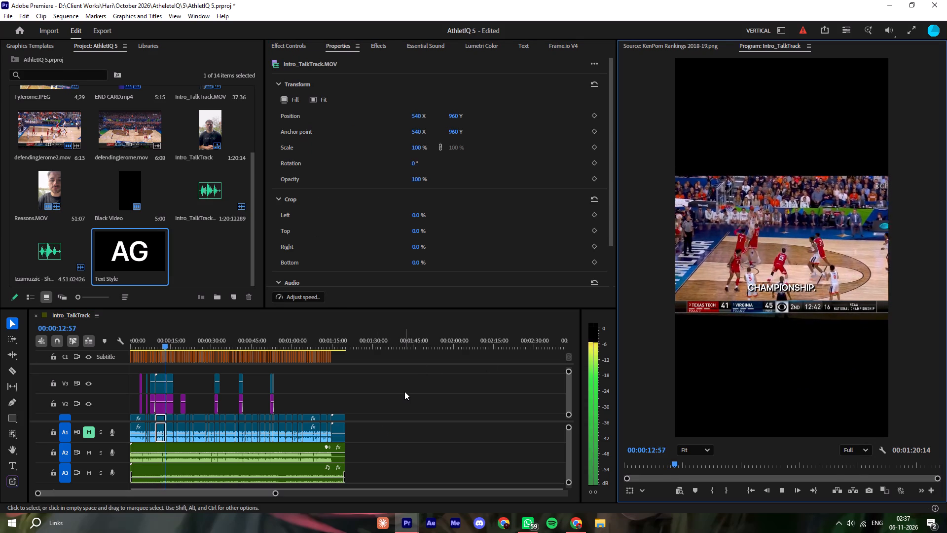
{"action": "left_click", "coordinate": [404, 391]}
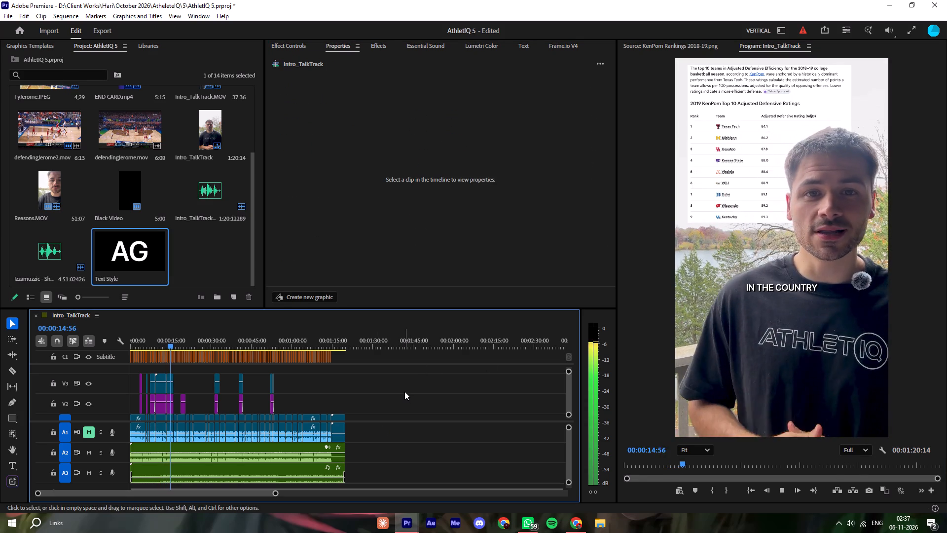
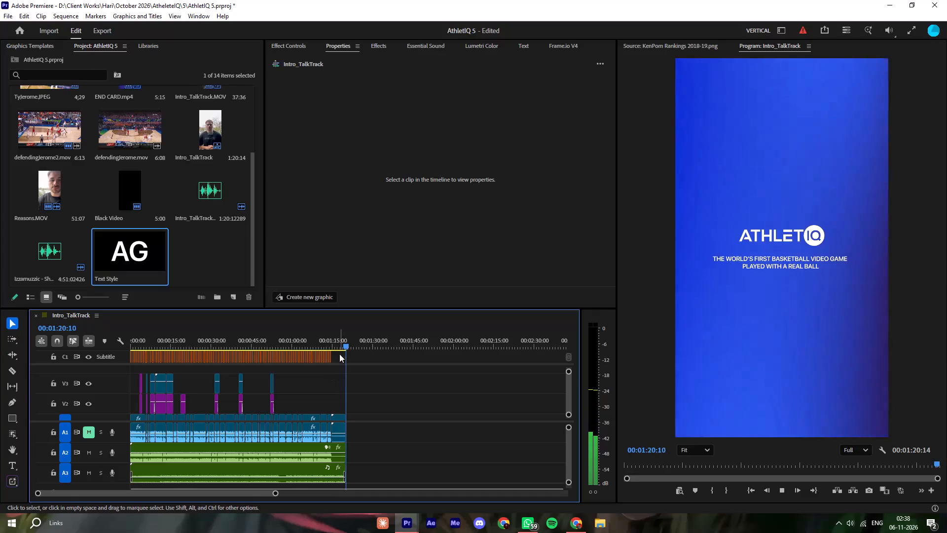
Play the end of the sequence to check the cut from the last talking clip into the end card.
{"action": "left_click", "coordinate": [329, 346]}
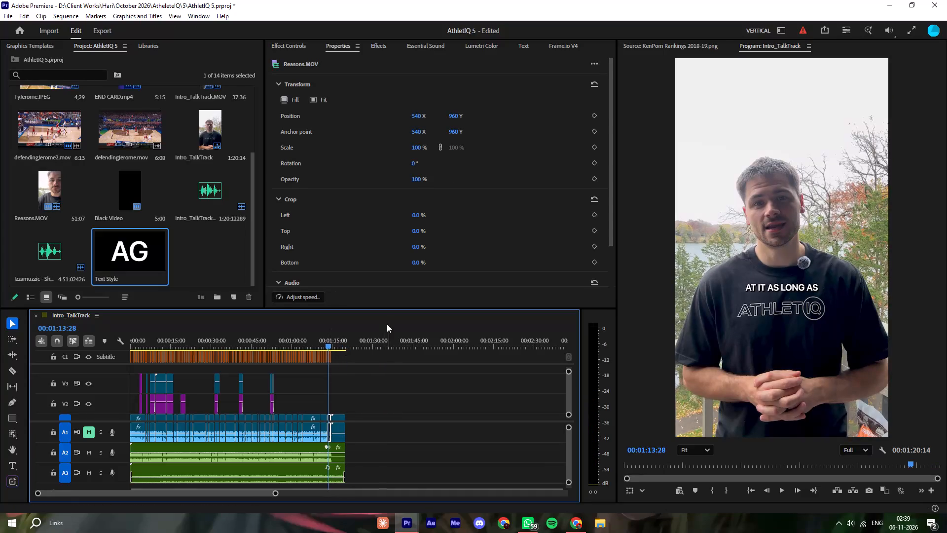
{"action": "key", "text": "equal"}
{"action": "key", "text": "equal"}
{"action": "key", "text": "equal"}
{"action": "key", "text": "equal"}
{"action": "left_click_drag", "start_coordinate": [412, 355], "coordinate": [404, 352]}
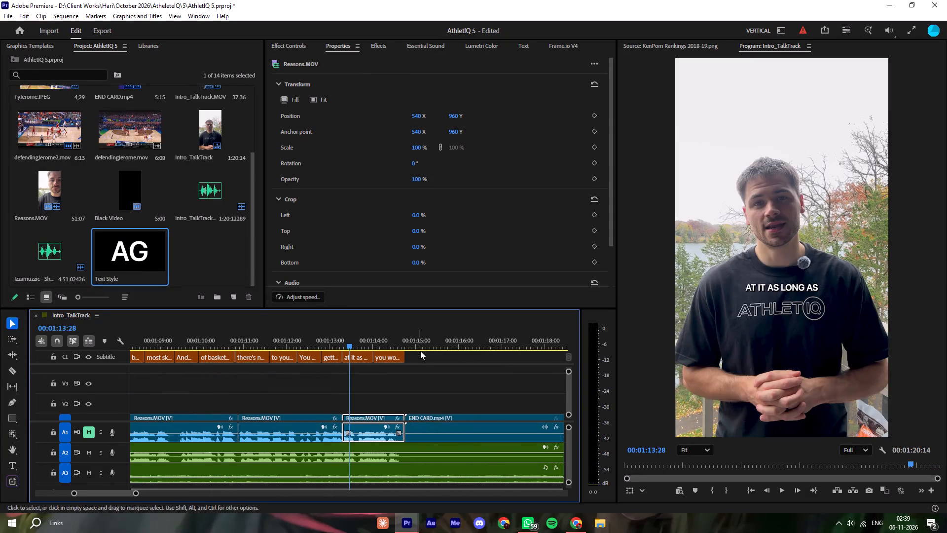
{"action": "key", "text": "space"}
{"action": "left_click", "coordinate": [428, 351]}
{"action": "key", "text": "minus"}
{"action": "key", "text": "minus"}
{"action": "key", "text": "minus"}
{"action": "left_click_drag", "start_coordinate": [193, 491], "coordinate": [188, 491]}
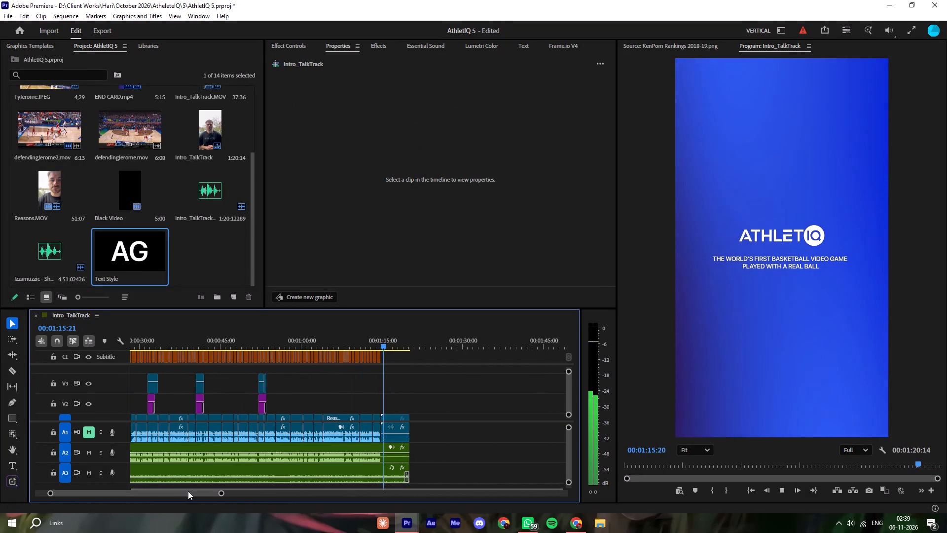
{"action": "left_click_drag", "start_coordinate": [188, 491], "coordinate": [165, 492]}
{"action": "key", "text": "space"}
{"action": "key", "text": "minus"}
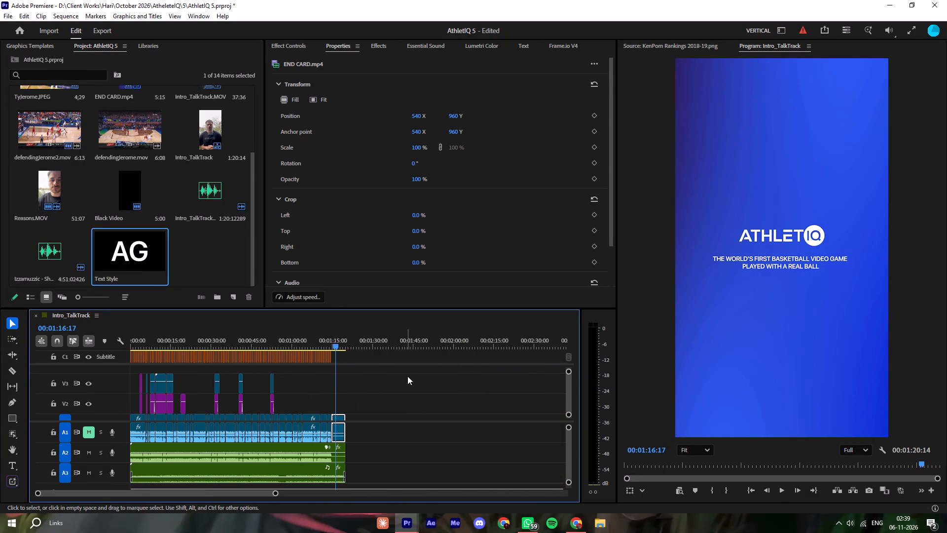
Select all captions on the Subtitle track and upgrade them to graphics.
{"action": "left_click_drag", "start_coordinate": [385, 355], "coordinate": [66, 345]}
{"action": "left_click", "coordinate": [127, 18]}
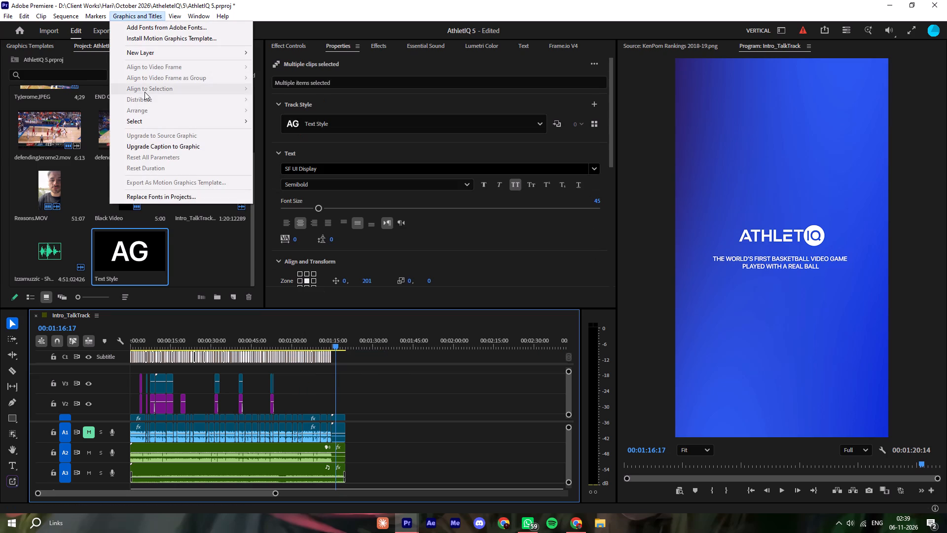
{"action": "left_click", "coordinate": [154, 149]}
Delete the emptied Subtitle caption track.
{"action": "right_click", "coordinate": [108, 353]}
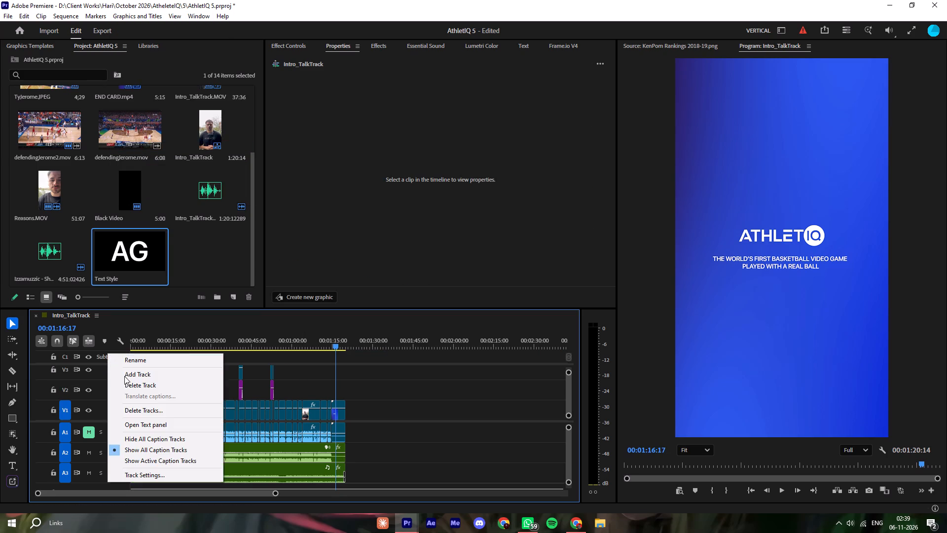
{"action": "left_click", "coordinate": [126, 385]}
Play from the start to check the caption graphics and correct "why is Ty Jerome" to "why it's Ty Jerome".
{"action": "left_click_drag", "start_coordinate": [146, 336], "coordinate": [102, 341]}
{"action": "key", "text": "space"}
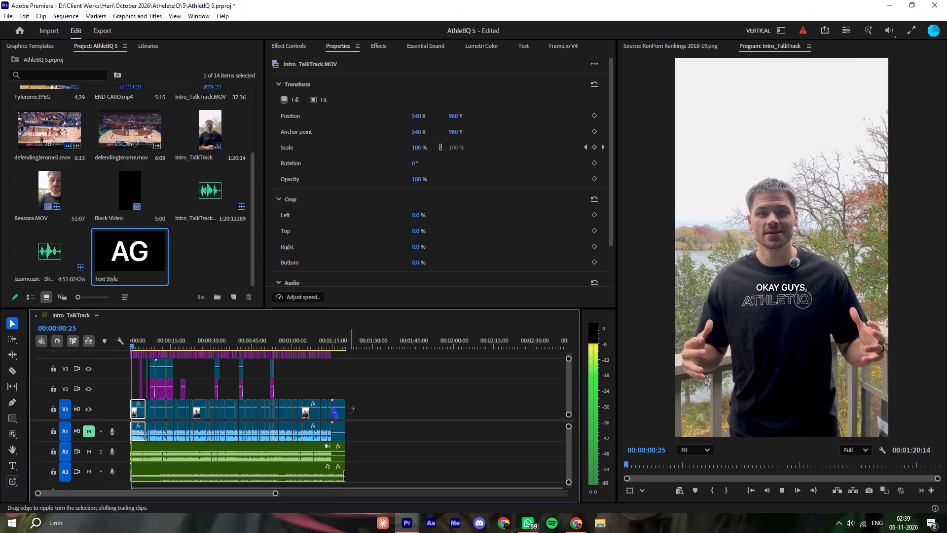
{"action": "scroll", "coordinate": [350, 409], "scroll_direction": "up", "scroll_amount": 10, "text": "ctrl"}
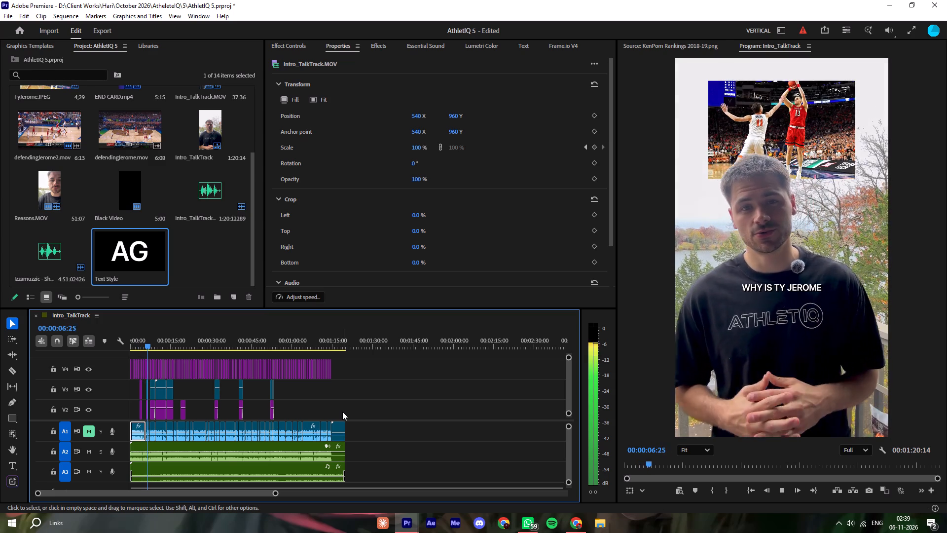
{"action": "key", "text": "space"}
{"action": "key", "text": "equal"}
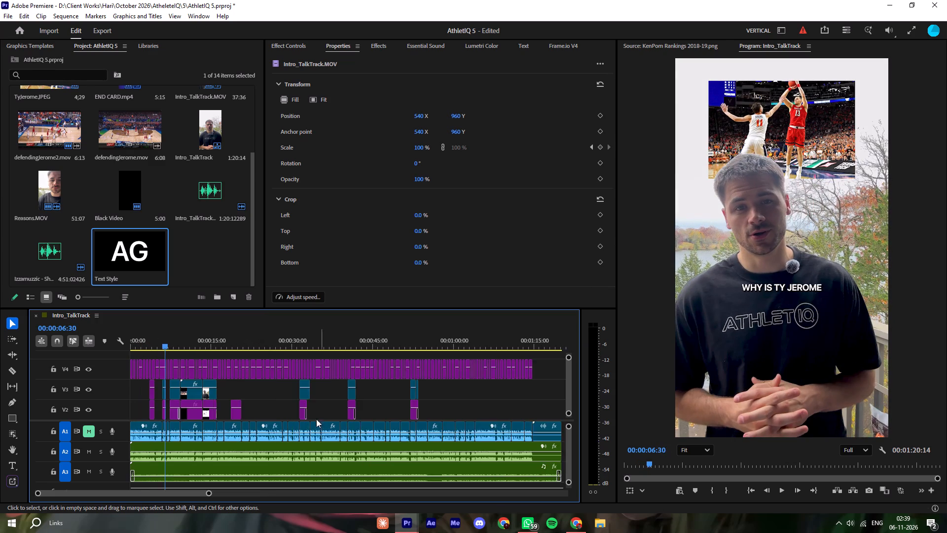
{"action": "key", "text": "equal"}
{"action": "key", "text": "equal"}
{"action": "key", "text": "equal"}
{"action": "left_click", "coordinate": [276, 339]}
{"action": "key", "text": "space"}
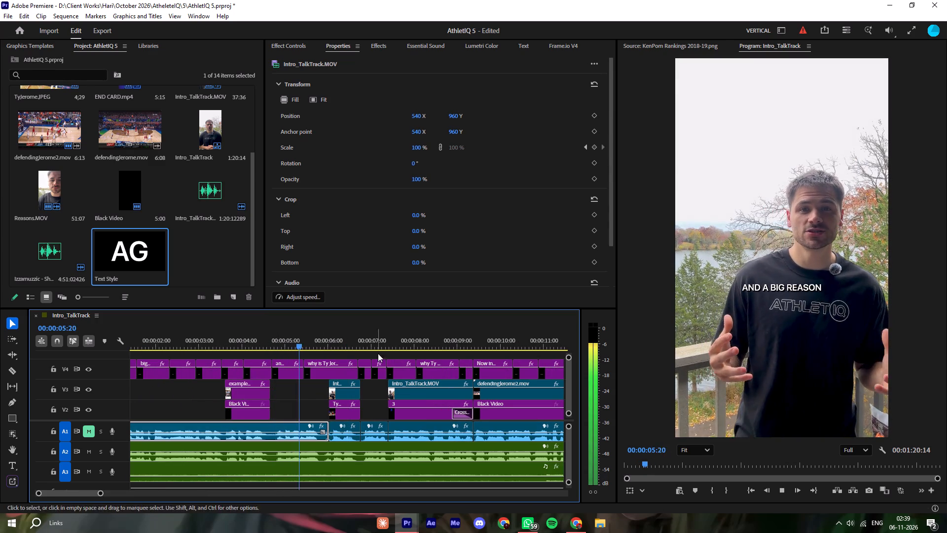
{"action": "key", "text": "space"}
{"action": "double_click", "coordinate": [771, 287]}
{"action": "left_click", "coordinate": [768, 288]}
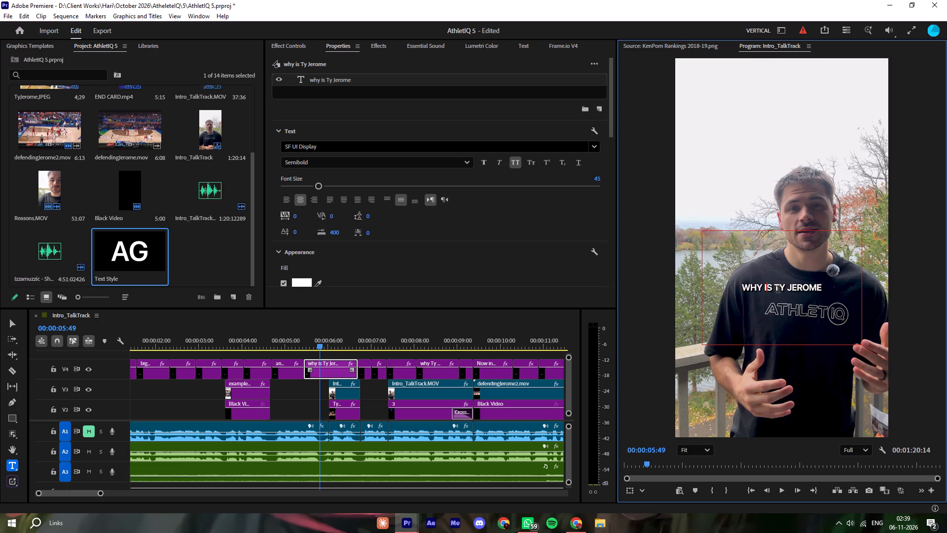
{"action": "type", "text": "t'"}
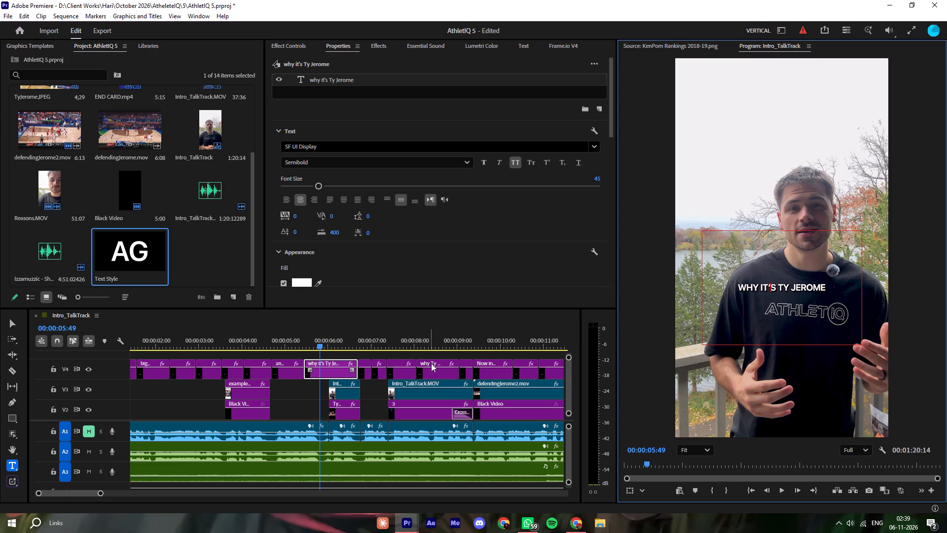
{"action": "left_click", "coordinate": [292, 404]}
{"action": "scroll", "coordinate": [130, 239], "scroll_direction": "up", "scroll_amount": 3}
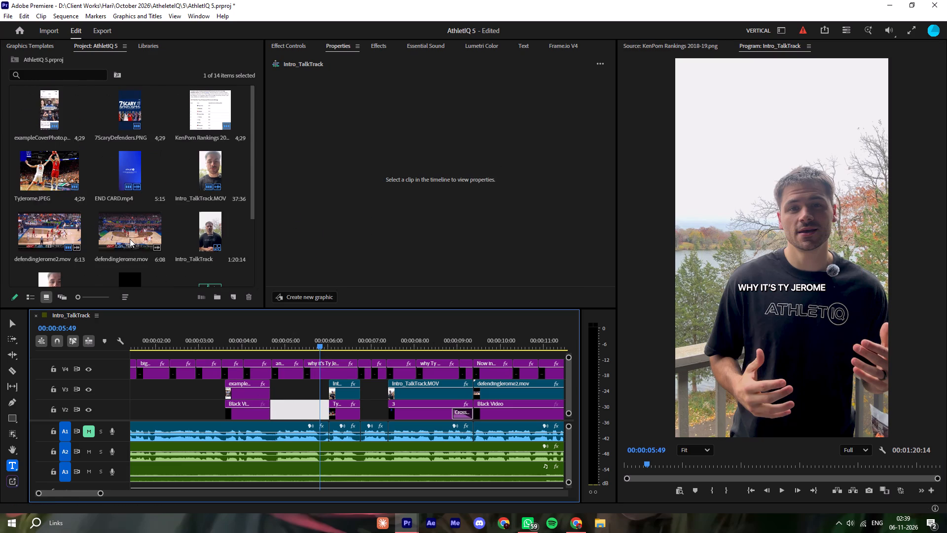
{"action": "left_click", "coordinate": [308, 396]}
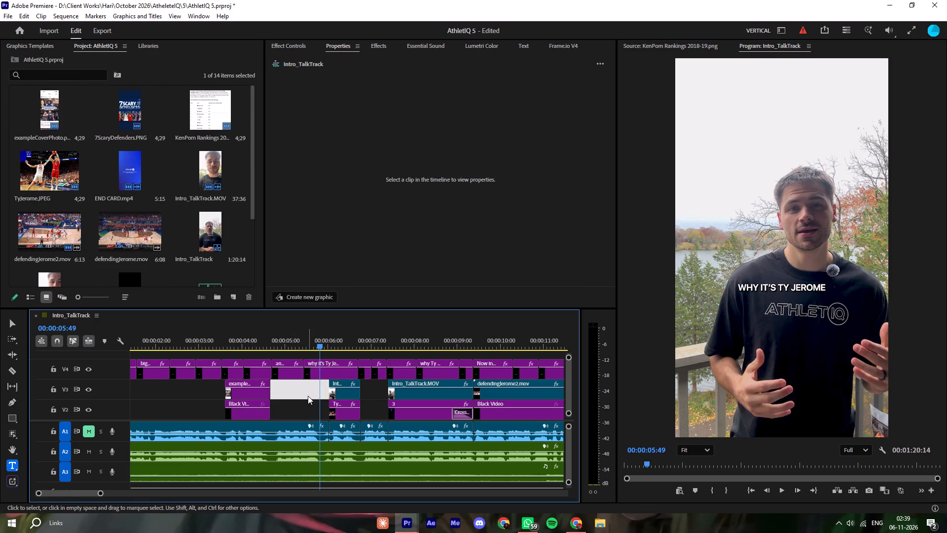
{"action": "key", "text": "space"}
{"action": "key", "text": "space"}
Switch to Chrome, search Google for "tyjerome", and return to Premiere.
{"action": "left_click", "coordinate": [571, 520]}
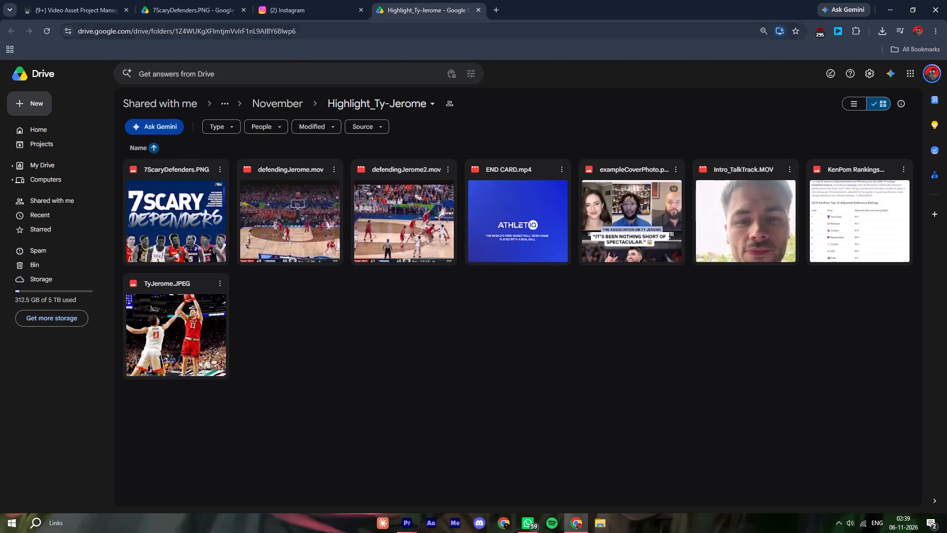
{"action": "left_click", "coordinate": [496, 7]}
{"action": "type", "text": "tyjerome"}
{"action": "key", "text": "Return"}
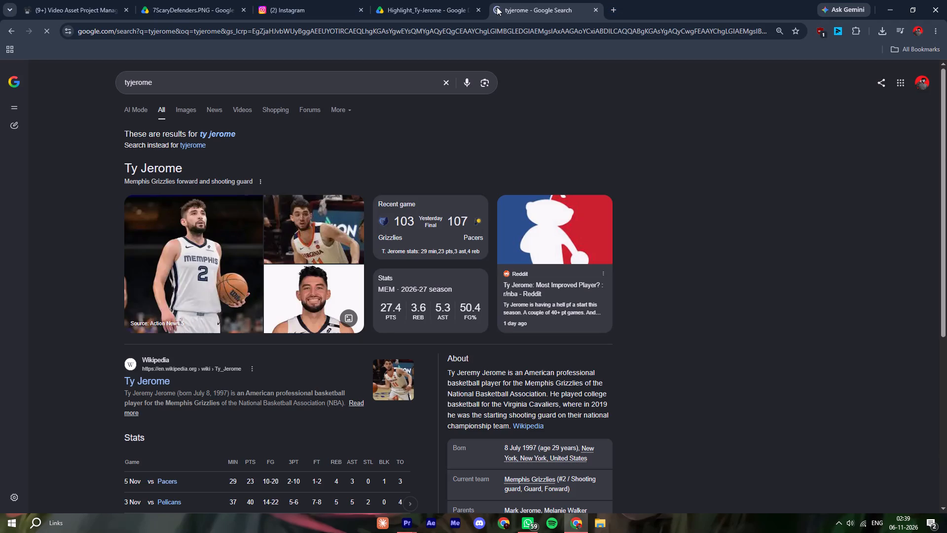
{"action": "left_click", "coordinate": [897, 6]}
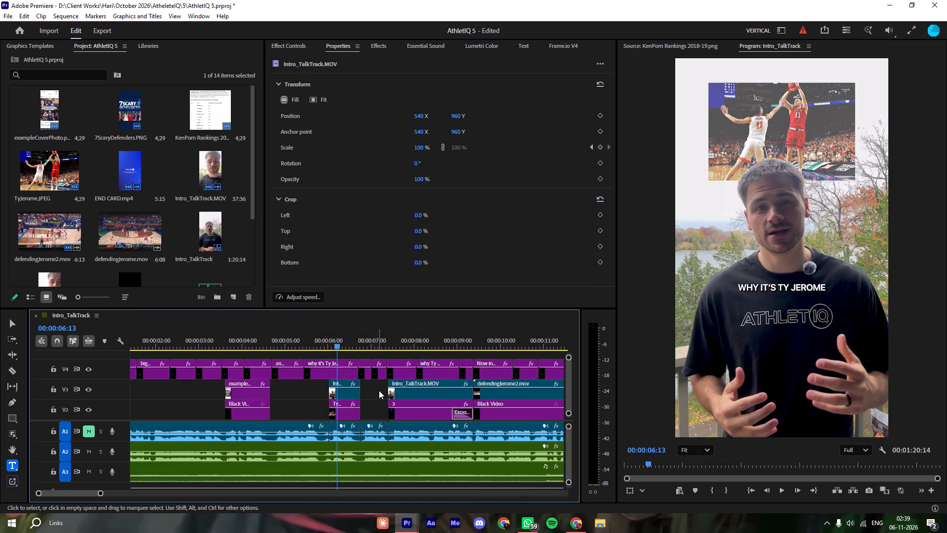
Play on to the 7ScaryDefenders.PNG clip, lower its Lumetri whites to -48.8 and slightly reduce its saturation.
{"action": "key", "text": "space"}
{"action": "key", "text": "space"}
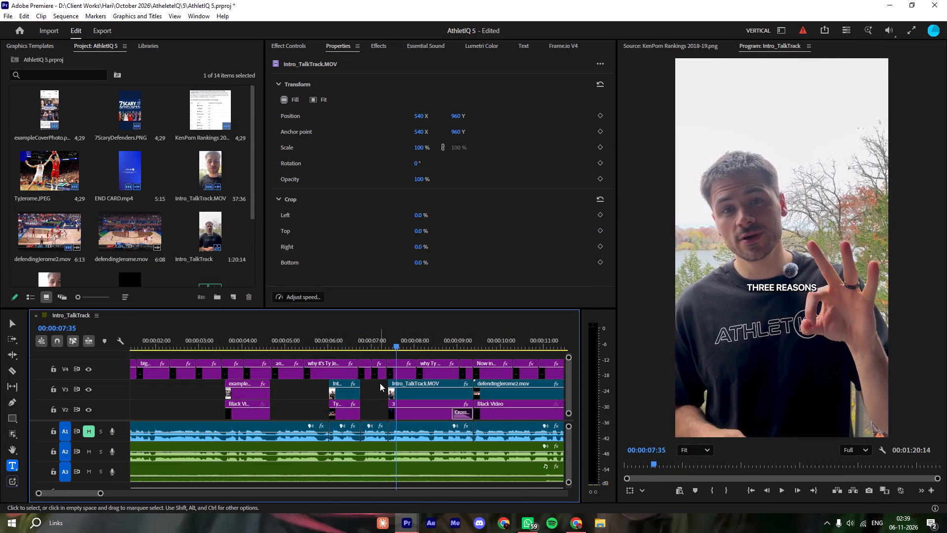
{"action": "key", "text": "space"}
{"action": "key", "text": "space"}
{"action": "key", "text": "space"}
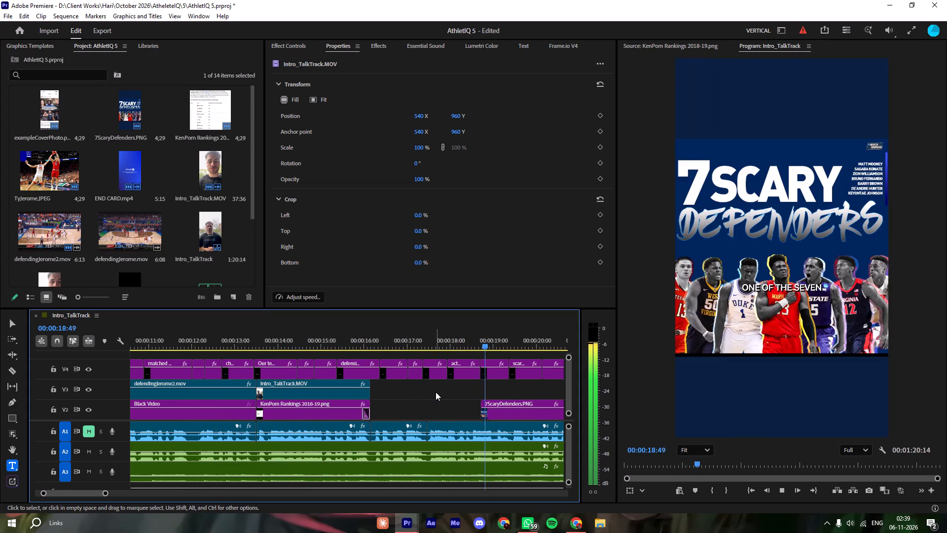
{"action": "key", "text": "space"}
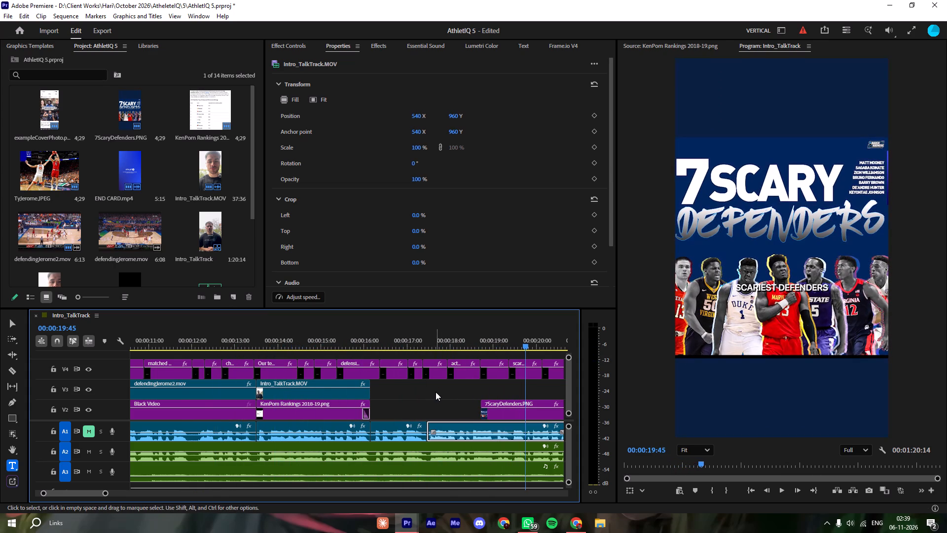
{"action": "left_click", "coordinate": [522, 408]}
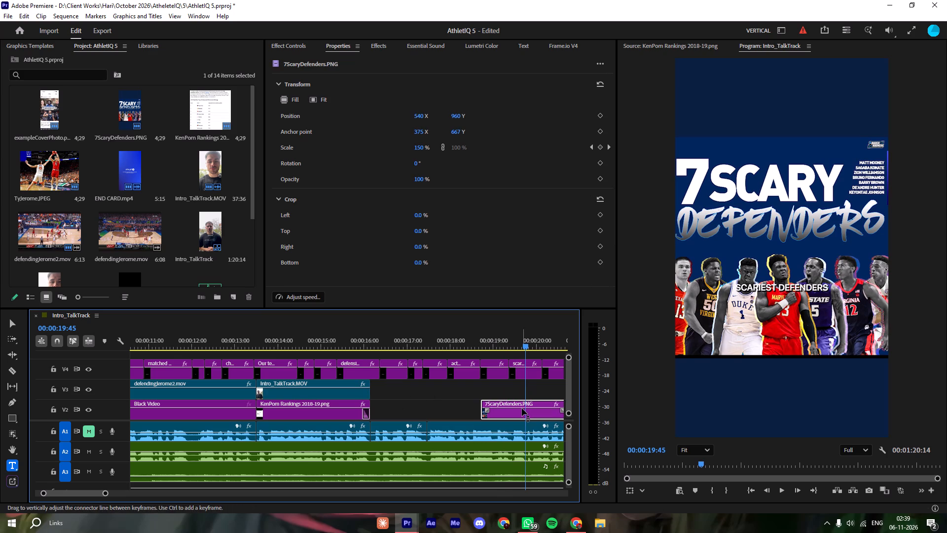
{"action": "left_click", "coordinate": [484, 43]}
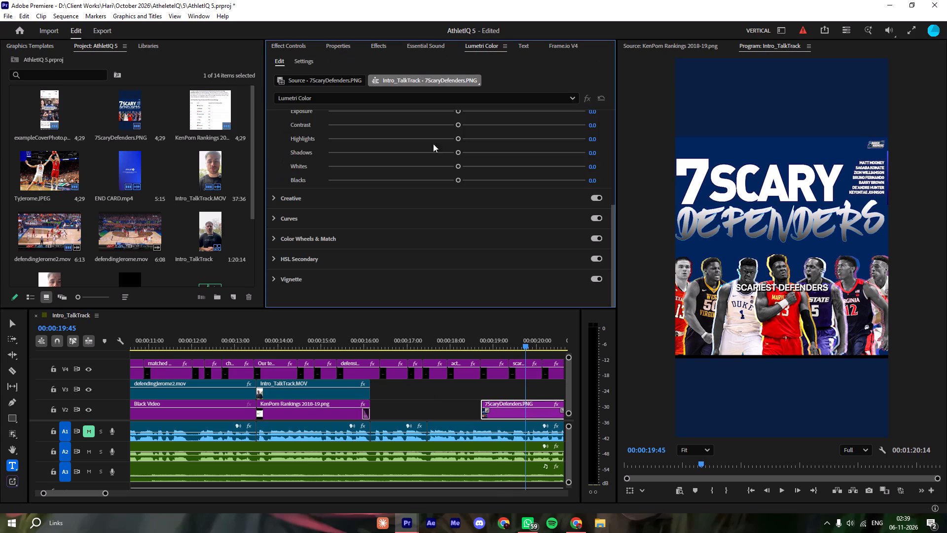
{"action": "scroll", "coordinate": [364, 216], "scroll_direction": "down", "scroll_amount": 1}
{"action": "left_click", "coordinate": [406, 162]}
{"action": "left_click", "coordinate": [401, 162]}
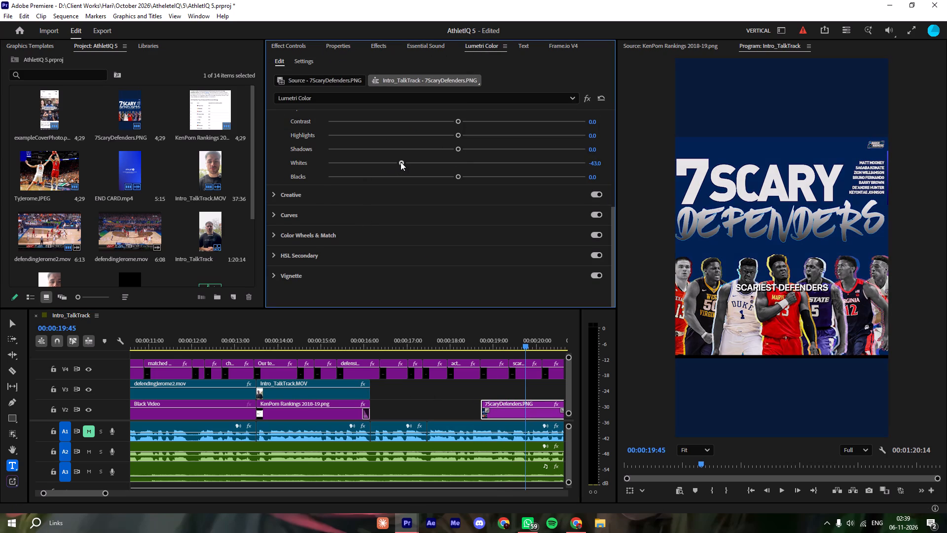
{"action": "left_click", "coordinate": [393, 161]}
{"action": "scroll", "coordinate": [442, 171], "scroll_direction": "up", "scroll_amount": 6}
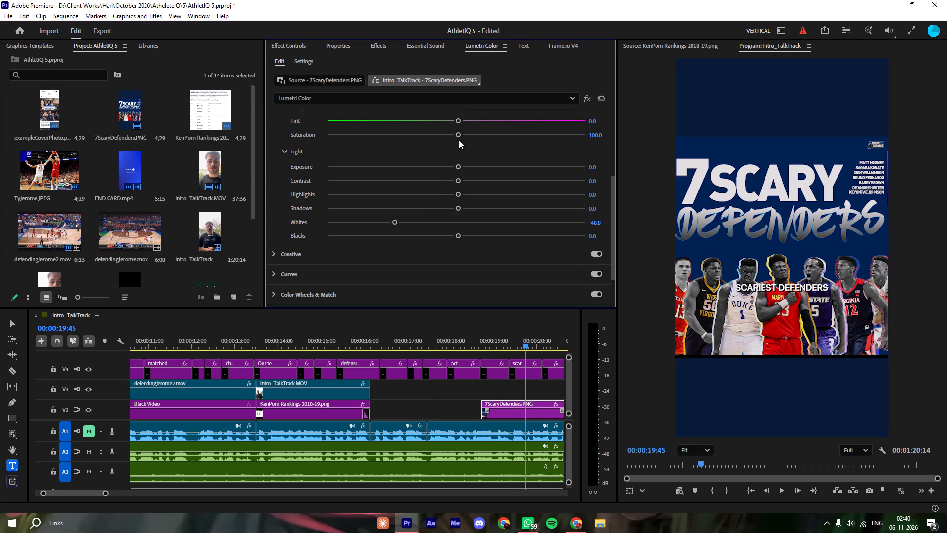
{"action": "left_click", "coordinate": [449, 134]}
Continue checking captions after the 7ScaryDefenders image and correct "tape on T," to "tape on Ty,".
{"action": "left_click", "coordinate": [442, 408]}
{"action": "key", "text": "space"}
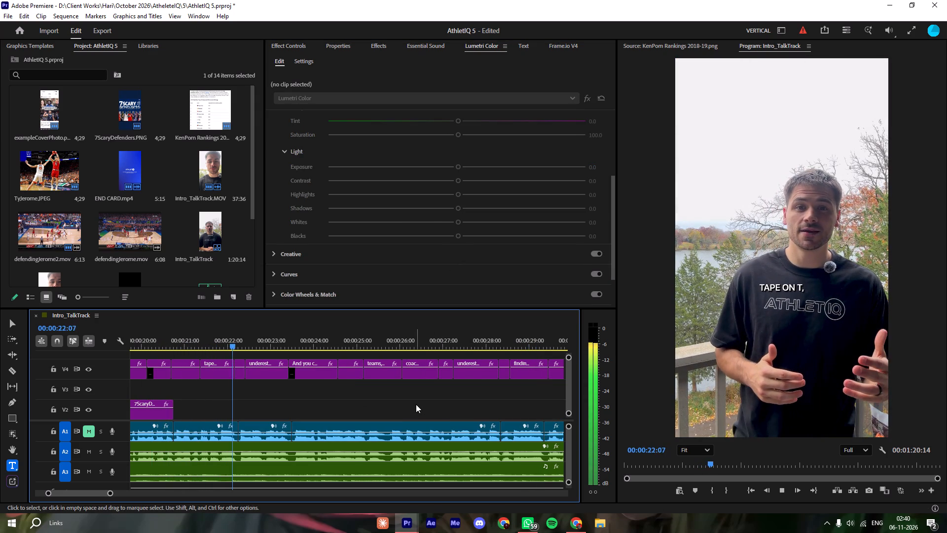
{"action": "key", "text": "space"}
{"action": "left_click", "coordinate": [192, 343]}
{"action": "key", "text": "space"}
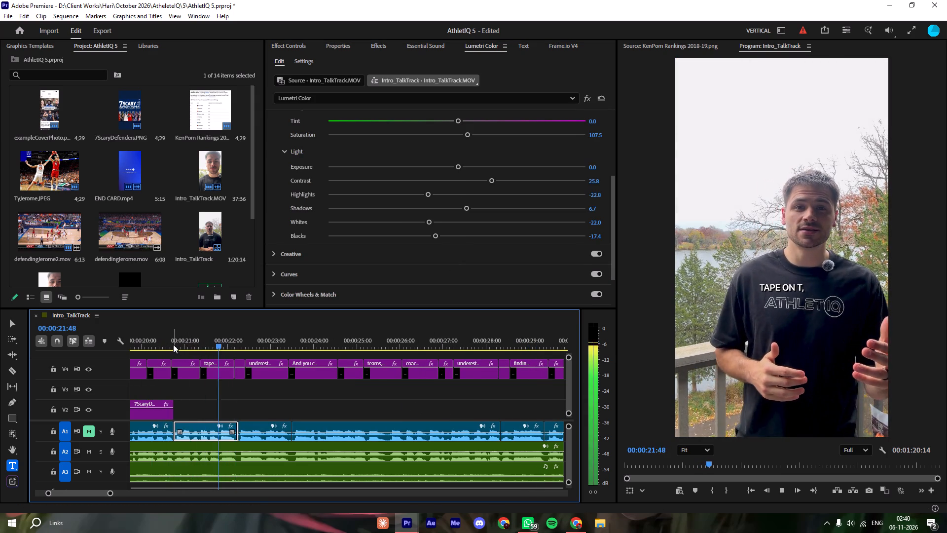
{"action": "left_click", "coordinate": [173, 344]}
{"action": "key", "text": "space"}
{"action": "key", "text": "space"}
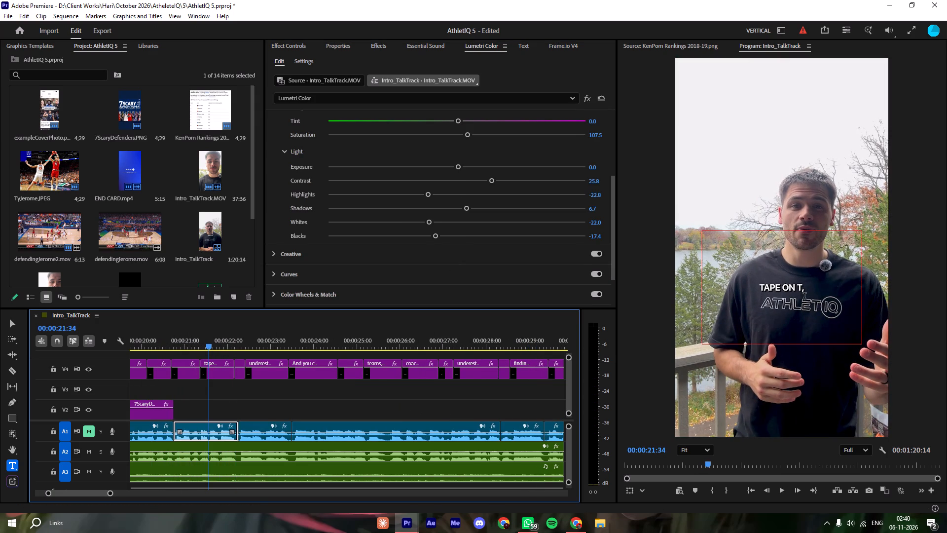
{"action": "left_click", "coordinate": [802, 293]}
{"action": "key", "text": "Left"}
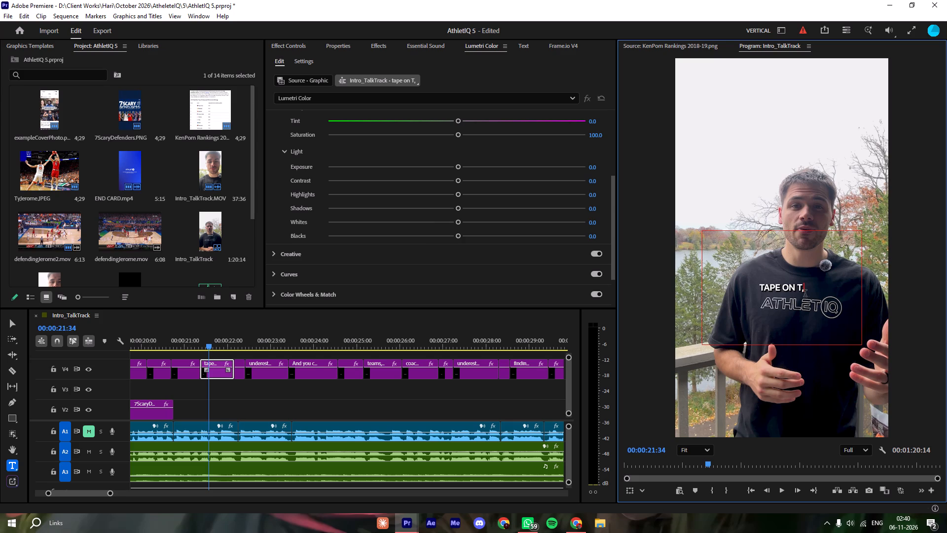
{"action": "key", "text": "y"}
Replay the section around 22 seconds and delete the short stray "I" caption before "underestimated him.".
{"action": "left_click", "coordinate": [183, 339]}
{"action": "left_click", "coordinate": [265, 392]}
{"action": "key", "text": "space"}
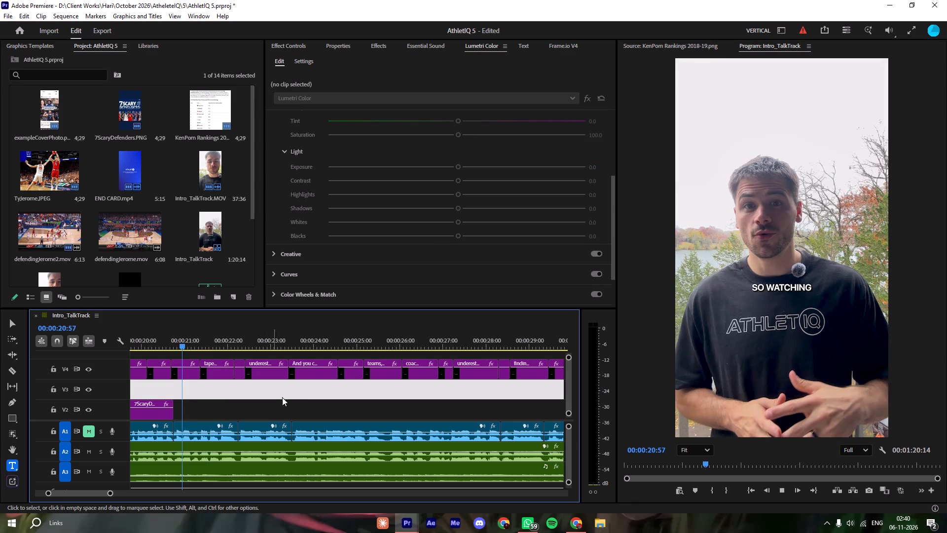
{"action": "key", "text": "space"}
{"action": "key", "text": "space"}
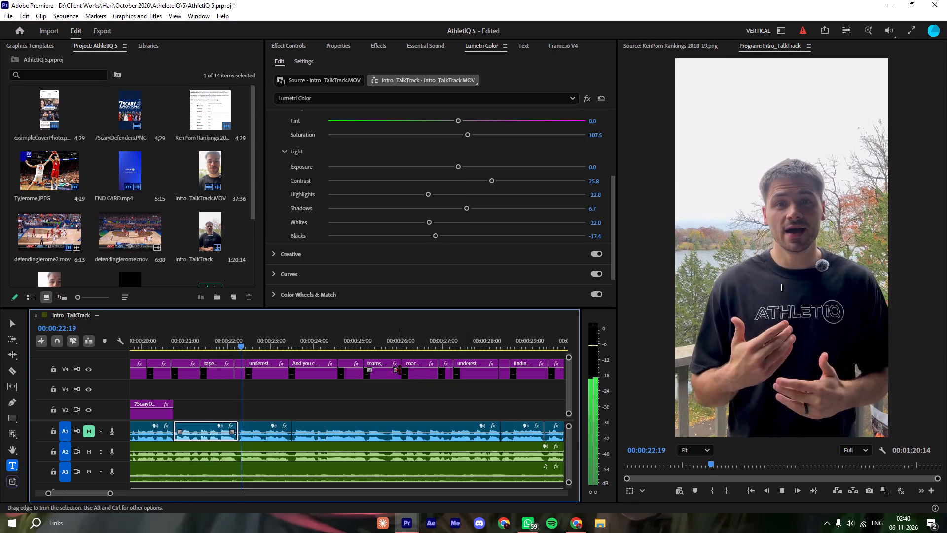
{"action": "key", "text": "space"}
{"action": "left_click", "coordinate": [230, 341]}
{"action": "key", "text": "space"}
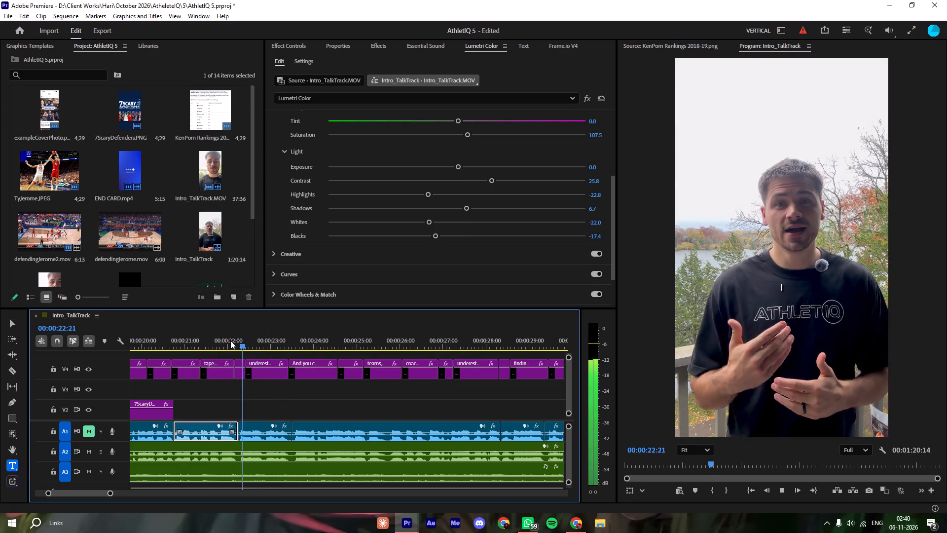
{"action": "key", "text": "space"}
{"action": "key", "text": "space"}
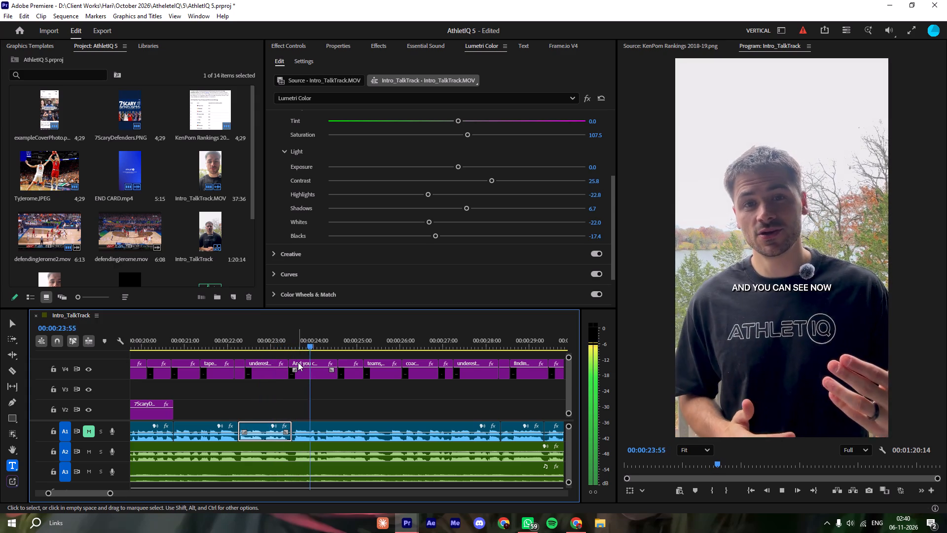
{"action": "left_click", "coordinate": [244, 346]}
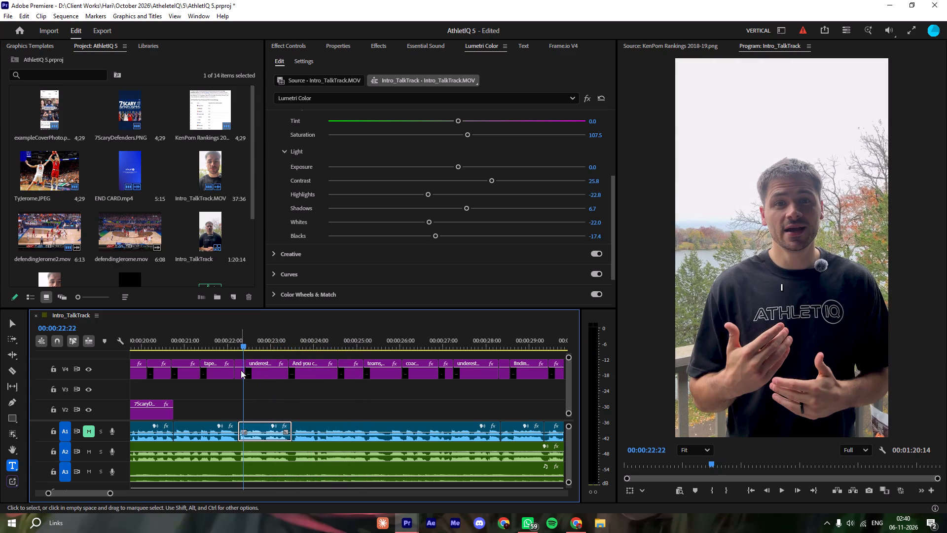
{"action": "left_click", "coordinate": [241, 370]}
{"action": "key", "text": "Delete"}
Extend the start of the "underestimated him." caption back to the talking-clip cut, filling the deleted caption's space.
{"action": "left_click", "coordinate": [246, 369]}
{"action": "left_click", "coordinate": [247, 370]}
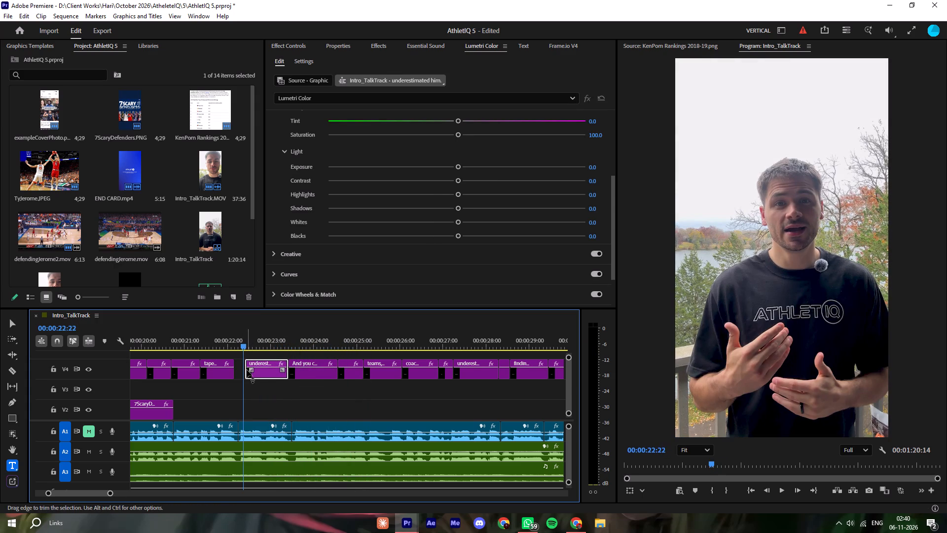
{"action": "left_click_drag", "start_coordinate": [247, 376], "coordinate": [239, 373]}
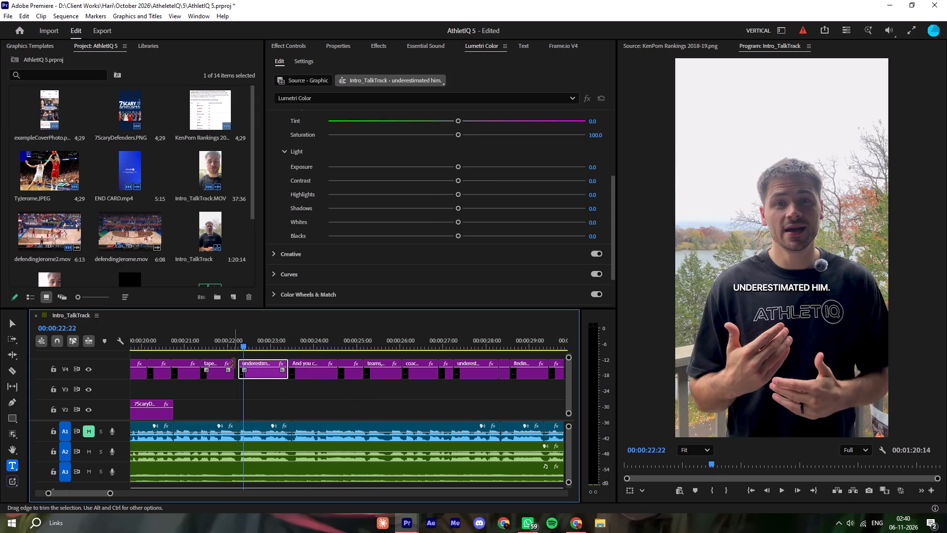
Insert "I" at the start of the "underestimated him." caption so that it reads "I underestimated him.".
{"action": "left_click", "coordinate": [234, 363]}
{"action": "left_click", "coordinate": [265, 372]}
{"action": "left_click", "coordinate": [724, 288]}
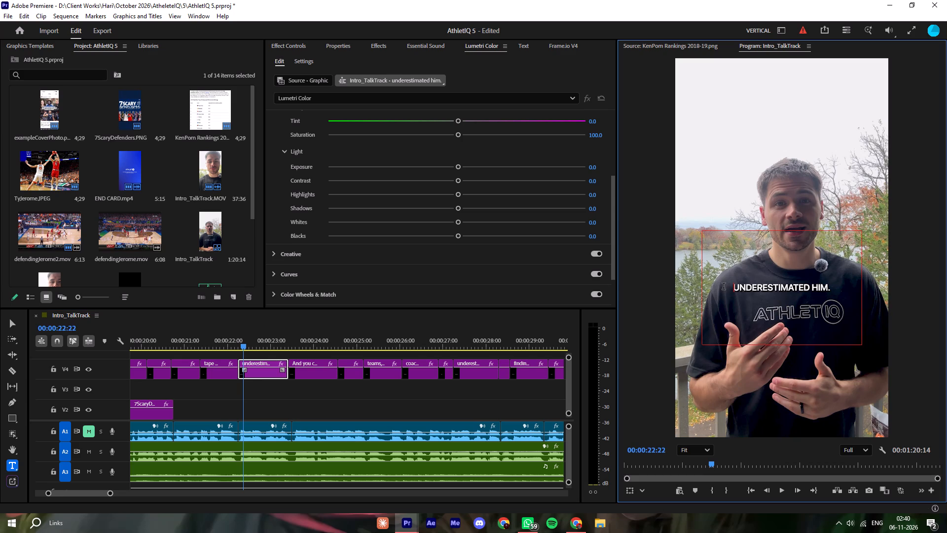
{"action": "key", "text": "shift+i"}
{"action": "key", "text": "space"}
{"action": "left_click", "coordinate": [422, 415]}
Play on to the repeated "teams", split the talking clip and voice audio at 00:00:25:41, and trim the repeat off before the split.
{"action": "key", "text": "space"}
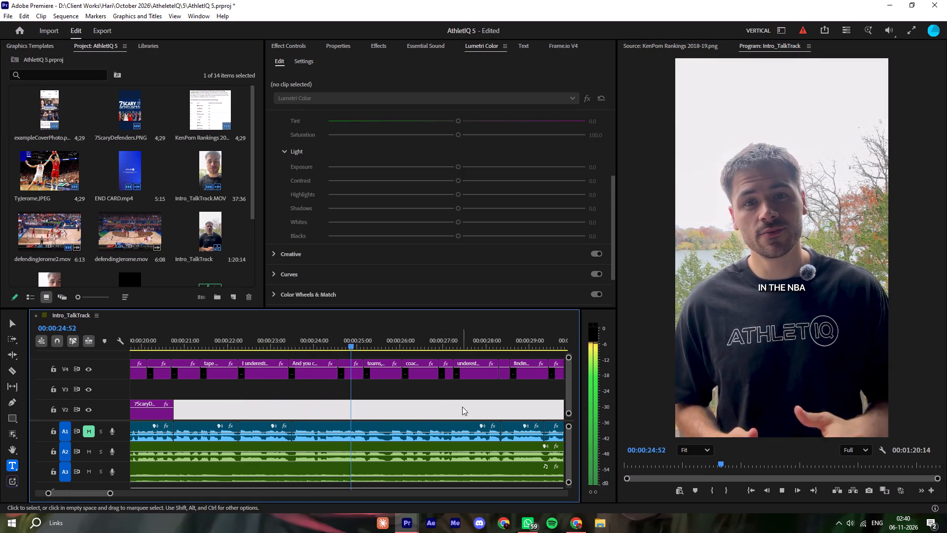
{"action": "key", "text": "space"}
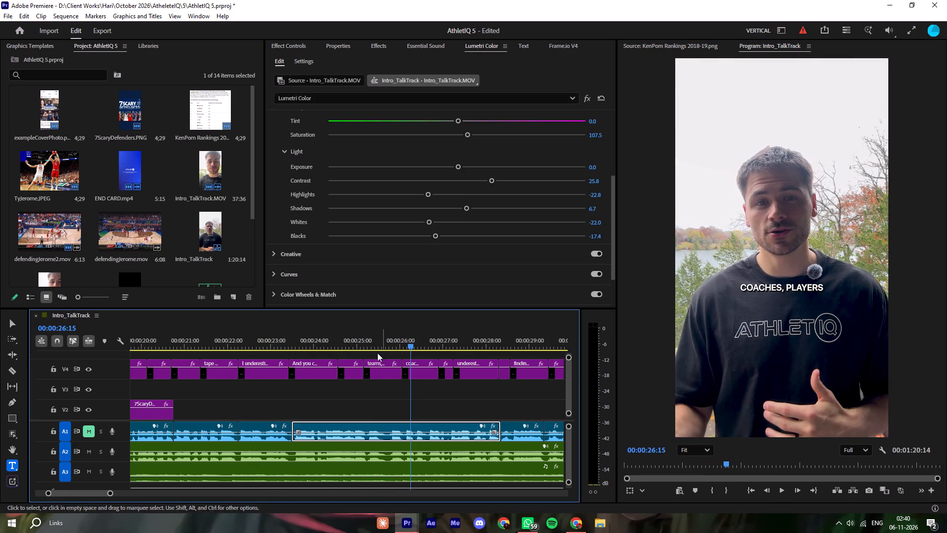
{"action": "left_click", "coordinate": [364, 346]}
{"action": "key", "text": "space"}
{"action": "key", "text": "space"}
{"action": "key", "text": "space"}
{"action": "key", "text": "space"}
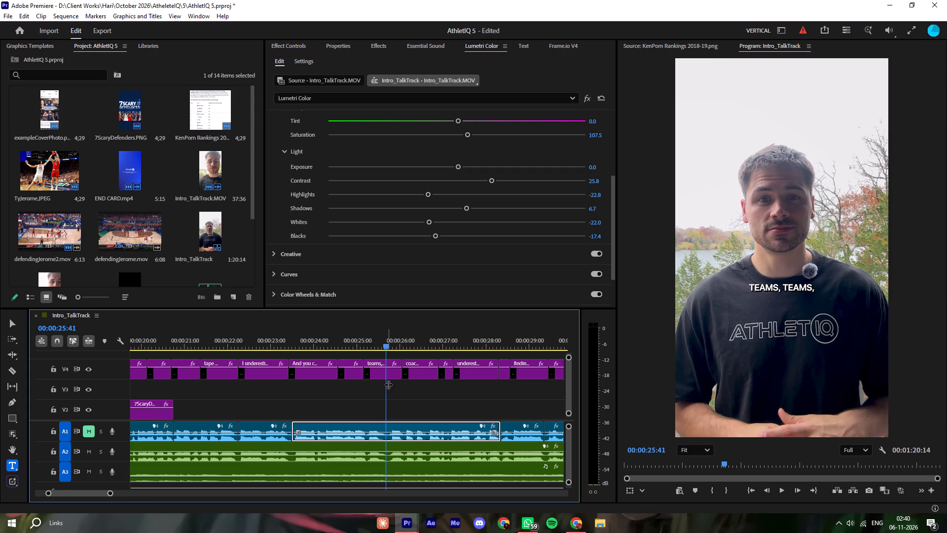
{"action": "key", "text": "ctrl+k"}
{"action": "left_click", "coordinate": [380, 455], "text": "ctrl"}
{"action": "key", "text": "ctrl+k"}
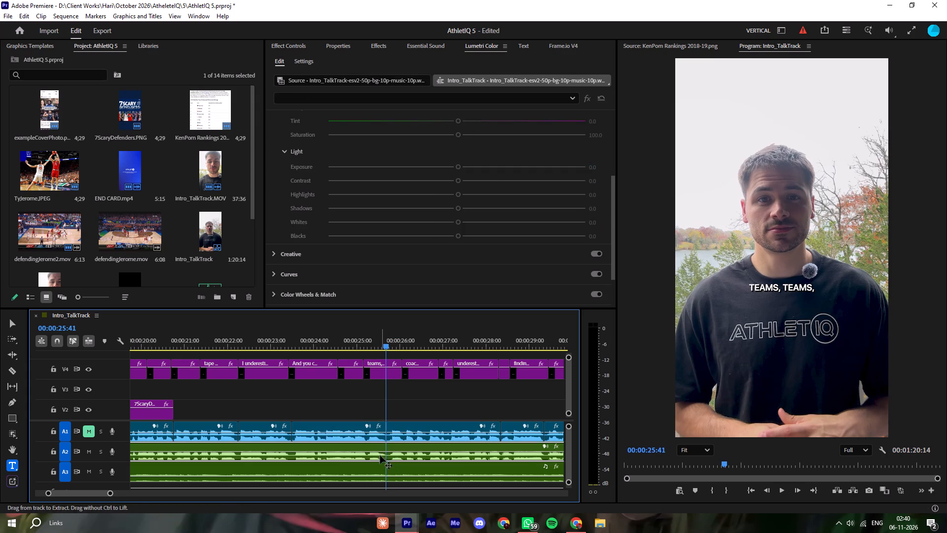
{"action": "left_click_drag", "start_coordinate": [385, 427], "coordinate": [369, 423]}
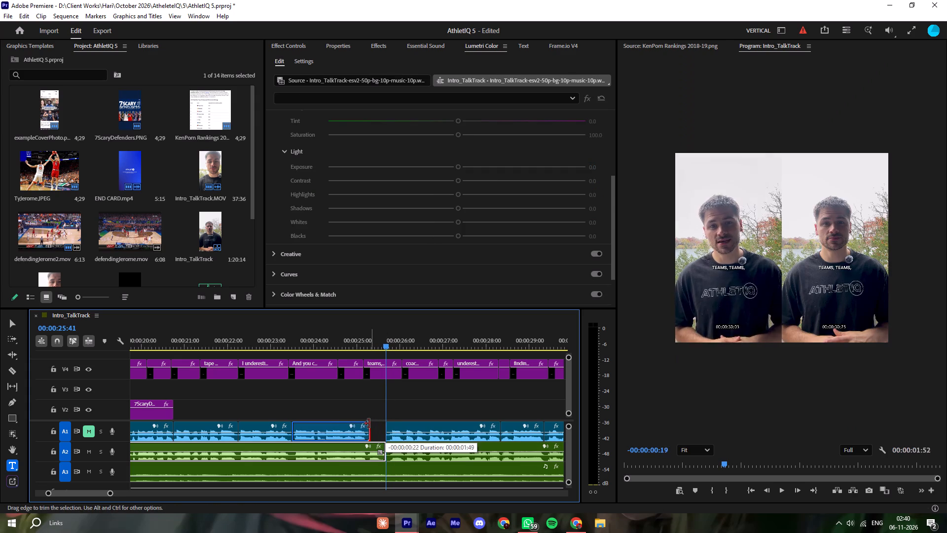
{"action": "left_click_drag", "start_coordinate": [369, 423], "coordinate": [367, 424]}
{"action": "left_click_drag", "start_coordinate": [384, 446], "coordinate": [372, 442]}
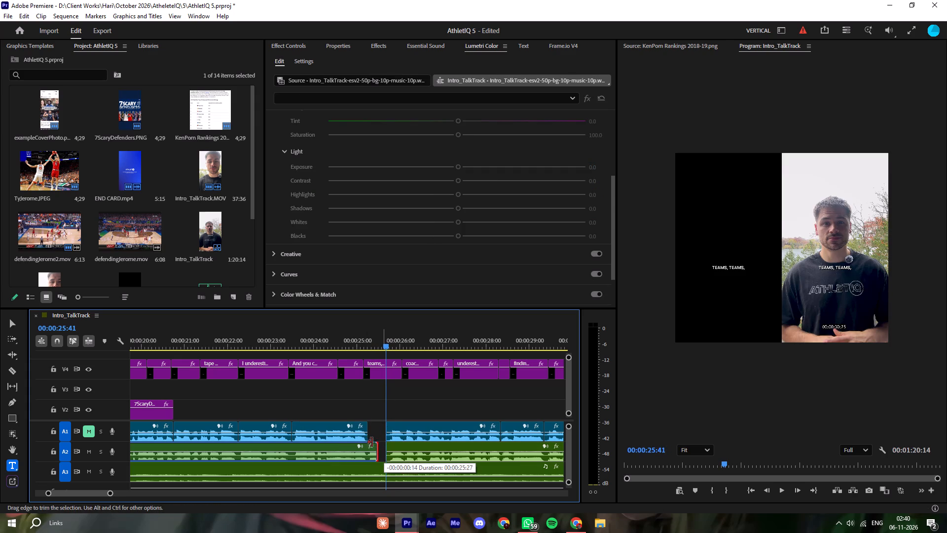
{"action": "left_click_drag", "start_coordinate": [372, 442], "coordinate": [369, 442]}
Shorten the "teams, teams," caption to "teams," and trim its start to the new split at 00:00:25:41.
{"action": "left_click", "coordinate": [373, 375]}
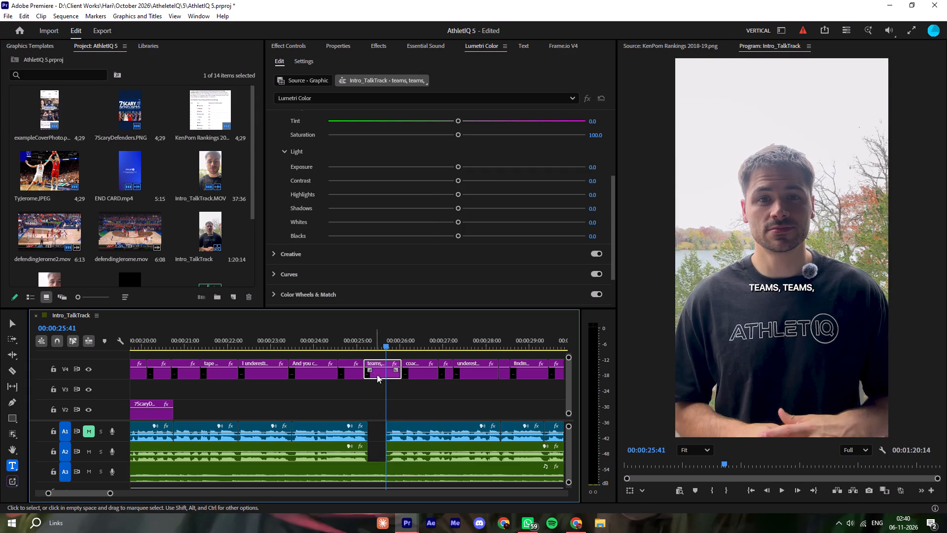
{"action": "double_click", "coordinate": [784, 290]}
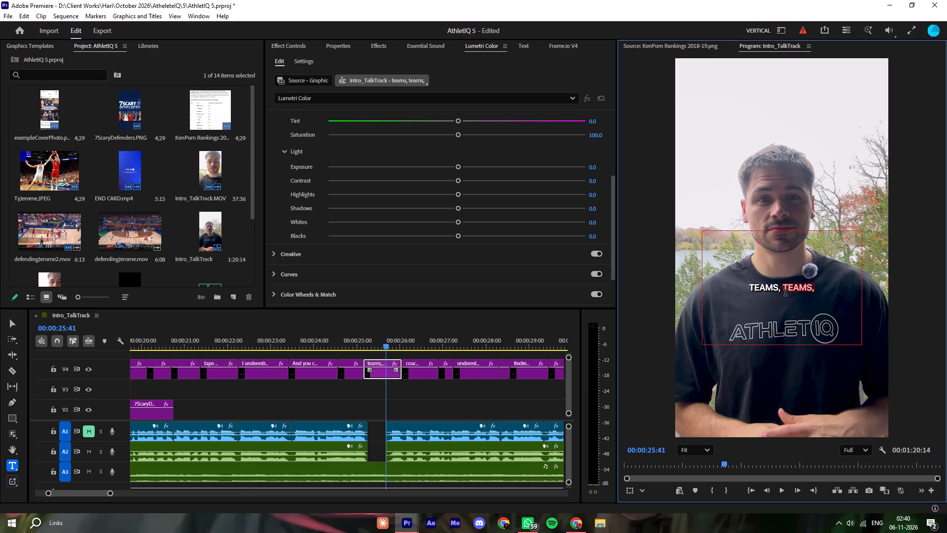
{"action": "key", "text": "BackSpace"}
{"action": "key", "text": "BackSpace"}
{"action": "left_click_drag", "start_coordinate": [367, 375], "coordinate": [369, 376]}
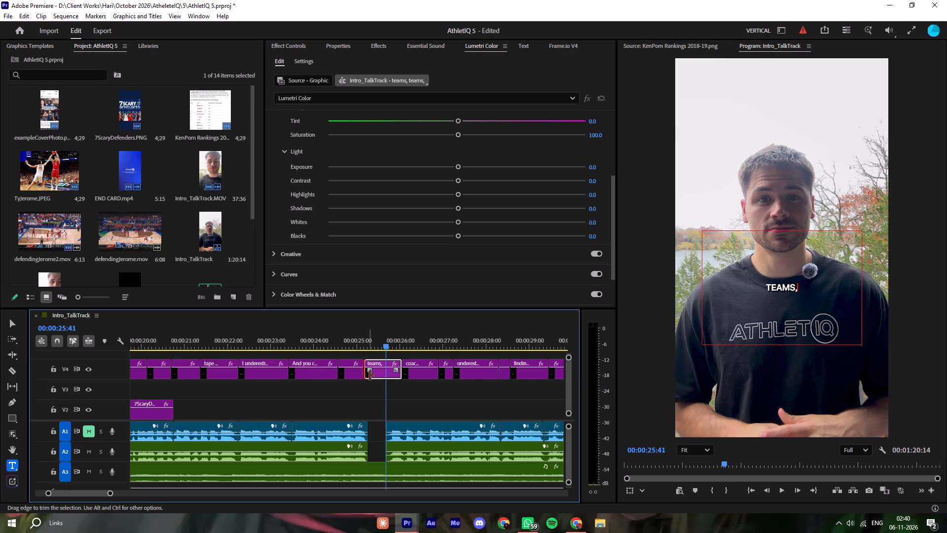
{"action": "left_click_drag", "start_coordinate": [369, 376], "coordinate": [388, 379]}
Move all following captions, talking clips and voice audio, except the music, 25 frames earlier to close the gap.
{"action": "key", "text": "a"}
{"action": "left_click", "coordinate": [392, 443]}
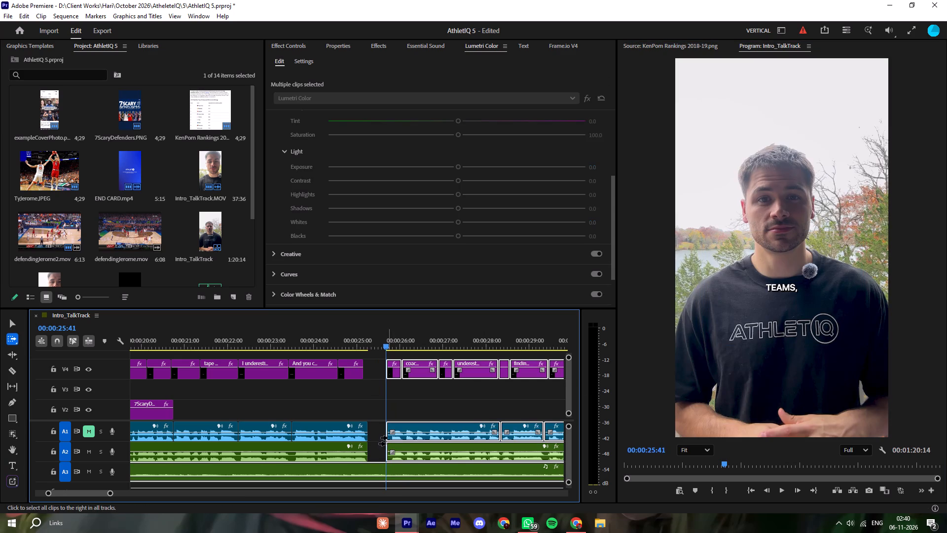
{"action": "key", "text": "v"}
{"action": "left_click", "coordinate": [380, 467], "text": "shift"}
{"action": "left_click_drag", "start_coordinate": [409, 426], "coordinate": [389, 424]}
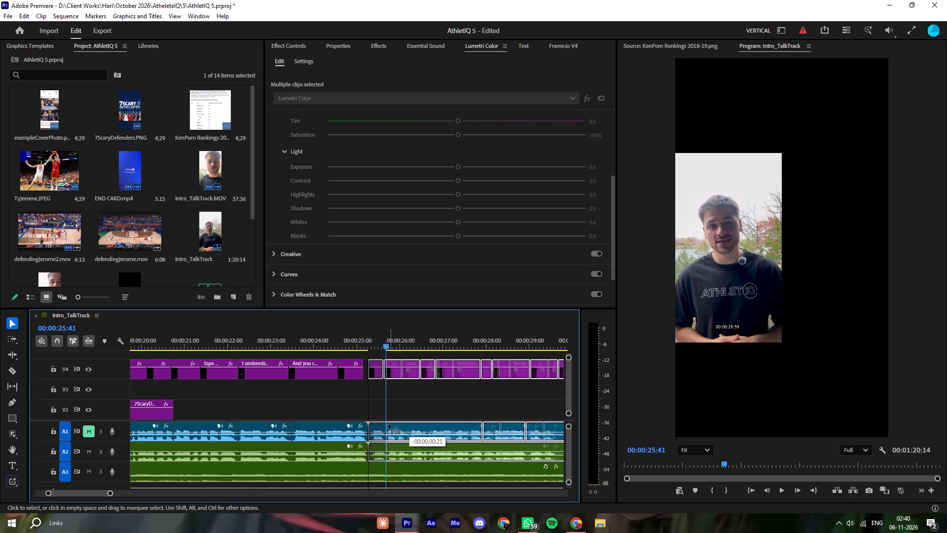
{"action": "left_click_drag", "start_coordinate": [389, 424], "coordinate": [391, 424]}
{"action": "left_click", "coordinate": [390, 410]}
Extend the end of the "in the NBA" caption to meet the start of the "teams," caption.
{"action": "left_click", "coordinate": [344, 329]}
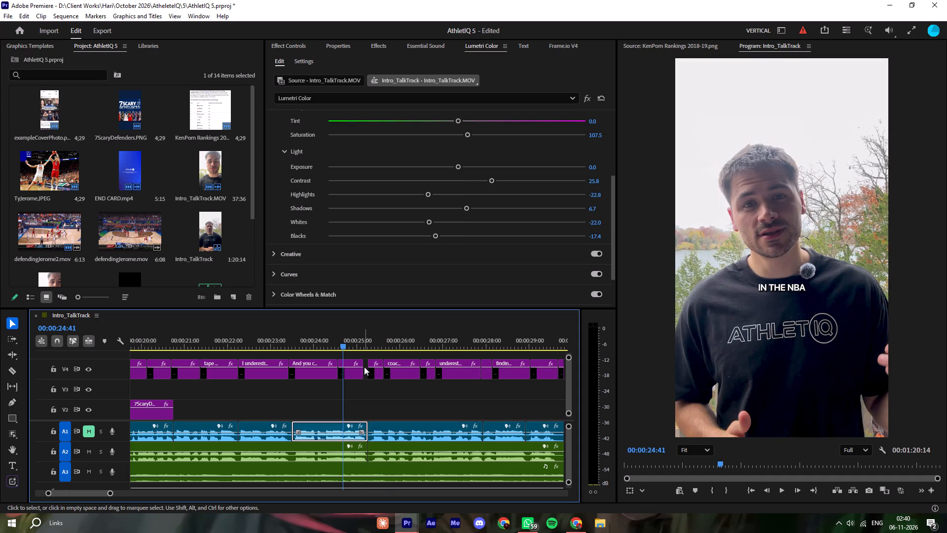
{"action": "left_click_drag", "start_coordinate": [363, 372], "coordinate": [371, 376]}
Replay the join and trim the ends of the talking clip, voice audio and "in the NBA" caption back to 00:00:25:11.
{"action": "key", "text": "space"}
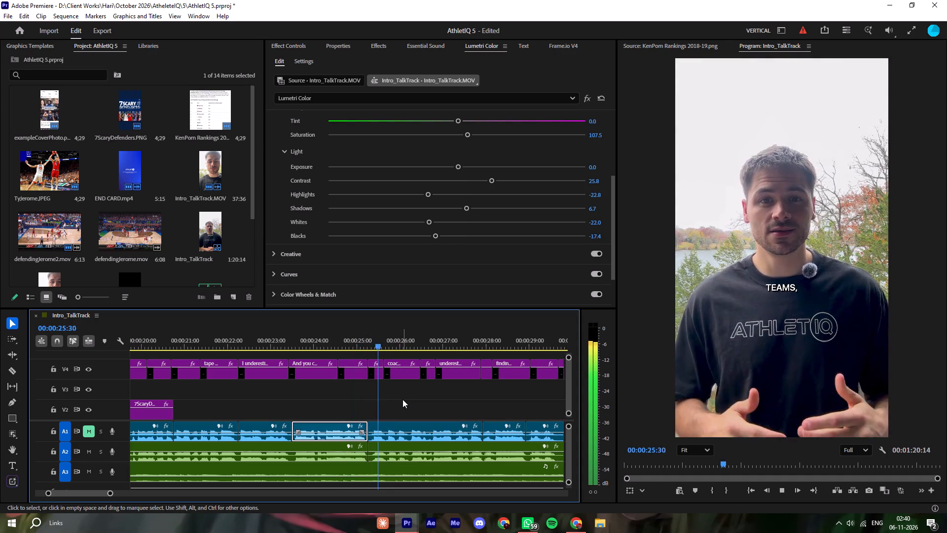
{"action": "key", "text": "space"}
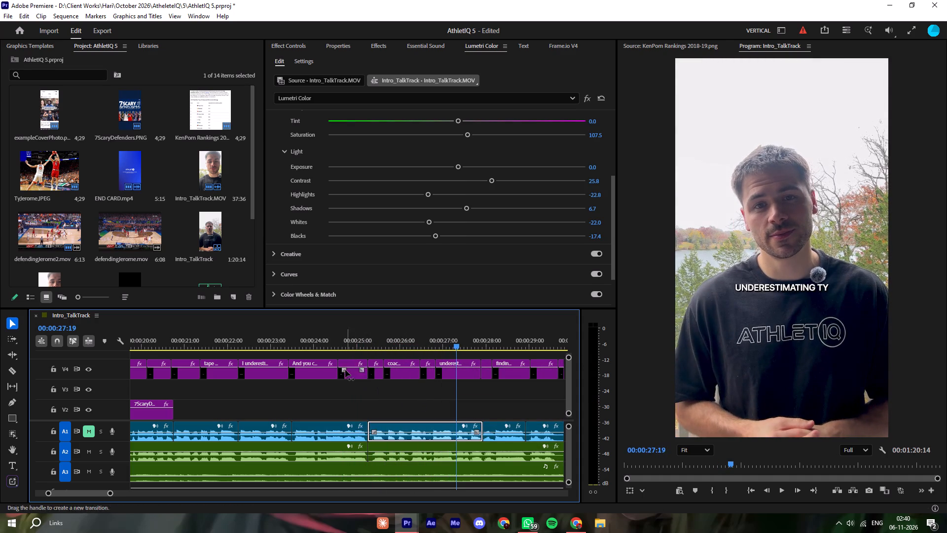
{"action": "left_click", "coordinate": [341, 338]}
{"action": "key", "text": "space"}
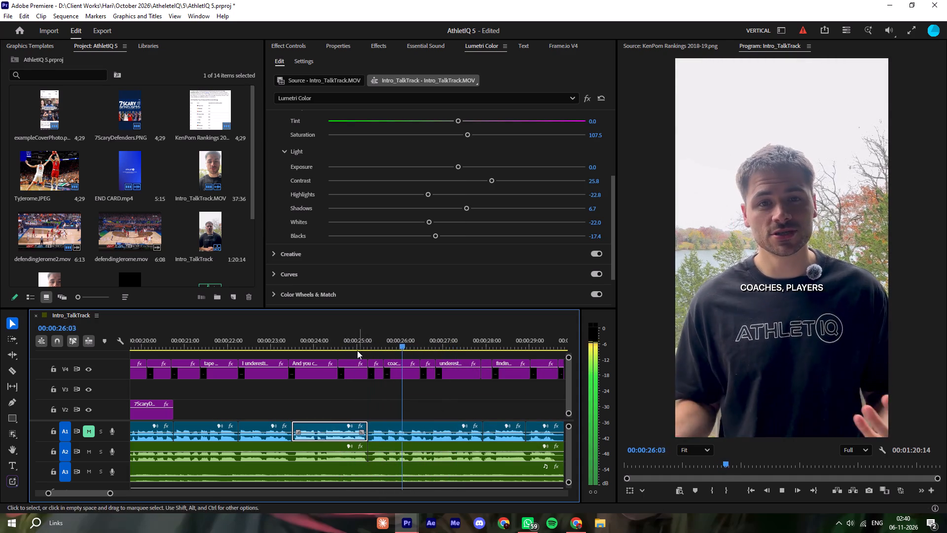
{"action": "left_click", "coordinate": [349, 339]}
{"action": "key", "text": "space"}
{"action": "key", "text": "space"}
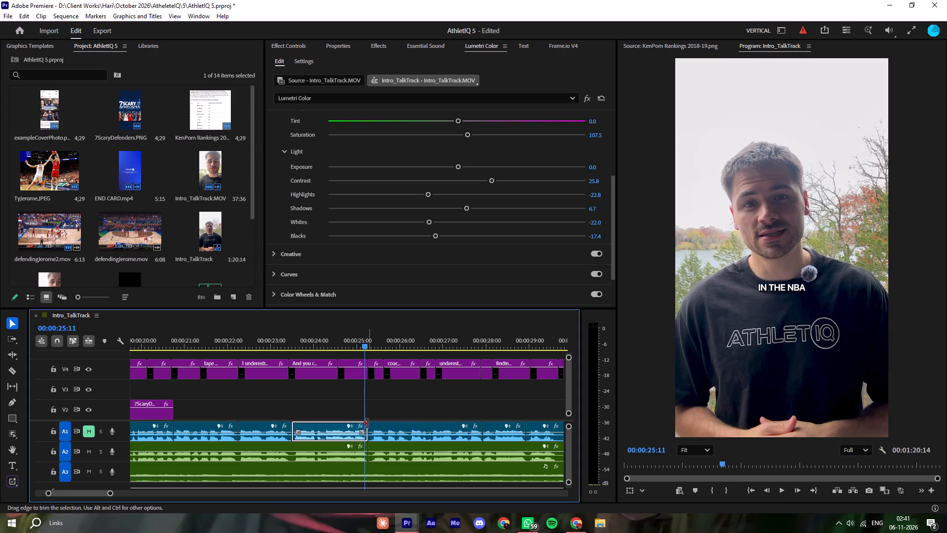
{"action": "left_click", "coordinate": [367, 423]}
{"action": "left_click", "coordinate": [366, 443]}
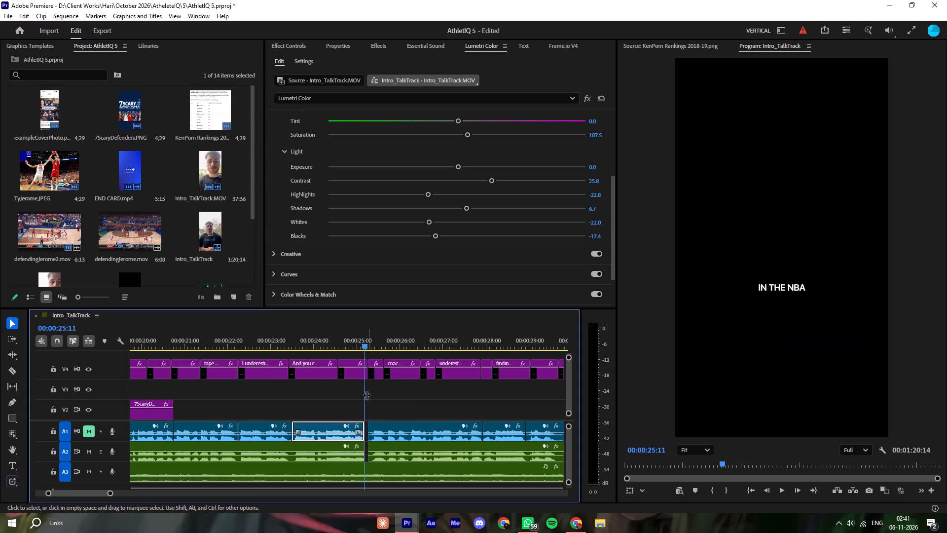
{"action": "left_click", "coordinate": [366, 375]}
Shift all following captions, clips and voice audio, except the music, back to the trimmed edge at 00:00:25:11.
{"action": "key", "text": "a"}
{"action": "left_click", "coordinate": [380, 419]}
{"action": "left_click", "coordinate": [376, 431]}
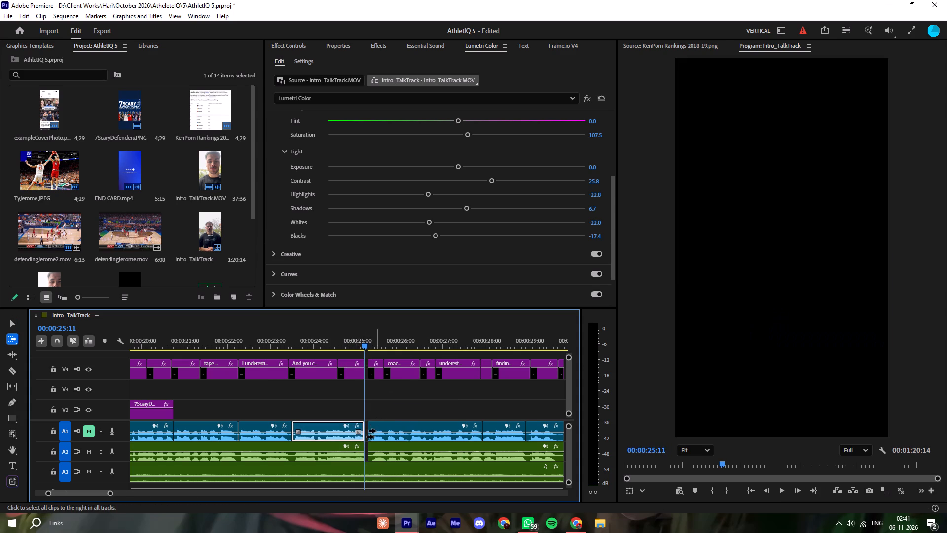
{"action": "left_click", "coordinate": [370, 439]}
{"action": "key", "text": "v"}
{"action": "left_click", "coordinate": [375, 467], "text": "shift"}
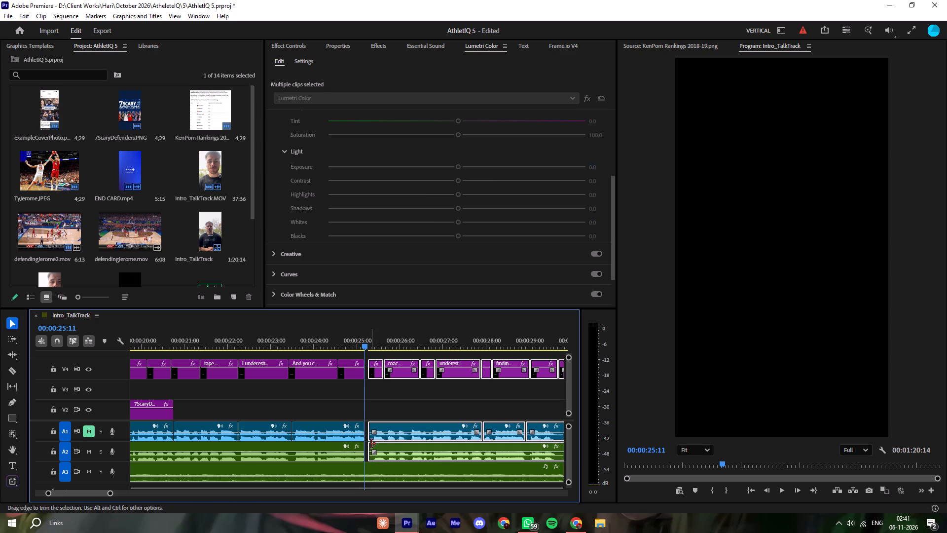
{"action": "left_click_drag", "start_coordinate": [380, 426], "coordinate": [375, 426]}
{"action": "left_click", "coordinate": [371, 386]}
Play on from the tightened join and repeatedly review how the captions sit with the #1 graphic around 31 to 33 seconds.
{"action": "left_click", "coordinate": [350, 333]}
{"action": "key", "text": "space"}
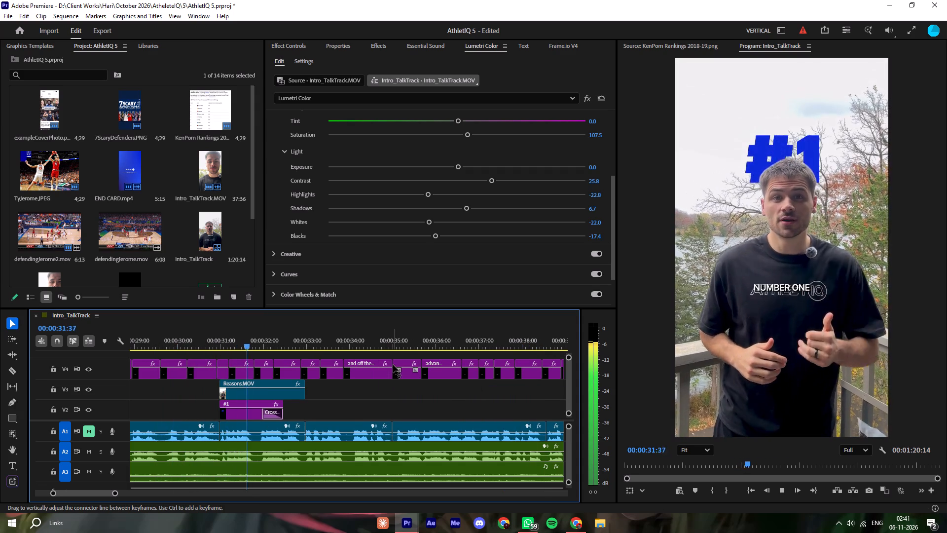
{"action": "key", "text": "space"}
{"action": "key", "text": "space"}
{"action": "key", "text": "space"}
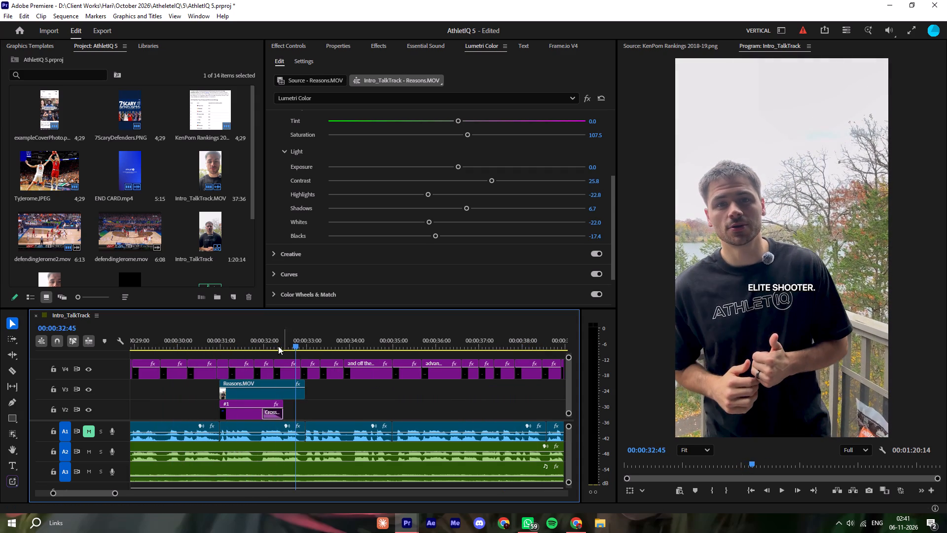
{"action": "left_click", "coordinate": [226, 339]}
{"action": "key", "text": "space"}
{"action": "scroll", "coordinate": [382, 411], "scroll_direction": "up", "scroll_amount": 5, "text": "ctrl"}
{"action": "key", "text": "space"}
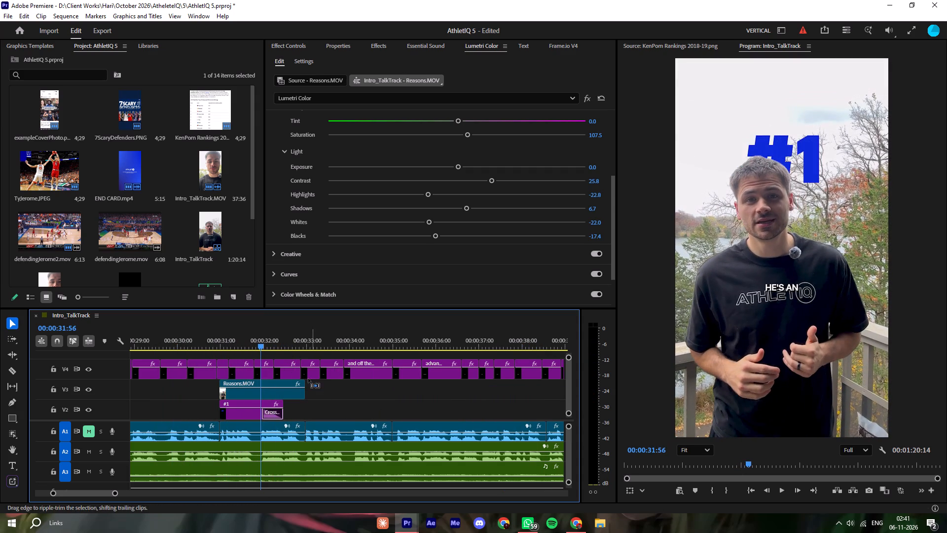
{"action": "scroll", "coordinate": [308, 379], "scroll_direction": "up", "scroll_amount": 3, "text": "ctrl"}
{"action": "left_click", "coordinate": [235, 338]}
{"action": "key", "text": "space"}
{"action": "key", "text": "space"}
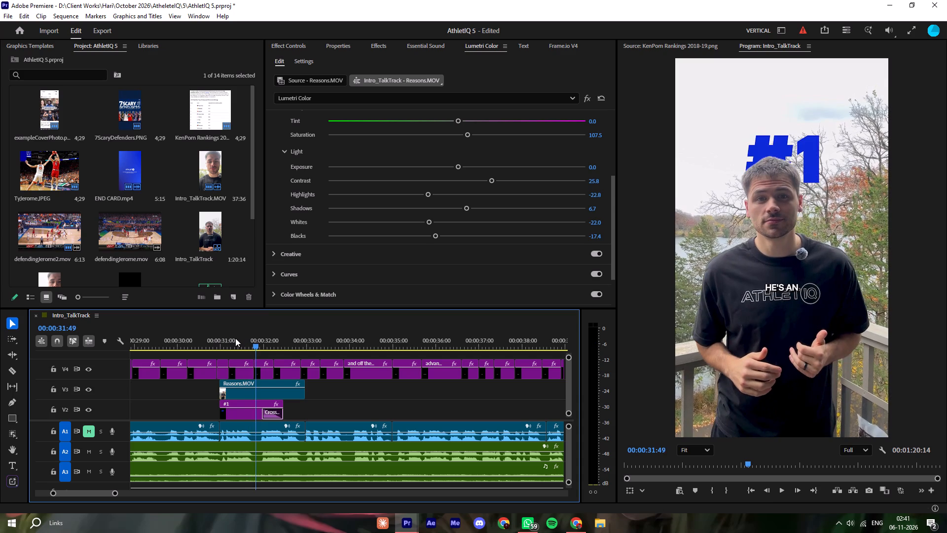
{"action": "key", "text": "space"}
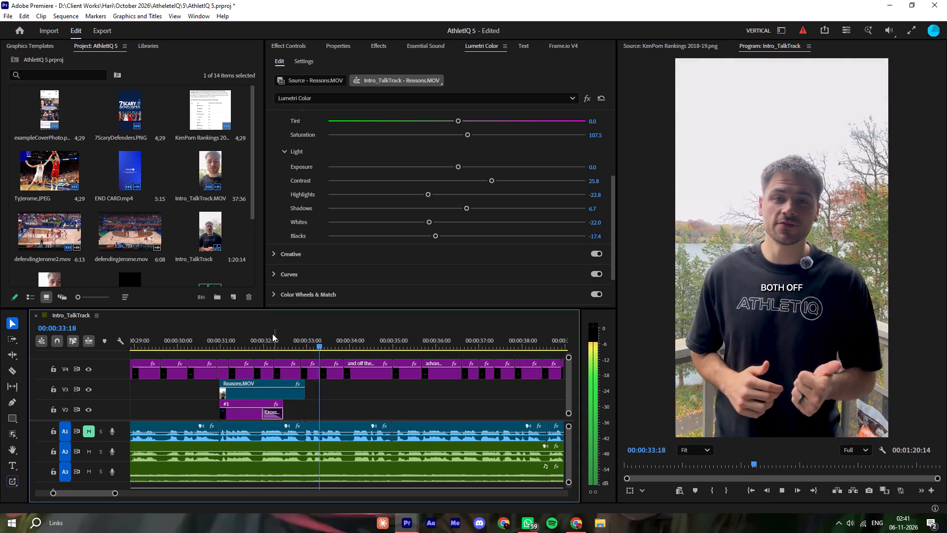
{"action": "left_click", "coordinate": [256, 328]}
{"action": "key", "text": "space"}
{"action": "left_click", "coordinate": [244, 338]}
{"action": "key", "text": "space"}
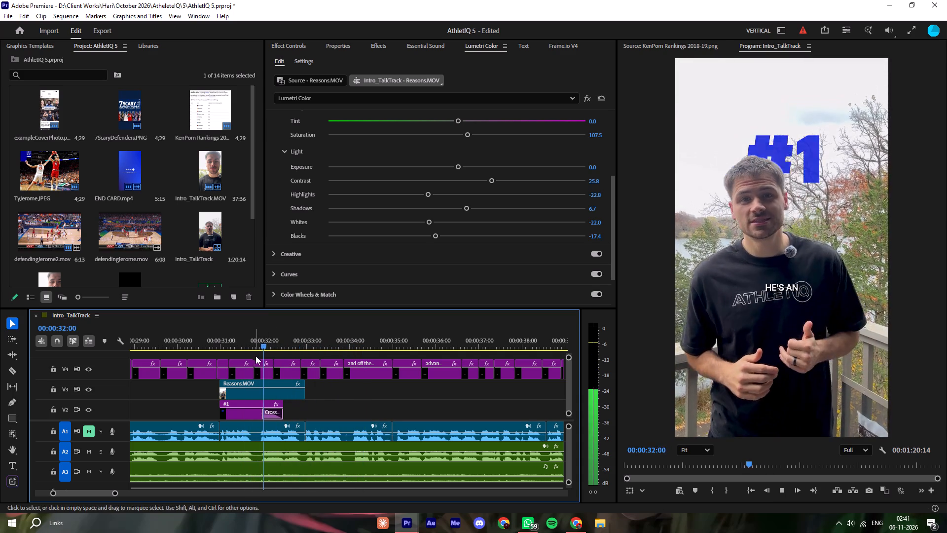
{"action": "key", "text": "space"}
{"action": "key", "text": "space"}
{"action": "key", "text": "space"}
{"action": "left_click", "coordinate": [243, 336]}
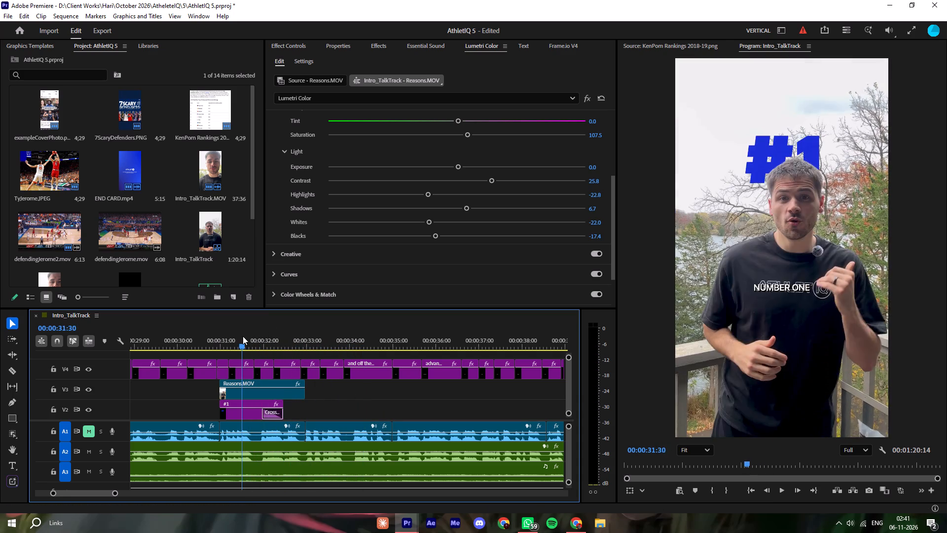
{"action": "key", "text": "space"}
{"action": "key", "text": "space"}
Delete the captions over the #1 section, including "number one", "he's an", "elite shooter." and the one just before them.
{"action": "left_click_drag", "start_coordinate": [243, 352], "coordinate": [294, 374]}
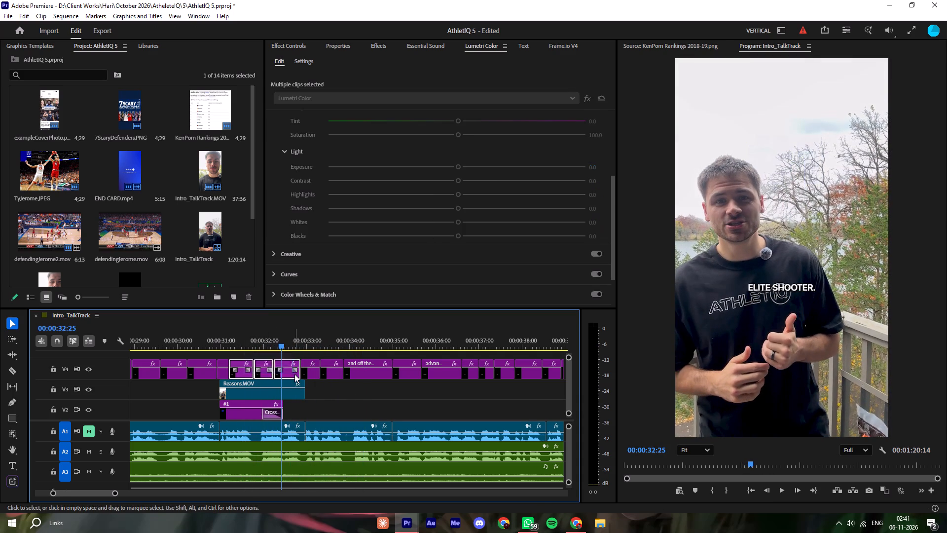
{"action": "key", "text": "Delete"}
{"action": "left_click", "coordinate": [224, 334]}
{"action": "key", "text": "space"}
{"action": "key", "text": "space"}
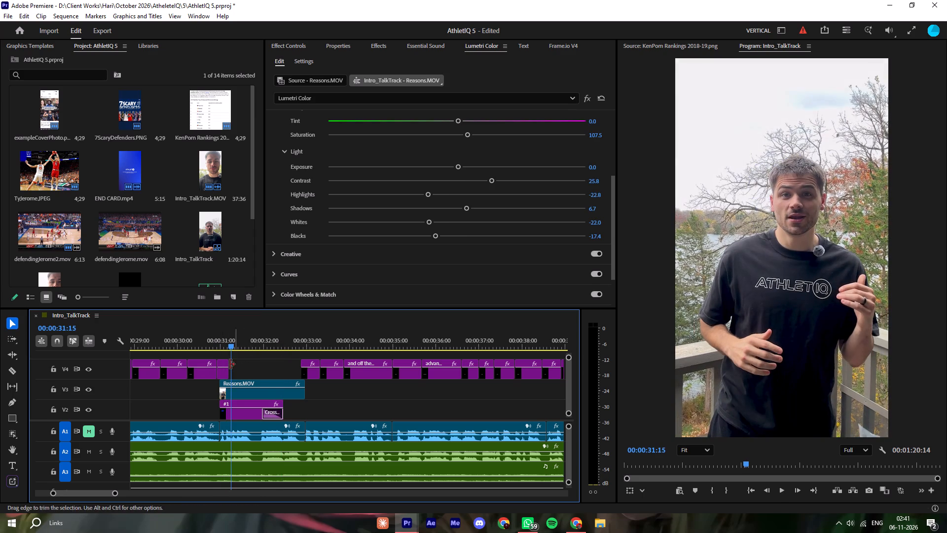
{"action": "left_click_drag", "start_coordinate": [224, 353], "coordinate": [226, 361]}
{"action": "key", "text": "Delete"}
Replay the #1 section and, at 00:00:31:52, draw a wide rectangle across the speaker's shirt just below the AthletIQ logo.
{"action": "key", "text": "space"}
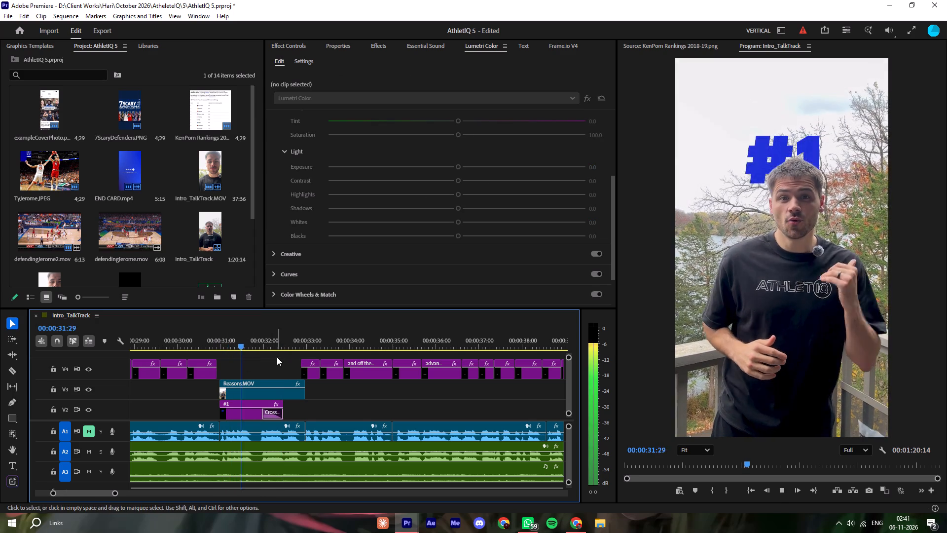
{"action": "scroll", "coordinate": [327, 369], "scroll_direction": "up", "scroll_amount": 1}
{"action": "left_click", "coordinate": [226, 339]}
{"action": "key", "text": "space"}
{"action": "scroll", "coordinate": [317, 373], "scroll_direction": "up", "scroll_amount": 3, "text": "ctrl"}
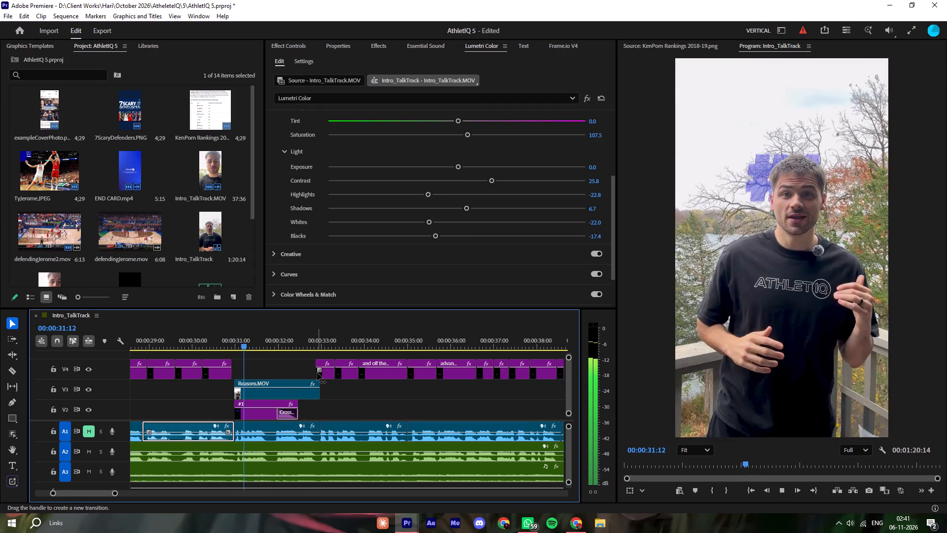
{"action": "key", "text": "space"}
{"action": "left_click", "coordinate": [297, 359]}
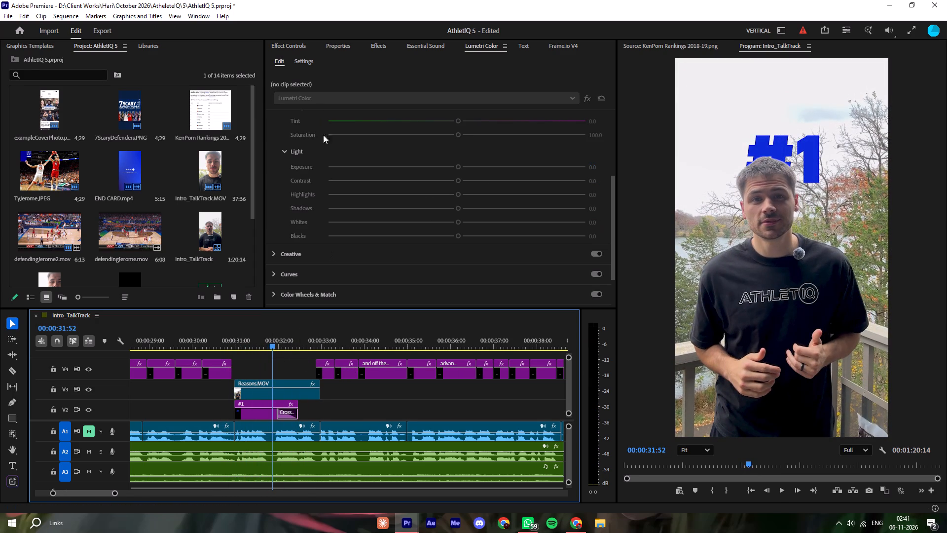
{"action": "left_click", "coordinate": [15, 416]}
{"action": "left_click_drag", "start_coordinate": [720, 310], "coordinate": [837, 359]}
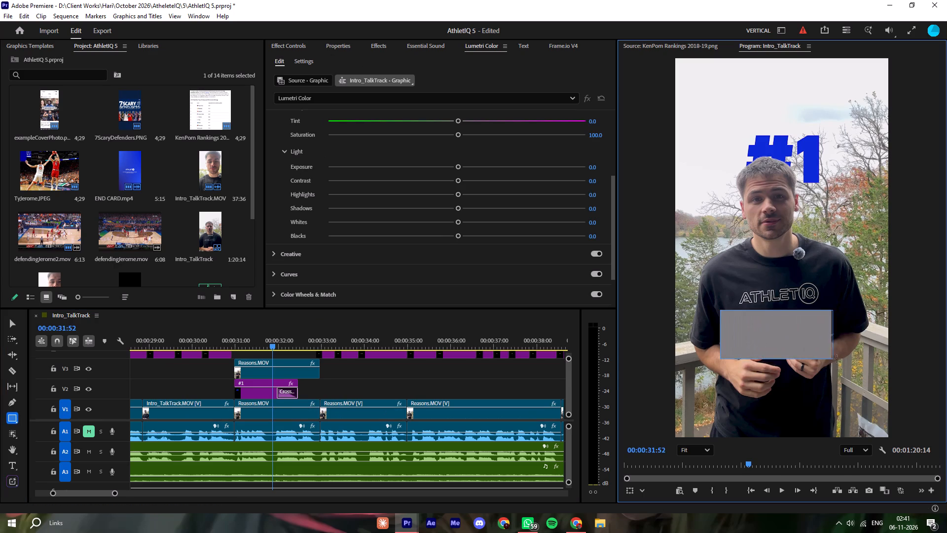
{"action": "left_click_drag", "start_coordinate": [837, 359], "coordinate": [845, 357]}
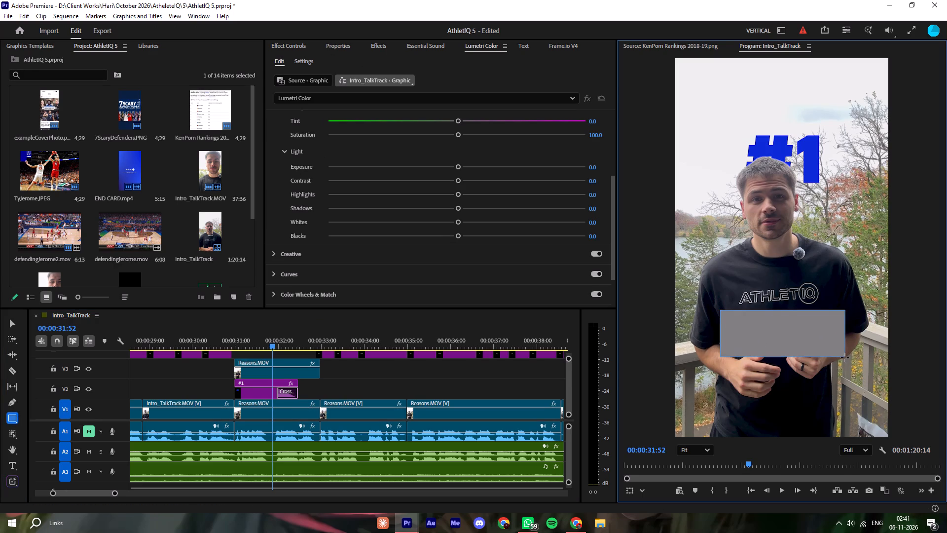
{"action": "left_click_drag", "start_coordinate": [845, 357], "coordinate": [840, 357]}
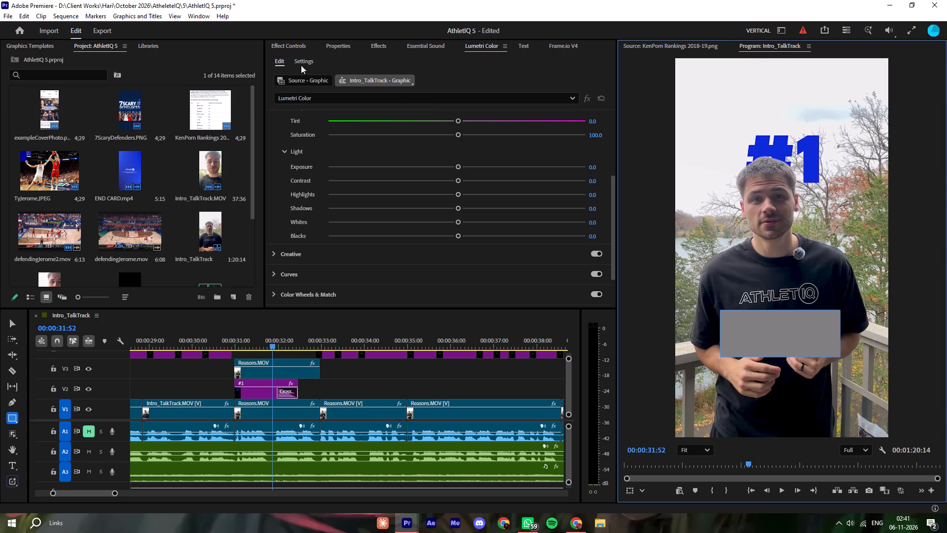
Give the rectangle over the shirt a bright blue fill and a 9 px white outer stroke.
{"action": "left_click", "coordinate": [343, 46]}
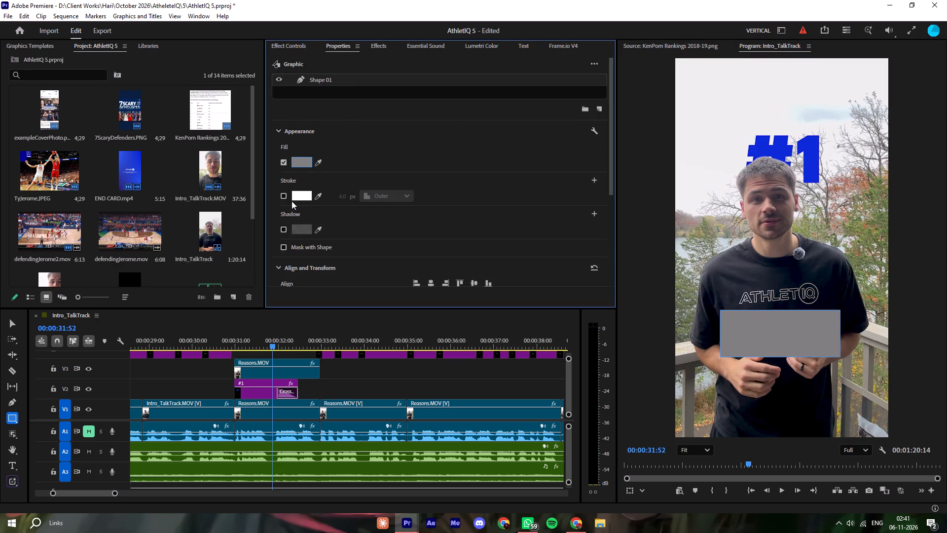
{"action": "left_click", "coordinate": [286, 194]}
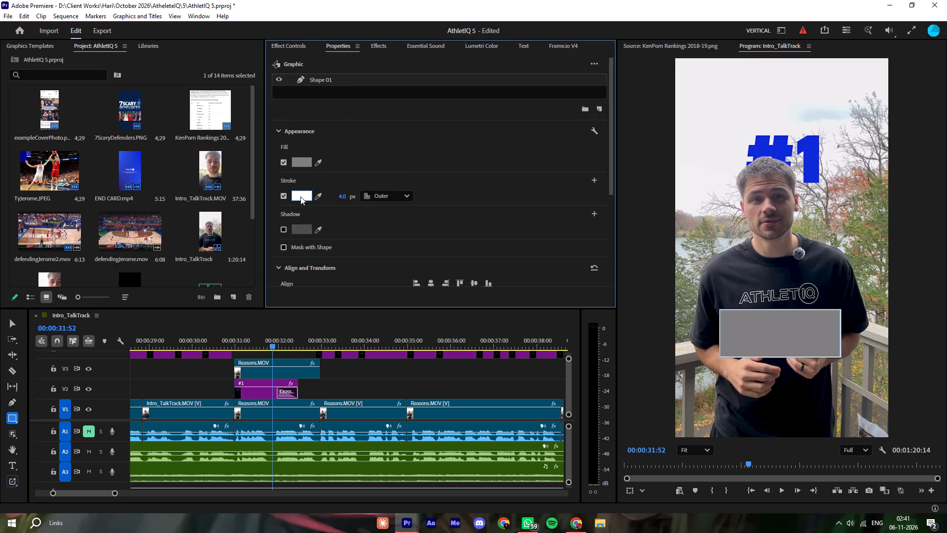
{"action": "left_click", "coordinate": [295, 162]}
{"action": "left_click", "coordinate": [492, 257]}
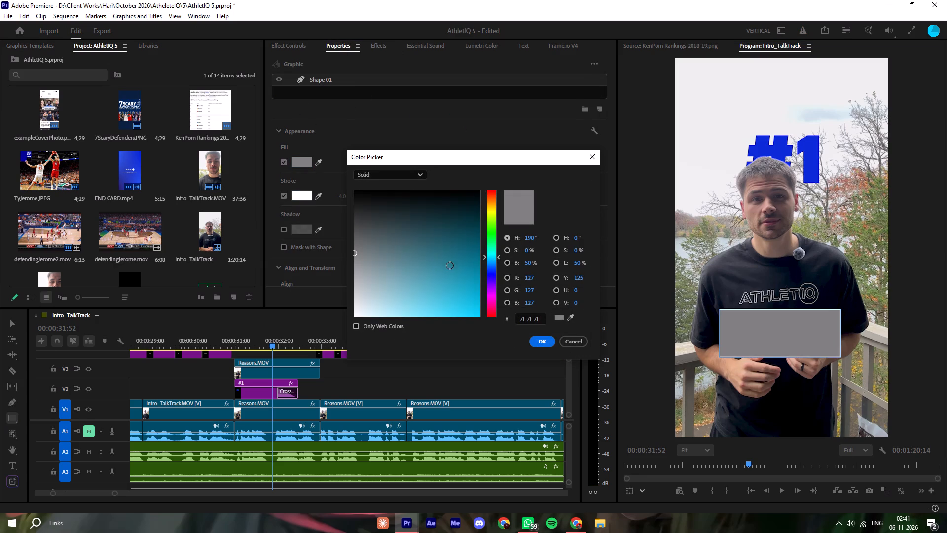
{"action": "left_click_drag", "start_coordinate": [450, 266], "coordinate": [459, 325]}
{"action": "left_click_drag", "start_coordinate": [492, 258], "coordinate": [496, 264]}
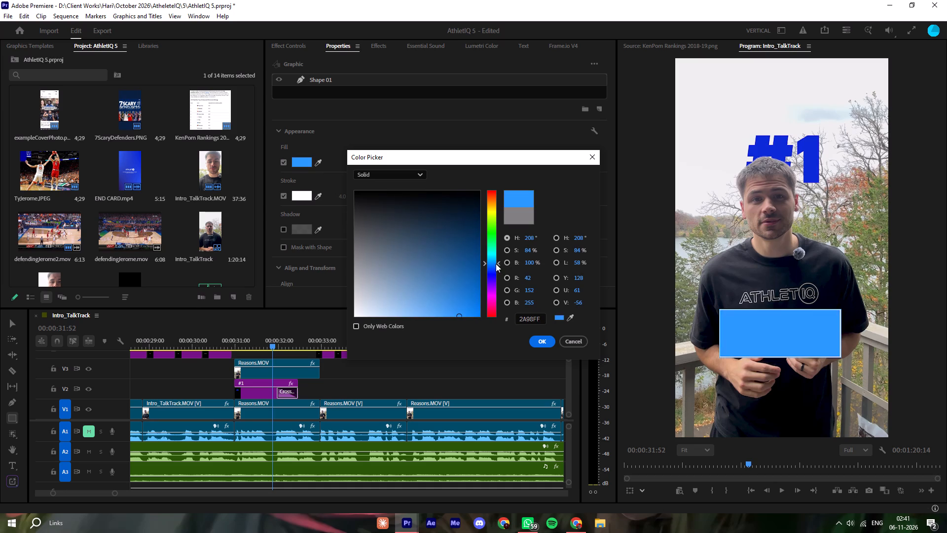
{"action": "left_click_drag", "start_coordinate": [496, 264], "coordinate": [496, 264]}
{"action": "left_click", "coordinate": [553, 344]}
{"action": "left_click", "coordinate": [346, 197]}
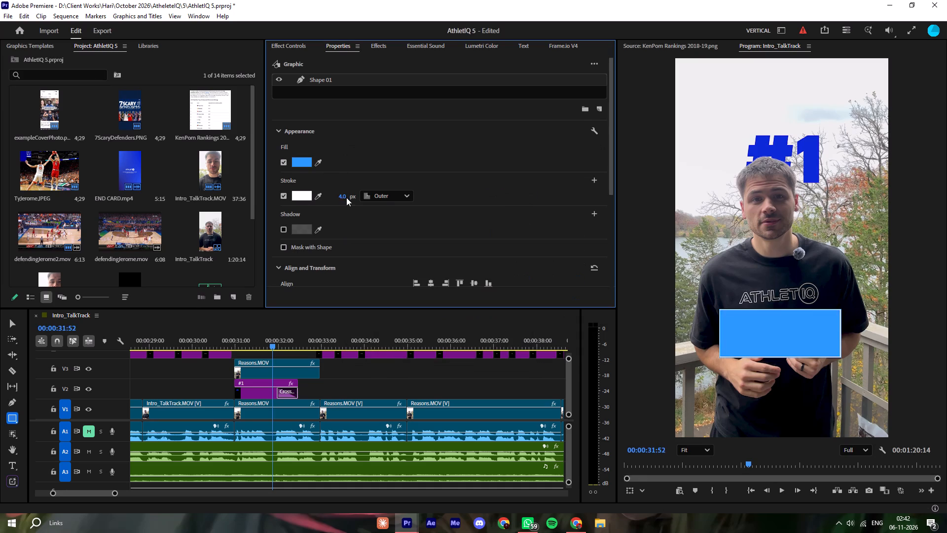
{"action": "left_click", "coordinate": [342, 214]}
{"action": "left_click", "coordinate": [346, 199]}
{"action": "left_click", "coordinate": [342, 197]}
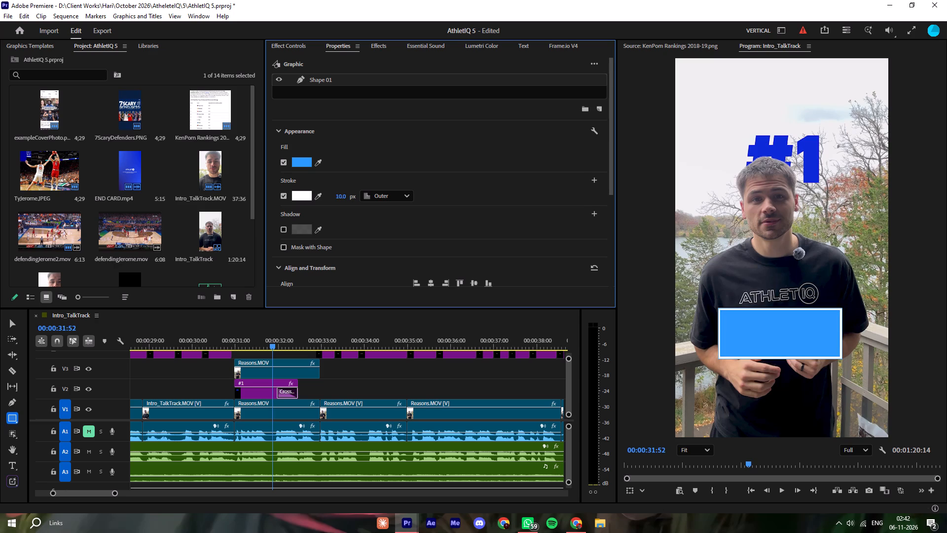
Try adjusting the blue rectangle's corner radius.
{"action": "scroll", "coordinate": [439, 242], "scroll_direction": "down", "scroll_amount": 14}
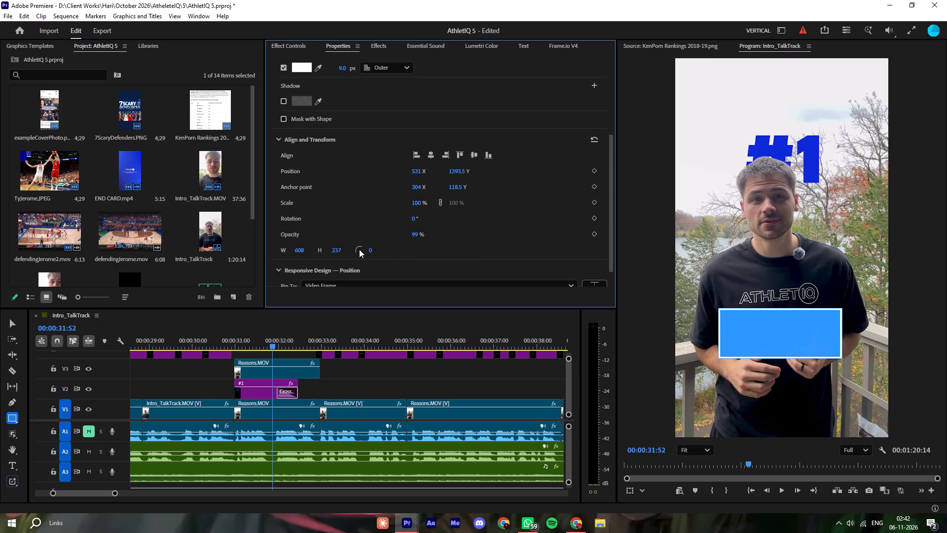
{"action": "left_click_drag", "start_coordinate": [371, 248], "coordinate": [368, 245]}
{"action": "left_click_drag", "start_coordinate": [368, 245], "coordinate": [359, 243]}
Replay the section, trim the rectangle clip to end with the Reasons.MOV shot on V3, and start the "both off" caption at that cut.
{"action": "left_click", "coordinate": [331, 381]}
{"action": "left_click", "coordinate": [221, 338]}
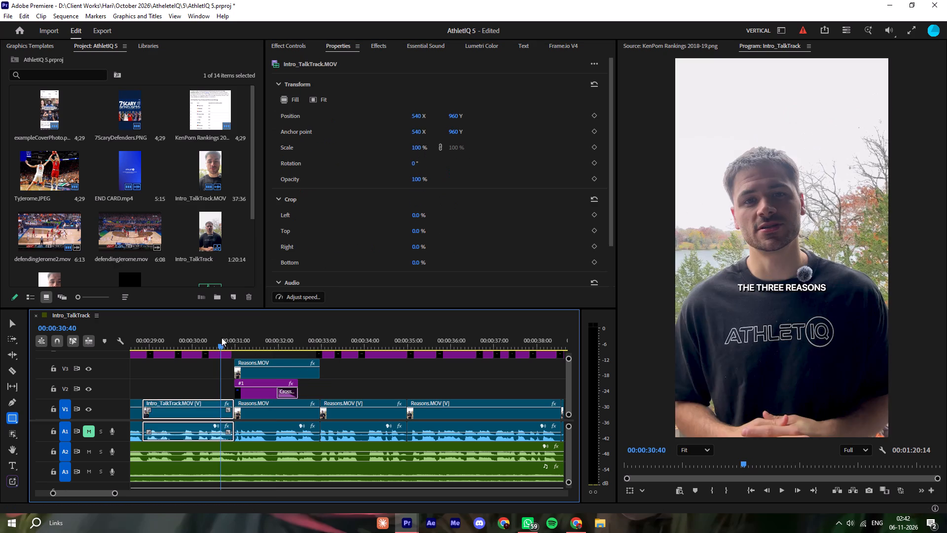
{"action": "key", "text": "space"}
{"action": "scroll", "coordinate": [294, 369], "scroll_direction": "up", "scroll_amount": 8, "text": "ctrl"}
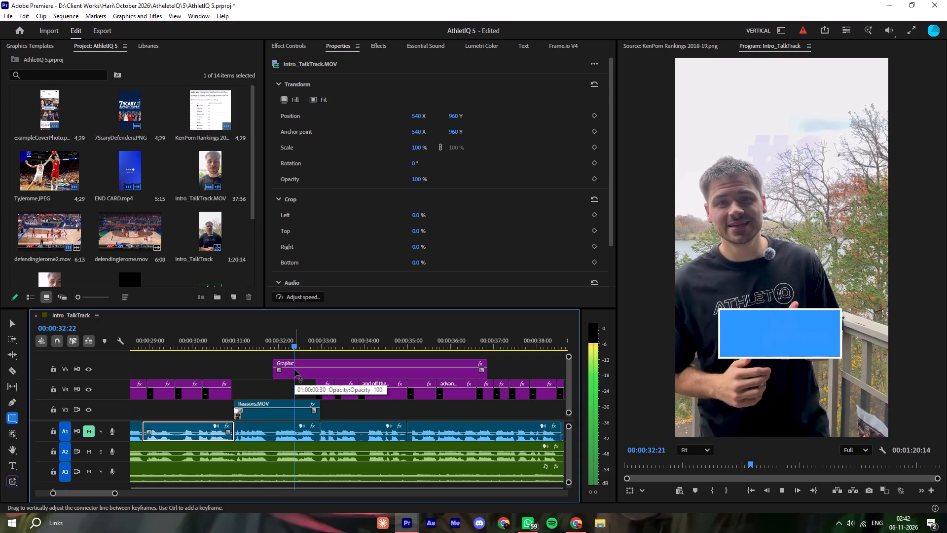
{"action": "key", "text": "space"}
{"action": "left_click_drag", "start_coordinate": [492, 367], "coordinate": [321, 371]}
{"action": "key", "text": "space"}
{"action": "key", "text": "space"}
{"action": "left_click", "coordinate": [314, 395]}
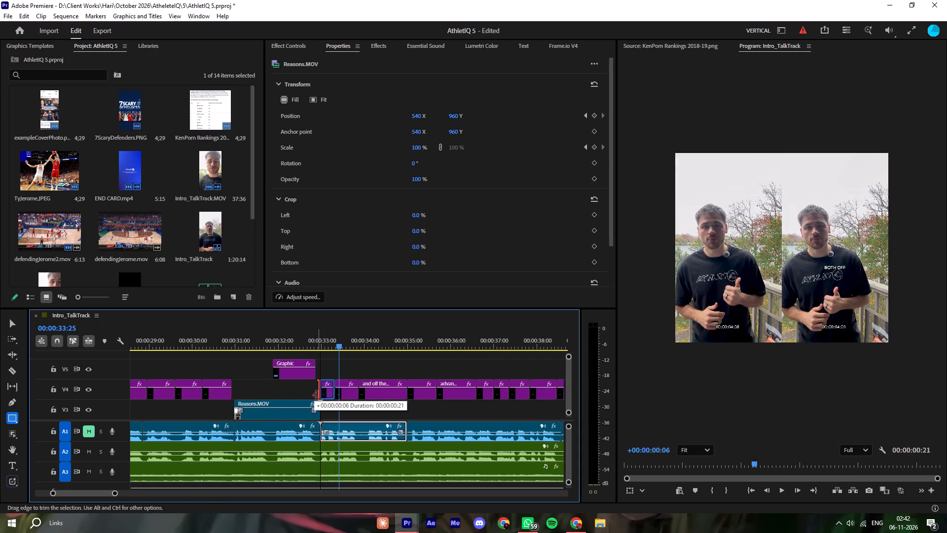
{"action": "left_click", "coordinate": [316, 364]}
Replay to 00:00:32:04 and slightly round the corners of the blue rectangle, Shape 01.
{"action": "left_click", "coordinate": [263, 335]}
{"action": "key", "text": "space"}
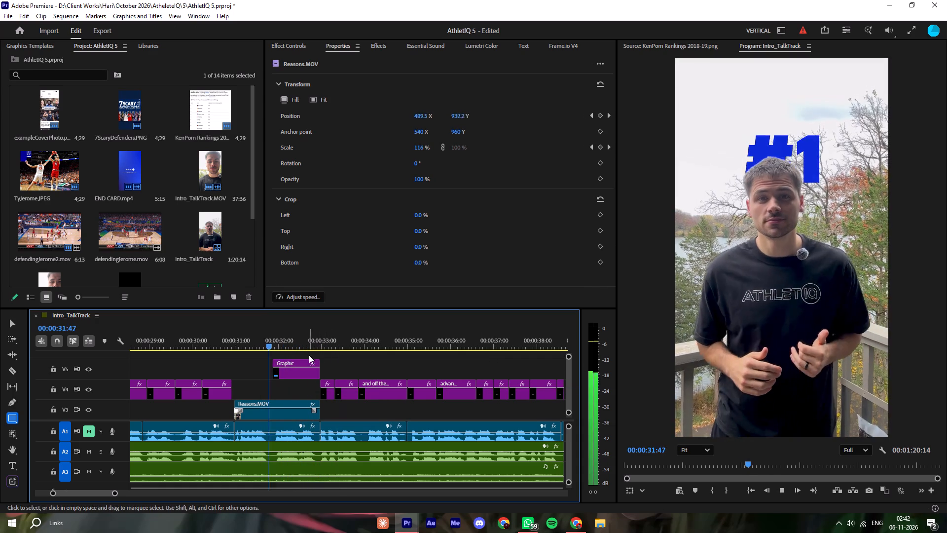
{"action": "key", "text": "space"}
{"action": "left_click", "coordinate": [304, 363]}
{"action": "scroll", "coordinate": [372, 228], "scroll_direction": "down", "scroll_amount": 10}
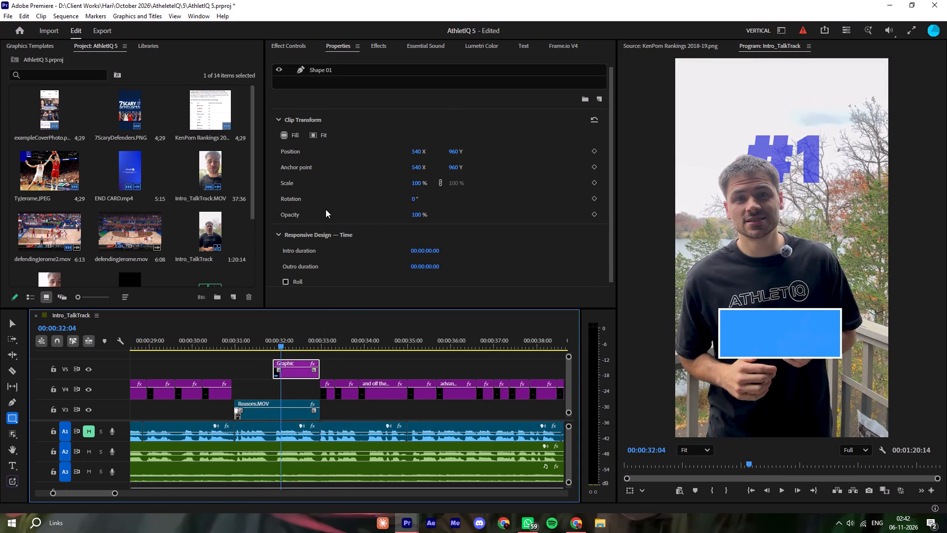
{"action": "left_click", "coordinate": [350, 67]}
{"action": "scroll", "coordinate": [399, 190], "scroll_direction": "down", "scroll_amount": 5}
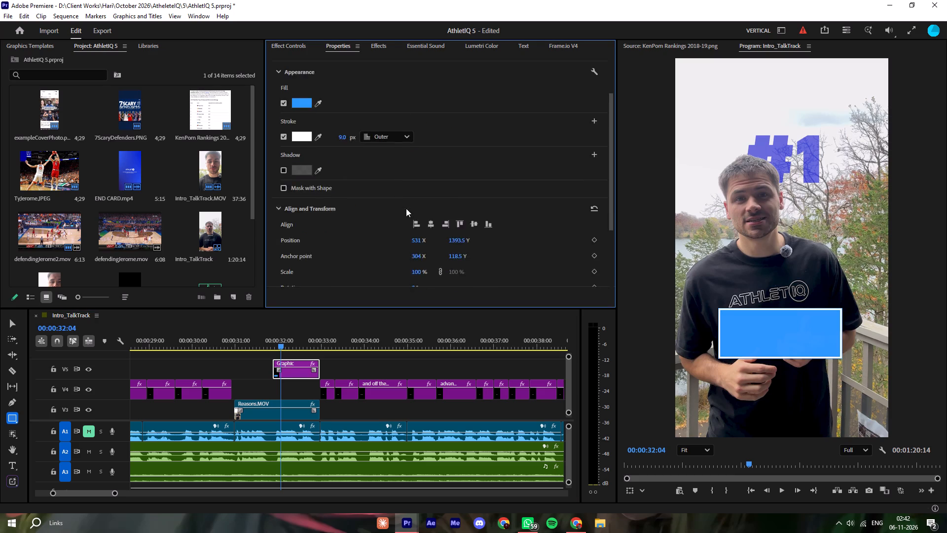
{"action": "scroll", "coordinate": [406, 208], "scroll_direction": "down", "scroll_amount": 8}
{"action": "left_click_drag", "start_coordinate": [369, 248], "coordinate": [377, 250]}
{"action": "left_click", "coordinate": [266, 358]}
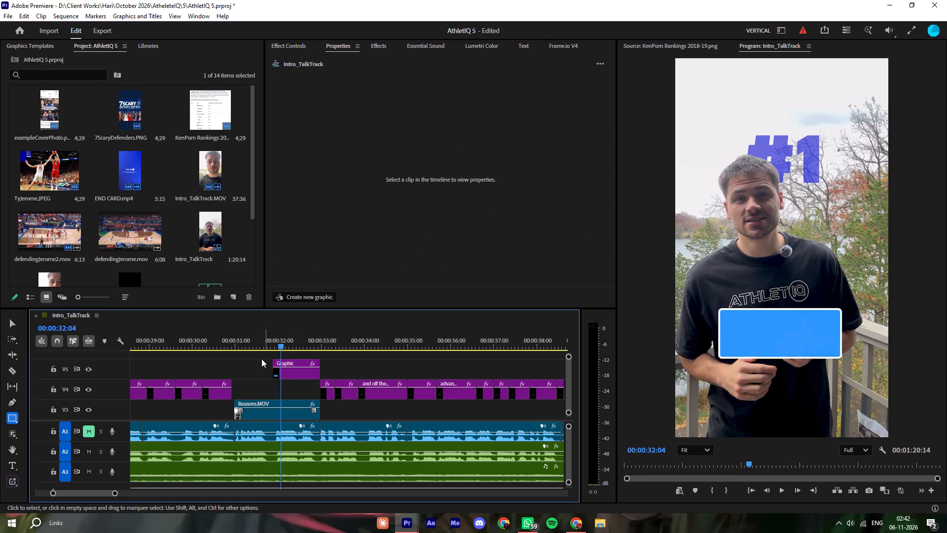
{"action": "left_click", "coordinate": [257, 360]}
{"action": "left_click", "coordinate": [306, 354]}
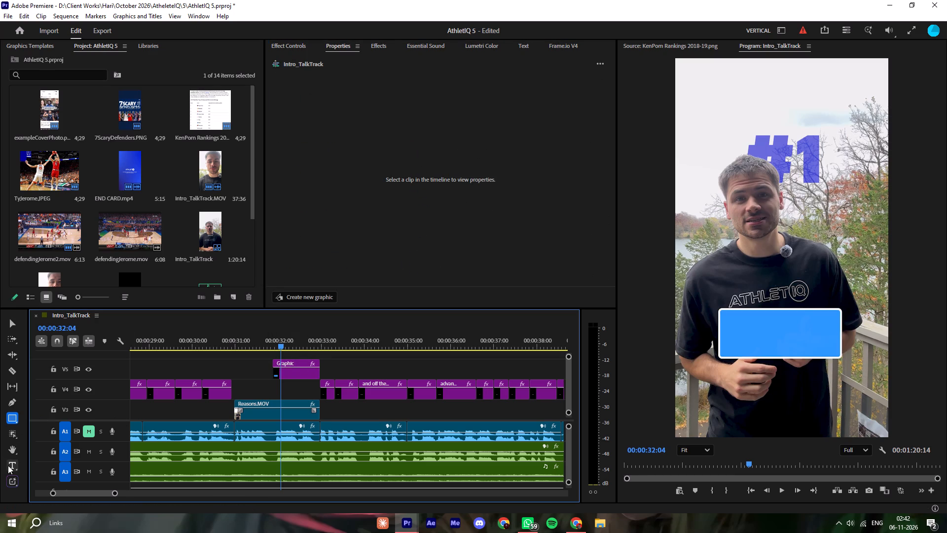
Add the text "He's an elite shooter" over the blue rectangle, with "shooter" on its own second line.
{"action": "left_click", "coordinate": [8, 465]}
{"action": "left_click", "coordinate": [748, 321]}
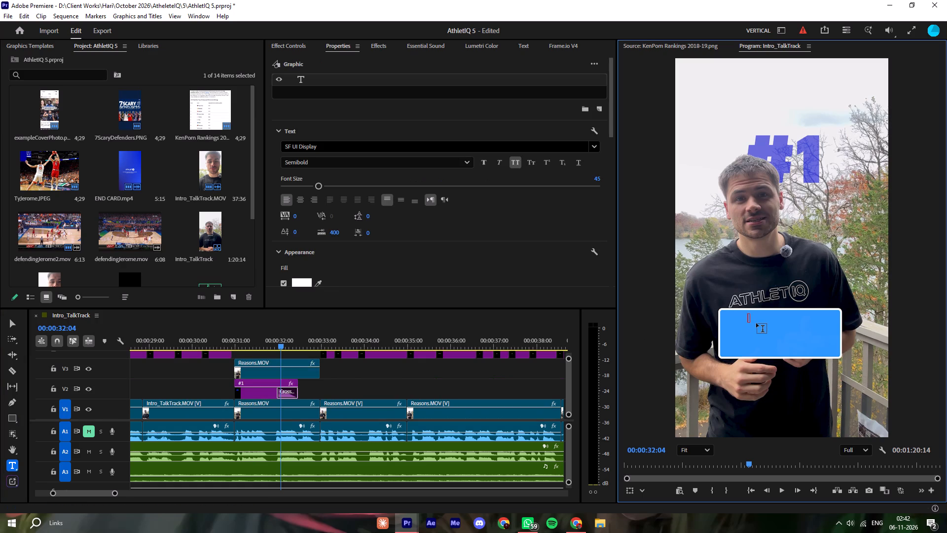
{"action": "type", "text": "He's"}
{"action": "key", "text": "space"}
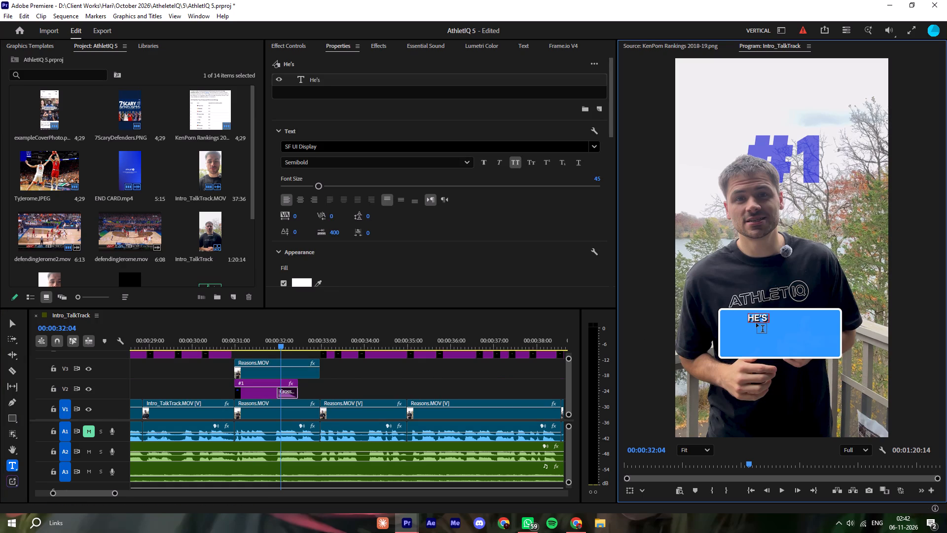
{"action": "type", "text": "an"}
{"action": "key", "text": "space"}
{"action": "type", "text": "e"}
{"action": "key", "text": "BackSpace"}
{"action": "key", "text": "BackSpace"}
{"action": "key", "text": "space"}
{"action": "type", "text": "elite"}
{"action": "key", "text": "Return"}
{"action": "type", "text": "shooter"}
Centre-align the "He's an elite shooter" text and set its font size to 73.
{"action": "triple_click", "coordinate": [775, 328]}
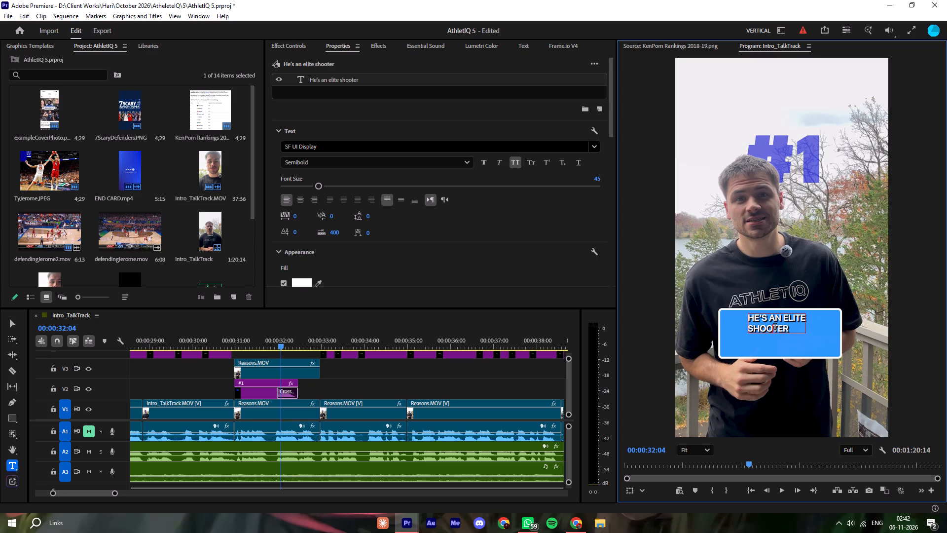
{"action": "double_click", "coordinate": [775, 328]}
{"action": "left_click_drag", "start_coordinate": [322, 186], "coordinate": [331, 189]}
{"action": "left_click", "coordinate": [304, 201]}
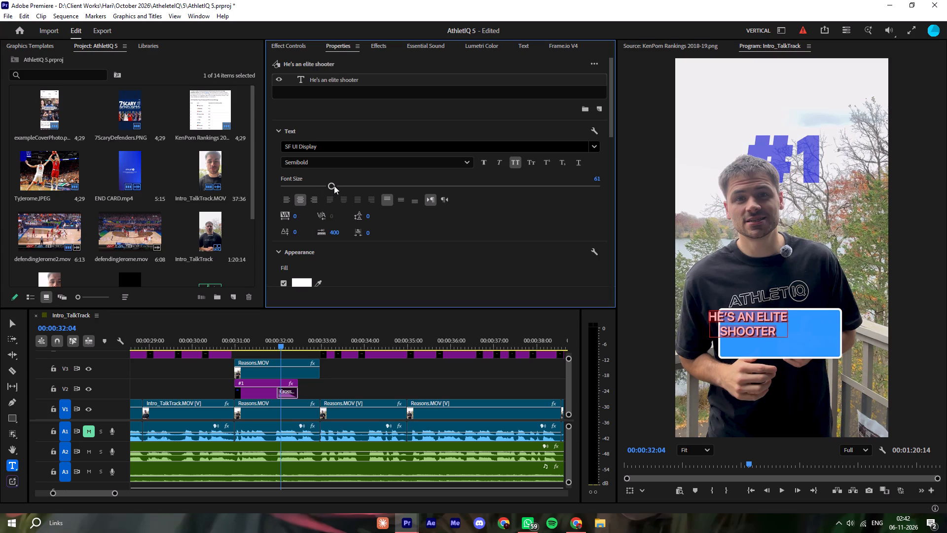
{"action": "left_click_drag", "start_coordinate": [334, 186], "coordinate": [343, 188]}
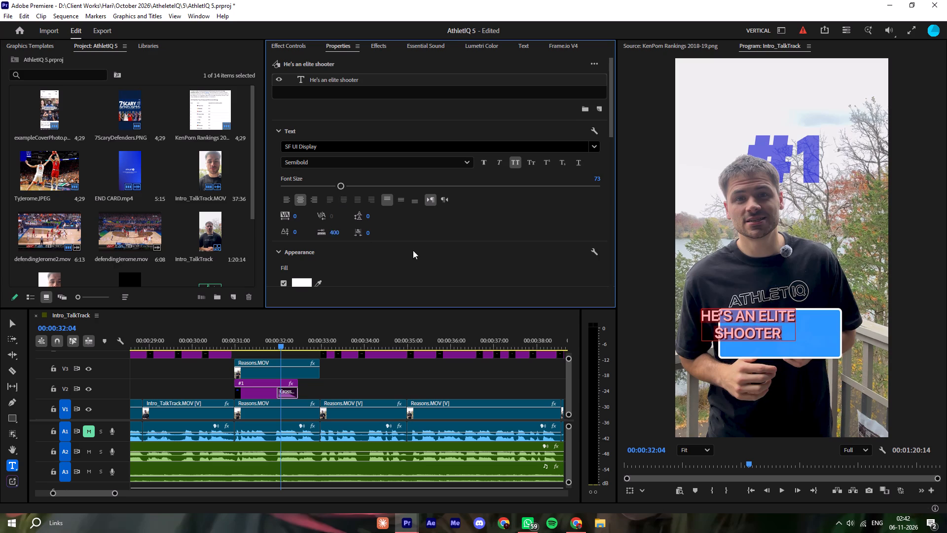
Centre the text horizontally in the frame and move it down to sit in the middle of the blue rectangle.
{"action": "scroll", "coordinate": [413, 250], "scroll_direction": "down", "scroll_amount": 17}
{"action": "scroll", "coordinate": [420, 261], "scroll_direction": "down", "scroll_amount": 10}
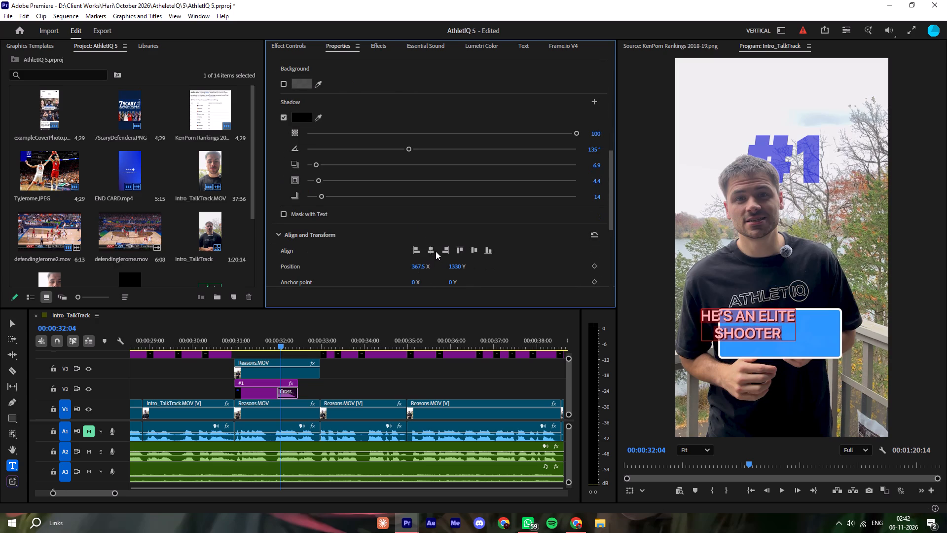
{"action": "left_click", "coordinate": [429, 249]}
{"action": "left_click_drag", "start_coordinate": [455, 267], "coordinate": [485, 273]}
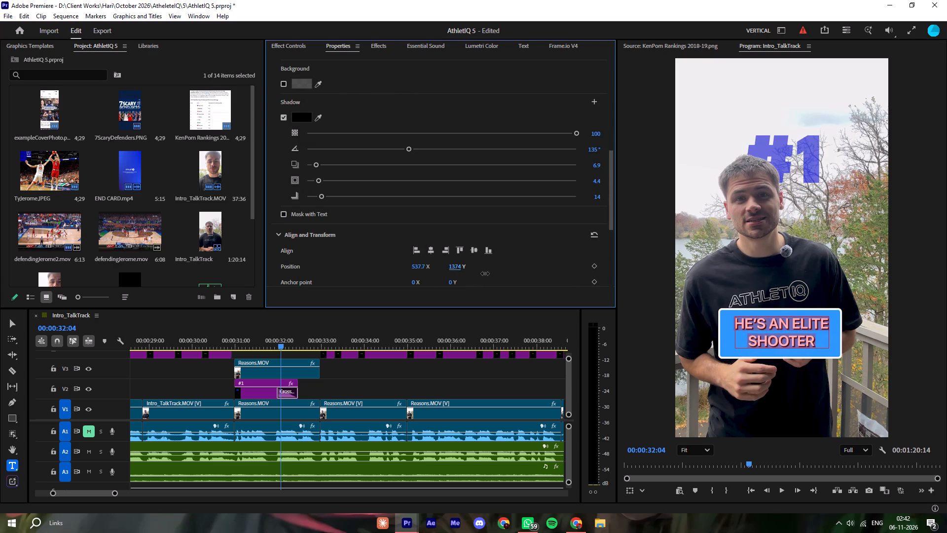
{"action": "left_click_drag", "start_coordinate": [485, 273], "coordinate": [486, 274]}
{"action": "left_click", "coordinate": [353, 391]}
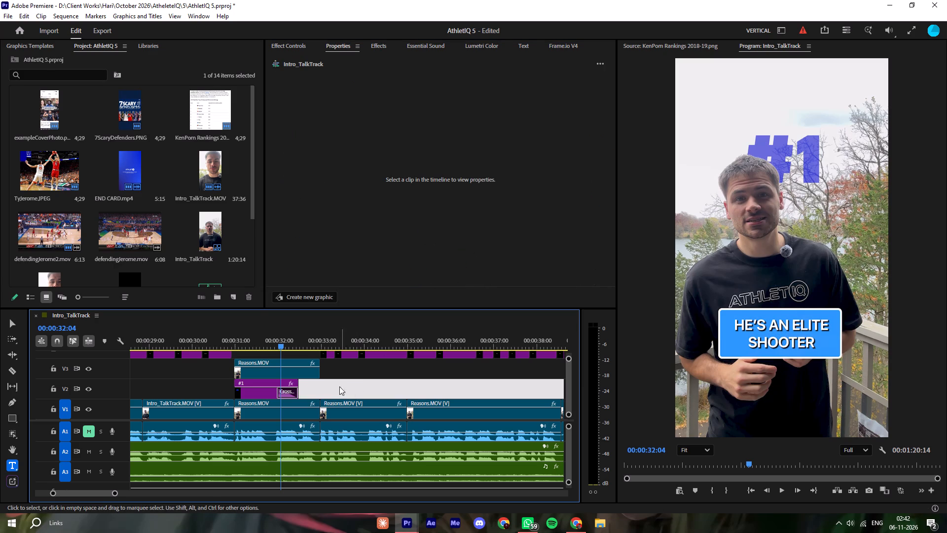
Replay the section and trim both ends of the "He's an elite shooter" text clip to match the rectangle clip below it.
{"action": "left_click", "coordinate": [220, 337]}
{"action": "key", "text": "space"}
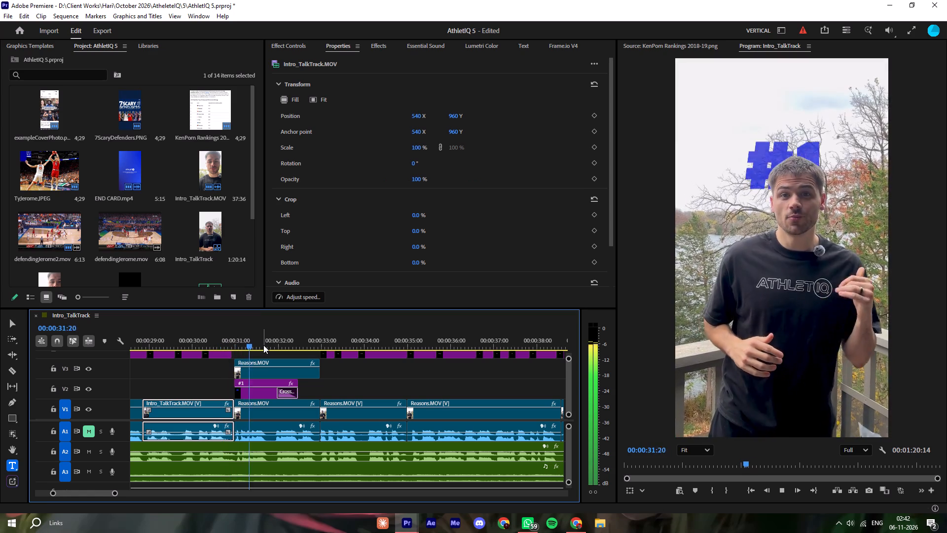
{"action": "key", "text": "space"}
{"action": "scroll", "coordinate": [296, 373], "scroll_direction": "up", "scroll_amount": 3, "text": "ctrl"}
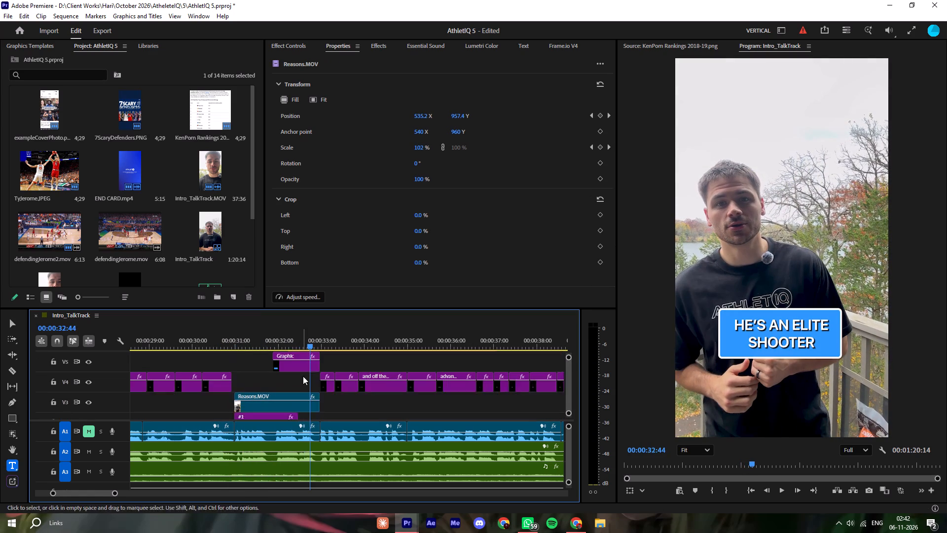
{"action": "scroll", "coordinate": [303, 376], "scroll_direction": "up", "scroll_amount": 4, "text": "ctrl"}
{"action": "left_click_drag", "start_coordinate": [280, 368], "coordinate": [273, 367]}
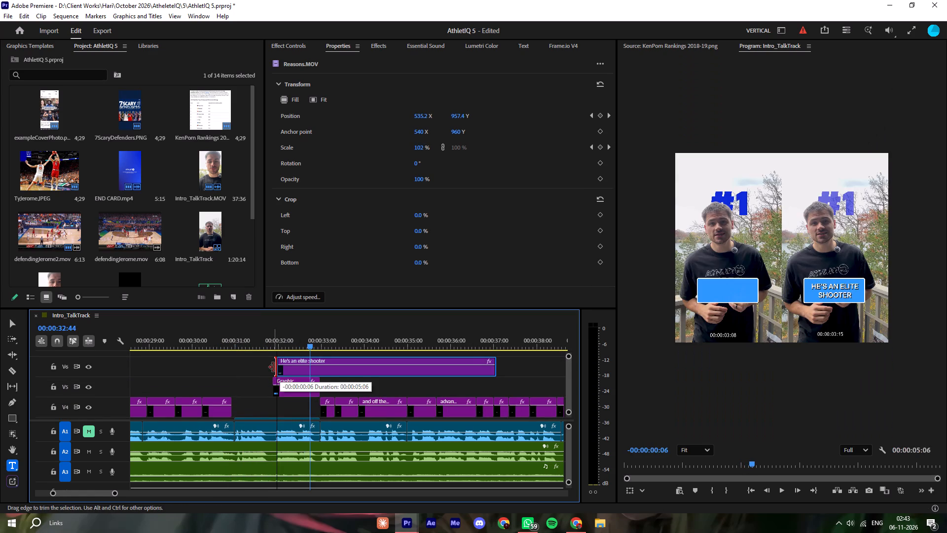
{"action": "left_click_drag", "start_coordinate": [273, 367], "coordinate": [271, 367]}
{"action": "left_click_drag", "start_coordinate": [502, 365], "coordinate": [333, 381]}
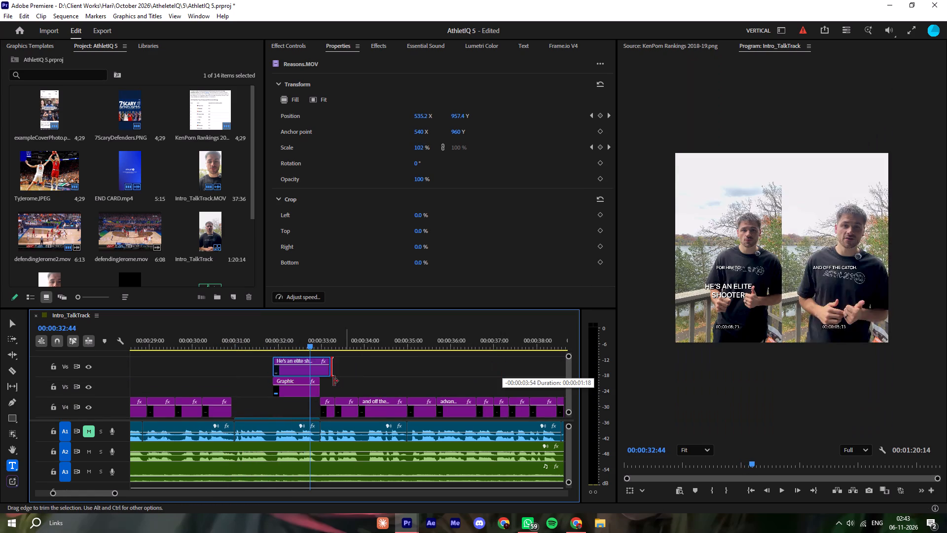
{"action": "left_click_drag", "start_coordinate": [333, 381], "coordinate": [326, 380]}
Link the "He's an elite shooter" text clip with the rectangle clip below it.
{"action": "left_click_drag", "start_coordinate": [344, 367], "coordinate": [308, 383]}
{"action": "right_click", "coordinate": [303, 384]}
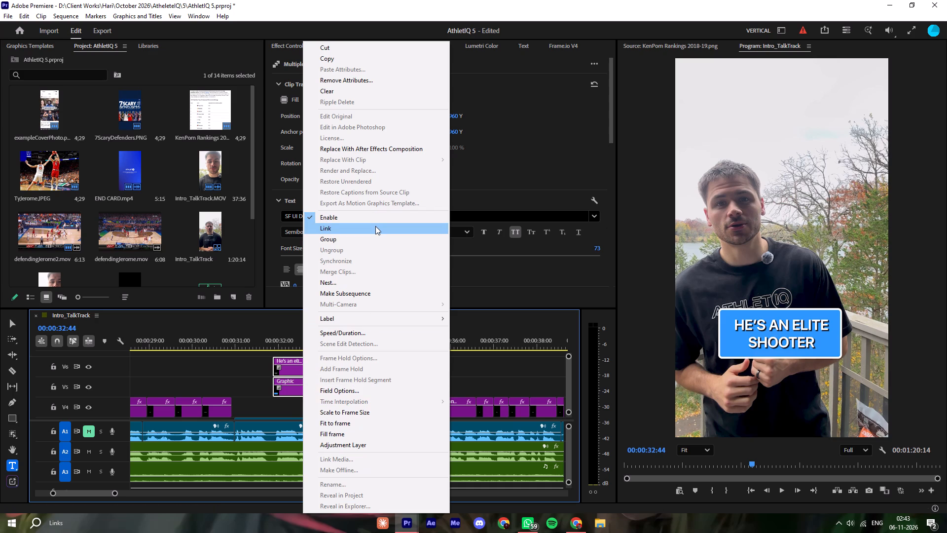
{"action": "left_click", "coordinate": [375, 226]}
Replay the #1 section from 00:00:31:55 and again from 00:00:31:30 to review how the blue text box appears.
{"action": "left_click", "coordinate": [276, 341]}
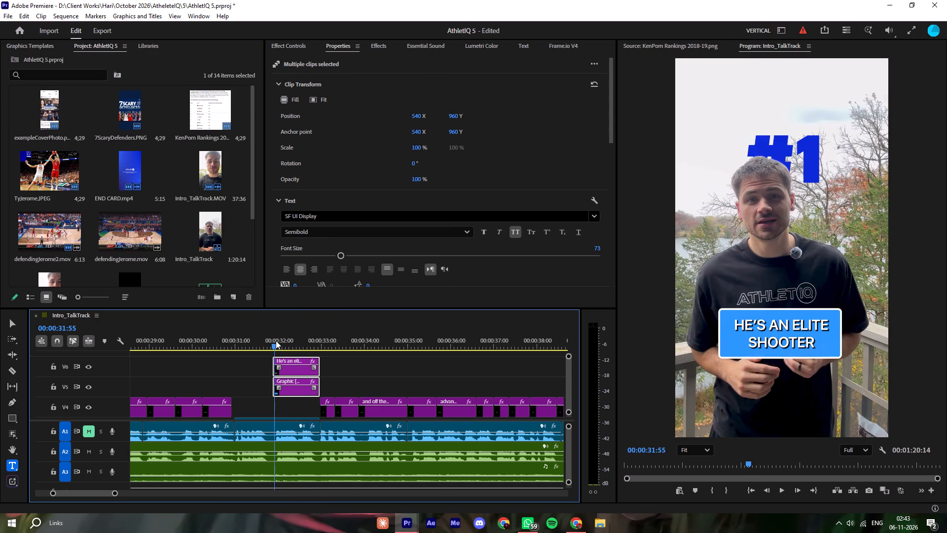
{"action": "key", "text": "space"}
{"action": "left_click", "coordinate": [369, 375]}
{"action": "key", "text": "space"}
{"action": "left_click", "coordinate": [258, 337]}
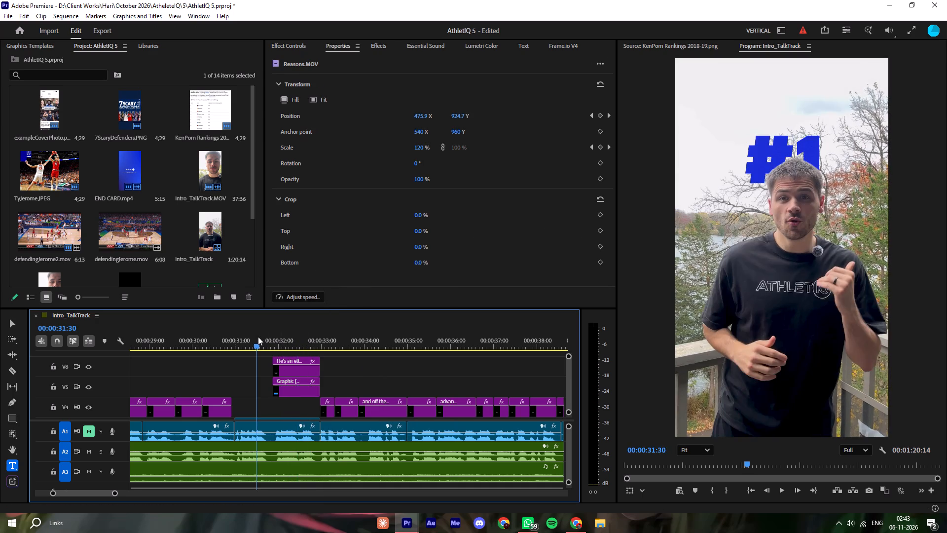
{"action": "key", "text": "space"}
{"action": "key", "text": "space"}
Undo the linking of the "He's an elite shooter" text clip and the rectangle clip below it.
{"action": "left_click", "coordinate": [290, 369]}
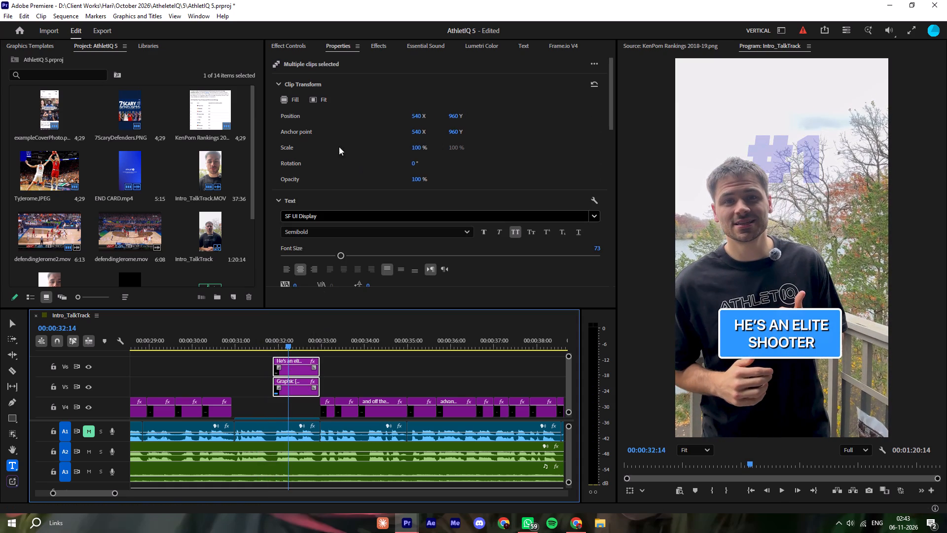
{"action": "scroll", "coordinate": [361, 190], "scroll_direction": "down", "scroll_amount": 14}
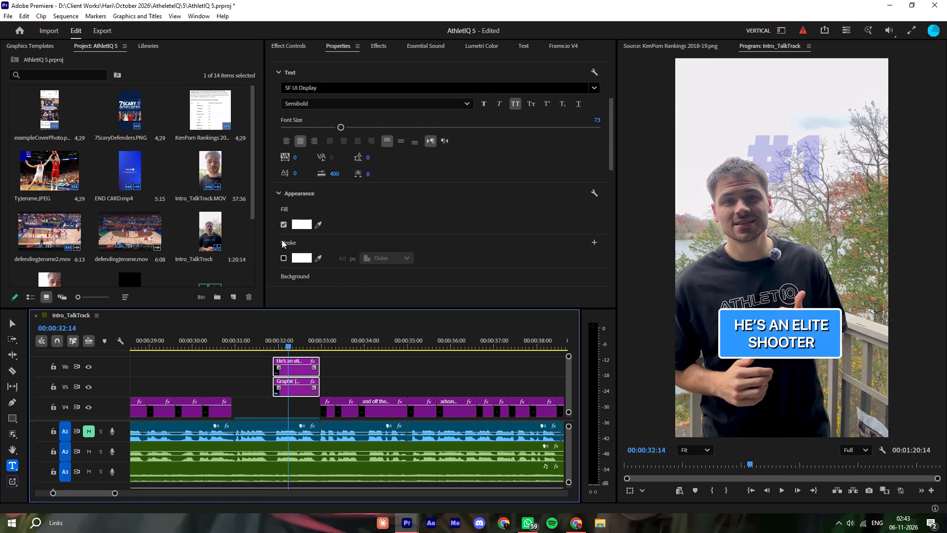
{"action": "scroll", "coordinate": [361, 203], "scroll_direction": "up", "scroll_amount": 13}
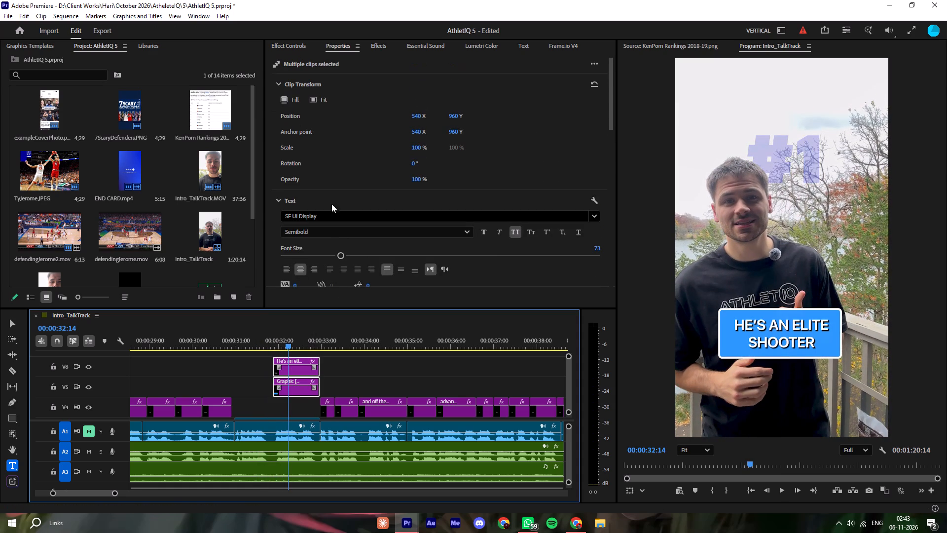
{"action": "scroll", "coordinate": [331, 204], "scroll_direction": "up", "scroll_amount": 6}
{"action": "scroll", "coordinate": [330, 91], "scroll_direction": "up", "scroll_amount": 3}
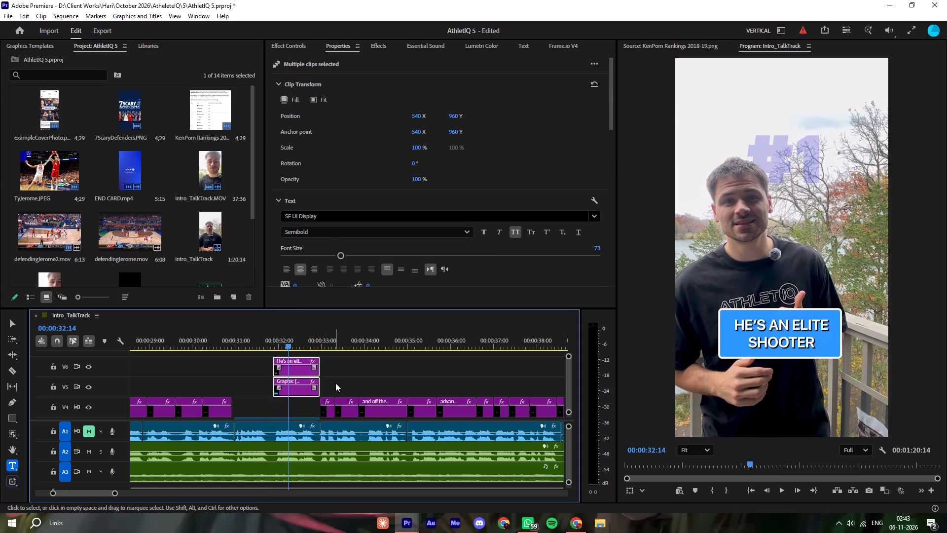
{"action": "key", "text": "ctrl+z"}
{"action": "left_click", "coordinate": [302, 370]}
{"action": "left_click_drag", "start_coordinate": [376, 376], "coordinate": [366, 377]}
Turn off the shadow on the "He's an elite shooter" text and replay the callout.
{"action": "left_click", "coordinate": [293, 368]}
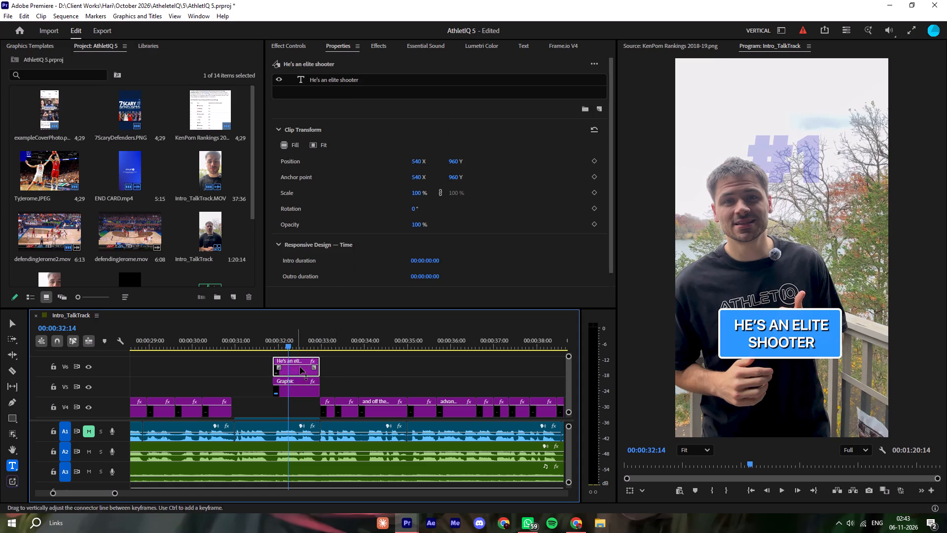
{"action": "double_click", "coordinate": [342, 79]}
{"action": "double_click", "coordinate": [355, 77]}
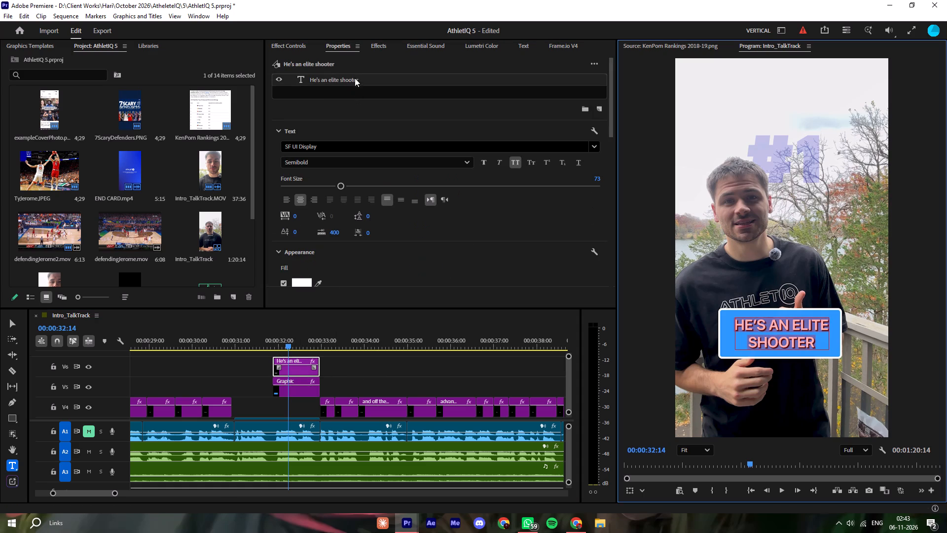
{"action": "scroll", "coordinate": [433, 273], "scroll_direction": "down", "scroll_amount": 16}
{"action": "left_click", "coordinate": [284, 225]}
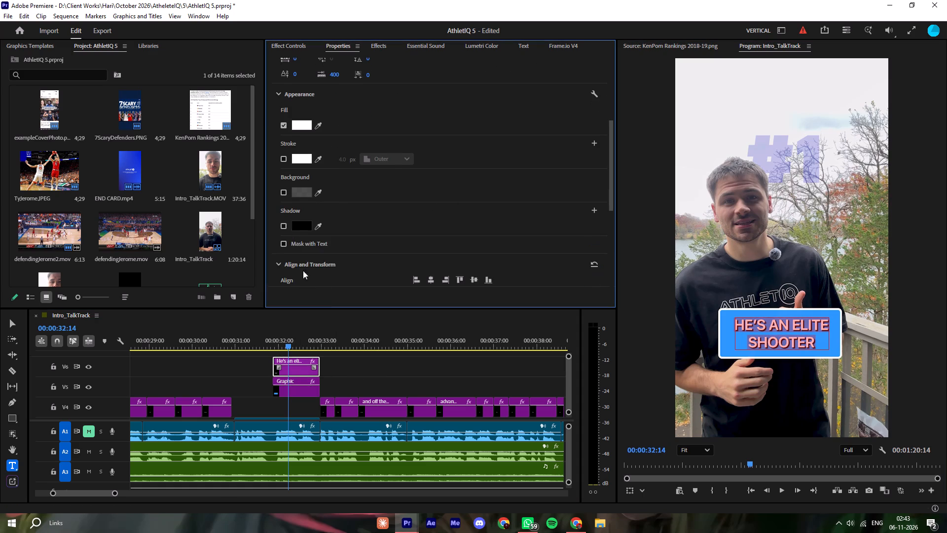
{"action": "left_click", "coordinate": [382, 373]}
{"action": "left_click", "coordinate": [271, 343]}
{"action": "key", "text": "space"}
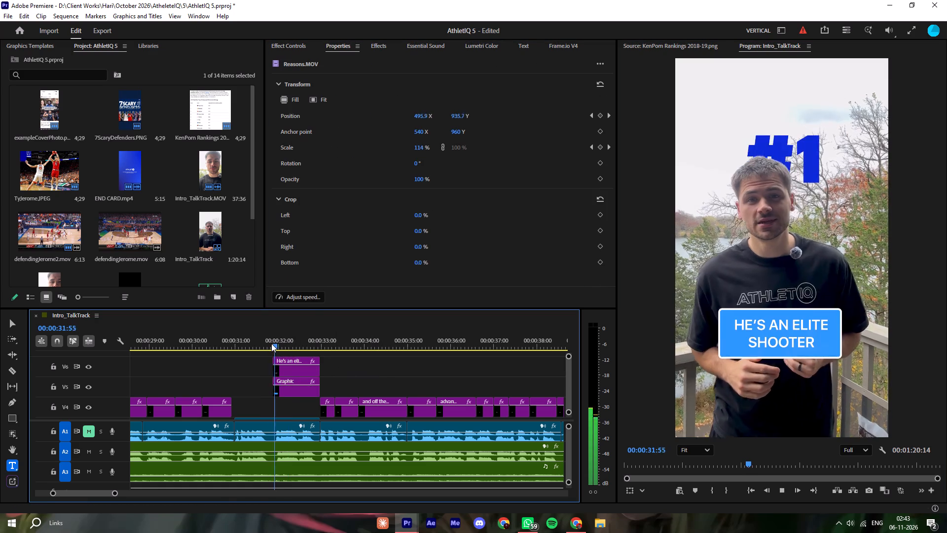
{"action": "key", "text": "space"}
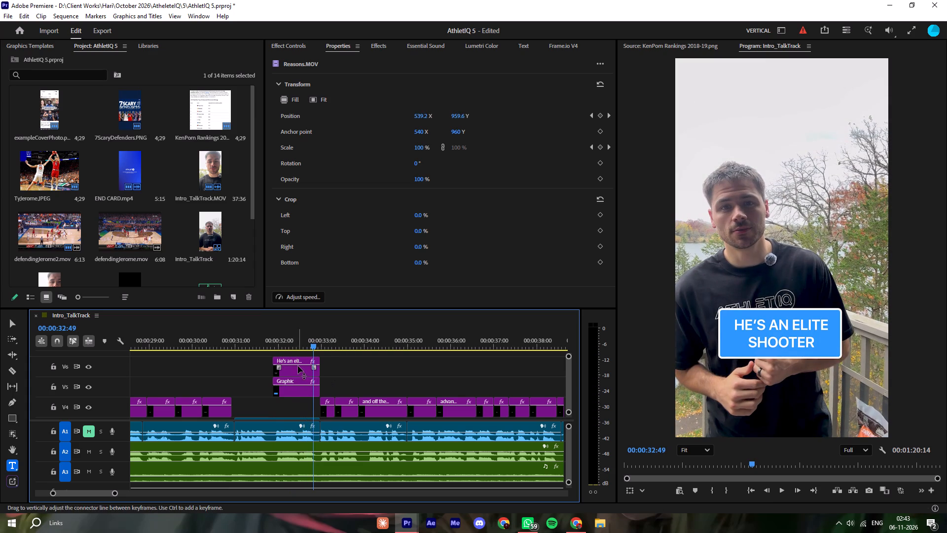
Reduce the whole "He's an elite shooter" text to font size 65 and tighten its leading to -14.
{"action": "left_click", "coordinate": [293, 368]}
{"action": "double_click", "coordinate": [338, 79]}
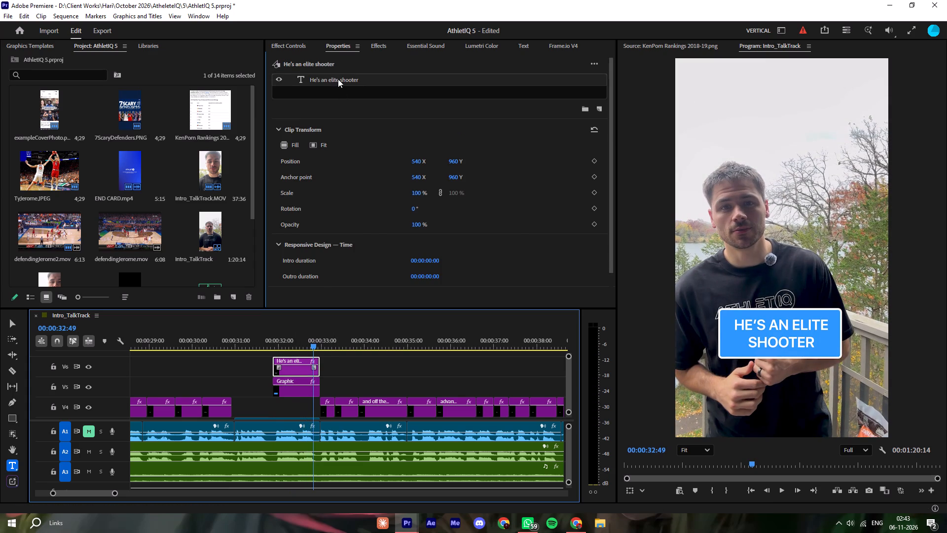
{"action": "left_click", "coordinate": [336, 187]}
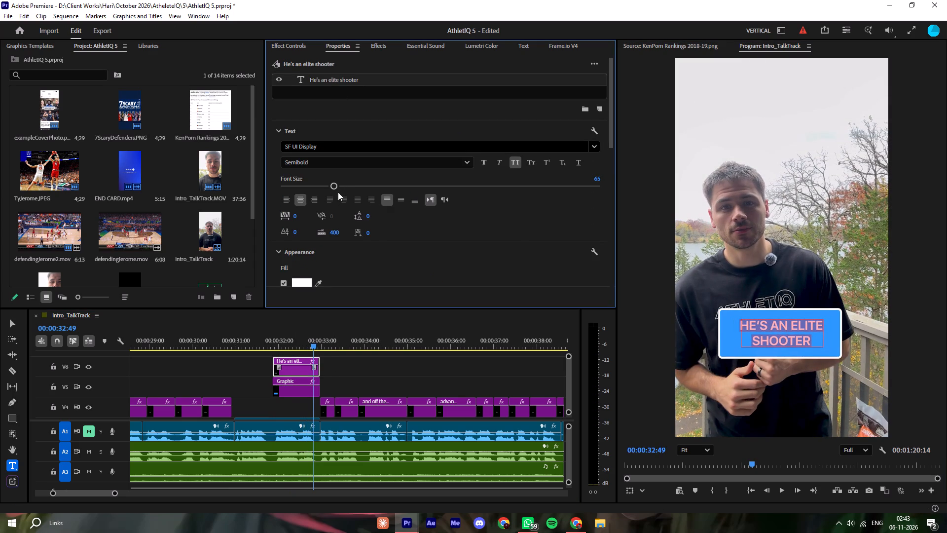
{"action": "left_click_drag", "start_coordinate": [369, 217], "coordinate": [362, 217]}
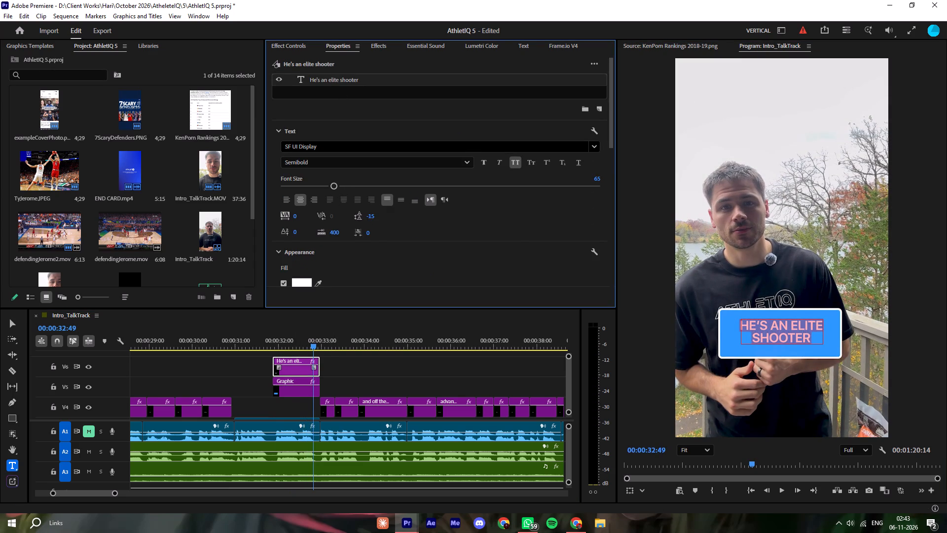
{"action": "left_click_drag", "start_coordinate": [362, 217], "coordinate": [363, 217]}
Set only the words "He's an elite" to font size 49.
{"action": "left_click_drag", "start_coordinate": [741, 326], "coordinate": [827, 324]}
{"action": "left_click_drag", "start_coordinate": [328, 182], "coordinate": [323, 183]}
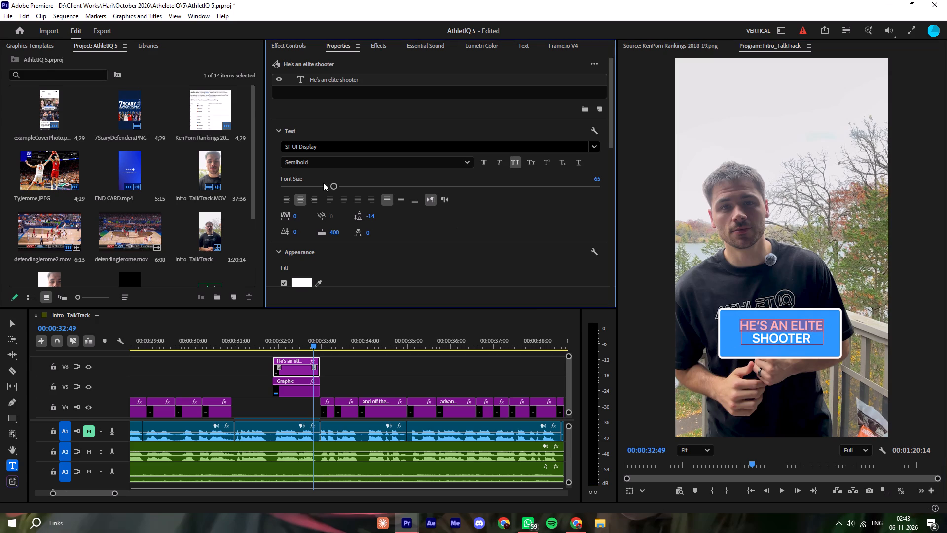
{"action": "left_click_drag", "start_coordinate": [323, 183], "coordinate": [318, 185]}
{"action": "left_click", "coordinate": [319, 186]}
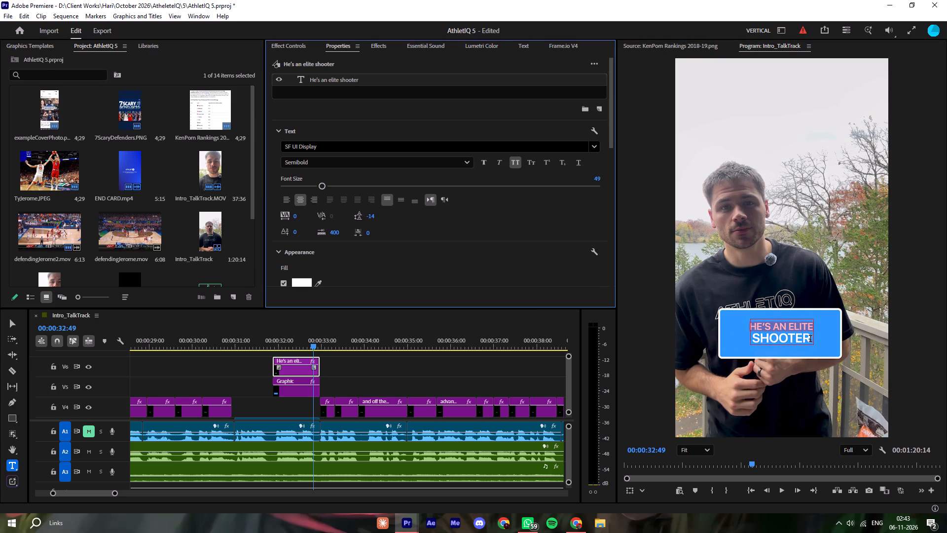
Enlarge only the word "shooter" to font size 97 and set its leading to -22.
{"action": "left_click_drag", "start_coordinate": [810, 340], "coordinate": [743, 338]}
{"action": "left_click_drag", "start_coordinate": [334, 181], "coordinate": [352, 187]}
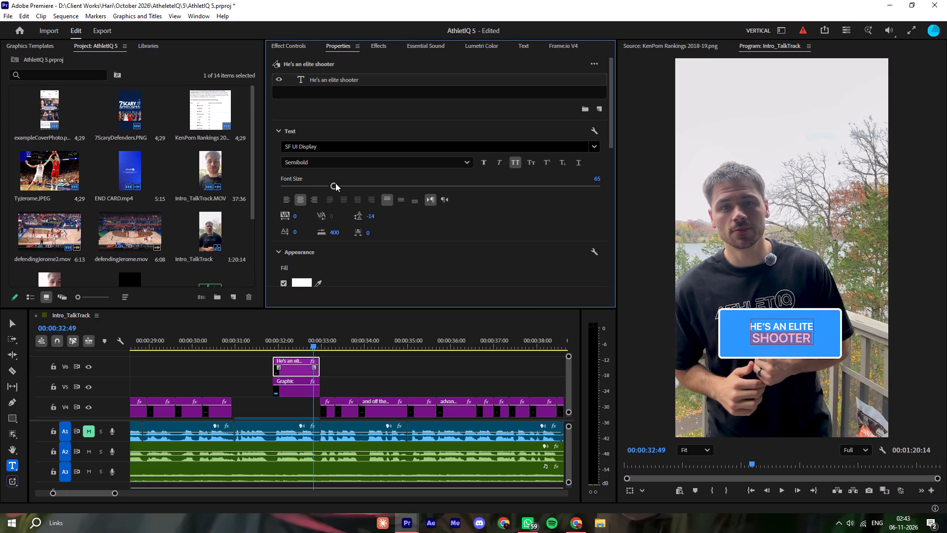
{"action": "left_click_drag", "start_coordinate": [335, 183], "coordinate": [361, 186]}
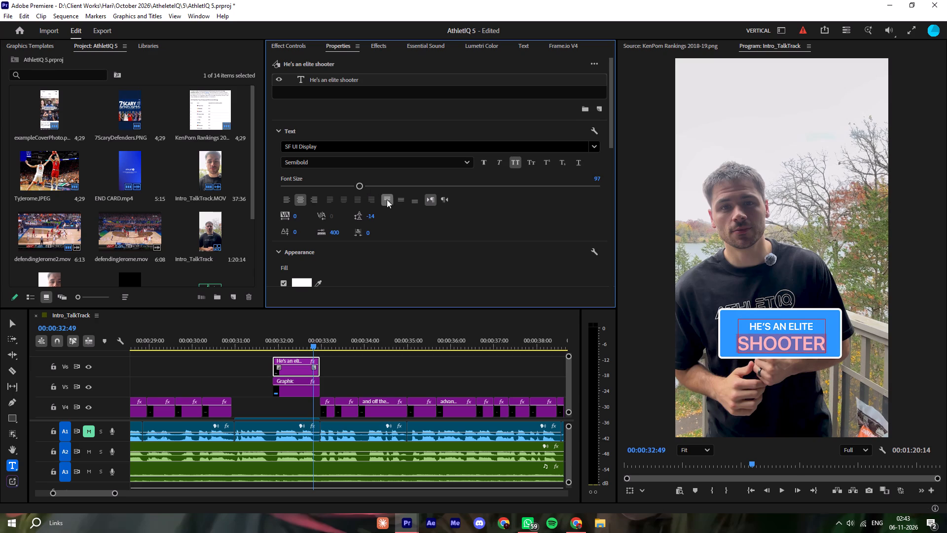
{"action": "left_click_drag", "start_coordinate": [374, 218], "coordinate": [369, 217]}
{"action": "left_click", "coordinate": [438, 244]}
Raise the two-line text to a Y position of 1362 inside the blue rectangle and replay the callout.
{"action": "scroll", "coordinate": [445, 240], "scroll_direction": "down", "scroll_amount": 6}
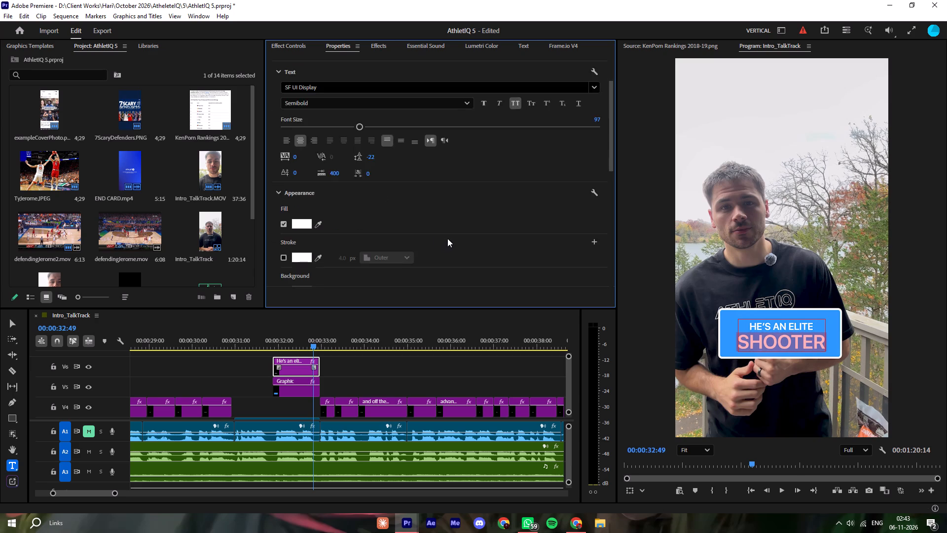
{"action": "scroll", "coordinate": [447, 238], "scroll_direction": "down", "scroll_amount": 15}
{"action": "left_click", "coordinate": [788, 336]}
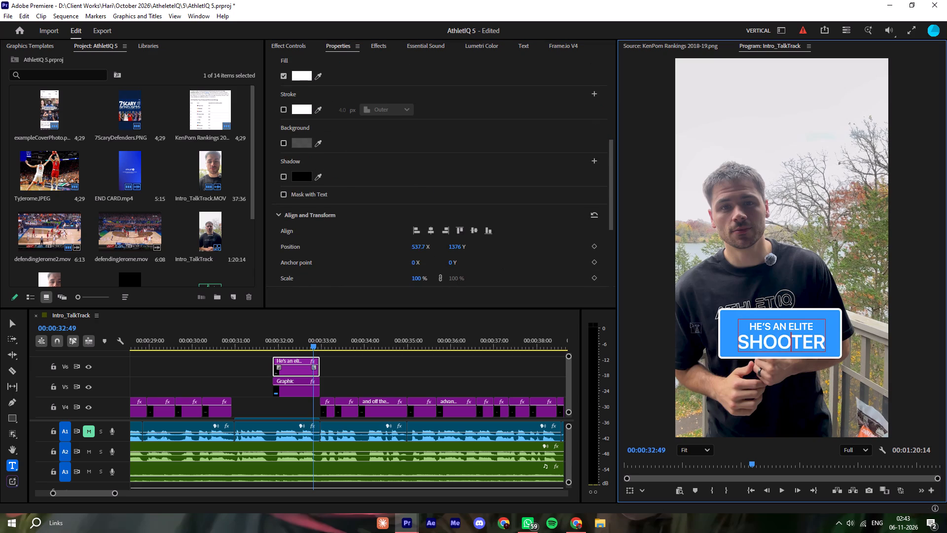
{"action": "left_click_drag", "start_coordinate": [460, 245], "coordinate": [452, 246]}
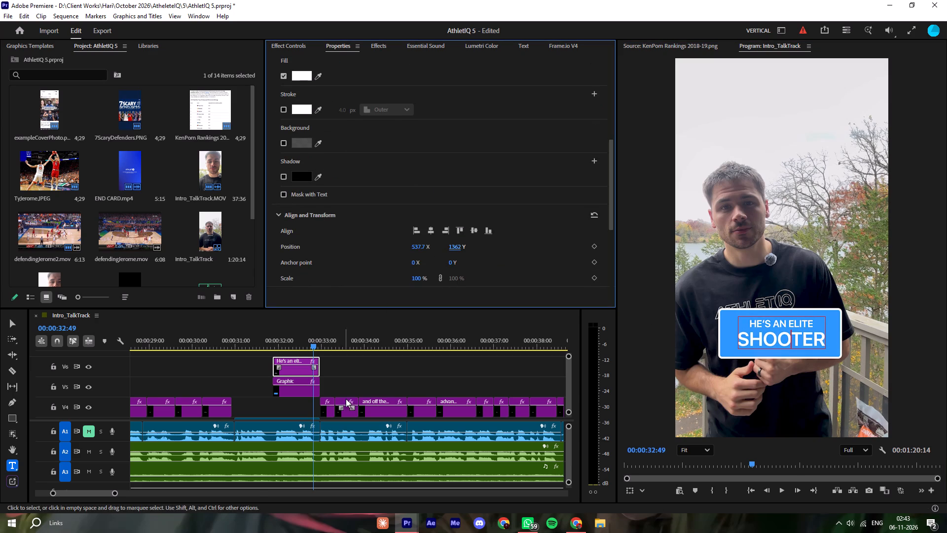
{"action": "left_click", "coordinate": [356, 381]}
{"action": "left_click", "coordinate": [267, 339]}
{"action": "key", "text": "space"}
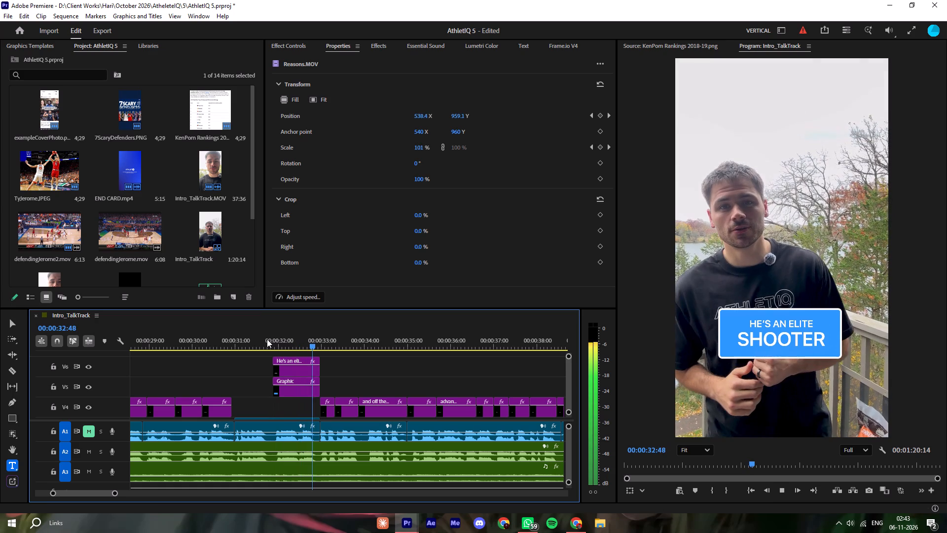
{"action": "key", "text": "space"}
Extend the end of the #1 text clip to match the end of the Reasons.MOV clip above it, and replay the section.
{"action": "left_click", "coordinate": [267, 339]}
{"action": "scroll", "coordinate": [358, 387], "scroll_direction": "down", "scroll_amount": 3, "text": "ctrl"}
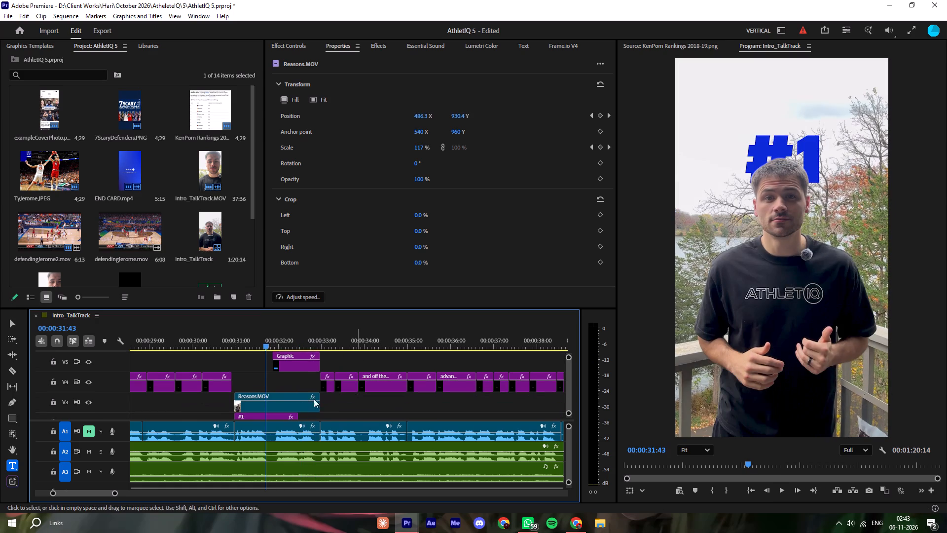
{"action": "left_click_drag", "start_coordinate": [297, 417], "coordinate": [321, 419]}
{"action": "key", "text": "space"}
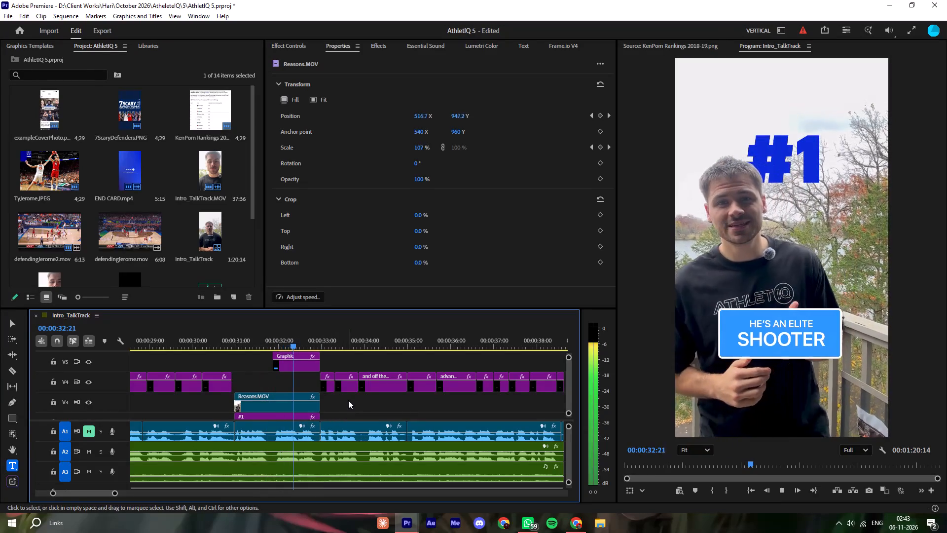
{"action": "key", "text": "space"}
{"action": "left_click", "coordinate": [274, 340]}
{"action": "key", "text": "space"}
{"action": "key", "text": "space"}
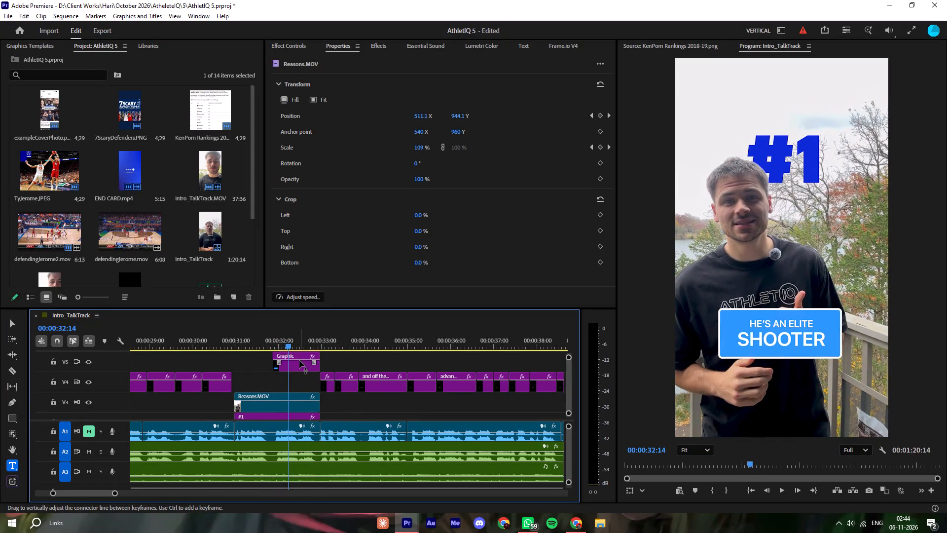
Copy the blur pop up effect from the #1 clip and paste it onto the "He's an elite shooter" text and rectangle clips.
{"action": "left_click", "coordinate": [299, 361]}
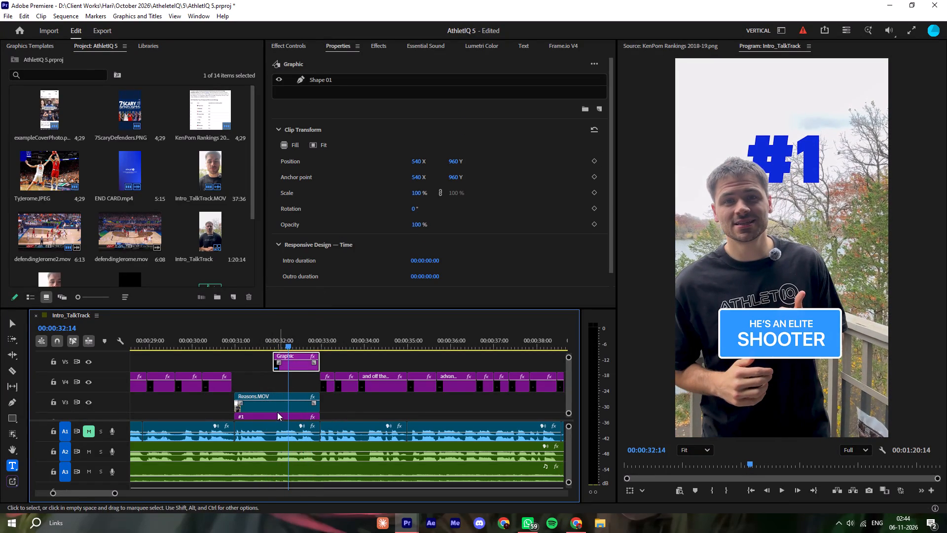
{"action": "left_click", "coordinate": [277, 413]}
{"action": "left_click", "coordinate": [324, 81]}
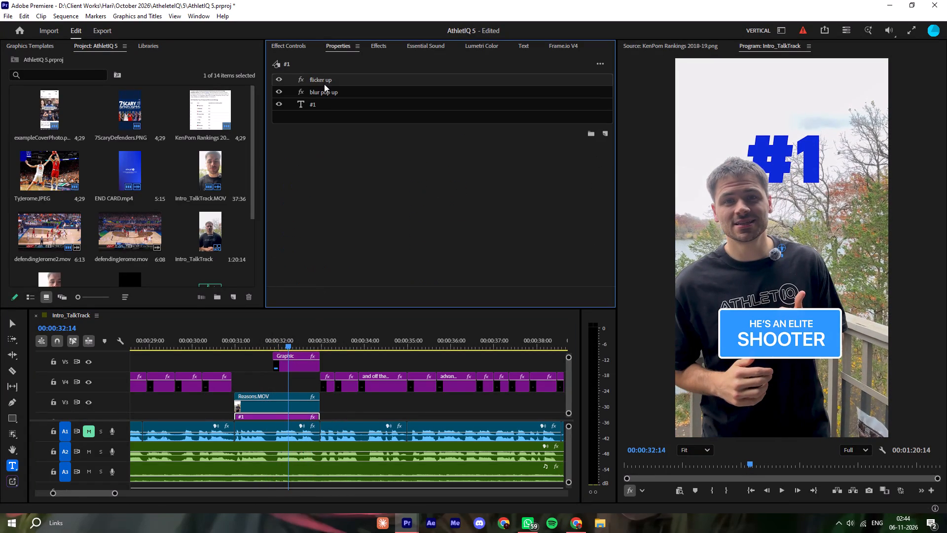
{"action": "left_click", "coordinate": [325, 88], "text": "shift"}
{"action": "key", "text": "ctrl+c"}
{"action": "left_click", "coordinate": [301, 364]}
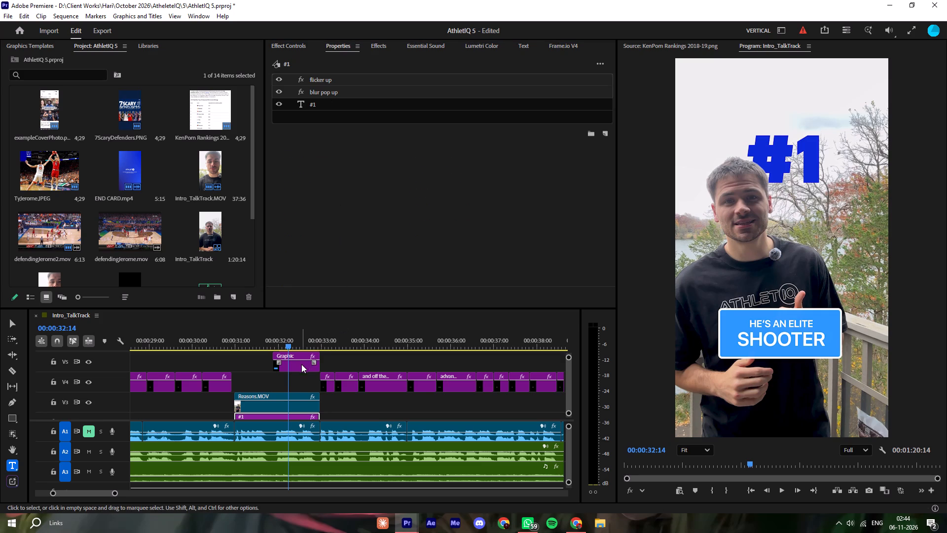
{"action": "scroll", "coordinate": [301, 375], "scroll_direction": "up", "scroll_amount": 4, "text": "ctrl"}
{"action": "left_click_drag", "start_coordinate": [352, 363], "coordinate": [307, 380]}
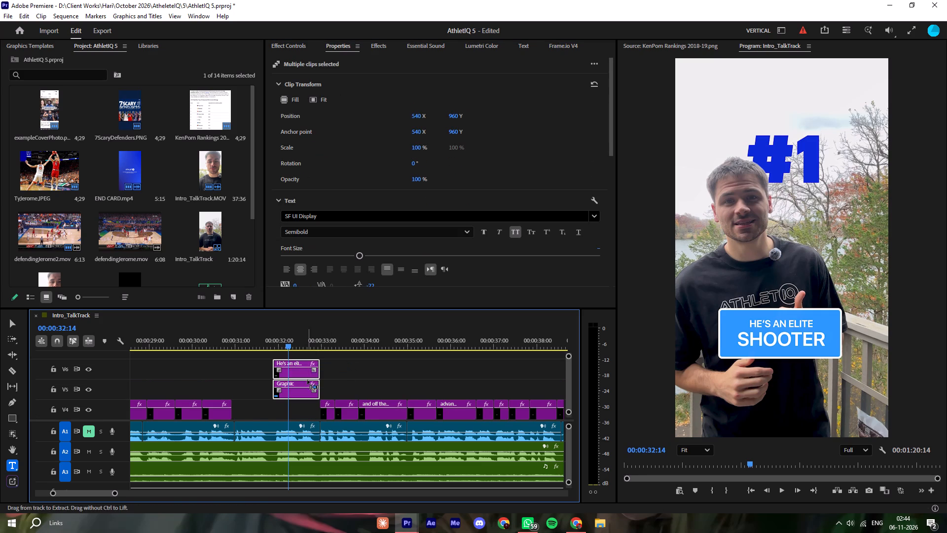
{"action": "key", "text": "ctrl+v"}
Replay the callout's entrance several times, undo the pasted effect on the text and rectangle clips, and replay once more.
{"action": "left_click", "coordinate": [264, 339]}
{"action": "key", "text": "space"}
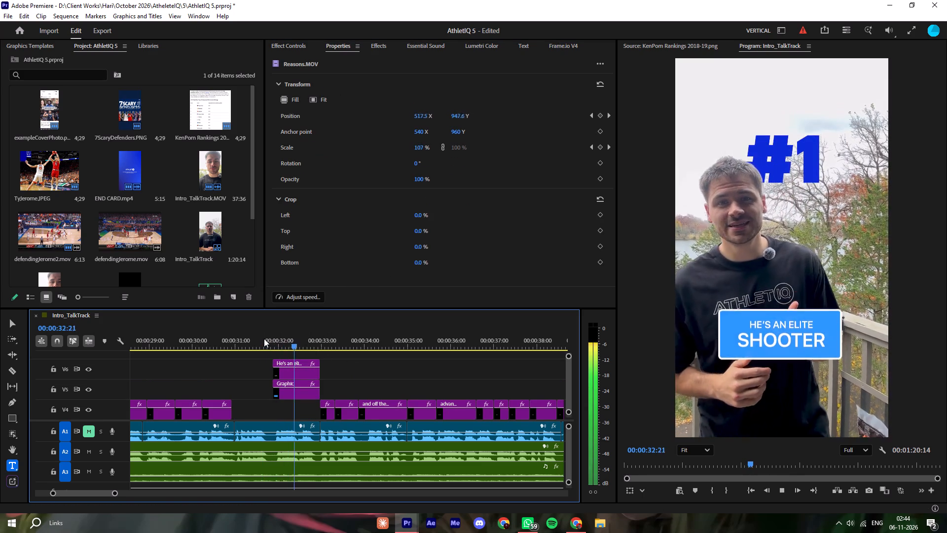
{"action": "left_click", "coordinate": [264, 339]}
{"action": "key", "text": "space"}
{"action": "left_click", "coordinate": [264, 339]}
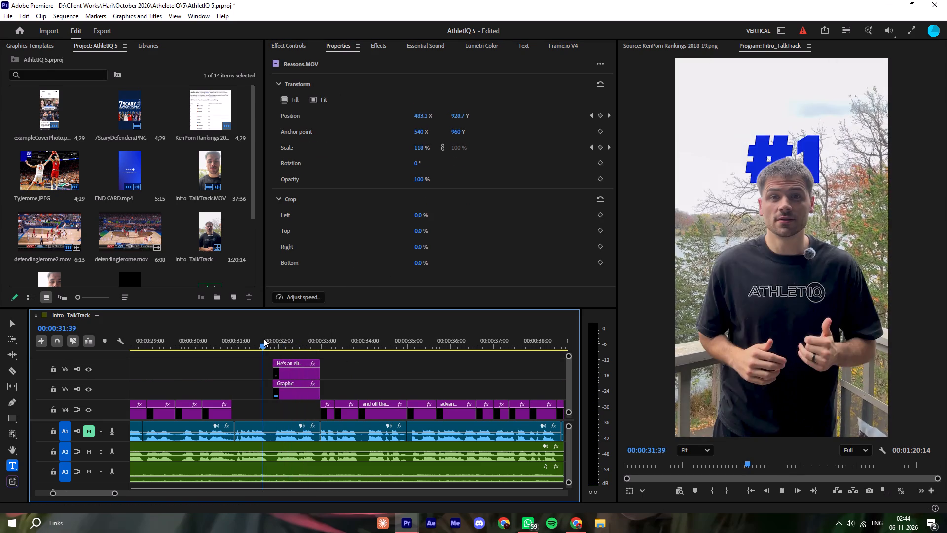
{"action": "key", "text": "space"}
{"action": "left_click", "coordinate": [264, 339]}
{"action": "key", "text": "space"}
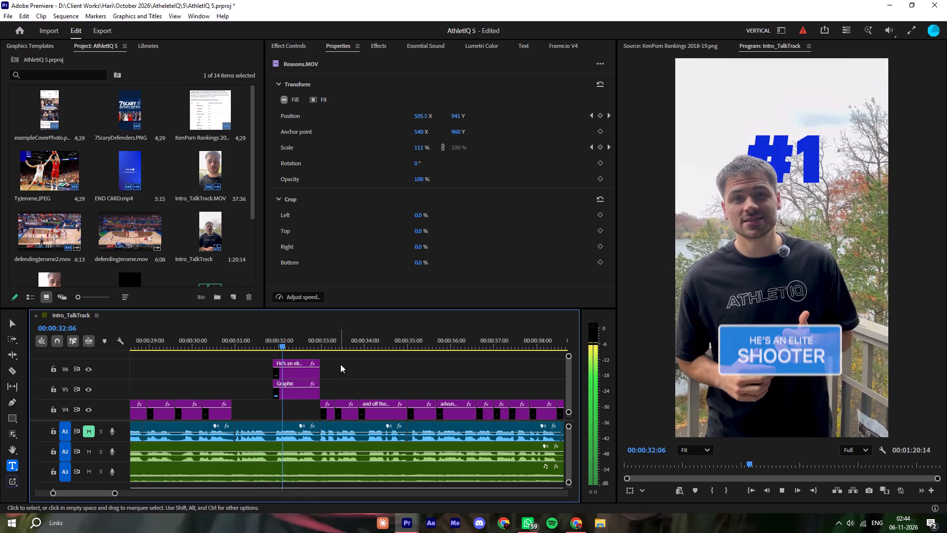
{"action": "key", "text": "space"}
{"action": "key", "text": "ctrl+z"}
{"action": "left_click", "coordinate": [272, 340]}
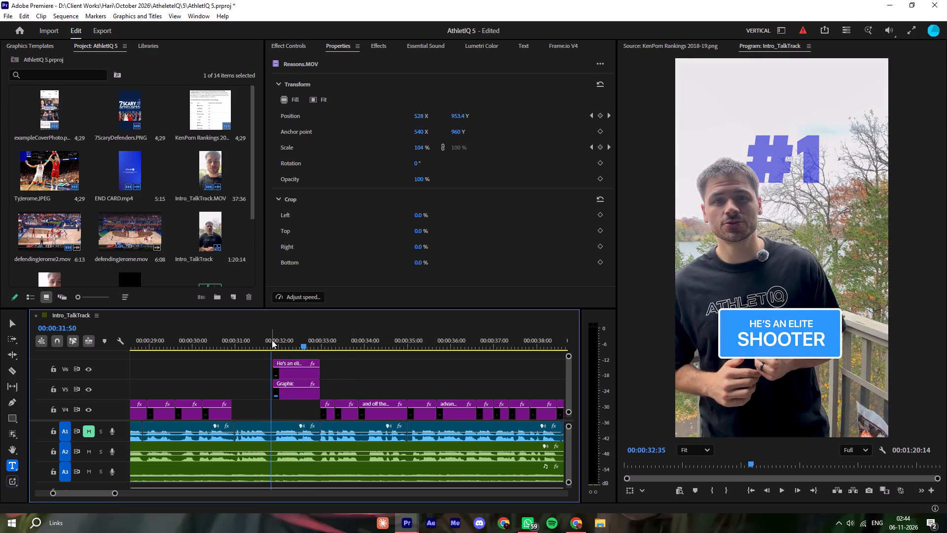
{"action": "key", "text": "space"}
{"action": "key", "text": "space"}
Find the Slide in right preset by searching effects for "slide", apply it to the text and rectangle clips together, and replay from about 00:00:31:46.
{"action": "left_click_drag", "start_coordinate": [349, 368], "coordinate": [292, 383]}
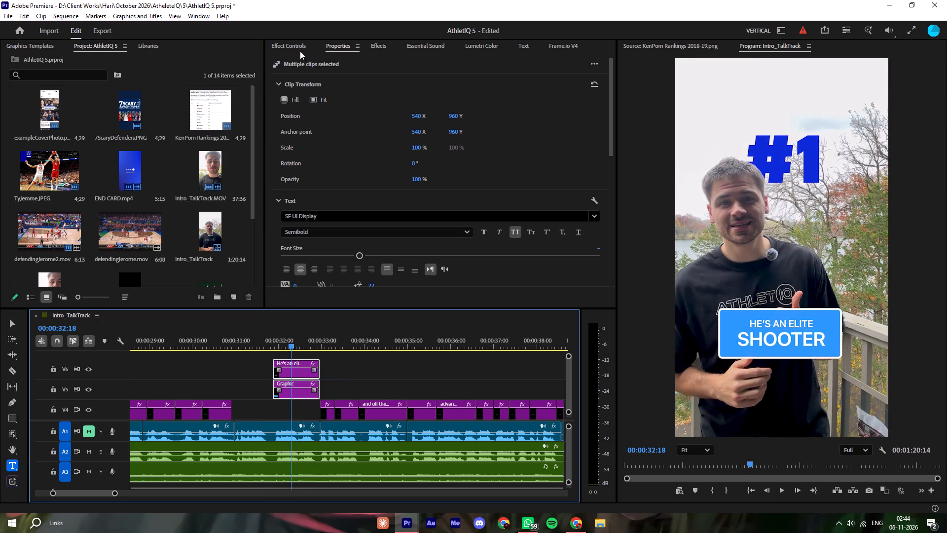
{"action": "left_click", "coordinate": [383, 47]}
{"action": "left_click_drag", "start_coordinate": [312, 63], "coordinate": [264, 63]}
{"action": "type", "text": "slide"}
{"action": "left_click_drag", "start_coordinate": [311, 101], "coordinate": [305, 245]}
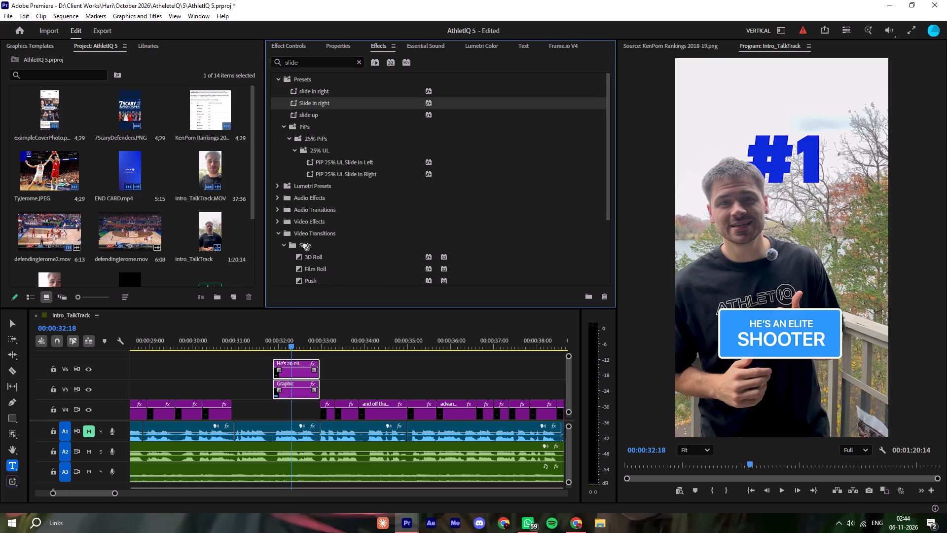
{"action": "left_click_drag", "start_coordinate": [305, 245], "coordinate": [290, 367]}
{"action": "left_click", "coordinate": [269, 339]}
{"action": "key", "text": "space"}
{"action": "left_click", "coordinate": [269, 339]}
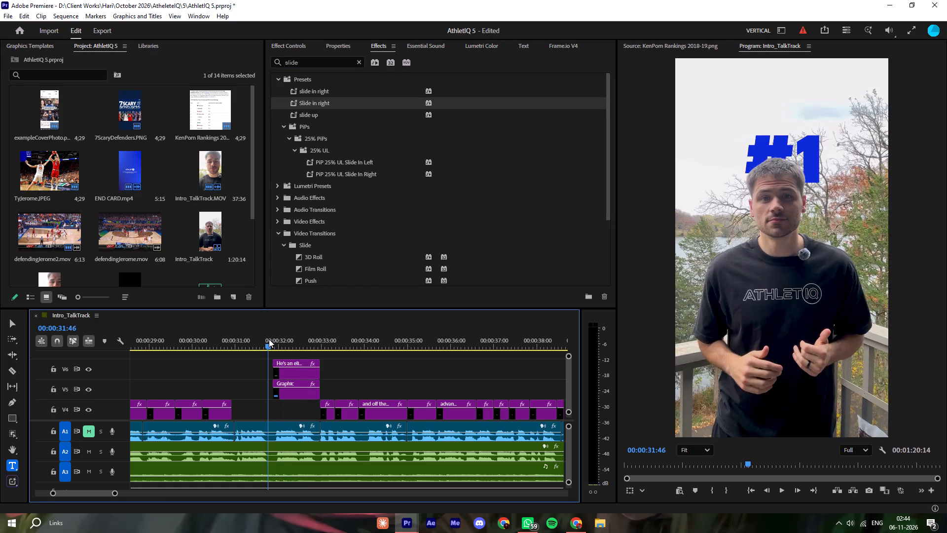
Replay the entrance of the "He's an elite shooter" callout from just before it appears.
{"action": "key", "text": "space"}
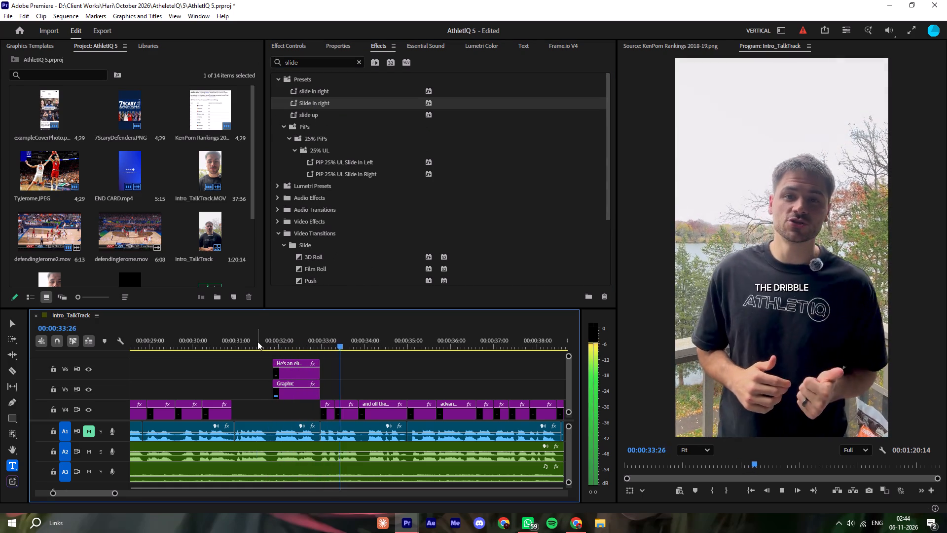
{"action": "left_click", "coordinate": [257, 342]}
{"action": "key", "text": "space"}
Copy the "He's an elite shooter" text and rectangle clips together and move on to the #2 section near 00:00:40.
{"action": "left_click_drag", "start_coordinate": [378, 369], "coordinate": [349, 376]}
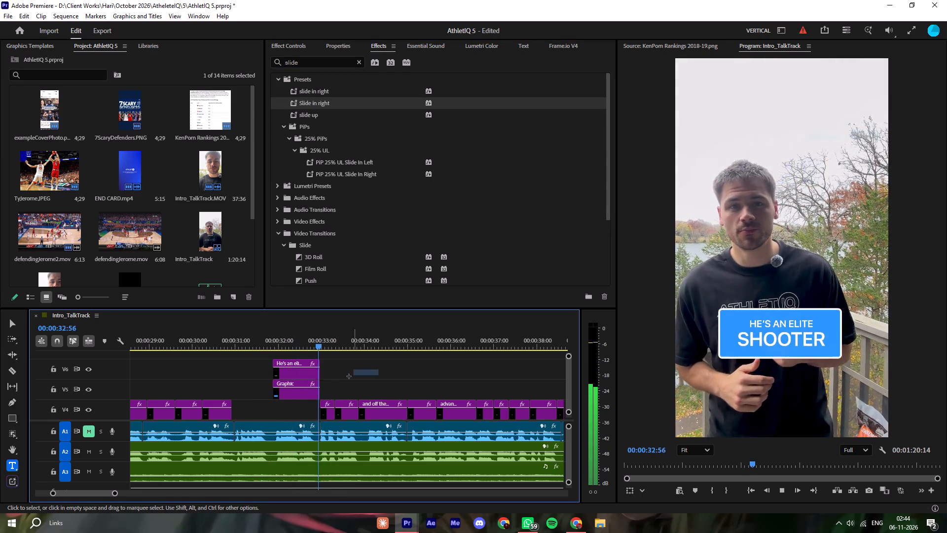
{"action": "left_click_drag", "start_coordinate": [349, 376], "coordinate": [317, 384]}
{"action": "key", "text": "ctrl+c"}
{"action": "left_click", "coordinate": [434, 386]}
{"action": "type", "text": "--"}
{"action": "key", "text": "minus"}
{"action": "scroll", "coordinate": [420, 378], "scroll_direction": "down", "scroll_amount": 6, "text": "ctrl"}
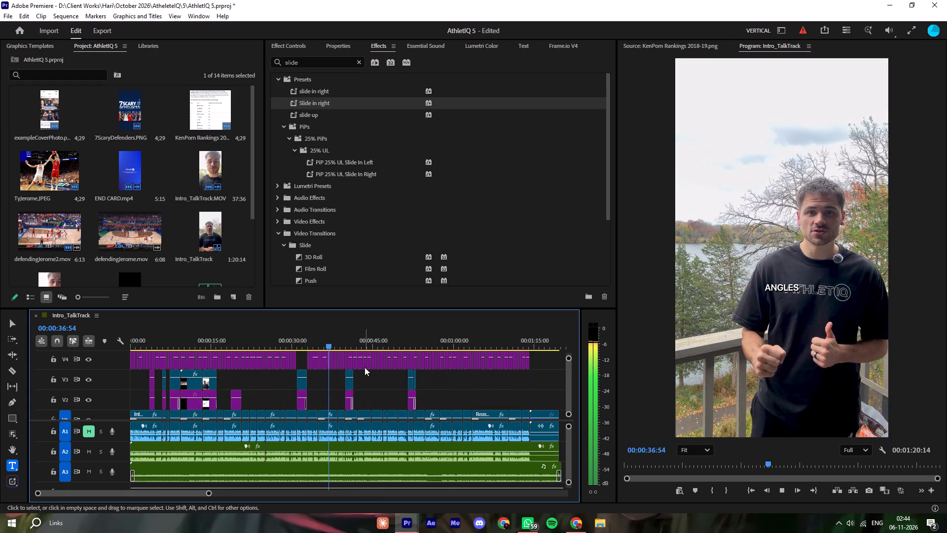
{"action": "key", "text": "equal"}
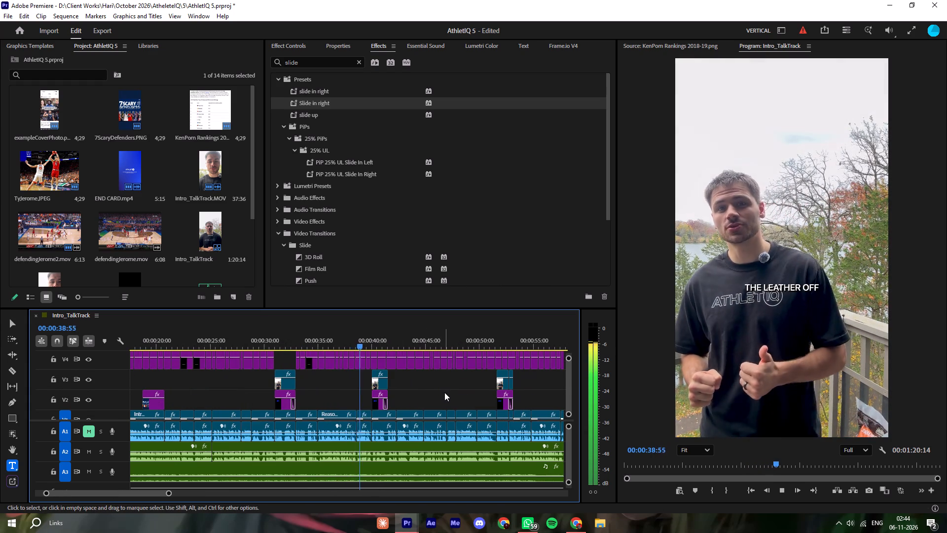
{"action": "scroll", "coordinate": [444, 392], "scroll_direction": "up", "scroll_amount": 3, "text": "ctrl"}
{"action": "key", "text": "space"}
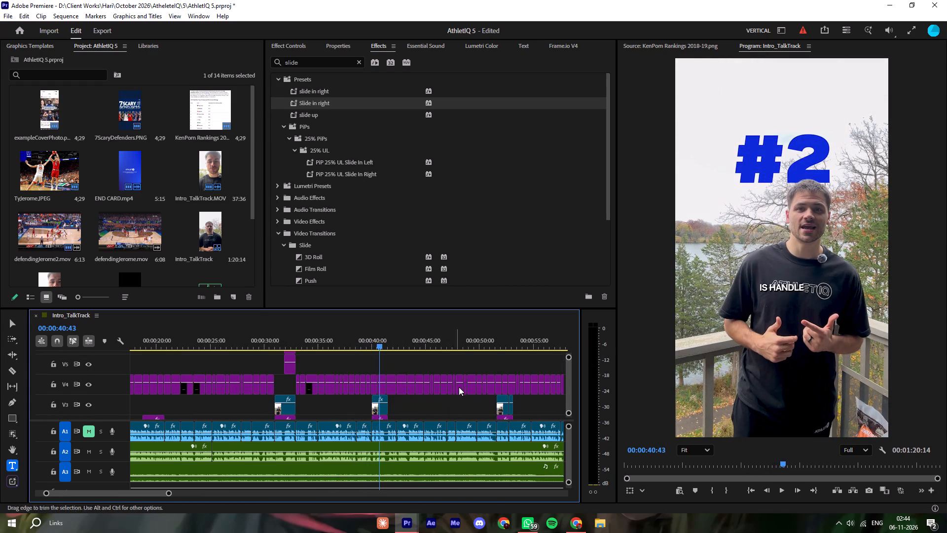
Delete the captions over the #2 section up to "go hand in hand" and extend the preceding caption to the Reasons.MOV overlay's start.
{"action": "key", "text": "equal"}
{"action": "key", "text": "space"}
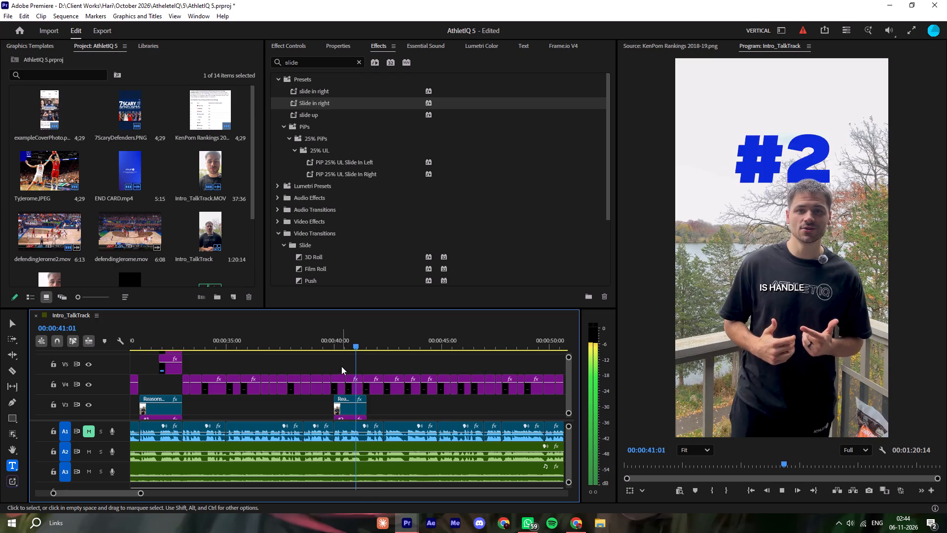
{"action": "key", "text": "equal"}
{"action": "key", "text": "space"}
{"action": "key", "text": "space"}
{"action": "key", "text": "space"}
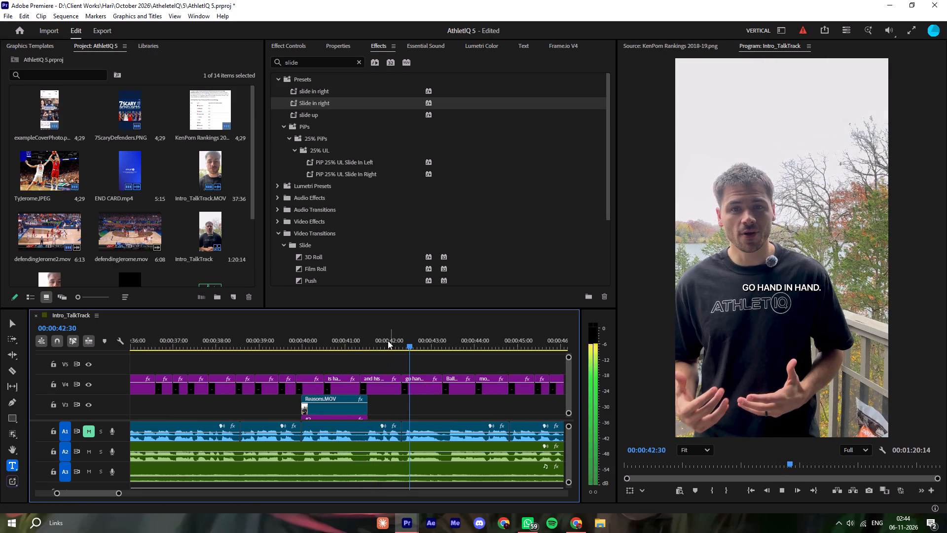
{"action": "left_click_drag", "start_coordinate": [312, 359], "coordinate": [375, 381]}
{"action": "key", "text": "Delete"}
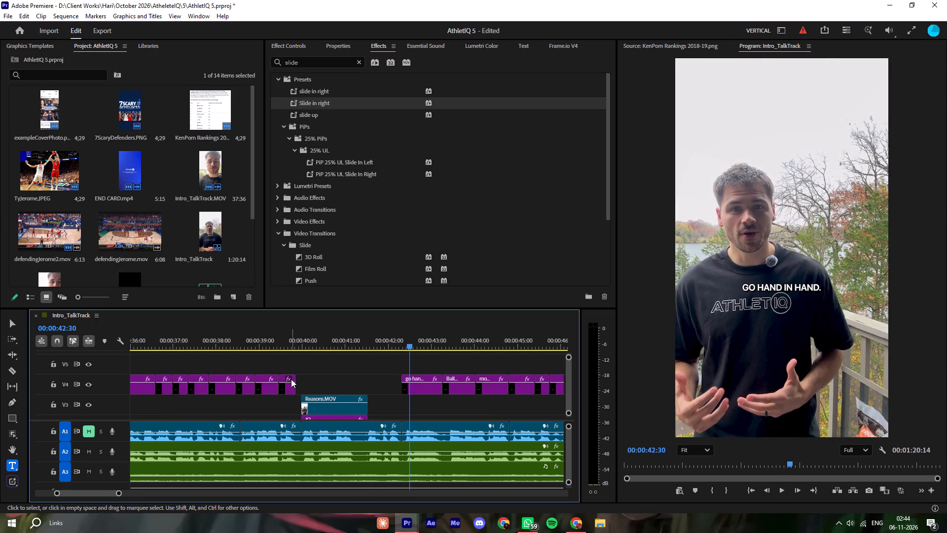
{"action": "left_click", "coordinate": [297, 378]}
Extend the ends of the #2 Reasons.MOV overlay and the #2 text clip to the start of the "go hand in hand" caption.
{"action": "left_click", "coordinate": [298, 343]}
{"action": "key", "text": "space"}
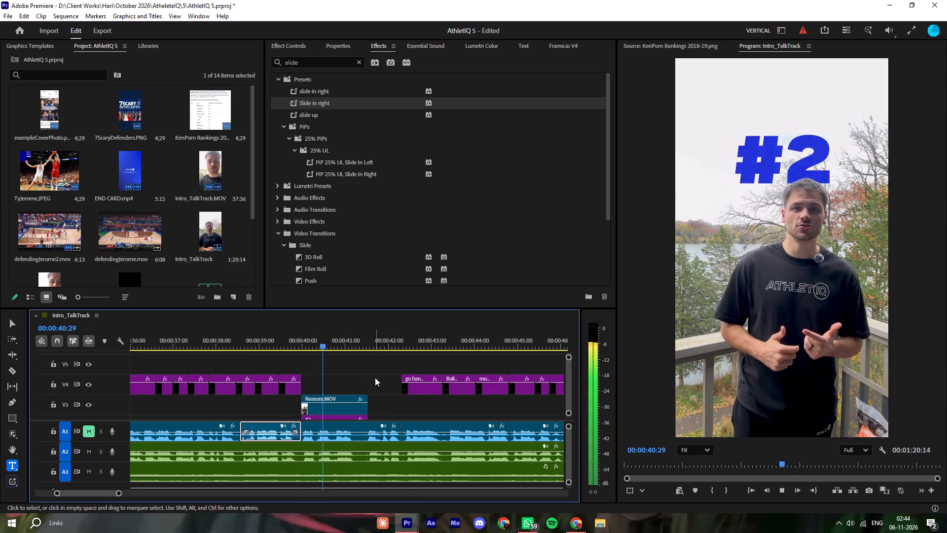
{"action": "scroll", "coordinate": [377, 377], "scroll_direction": "down", "scroll_amount": 3, "text": "ctrl"}
{"action": "key", "text": "space"}
{"action": "left_click_drag", "start_coordinate": [371, 380], "coordinate": [401, 381]}
{"action": "left_click_drag", "start_coordinate": [374, 399], "coordinate": [404, 400]}
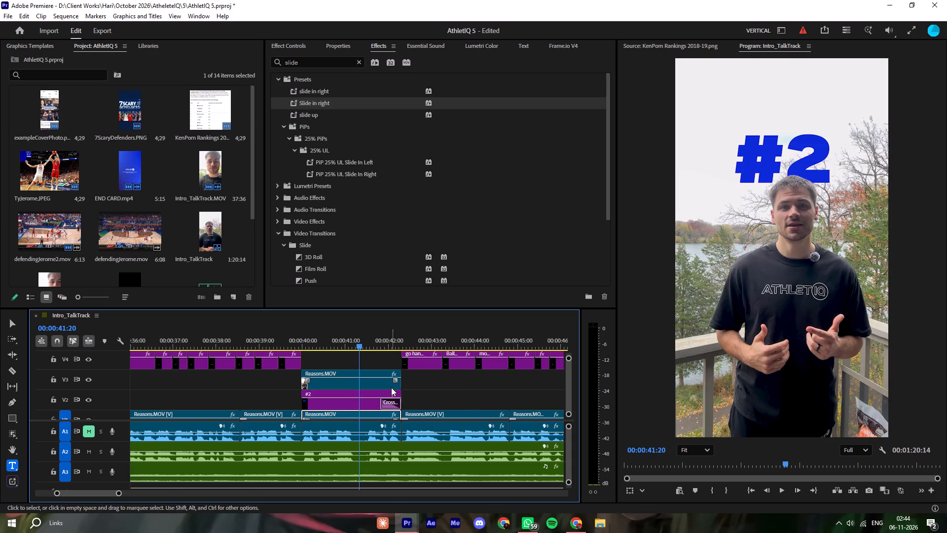
Replay the extended #2 section to check its timing and the fade-out of the number.
{"action": "key", "text": "space"}
{"action": "key", "text": "space"}
{"action": "key", "text": "space"}
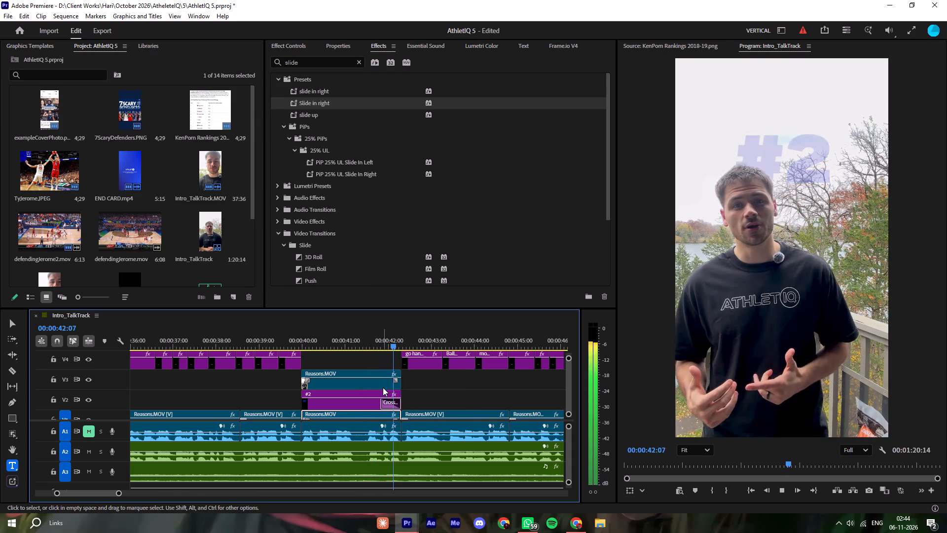
{"action": "key", "text": "space"}
{"action": "left_click", "coordinate": [302, 347]}
{"action": "key", "text": "space"}
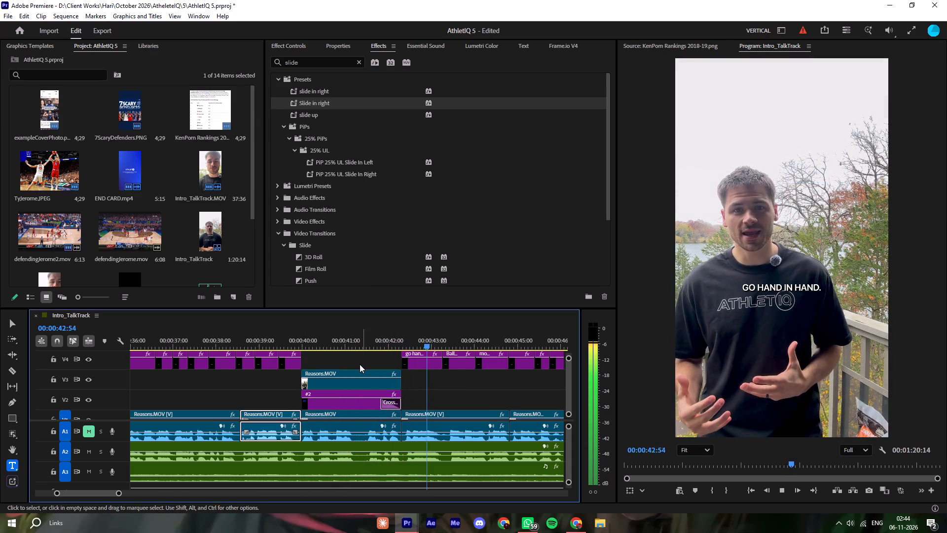
{"action": "key", "text": "space"}
Paste the copied callout text and rectangle at about 00:00:40:24 and shift both to end with the #2 Reasons.MOV overlay.
{"action": "left_click", "coordinate": [292, 343]}
{"action": "key", "text": "space"}
{"action": "key", "text": "space"}
{"action": "scroll", "coordinate": [363, 387], "scroll_direction": "up", "scroll_amount": 3, "text": "ctrl"}
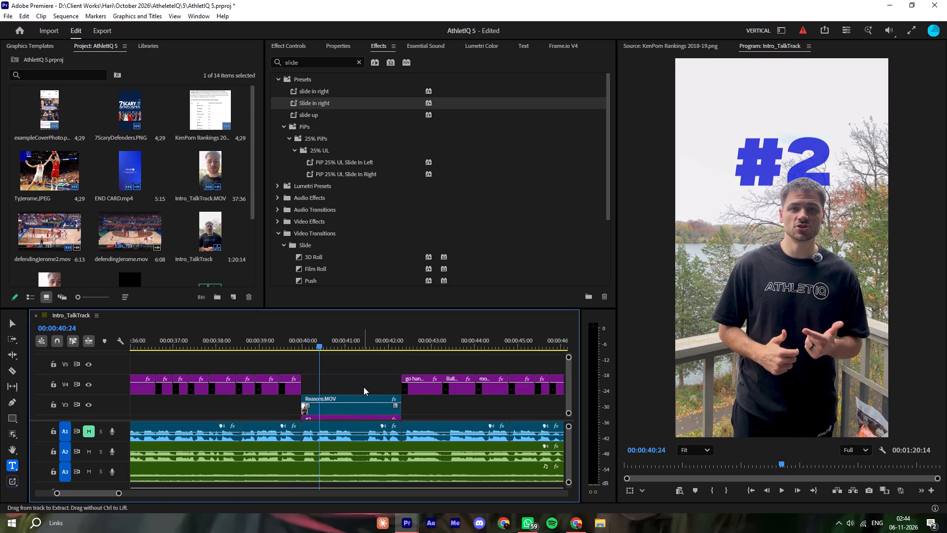
{"action": "scroll", "coordinate": [364, 387], "scroll_direction": "up", "scroll_amount": 1, "text": "ctrl"}
{"action": "key", "text": "ctrl+v"}
{"action": "left_click_drag", "start_coordinate": [381, 359], "coordinate": [350, 372]}
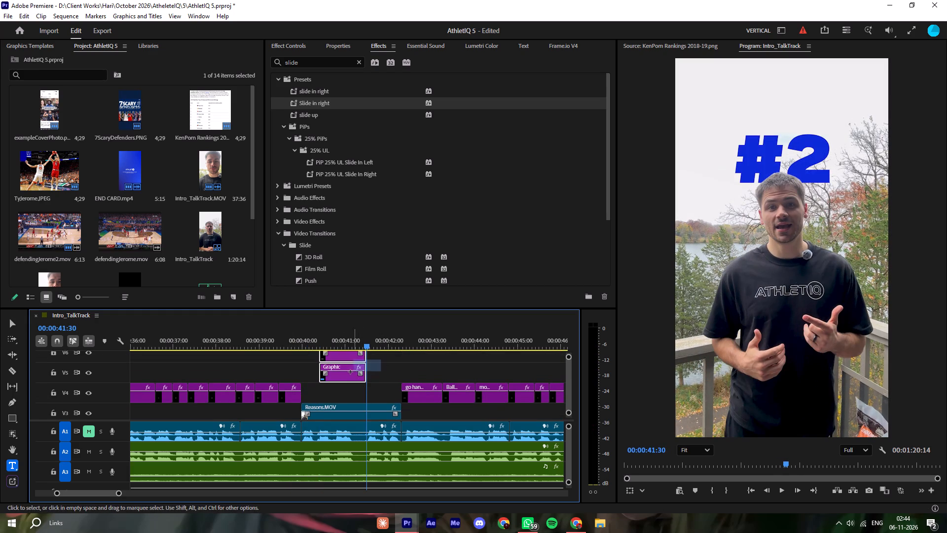
{"action": "left_click_drag", "start_coordinate": [350, 372], "coordinate": [342, 375]}
{"action": "left_click_drag", "start_coordinate": [336, 381], "coordinate": [367, 379]}
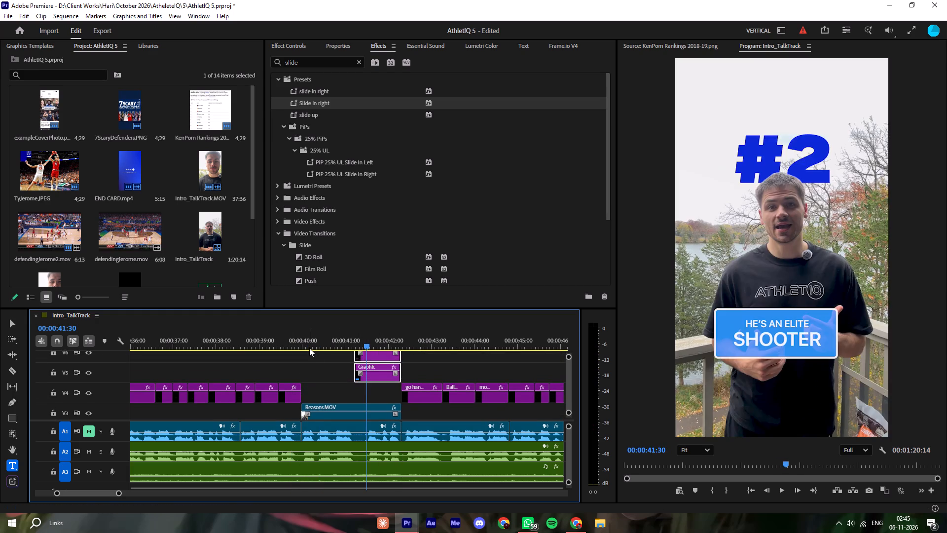
Move the pasted callout clips to start at 00:00:40:45 and extend both ends to match the #2 Reasons.MOV overlay's end.
{"action": "left_click", "coordinate": [309, 348]}
{"action": "key", "text": "space"}
{"action": "key", "text": "space"}
{"action": "left_click", "coordinate": [338, 366]}
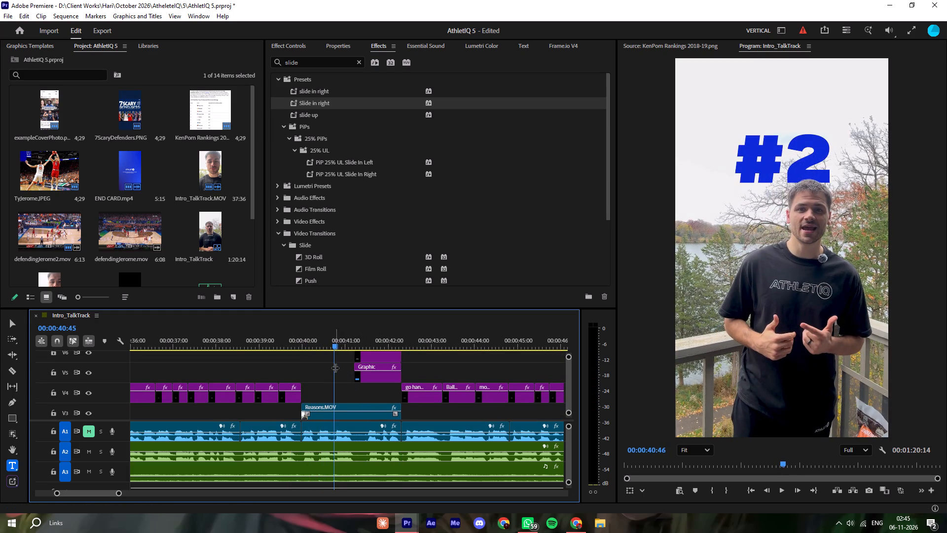
{"action": "left_click_drag", "start_coordinate": [427, 357], "coordinate": [388, 373]}
{"action": "left_click_drag", "start_coordinate": [372, 376], "coordinate": [355, 375]}
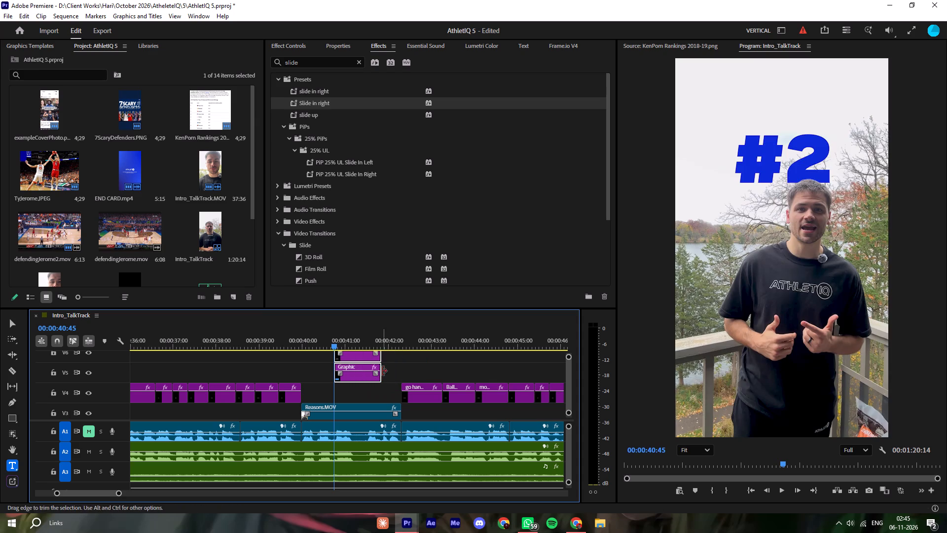
{"action": "left_click", "coordinate": [381, 371]}
{"action": "left_click_drag", "start_coordinate": [385, 370], "coordinate": [403, 372]}
{"action": "left_click", "coordinate": [408, 372]}
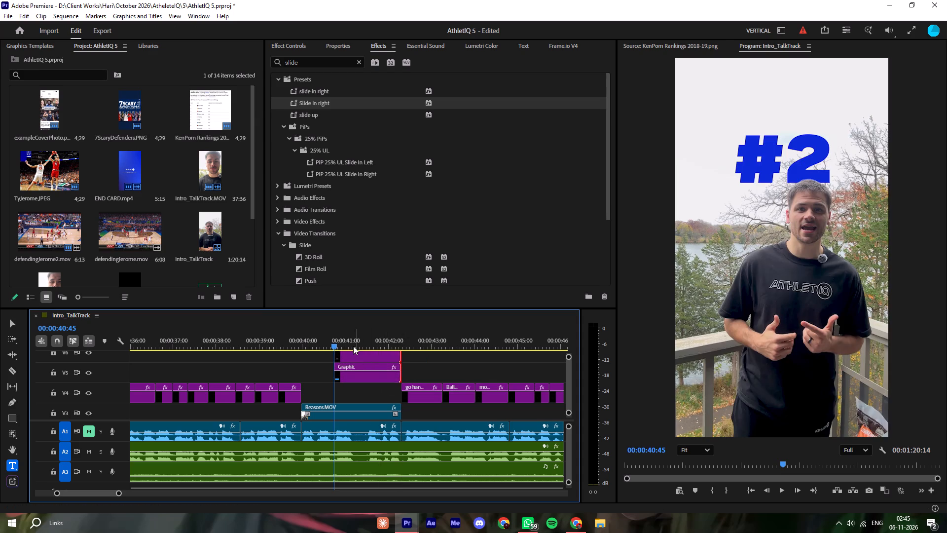
Replace the #2 callout's text with "Handling and" on the first line and "Footwork" on the second.
{"action": "left_click", "coordinate": [353, 346]}
{"action": "left_click", "coordinate": [367, 357]}
{"action": "left_click", "coordinate": [290, 44]}
{"action": "left_click", "coordinate": [342, 47]}
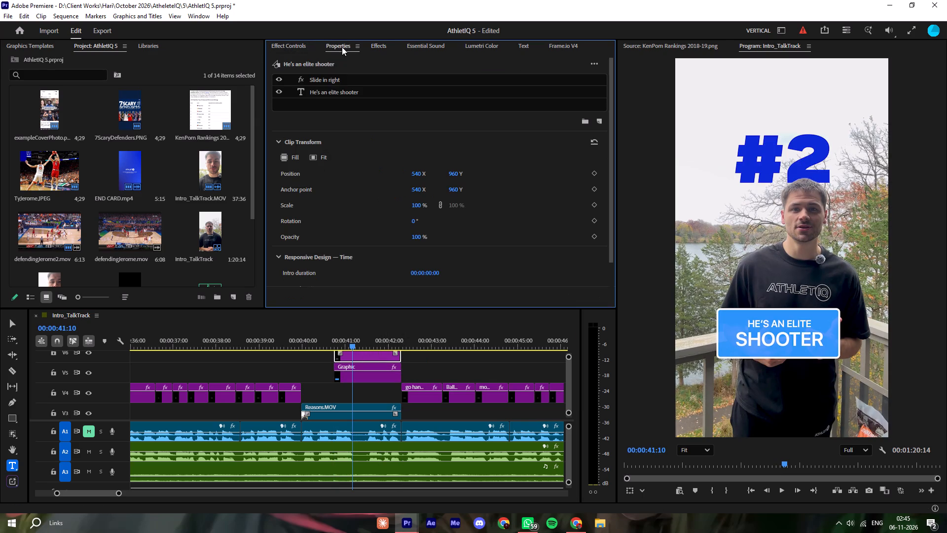
{"action": "double_click", "coordinate": [329, 92]}
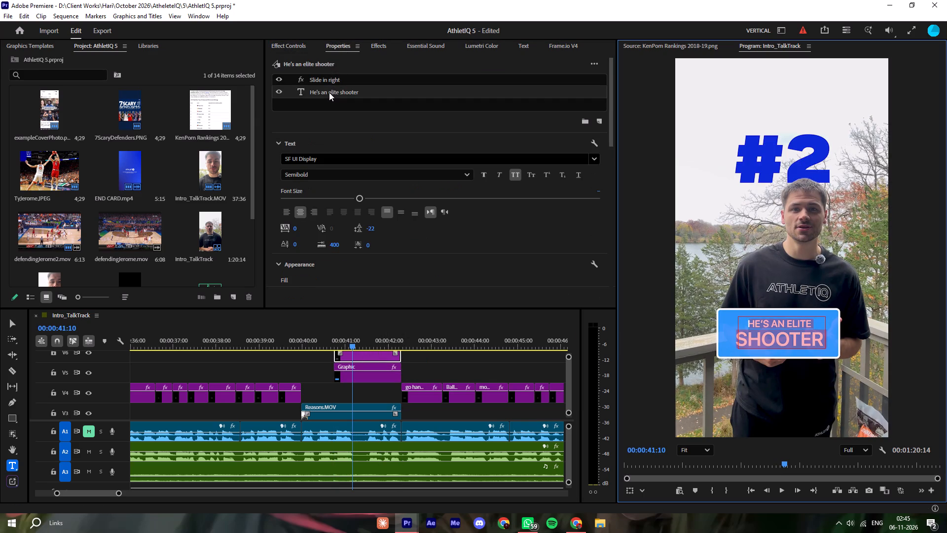
{"action": "type", "text": "Handling and"}
{"action": "key", "text": "Return"}
{"action": "type", "text": "Footwork"}
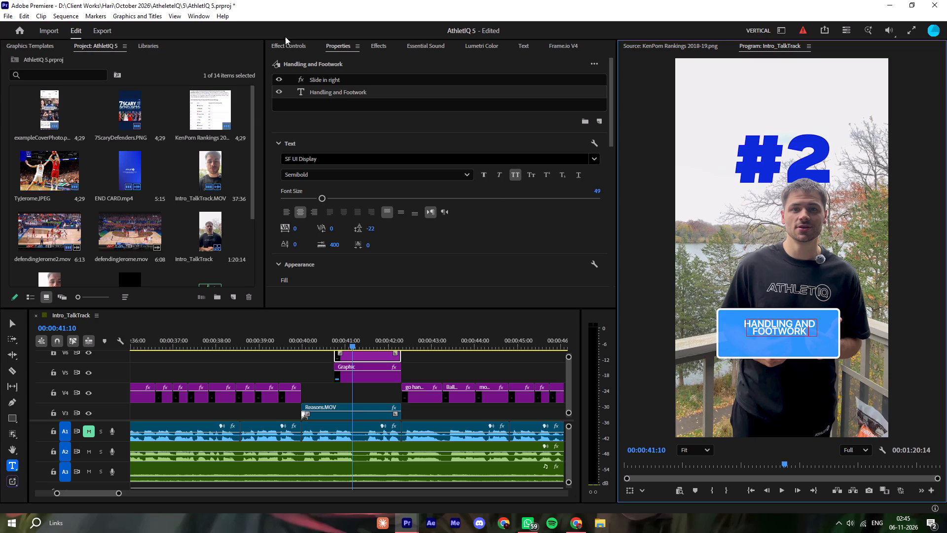
Set the font size of the "Footwork" line in the #2 callout to 83.
{"action": "left_click_drag", "start_coordinate": [808, 330], "coordinate": [742, 328]}
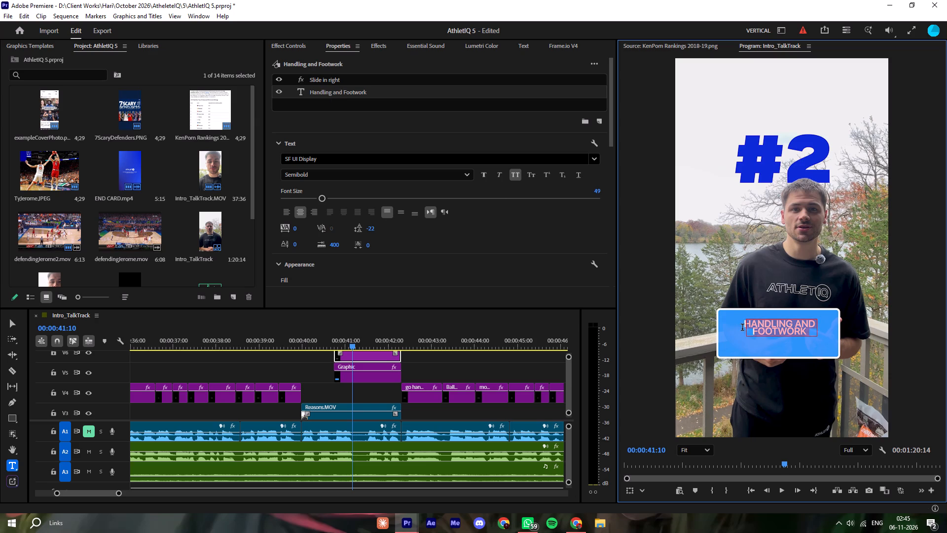
{"action": "left_click_drag", "start_coordinate": [742, 328], "coordinate": [749, 334]}
{"action": "left_click_drag", "start_coordinate": [325, 199], "coordinate": [343, 205]}
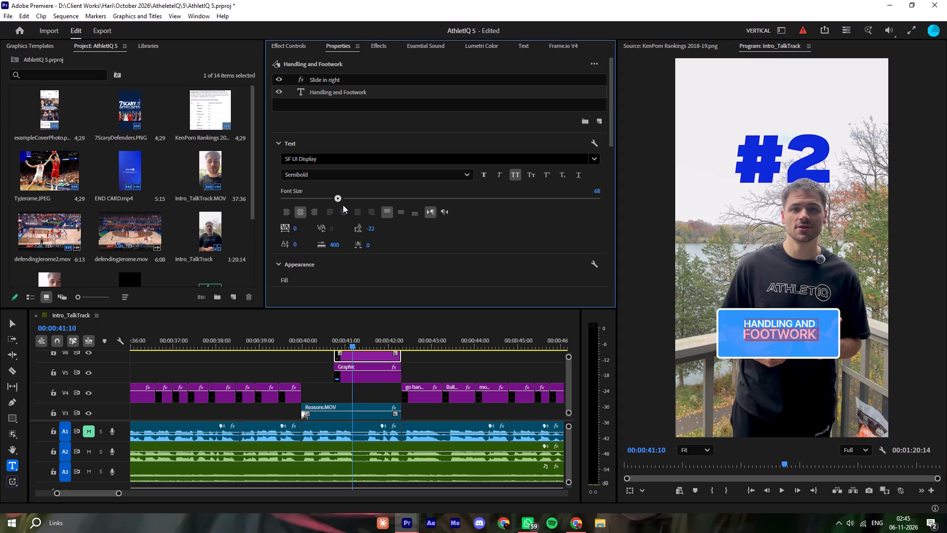
{"action": "left_click_drag", "start_coordinate": [343, 205], "coordinate": [353, 208]}
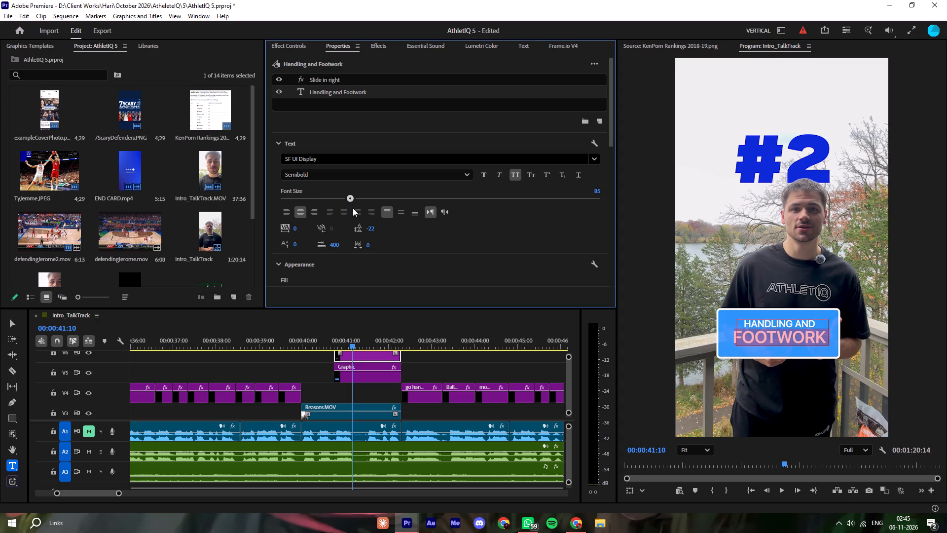
{"action": "left_click_drag", "start_coordinate": [353, 208], "coordinate": [351, 209]}
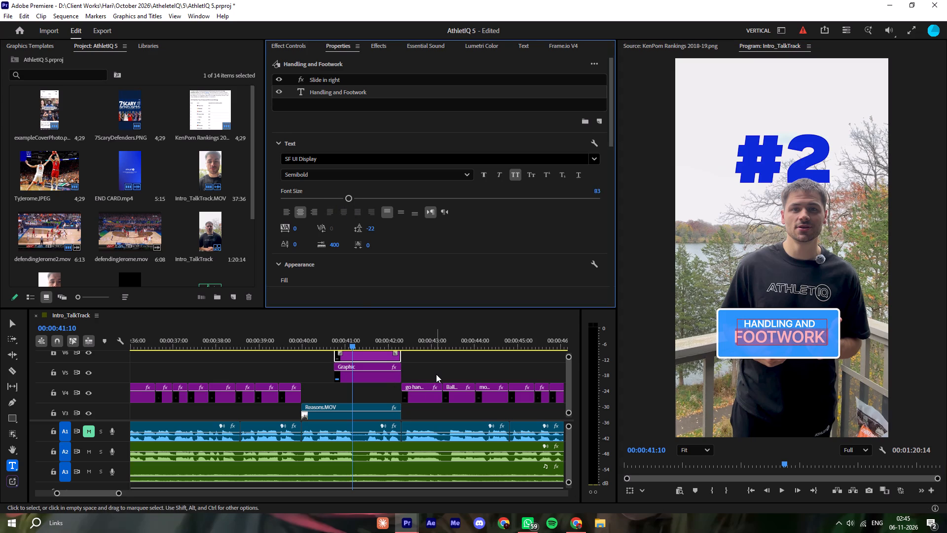
{"action": "left_click", "coordinate": [436, 374]}
Set the "Handling and Footwork" text clip's vertical position to 967.
{"action": "left_click", "coordinate": [374, 361]}
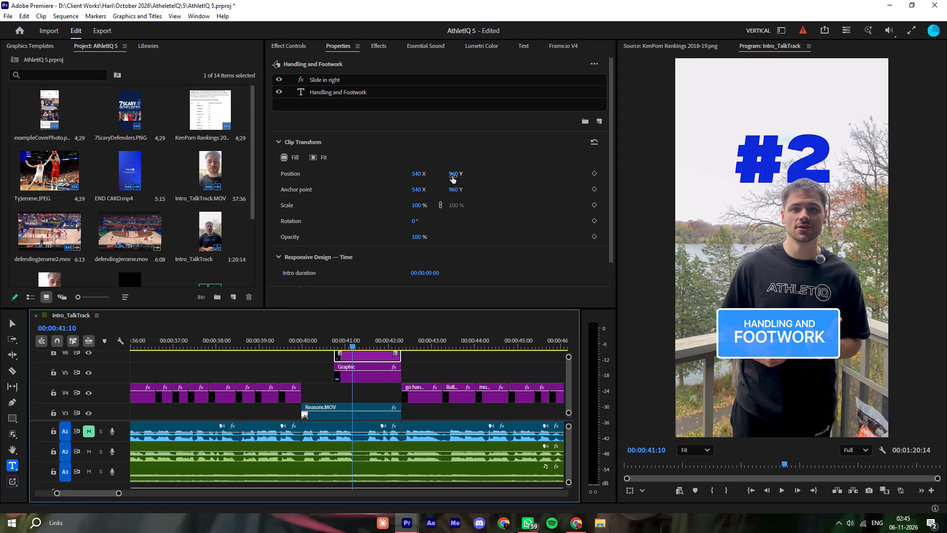
{"action": "left_click_drag", "start_coordinate": [452, 176], "coordinate": [460, 179]}
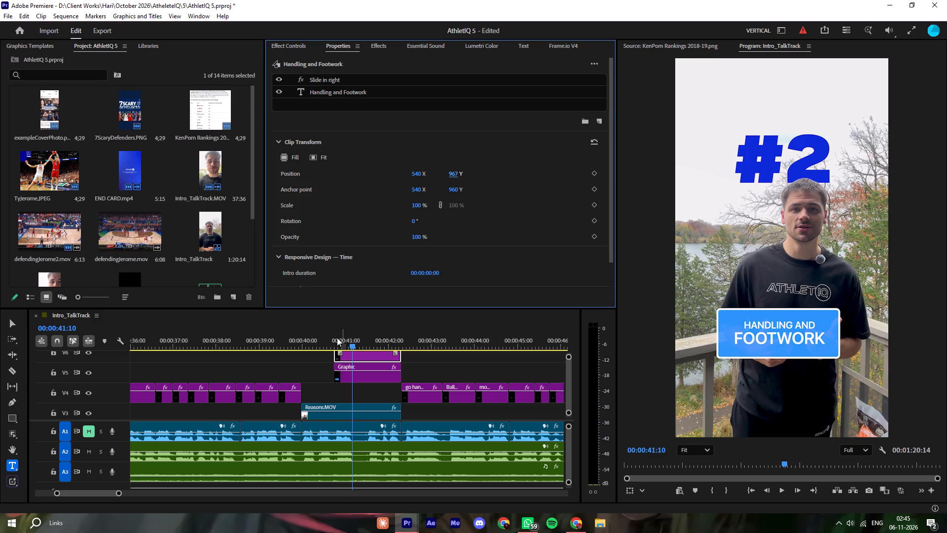
Replay the "Handling and Footwork" callout twice from just before its entrance.
{"action": "left_click", "coordinate": [329, 340]}
{"action": "key", "text": "space"}
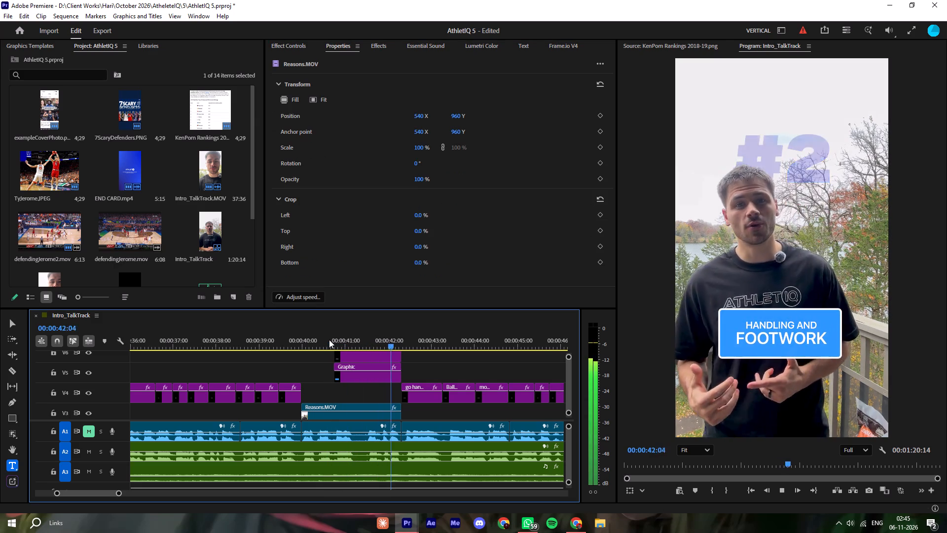
{"action": "left_click", "coordinate": [329, 340]}
{"action": "key", "text": "space"}
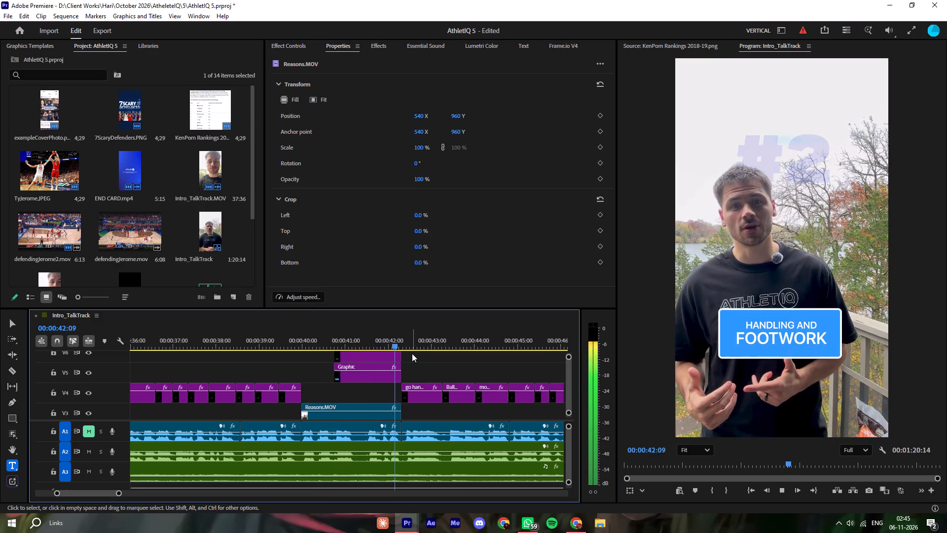
Copy the "Handling and Footwork" text and rectangle clips together and move on to the #3 section near 00:00:51.
{"action": "left_click_drag", "start_coordinate": [422, 357], "coordinate": [395, 369]}
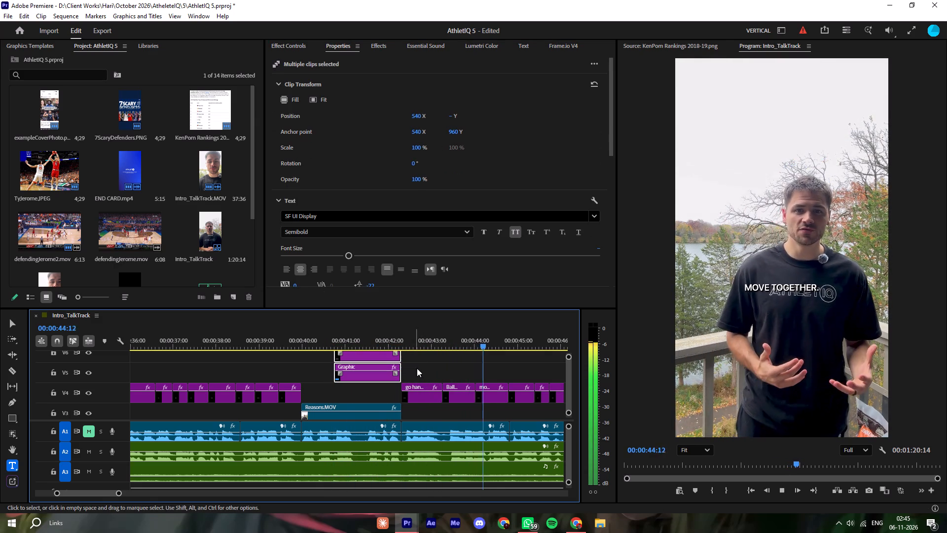
{"action": "key", "text": "ctrl+c"}
{"action": "left_click", "coordinate": [454, 366]}
{"action": "type", "text": "--"}
{"action": "key", "text": "minus"}
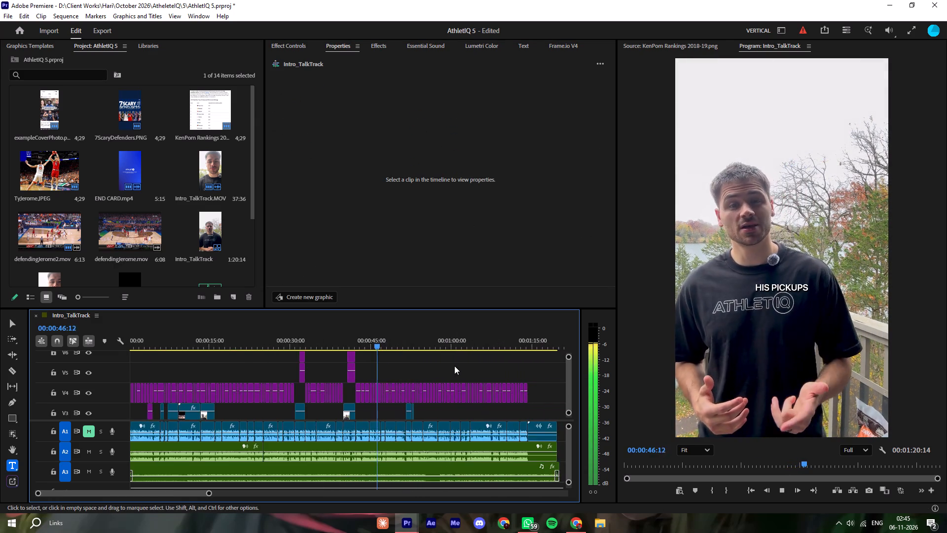
{"action": "key", "text": "equal"}
{"action": "left_click", "coordinate": [394, 331]}
{"action": "key", "text": "space"}
{"action": "left_click", "coordinate": [475, 360]}
{"action": "key", "text": "equal"}
{"action": "key", "text": "equal"}
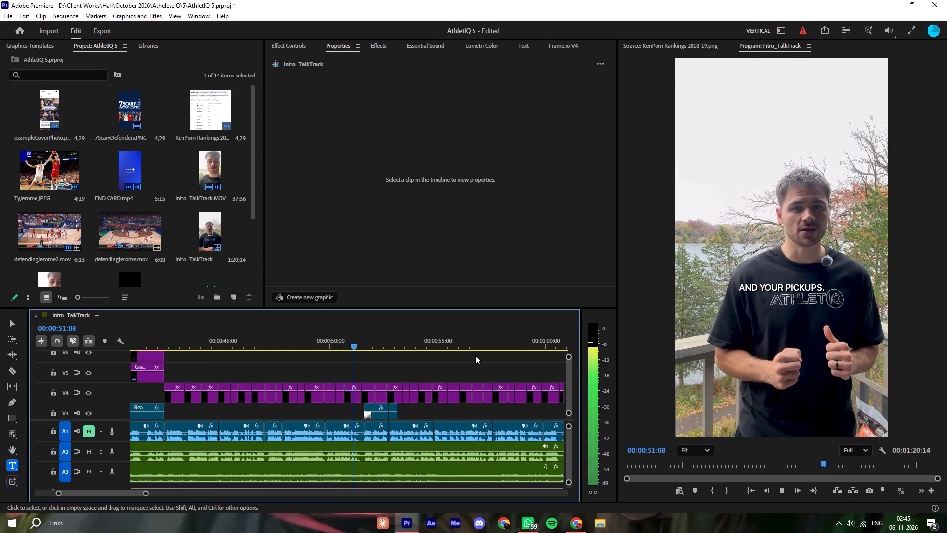
Trim the start of the "And number three," caption to line up with the start of the #3 Reasons.MOV overlay.
{"action": "key", "text": "space"}
{"action": "left_click", "coordinate": [356, 337]}
{"action": "key", "text": "space"}
{"action": "key", "text": "space"}
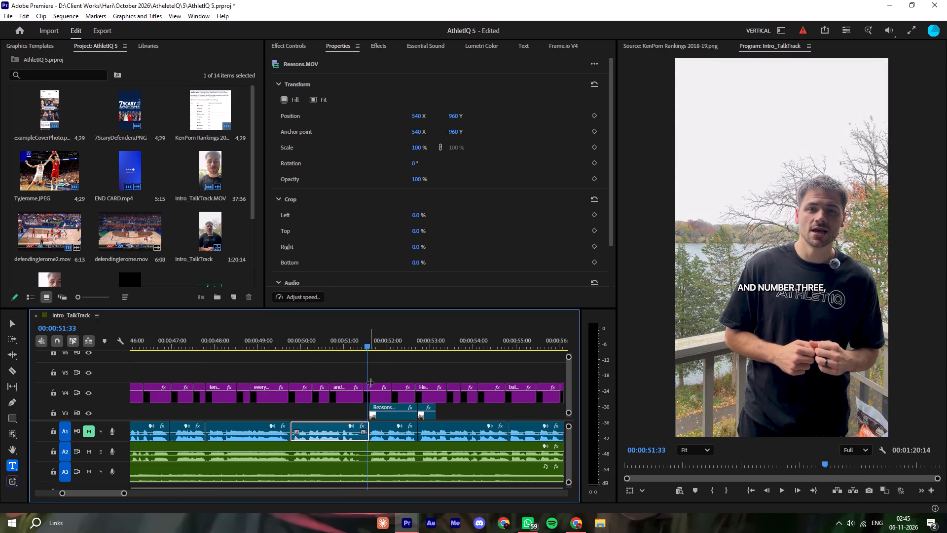
{"action": "key", "text": "space"}
{"action": "key", "text": "space"}
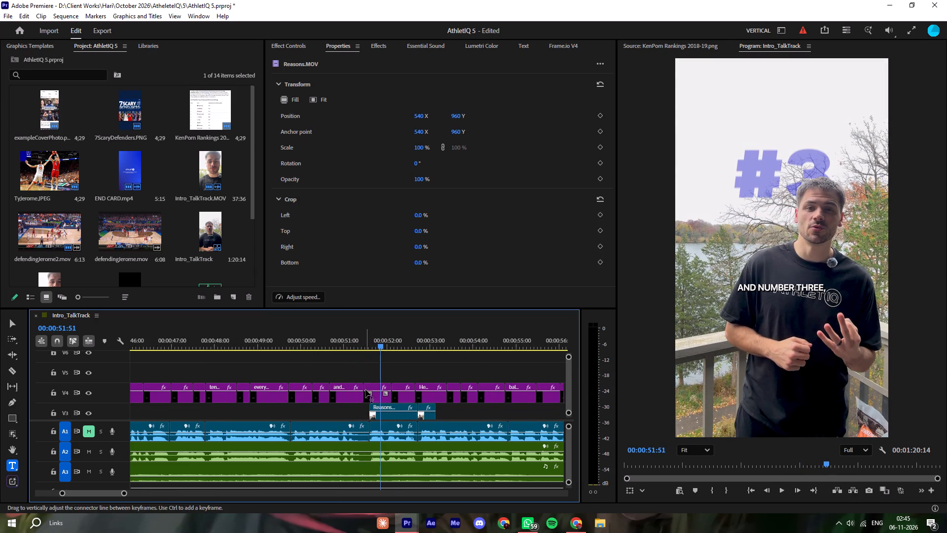
{"action": "left_click_drag", "start_coordinate": [366, 398], "coordinate": [372, 399]}
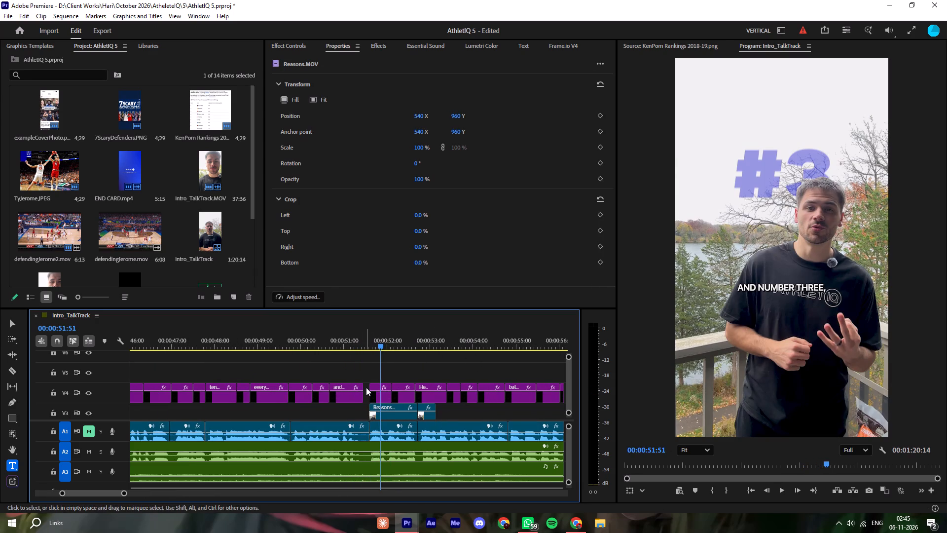
Delete the caption clips, starting with "And number three,", that sit above the #3 Reasons.MOV overlay.
{"action": "left_click", "coordinate": [363, 387]}
{"action": "key", "text": "space"}
{"action": "left_click_drag", "start_coordinate": [372, 373], "coordinate": [395, 389]}
{"action": "key", "text": "Delete"}
{"action": "left_click", "coordinate": [391, 352]}
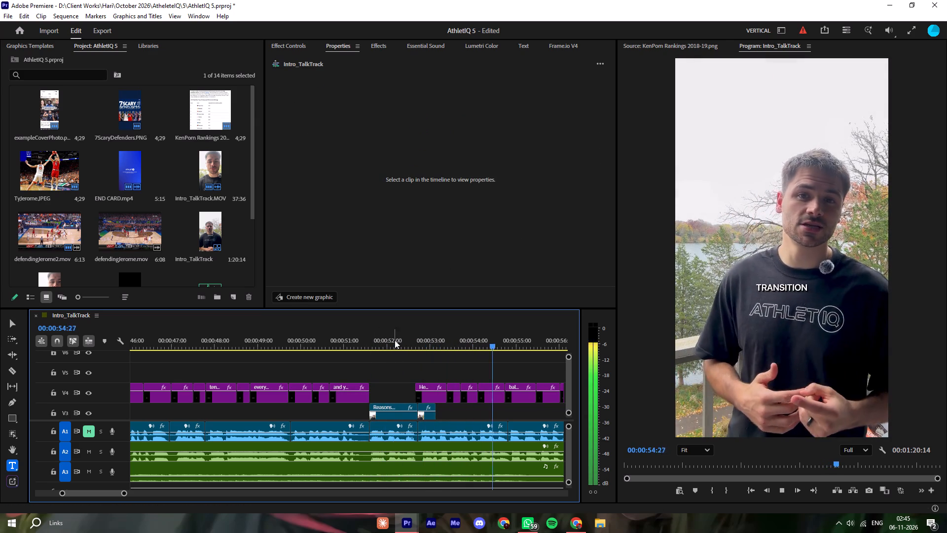
Trim the start of the "He knows what shots" caption slightly later, near 00:00:52, and play through the #3 section.
{"action": "left_click", "coordinate": [395, 340]}
{"action": "key", "text": "space"}
{"action": "key", "text": "space"}
{"action": "key", "text": "space"}
{"action": "key", "text": "space"}
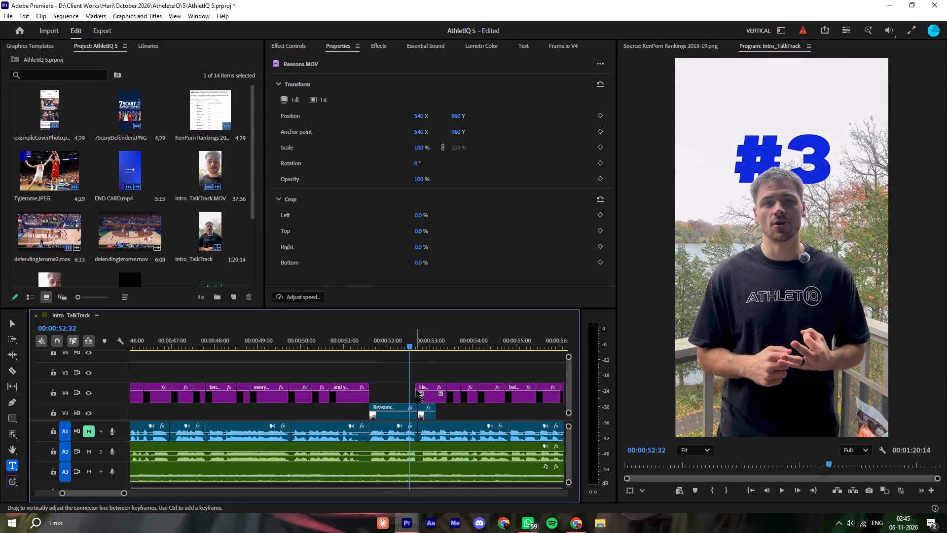
{"action": "left_click", "coordinate": [415, 388]}
{"action": "scroll", "coordinate": [434, 405], "scroll_direction": "down", "scroll_amount": 3, "text": "ctrl"}
{"action": "left_click_drag", "start_coordinate": [454, 390], "coordinate": [438, 391]}
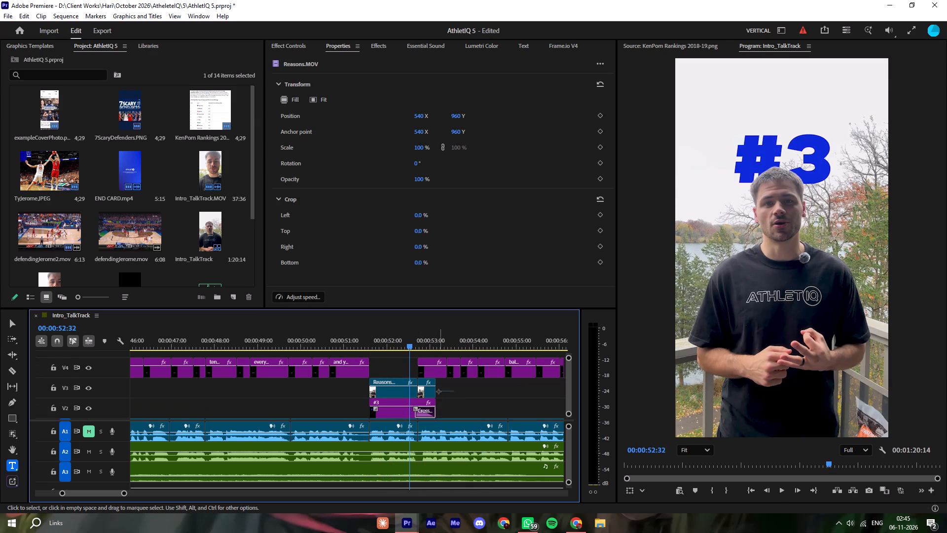
{"action": "left_click_drag", "start_coordinate": [438, 391], "coordinate": [430, 394]}
{"action": "left_click", "coordinate": [473, 393]}
{"action": "key", "text": "space"}
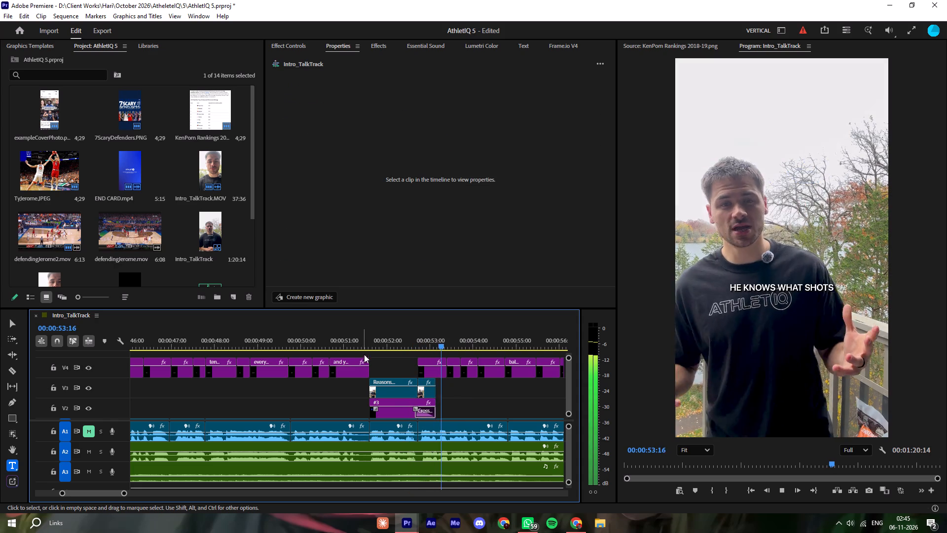
Paste the copied "Handling and Footwork" text and rectangle clips above the captions in the #3 section, near 00:00:51.
{"action": "left_click", "coordinate": [378, 344]}
{"action": "key", "text": "space"}
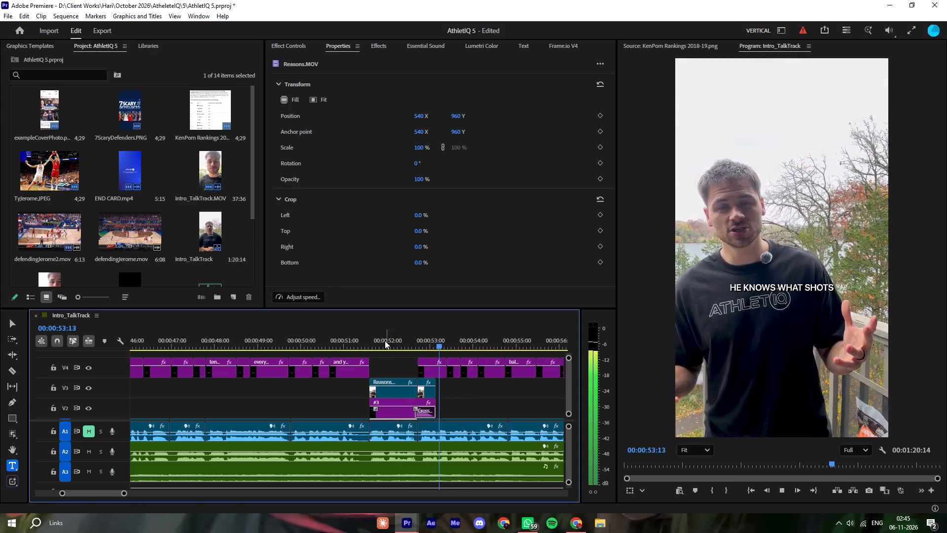
{"action": "left_click", "coordinate": [377, 340]}
{"action": "key", "text": "ctrl+v"}
{"action": "scroll", "coordinate": [395, 381], "scroll_direction": "up", "scroll_amount": 4, "text": "ctrl"}
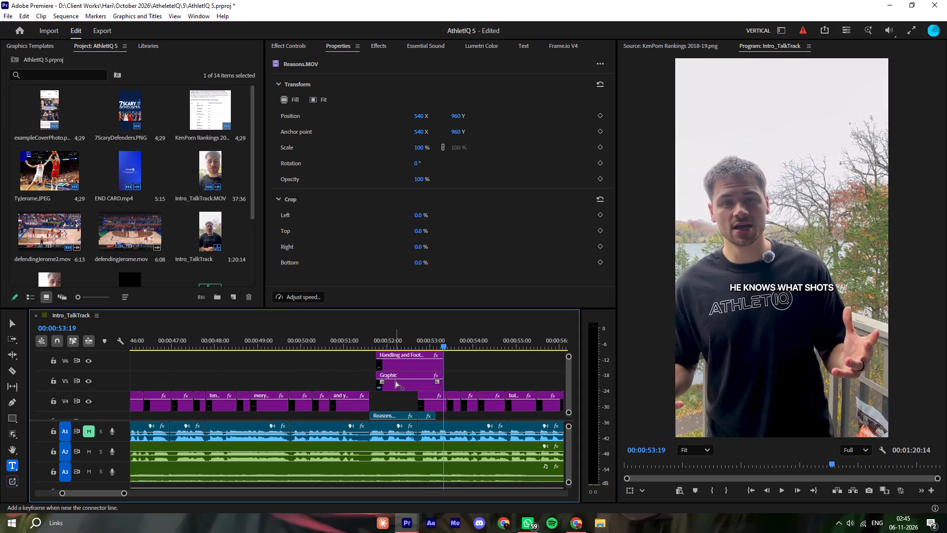
{"action": "scroll", "coordinate": [428, 380], "scroll_direction": "down", "scroll_amount": 9, "text": "ctrl"}
{"action": "scroll", "coordinate": [457, 379], "scroll_direction": "up", "scroll_amount": 8, "text": "ctrl"}
Move both pasted callout clips to the start of the #3 overlay and shorten them to the start of the "He knows what shots" caption.
{"action": "left_click_drag", "start_coordinate": [471, 366], "coordinate": [417, 386]}
{"action": "left_click_drag", "start_coordinate": [404, 397], "coordinate": [402, 397]}
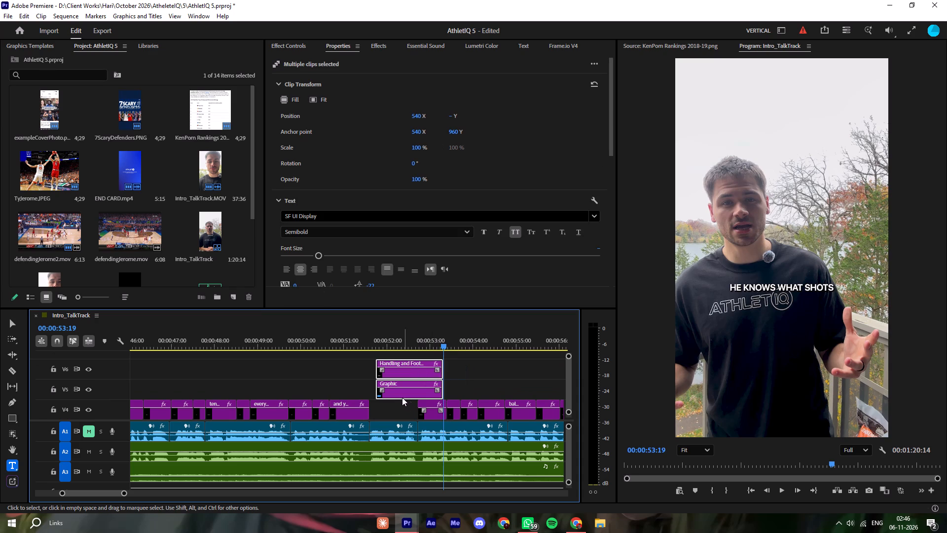
{"action": "left_click_drag", "start_coordinate": [402, 397], "coordinate": [398, 397]}
{"action": "left_click_drag", "start_coordinate": [438, 384], "coordinate": [419, 383]}
Replace the #3 callout's text with "He is" on the first line and "SMART" on the second.
{"action": "left_click", "coordinate": [388, 344]}
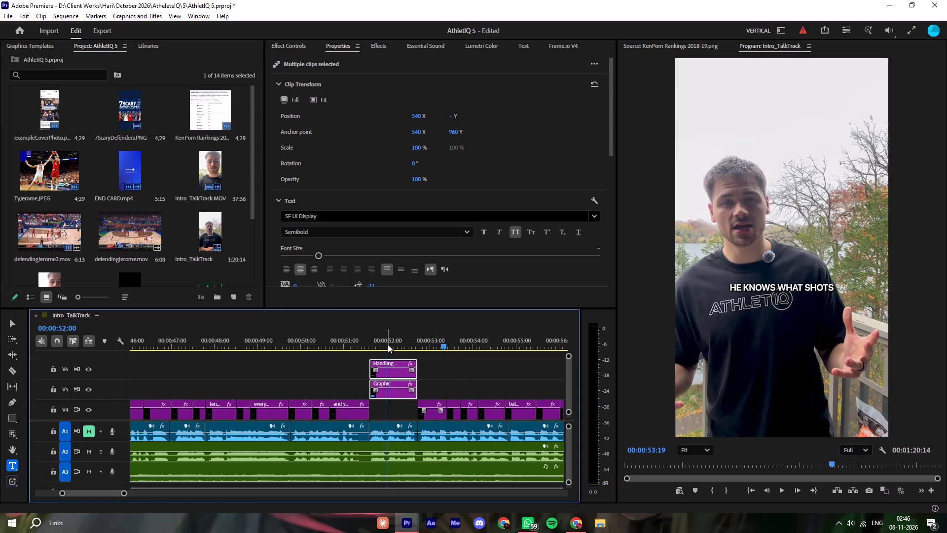
{"action": "left_click", "coordinate": [393, 373]}
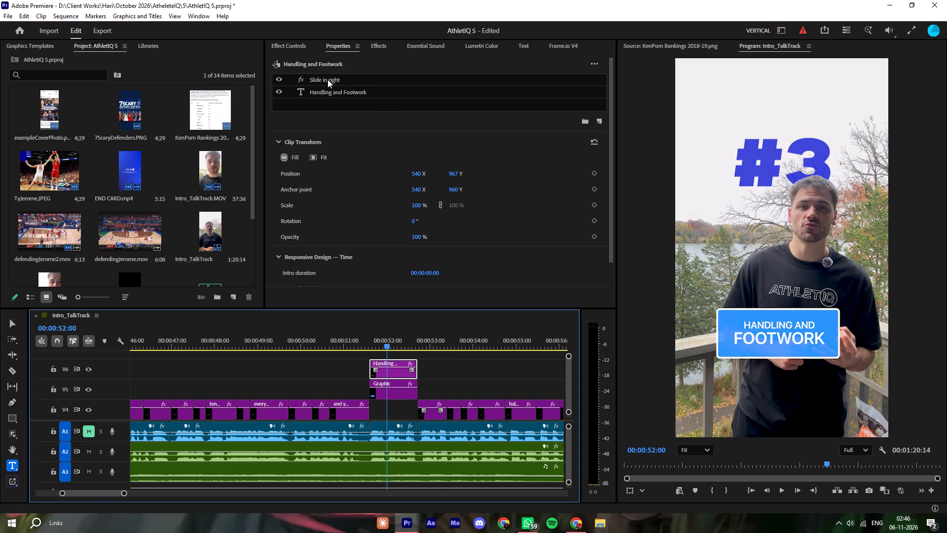
{"action": "double_click", "coordinate": [329, 91]}
{"action": "key", "text": "shift+h"}
{"action": "key", "text": "e"}
{"action": "key", "text": "space"}
{"action": "type", "text": "is"}
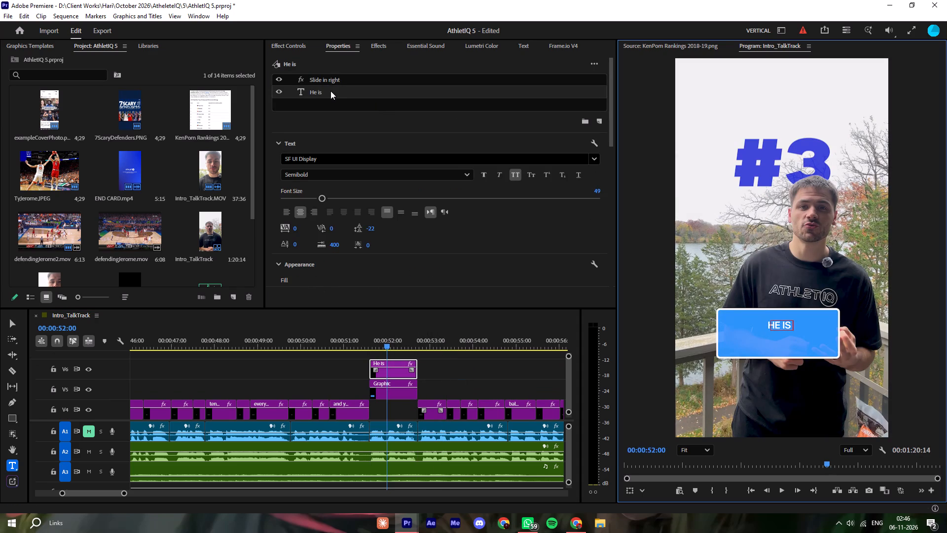
{"action": "key", "text": "Return"}
{"action": "type", "text": "SMART"}
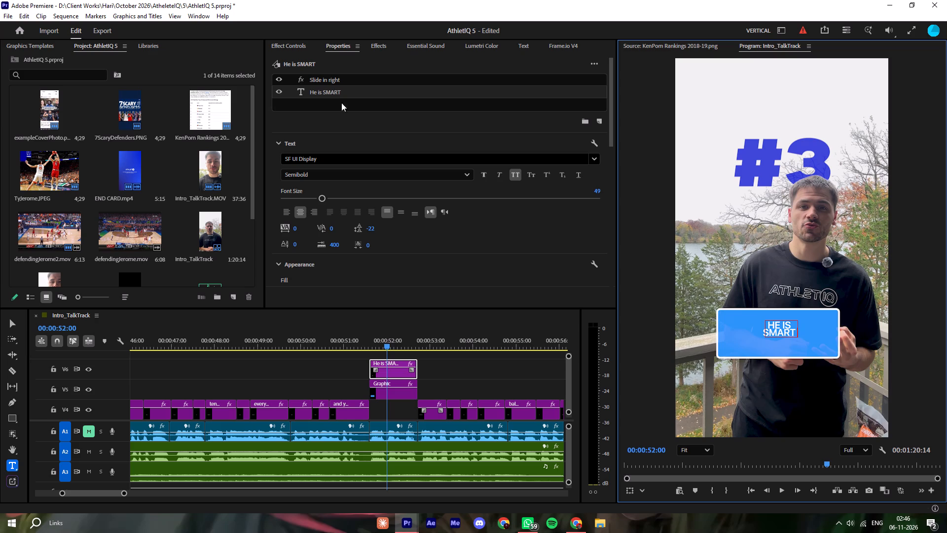
Set the word "SMART" to font size 83 with leading of -26.
{"action": "left_click_drag", "start_coordinate": [766, 334], "coordinate": [796, 331]}
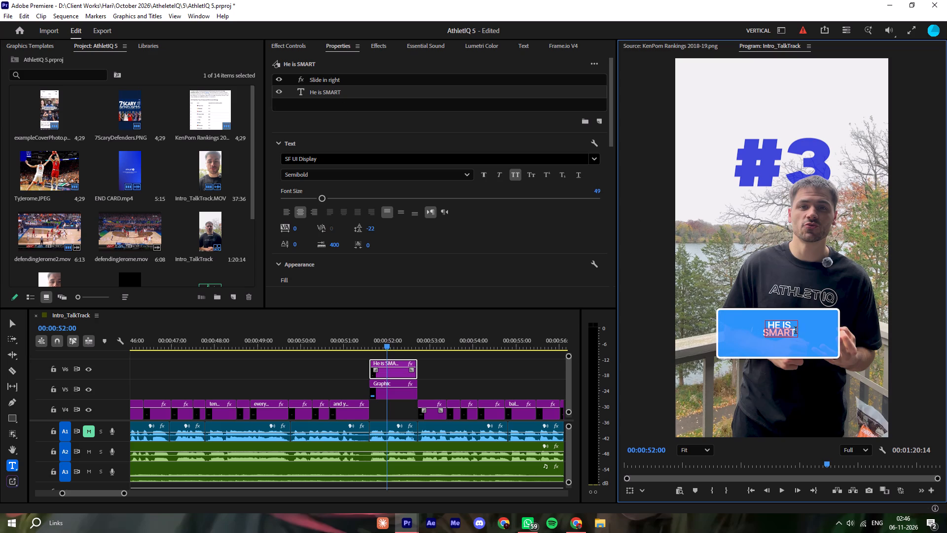
{"action": "left_click_drag", "start_coordinate": [796, 331], "coordinate": [800, 334]}
{"action": "left_click_drag", "start_coordinate": [371, 198], "coordinate": [364, 198]}
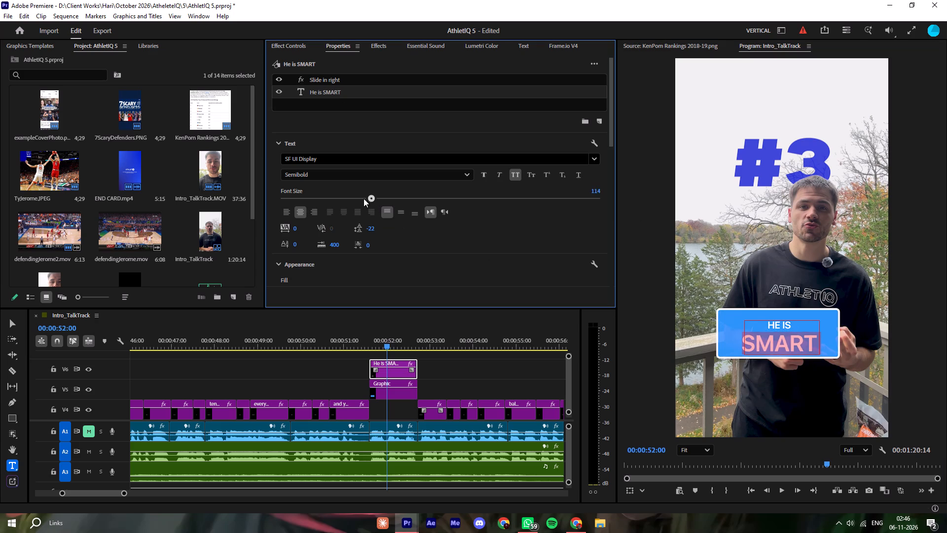
{"action": "left_click_drag", "start_coordinate": [364, 198], "coordinate": [349, 201]}
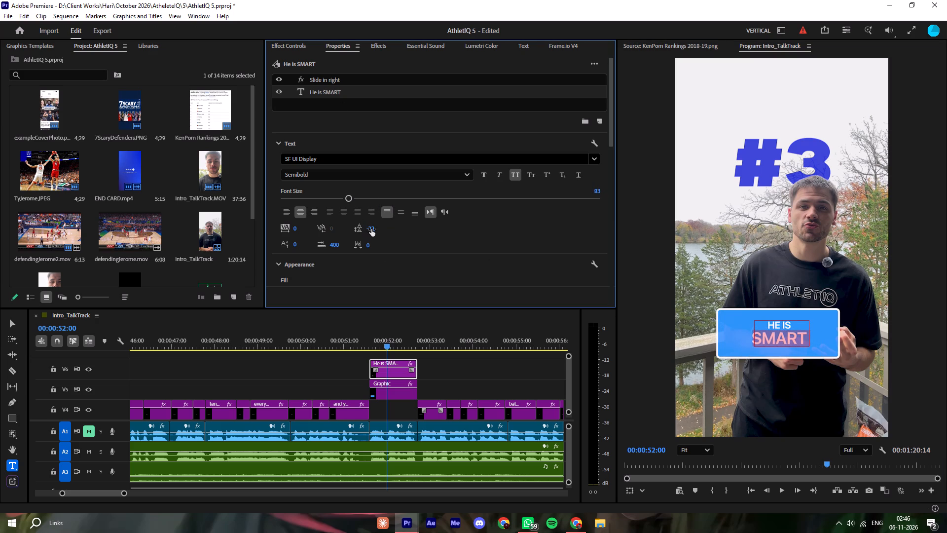
{"action": "left_click", "coordinate": [371, 229]}
{"action": "left_click", "coordinate": [449, 258]}
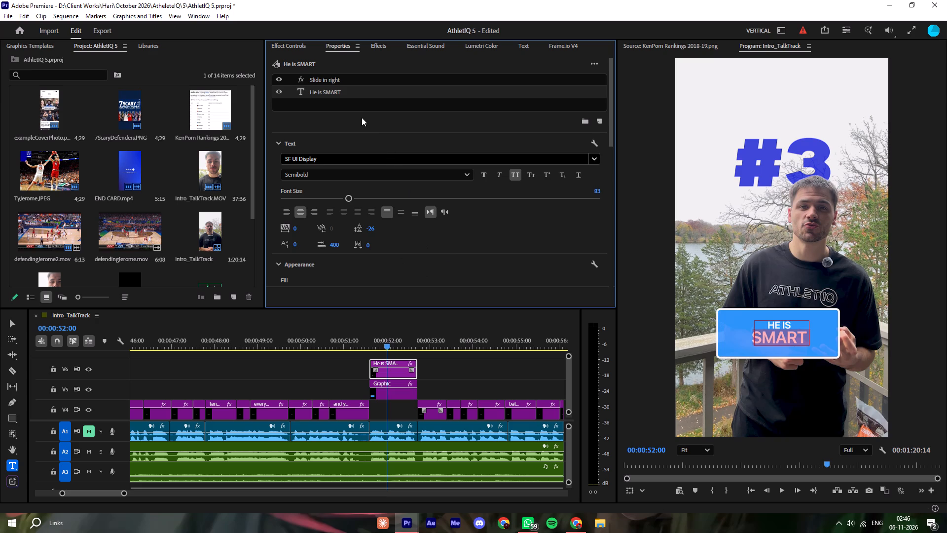
Adjust the "He is SMART" text clip's vertical position so the two lines sit centred in the blue box.
{"action": "left_click", "coordinate": [360, 115]}
{"action": "left_click", "coordinate": [347, 105]}
{"action": "left_click_drag", "start_coordinate": [454, 178], "coordinate": [460, 180]}
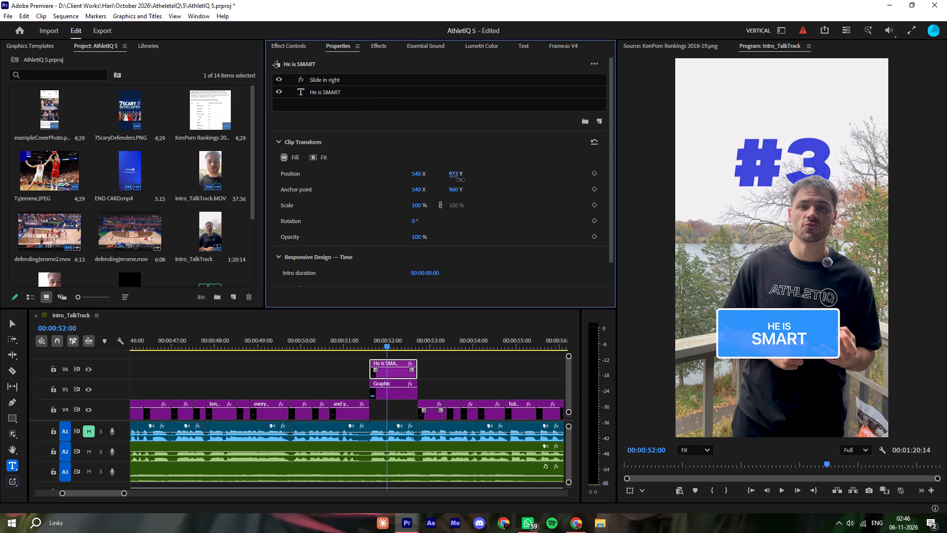
{"action": "left_click_drag", "start_coordinate": [460, 180], "coordinate": [458, 181]}
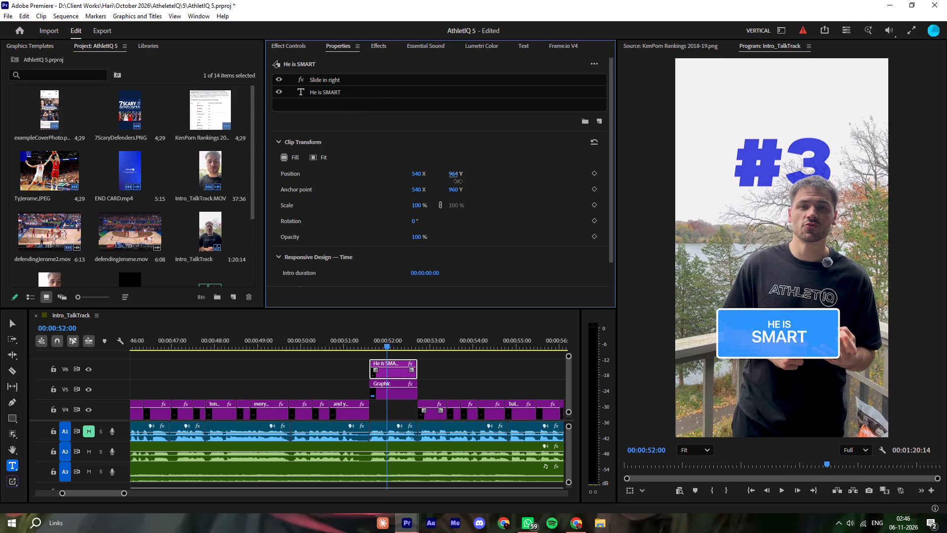
{"action": "left_click_drag", "start_coordinate": [458, 181], "coordinate": [459, 182]}
Play the "He is SMART" callout twice from just before its entrance.
{"action": "left_click", "coordinate": [362, 337]}
{"action": "key", "text": "space"}
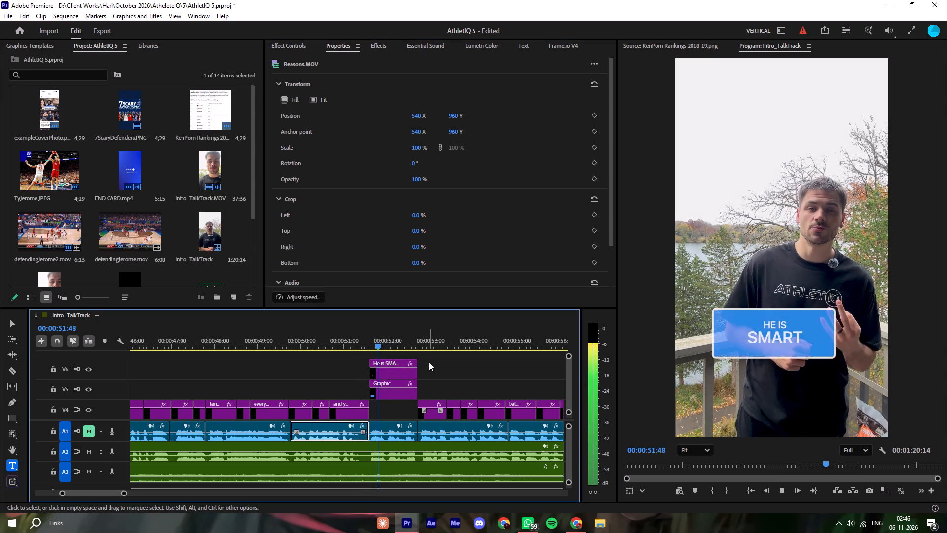
{"action": "key", "text": "space"}
{"action": "left_click", "coordinate": [368, 344]}
{"action": "key", "text": "space"}
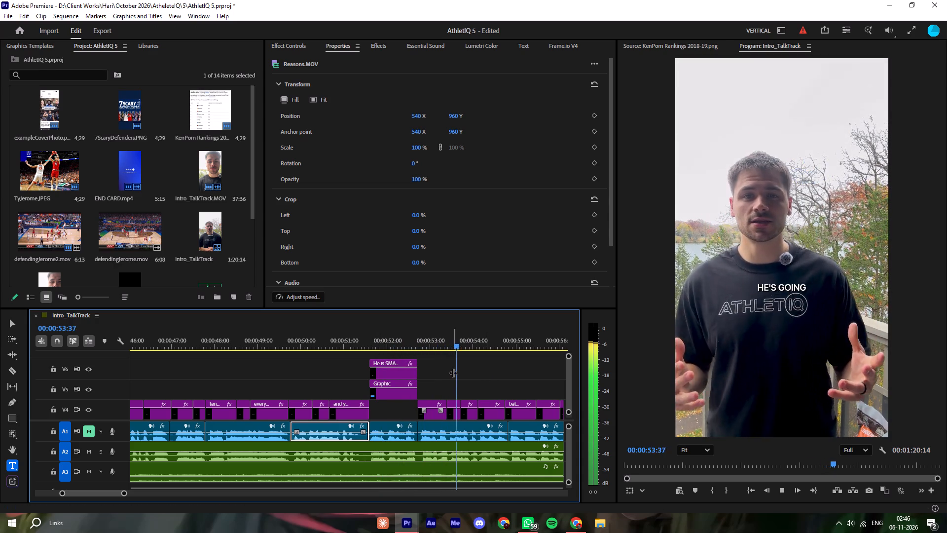
Watch the remainder of the sequence through to the end card with the whole timeline in view.
{"action": "left_click", "coordinate": [480, 372]}
{"action": "type", "text": "--"}
{"action": "key", "text": "minus"}
{"action": "key", "text": "minus"}
{"action": "key", "text": "equal"}
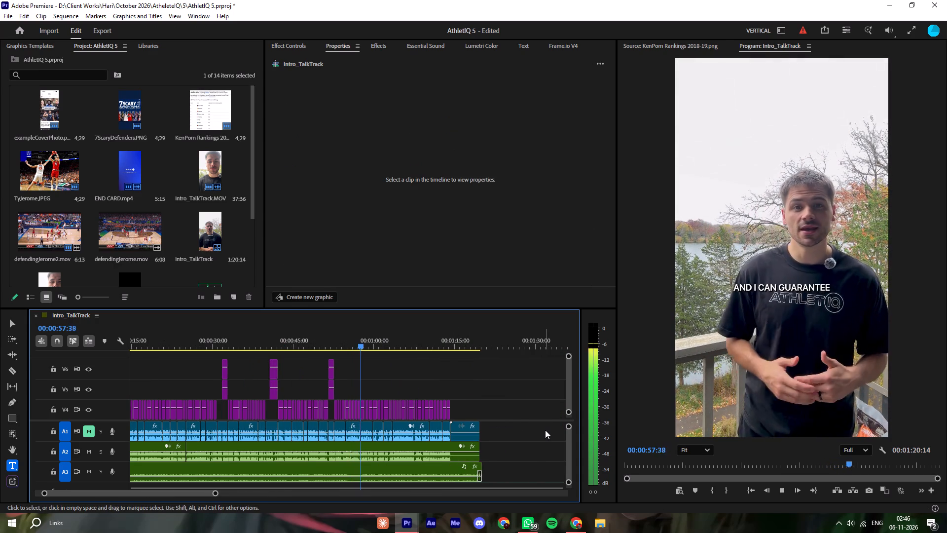
{"action": "scroll", "coordinate": [538, 469], "scroll_direction": "down", "scroll_amount": 4, "text": "ctrl"}
{"action": "scroll", "coordinate": [499, 460], "scroll_direction": "up", "scroll_amount": 9, "text": "ctrl"}
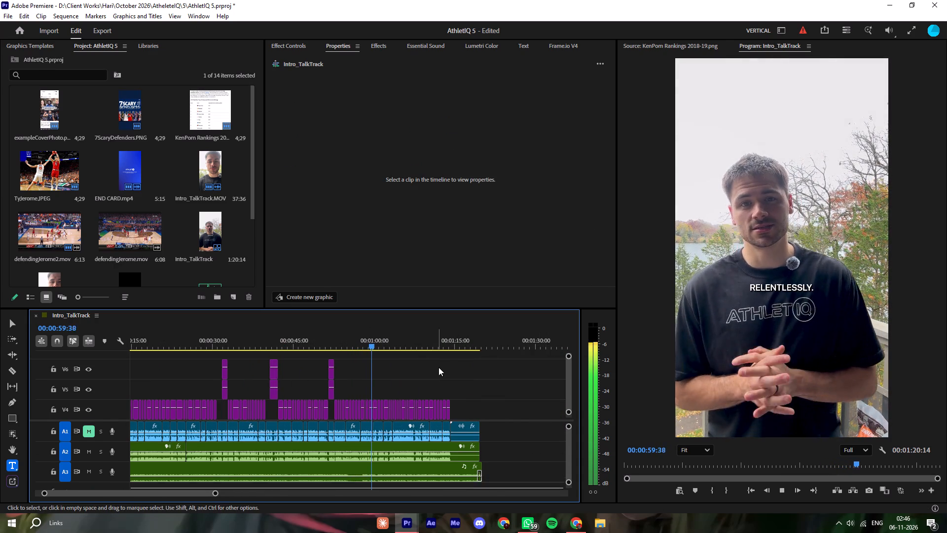
{"action": "left_click", "coordinate": [502, 365]}
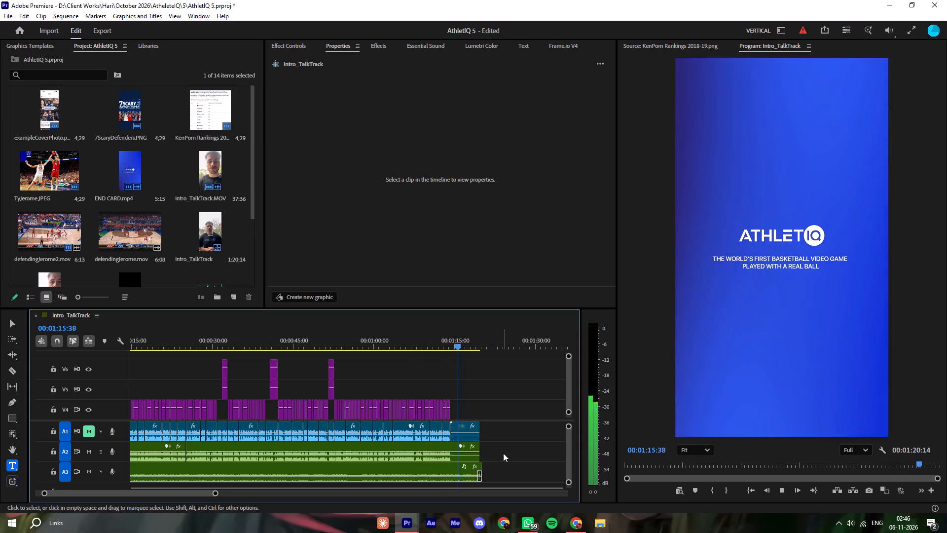
Trim the end of the background music on A3 to match the end of the end card.
{"action": "left_click_drag", "start_coordinate": [487, 480], "coordinate": [482, 480]}
{"action": "left_click", "coordinate": [484, 473]}
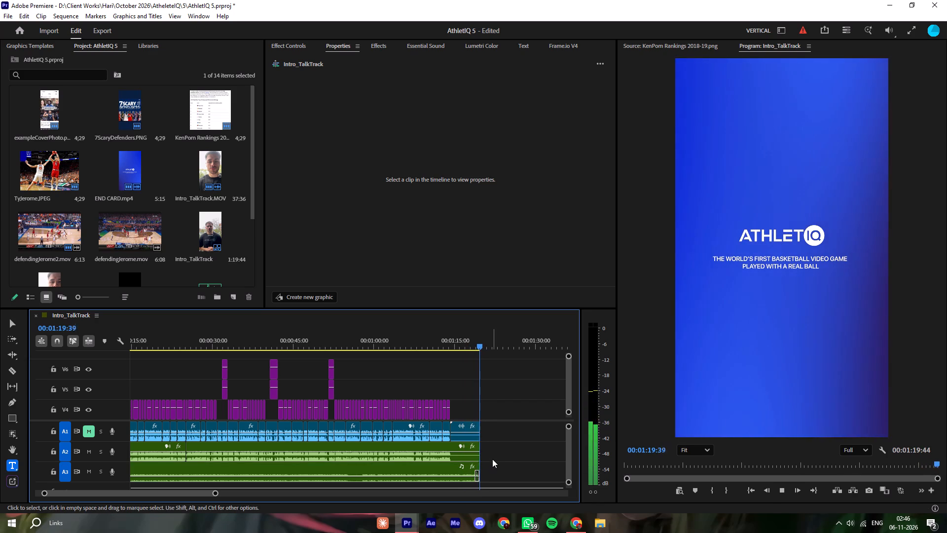
{"action": "key", "text": "space"}
Play the sequence from the beginning and examine the opening section's clips and audio.
{"action": "scroll", "coordinate": [502, 456], "scroll_direction": "down", "scroll_amount": 5, "text": "ctrl"}
{"action": "scroll", "coordinate": [504, 457], "scroll_direction": "up", "scroll_amount": 6, "text": "ctrl"}
{"action": "scroll", "coordinate": [490, 393], "scroll_direction": "down", "scroll_amount": 5, "text": "ctrl"}
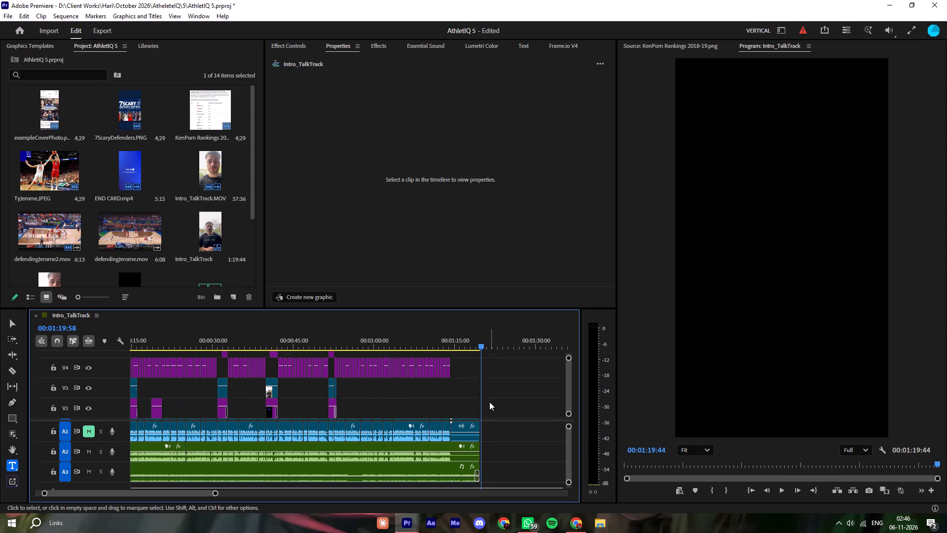
{"action": "scroll", "coordinate": [489, 402], "scroll_direction": "down", "scroll_amount": 6, "text": "ctrl"}
{"action": "key", "text": "space"}
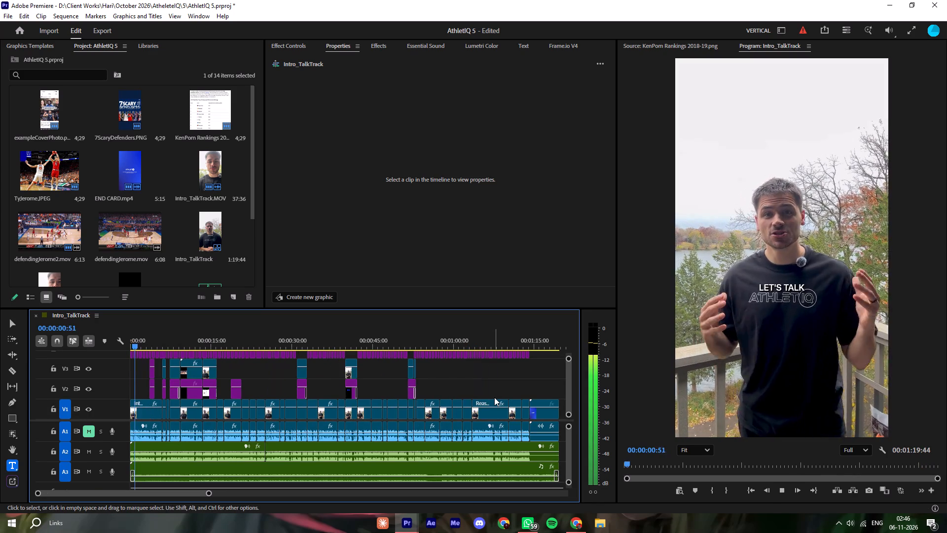
{"action": "type", "text": "--="}
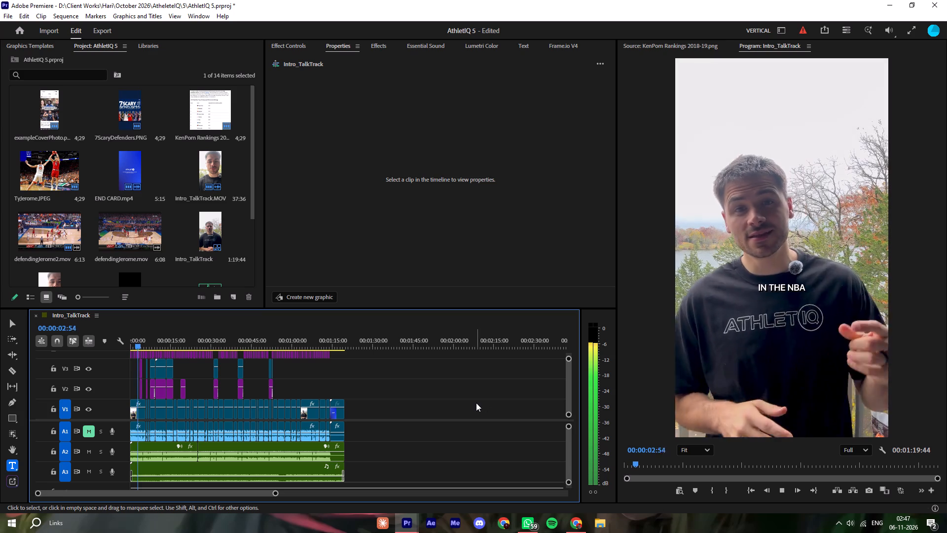
{"action": "left_click", "coordinate": [456, 388]}
{"action": "key", "text": "equal"}
{"action": "key", "text": "equal"}
{"action": "key", "text": "equal"}
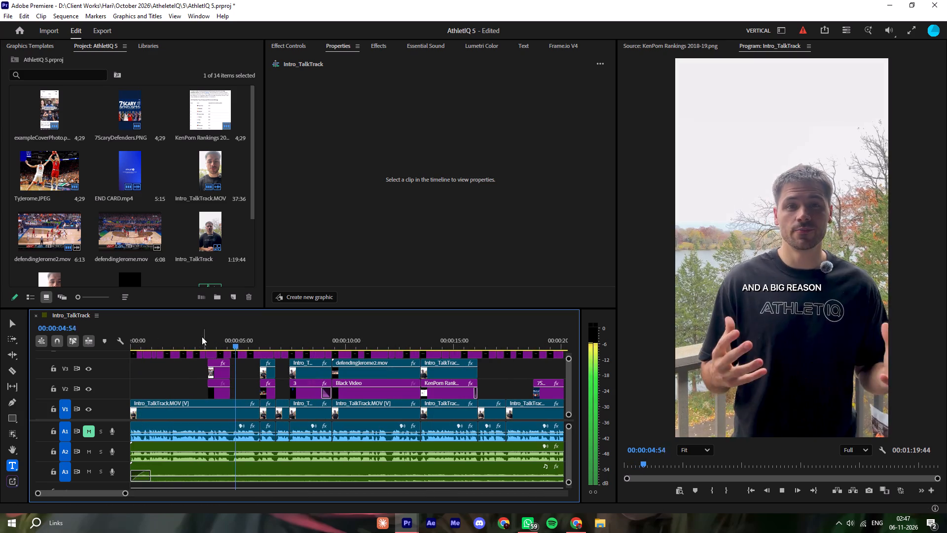
Return to the sequence start and import Iron Man Blaster.mp3 from the Editing Mats > SFX > PACK > CINEMATIC SFX folder.
{"action": "left_click_drag", "start_coordinate": [195, 337], "coordinate": [84, 342]}
{"action": "double_click", "coordinate": [85, 242]}
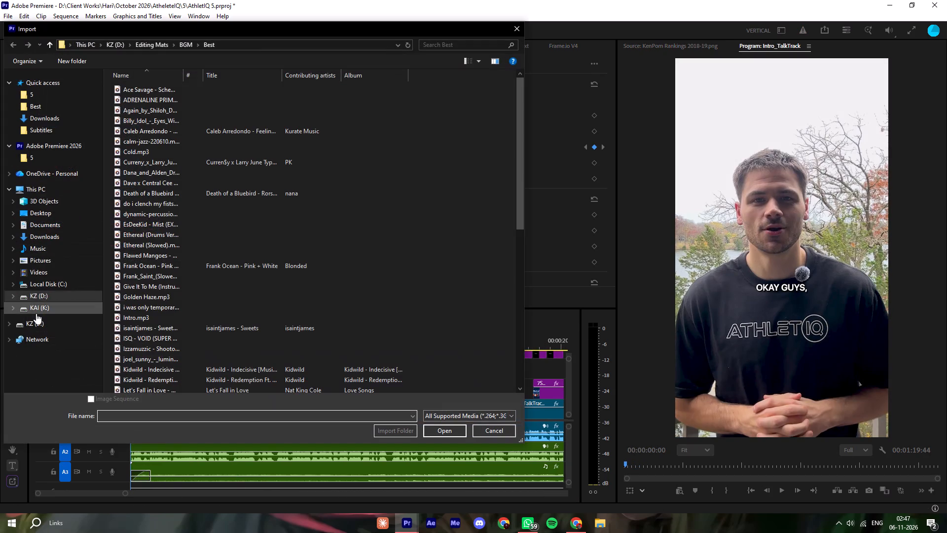
{"action": "left_click", "coordinate": [40, 296]}
{"action": "double_click", "coordinate": [174, 119]}
{"action": "double_click", "coordinate": [129, 176]}
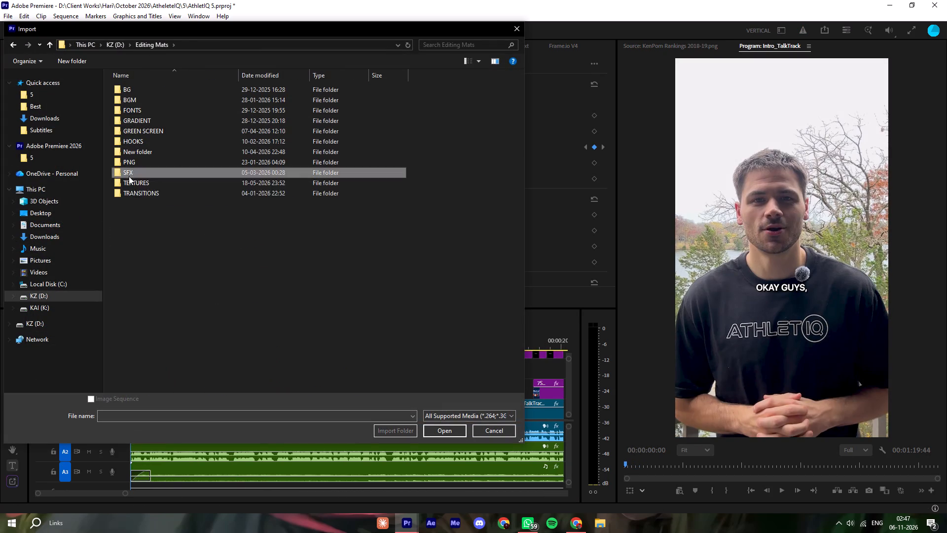
{"action": "double_click", "coordinate": [158, 107]}
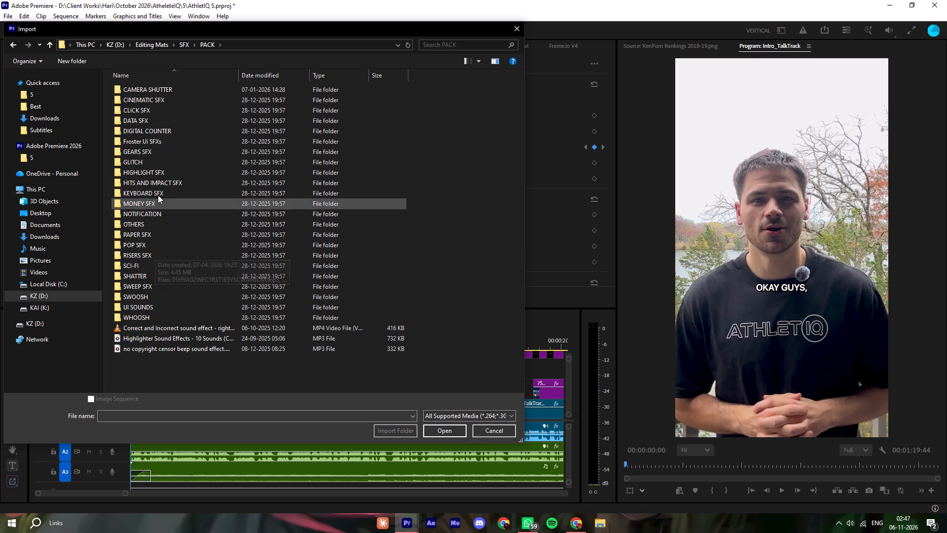
{"action": "double_click", "coordinate": [167, 105]}
{"action": "left_click", "coordinate": [149, 91]}
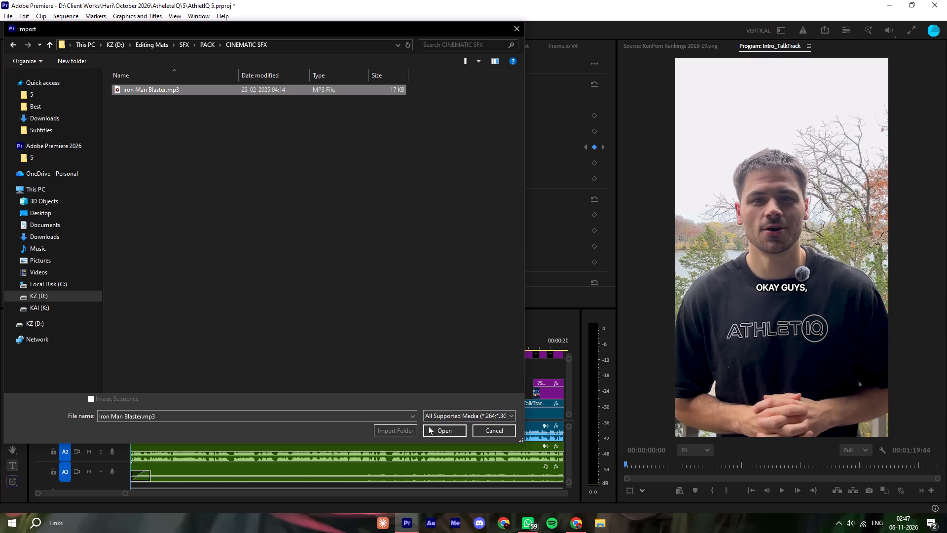
{"action": "left_click", "coordinate": [430, 433]}
Place Iron Man Blaster.mp3 at the very start of the sequence on a new audio track below the music.
{"action": "left_click", "coordinate": [182, 238]}
{"action": "left_click_drag", "start_coordinate": [196, 250], "coordinate": [189, 364]}
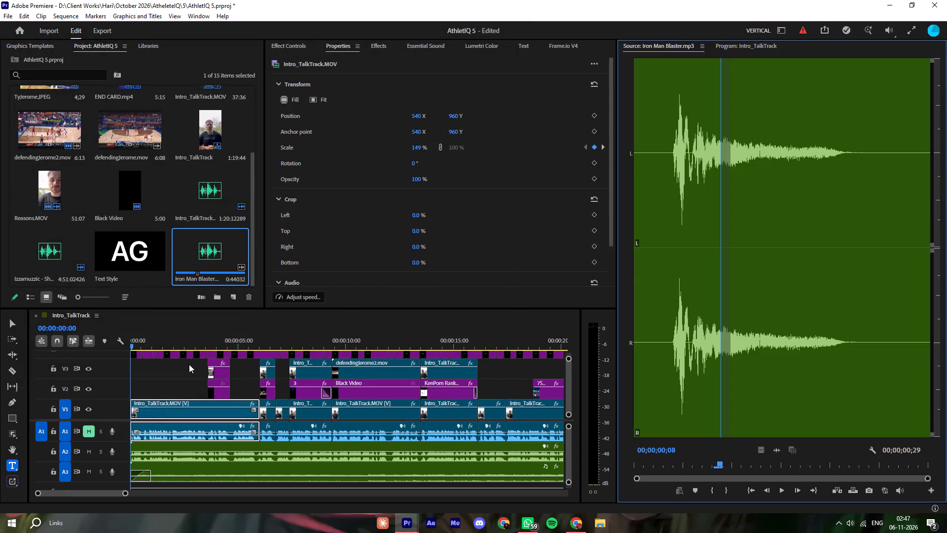
{"action": "left_click_drag", "start_coordinate": [189, 364], "coordinate": [124, 487]}
{"action": "scroll", "coordinate": [195, 441], "scroll_direction": "down", "scroll_amount": 5, "text": "ctrl"}
{"action": "left_click_drag", "start_coordinate": [196, 250], "coordinate": [196, 254]}
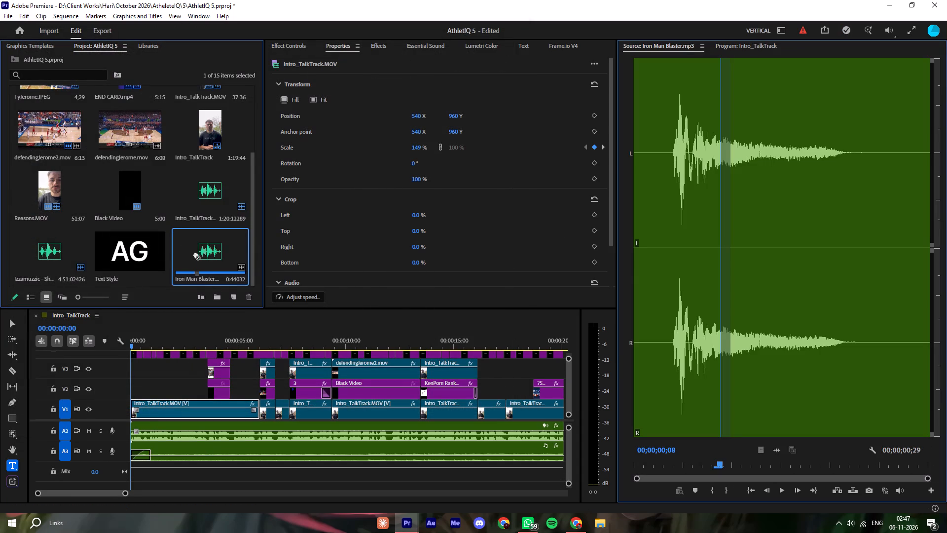
{"action": "left_click_drag", "start_coordinate": [196, 254], "coordinate": [125, 485]}
{"action": "scroll", "coordinate": [161, 465], "scroll_direction": "down", "scroll_amount": 5, "text": "ctrl"}
{"action": "left_click", "coordinate": [197, 458]}
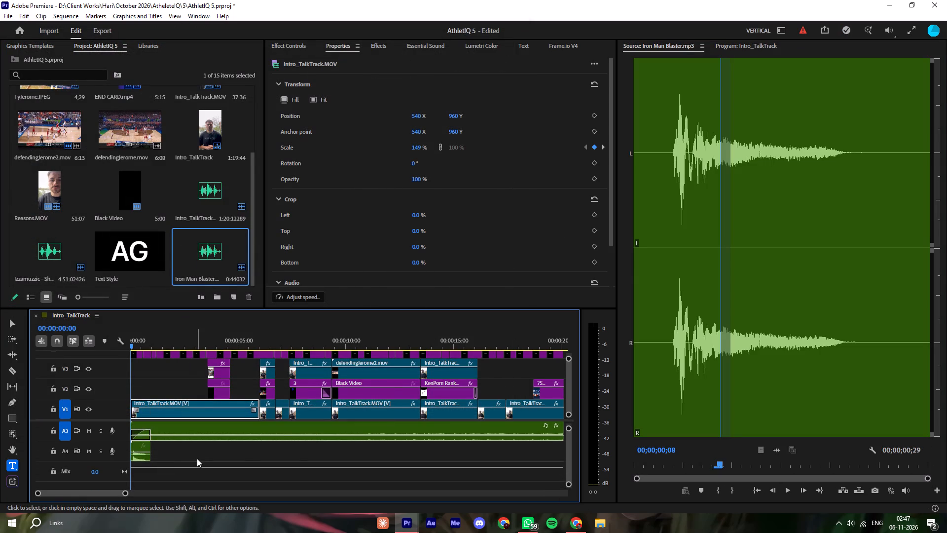
Trim about 8 frames off the start of the Iron Man Blaster.mp3 clip on A4.
{"action": "key", "text": "equal"}
{"action": "key", "text": "equal"}
{"action": "key", "text": "equal"}
{"action": "left_click_drag", "start_coordinate": [133, 460], "coordinate": [153, 462]}
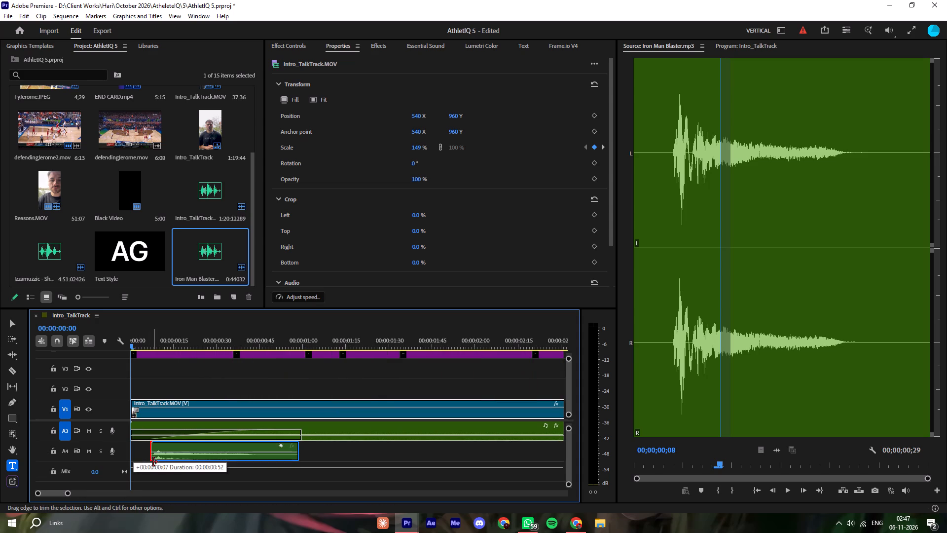
{"action": "left_click_drag", "start_coordinate": [153, 462], "coordinate": [156, 462]}
Lower the Iron Man Blaster.mp3 clip to -23.8 dB, move it back to the sequence start and play it.
{"action": "left_click", "coordinate": [167, 453]}
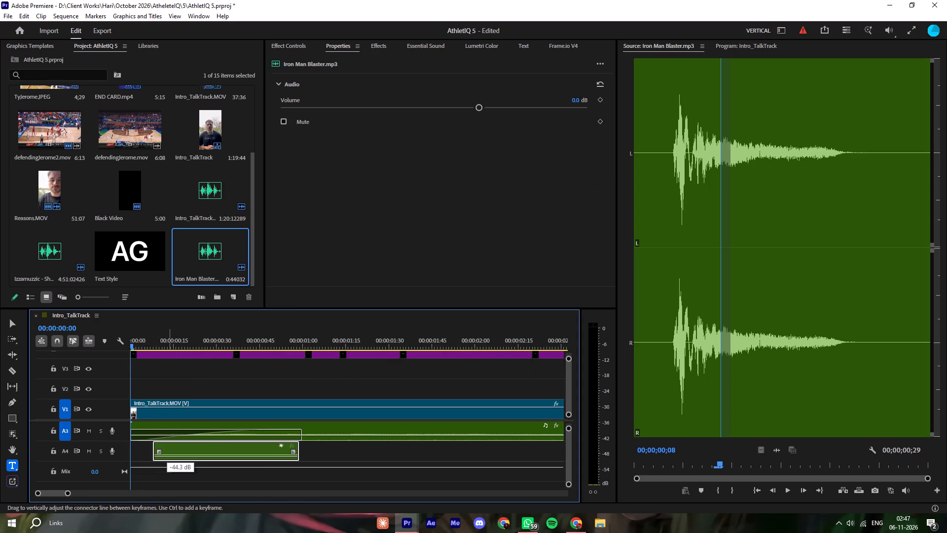
{"action": "left_click_drag", "start_coordinate": [175, 444], "coordinate": [143, 443]}
{"action": "key", "text": "space"}
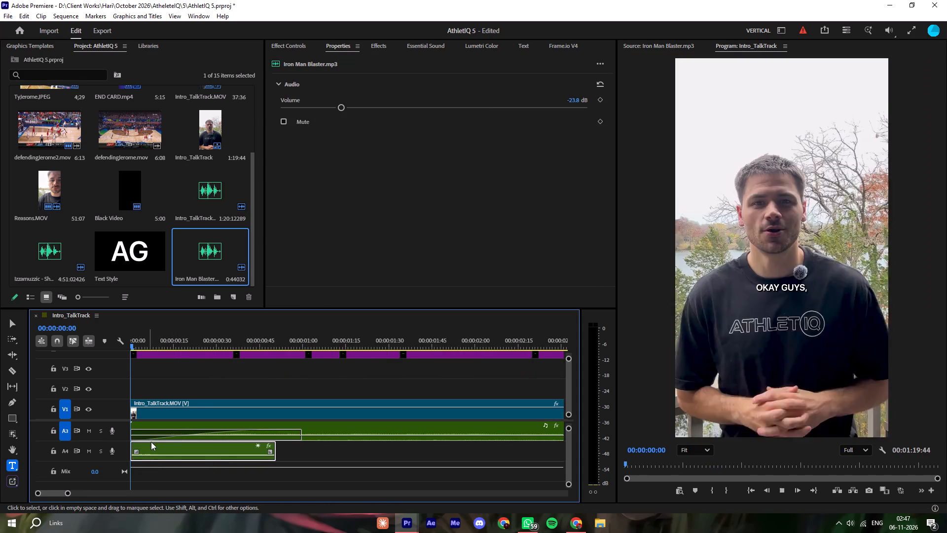
{"action": "left_click", "coordinate": [319, 467]}
{"action": "key", "text": "minus"}
{"action": "key", "text": "minus"}
{"action": "type", "text": "--="}
{"action": "left_click", "coordinate": [339, 458]}
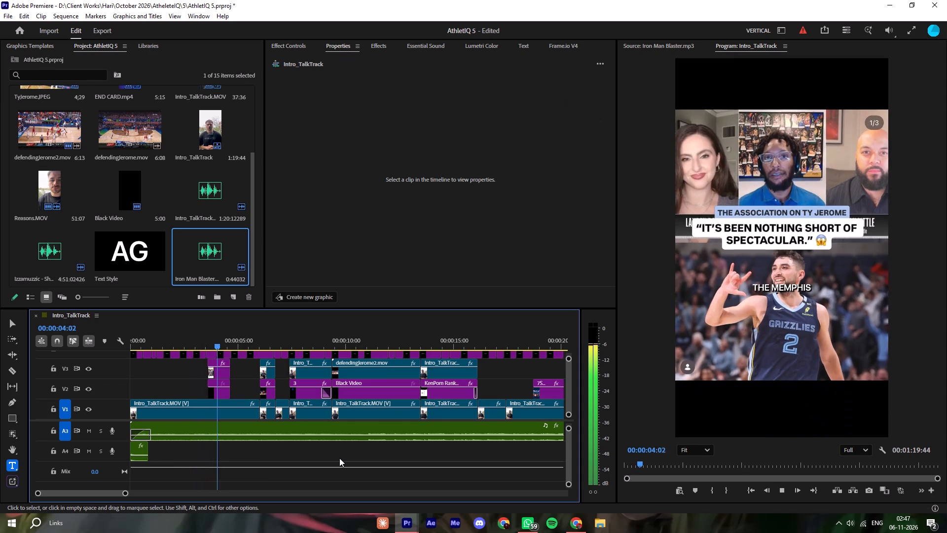
Import Mouse Click 01.wav, Mouse Click 02.wav, Mouse Click Sound Effect.wav and Mouse Right Click.mp3 from the PACK > CLICK SFX folder.
{"action": "left_click", "coordinate": [197, 341]}
{"action": "double_click", "coordinate": [172, 253]}
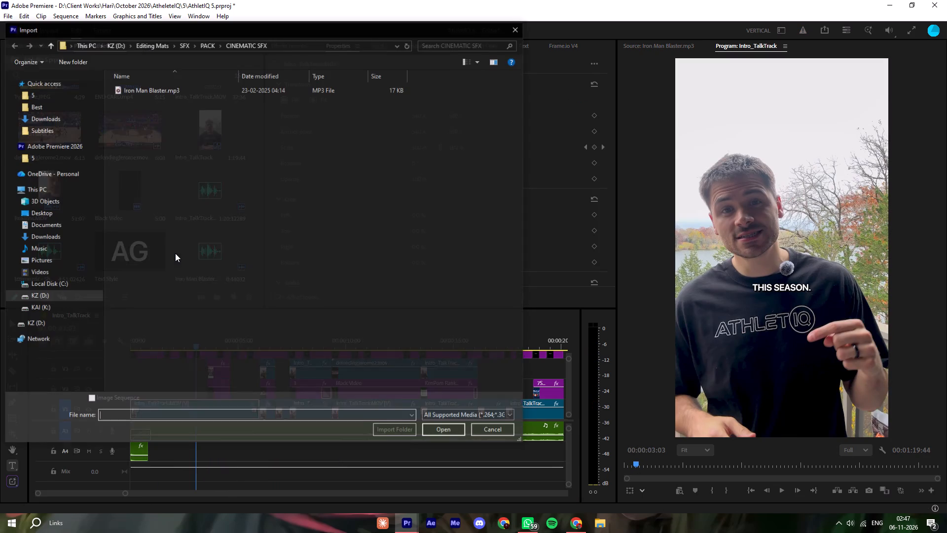
{"action": "left_click", "coordinate": [194, 46]}
{"action": "left_click", "coordinate": [205, 44]}
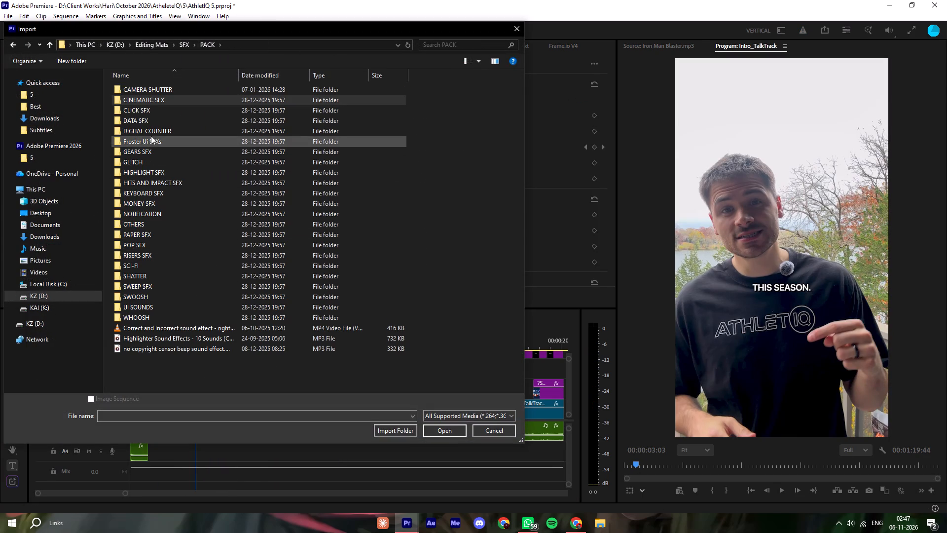
{"action": "double_click", "coordinate": [154, 107]}
{"action": "left_click", "coordinate": [164, 170]}
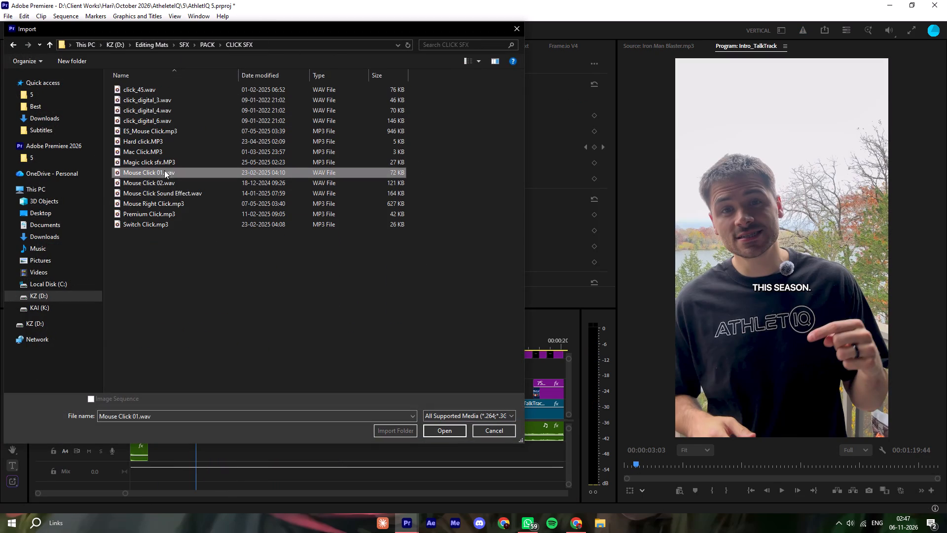
{"action": "left_click", "coordinate": [159, 185], "text": "ctrl"}
{"action": "left_click", "coordinate": [156, 191], "text": "ctrl"}
{"action": "left_click", "coordinate": [155, 202], "text": "ctrl"}
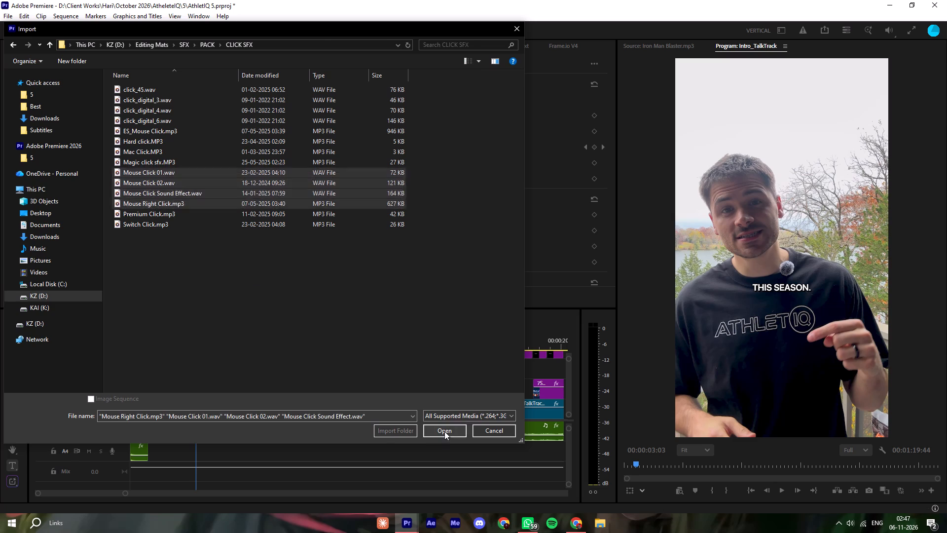
{"action": "left_click", "coordinate": [444, 431]}
Audition Mouse Click 01.wav, Mouse Click Sound Effect.wav and Mouse Click 02.wav to compare the click sounds.
{"action": "left_click", "coordinate": [176, 255]}
{"action": "double_click", "coordinate": [63, 200]}
{"action": "key", "text": "space"}
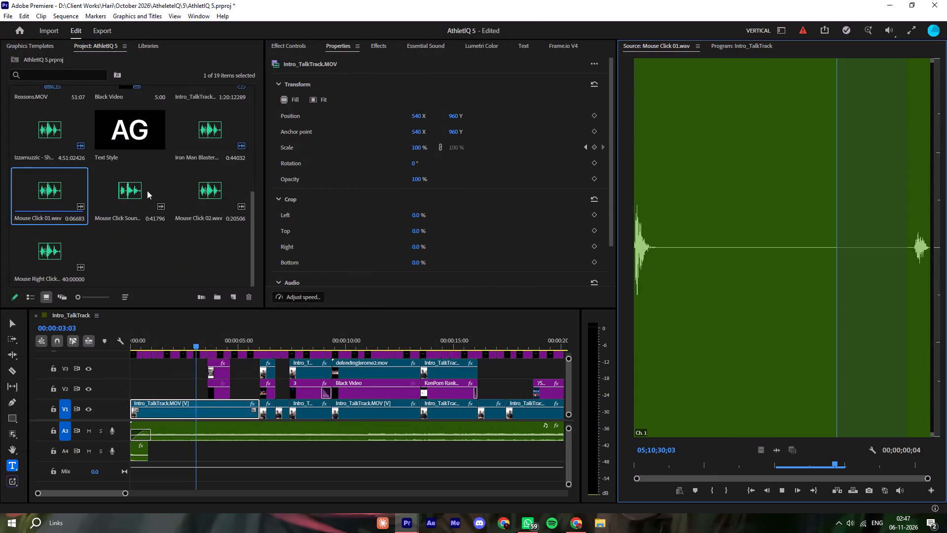
{"action": "double_click", "coordinate": [159, 186]}
{"action": "key", "text": "space"}
{"action": "key", "text": "space"}
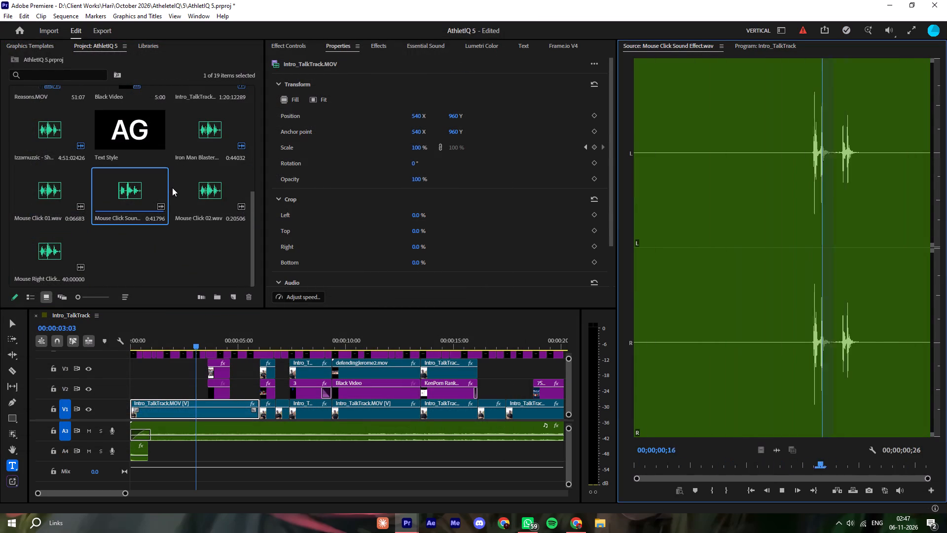
{"action": "double_click", "coordinate": [172, 188]}
{"action": "left_click", "coordinate": [520, 32]}
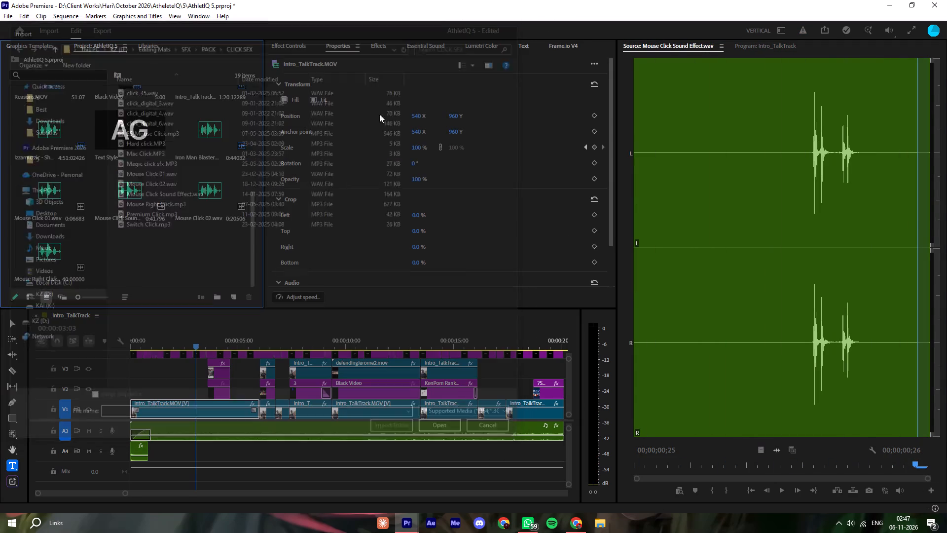
{"action": "double_click", "coordinate": [205, 191]}
{"action": "key", "text": "space"}
{"action": "left_click", "coordinate": [205, 190]}
{"action": "key", "text": "space"}
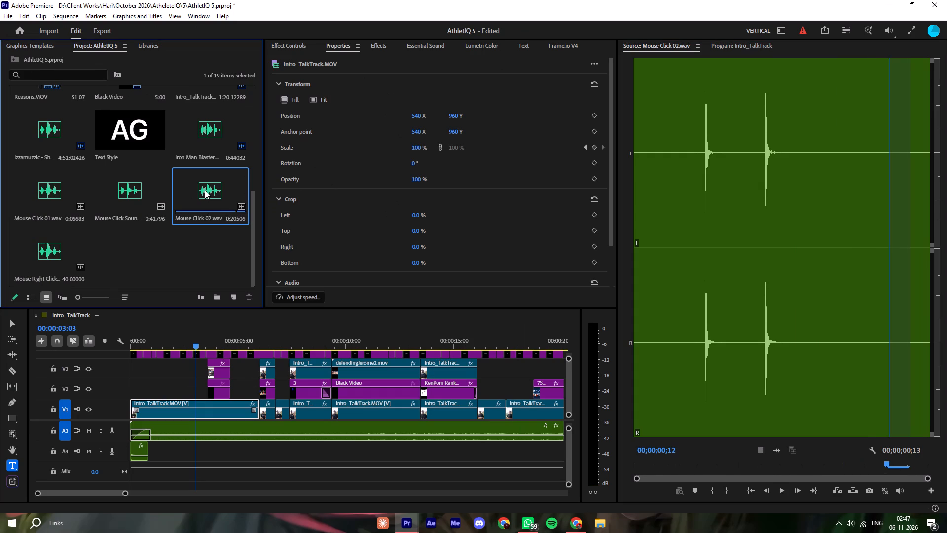
Place Mouse Click 02.wav on A4 at the start of exampleCoverPhoto.png and play that section.
{"action": "left_click_drag", "start_coordinate": [205, 190], "coordinate": [212, 457]}
{"action": "key", "text": "space"}
{"action": "left_click", "coordinate": [243, 448]}
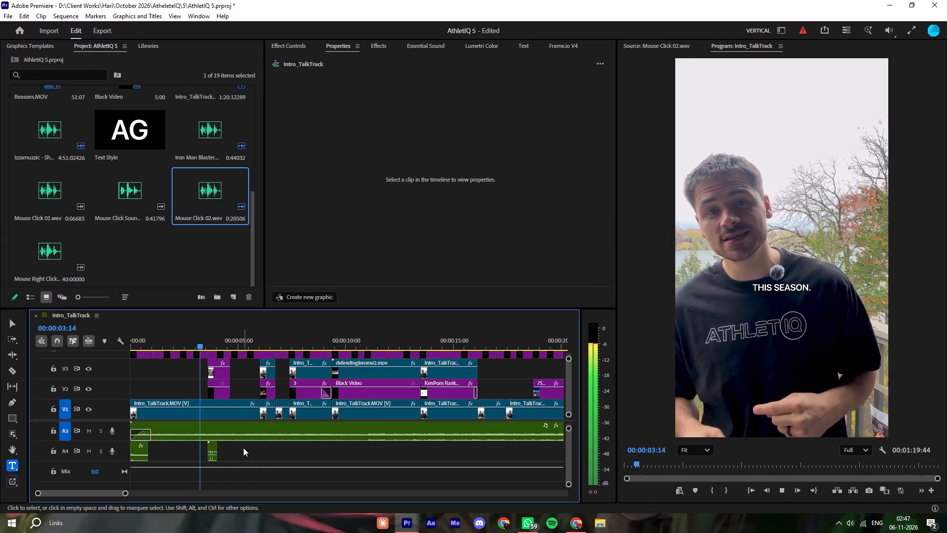
{"action": "key", "text": "equal"}
{"action": "key", "text": "space"}
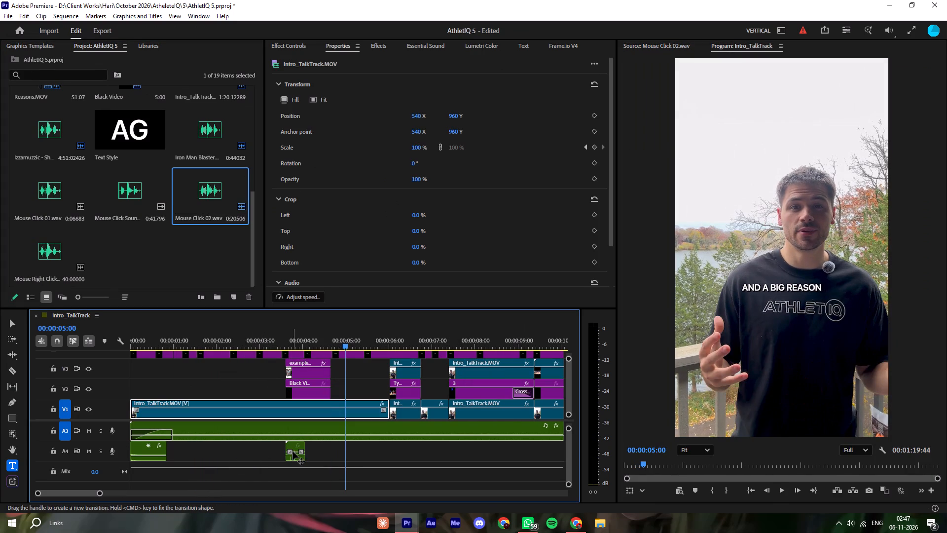
Lower the Mouse Click 02.wav clip under exampleCoverPhoto.png to -5.0 dB.
{"action": "left_click", "coordinate": [292, 451]}
{"action": "key", "text": "ctrl+z"}
{"action": "left_click", "coordinate": [333, 455]}
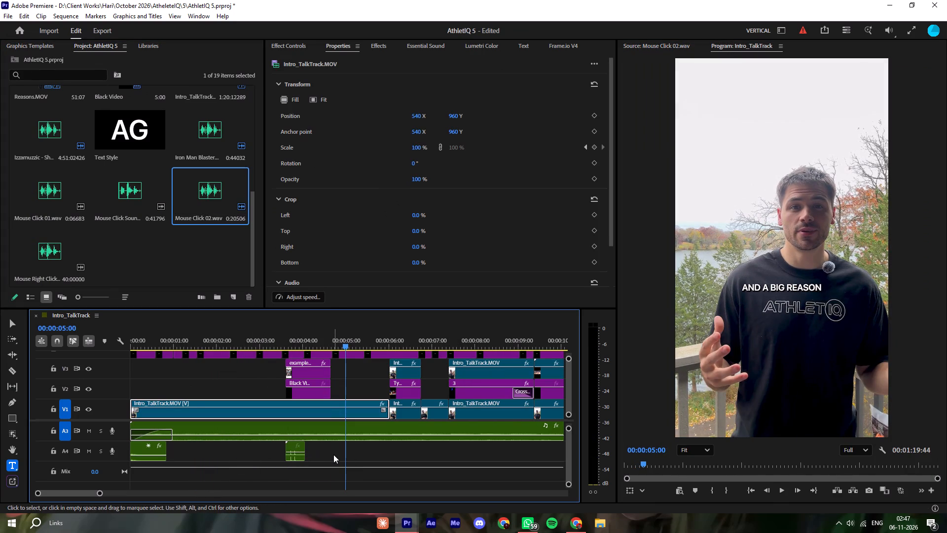
{"action": "key", "text": "equal"}
{"action": "left_click_drag", "start_coordinate": [245, 451], "coordinate": [248, 452]}
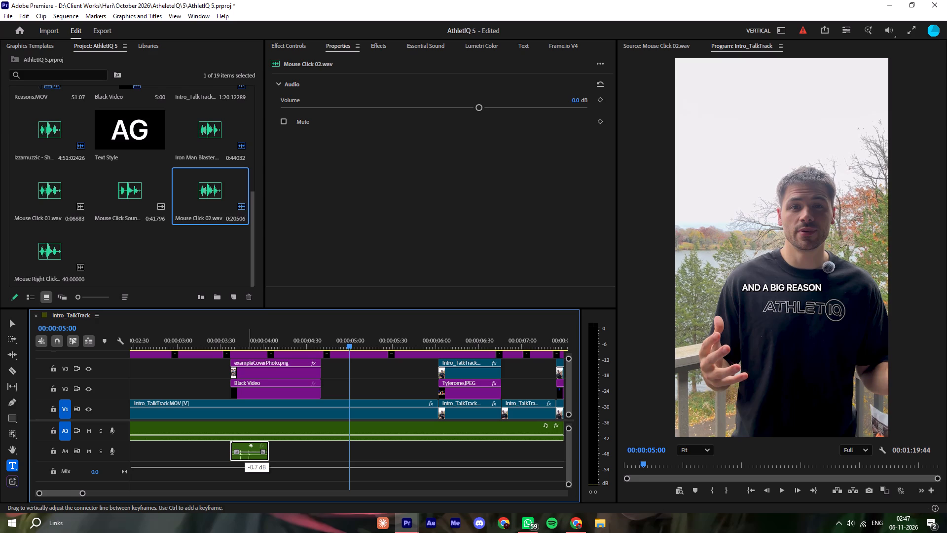
{"action": "left_click_drag", "start_coordinate": [248, 452], "coordinate": [250, 453]}
Trim a few frames off the start of the Mouse Click 02.wav clip, realign it with exampleCoverPhoto.png and play it.
{"action": "left_click_drag", "start_coordinate": [233, 447], "coordinate": [238, 448]}
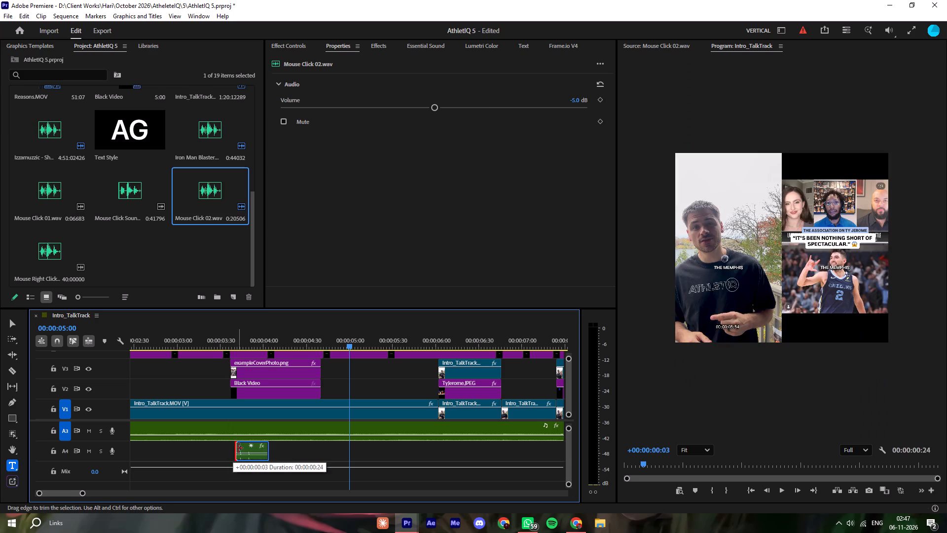
{"action": "left_click_drag", "start_coordinate": [238, 448], "coordinate": [239, 448]}
{"action": "left_click_drag", "start_coordinate": [249, 444], "coordinate": [243, 445]}
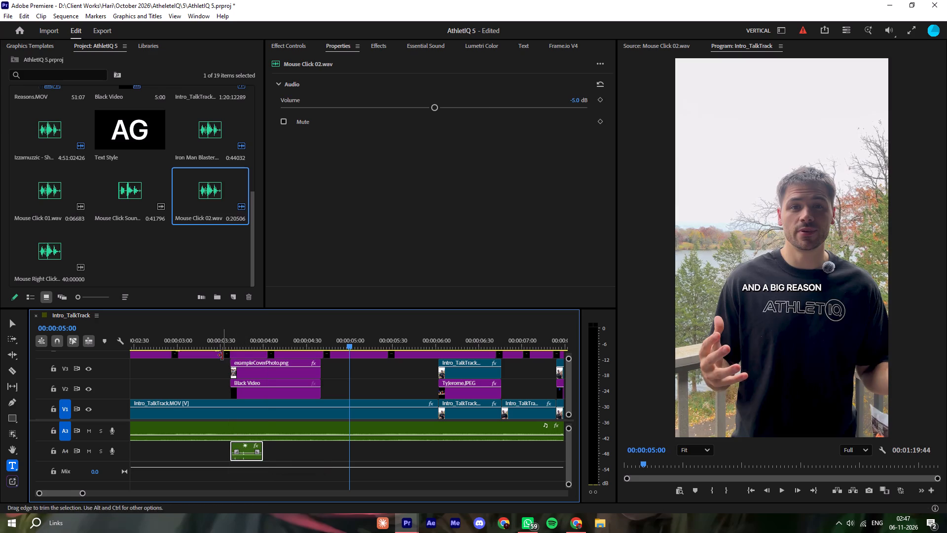
{"action": "left_click", "coordinate": [224, 331]}
{"action": "key", "text": "space"}
{"action": "key", "text": "space"}
Copy the adjusted Mouse Click 02.wav clip to the start of TyJerome.JPEG on A4.
{"action": "left_click_drag", "start_coordinate": [280, 455], "coordinate": [250, 462]}
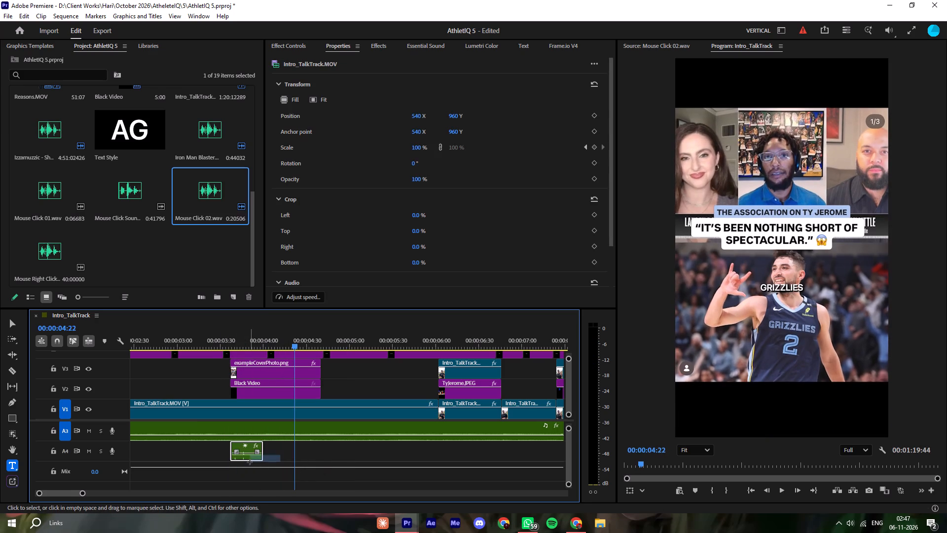
{"action": "left_click_drag", "start_coordinate": [250, 462], "coordinate": [250, 462]}
{"action": "key", "text": "ctrl+c"}
{"action": "left_click", "coordinate": [331, 459]}
{"action": "key", "text": "space"}
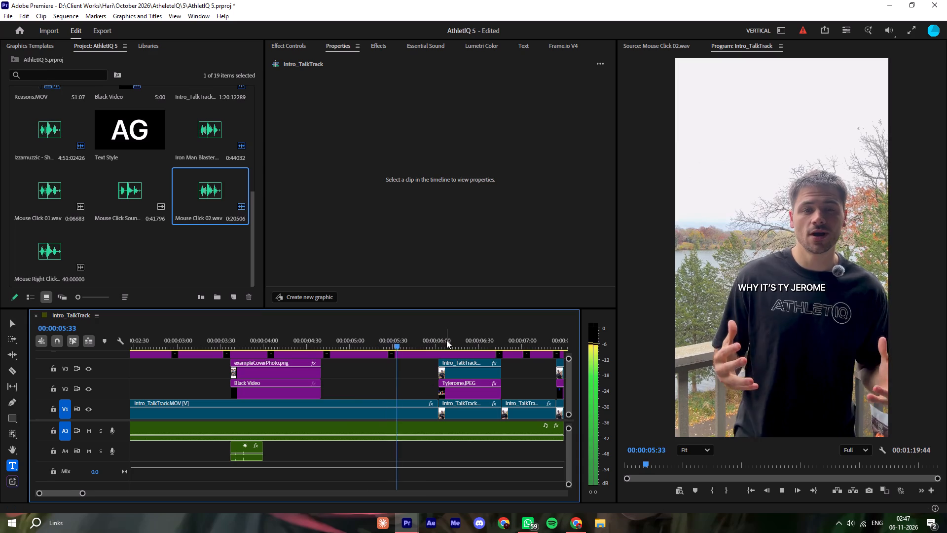
{"action": "key", "text": "space"}
{"action": "key", "text": "ctrl+v"}
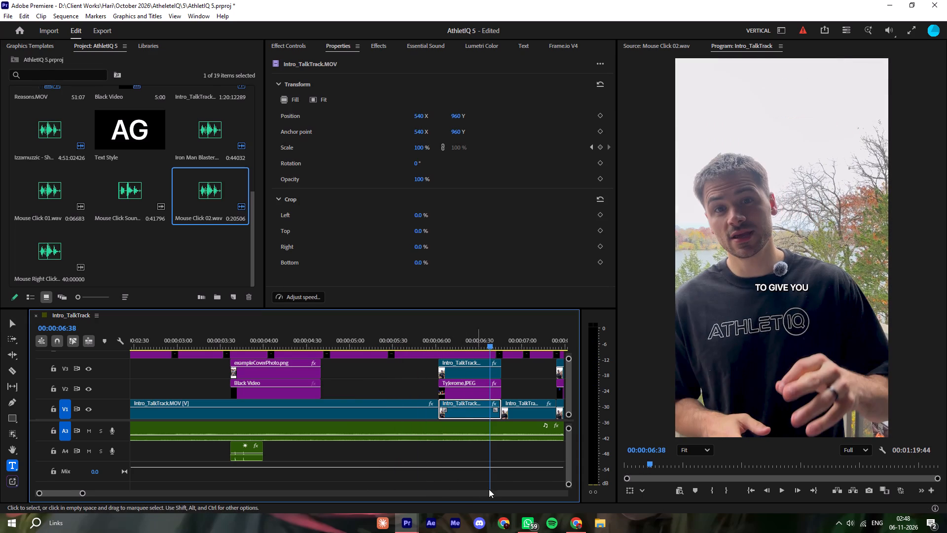
{"action": "left_click_drag", "start_coordinate": [496, 447], "coordinate": [445, 447]}
Delete the Mouse Click 02.wav clip under exampleCoverPhoto.png and play on through the 3 callout.
{"action": "left_click_drag", "start_coordinate": [339, 457], "coordinate": [250, 465]}
{"action": "key", "text": "Delete"}
{"action": "left_click", "coordinate": [385, 443]}
{"action": "key", "text": "space"}
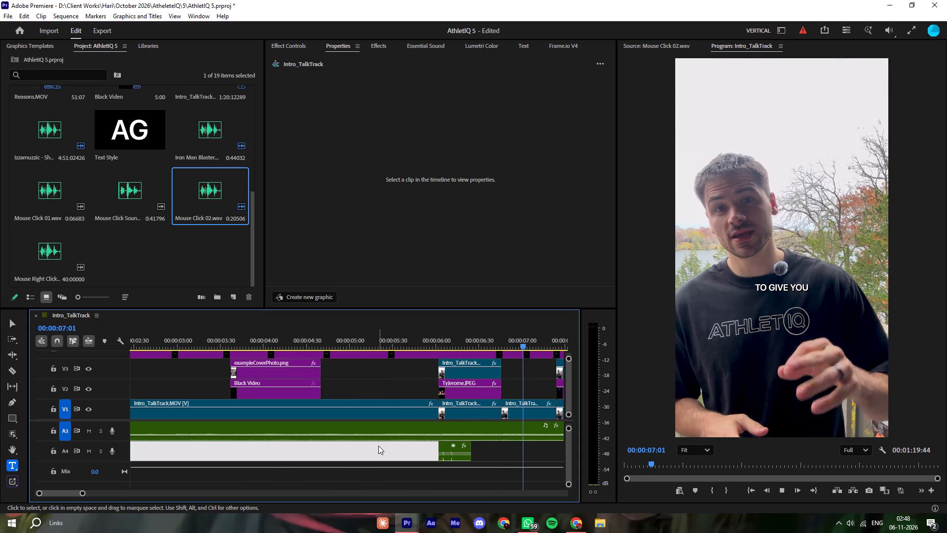
{"action": "key", "text": "minus"}
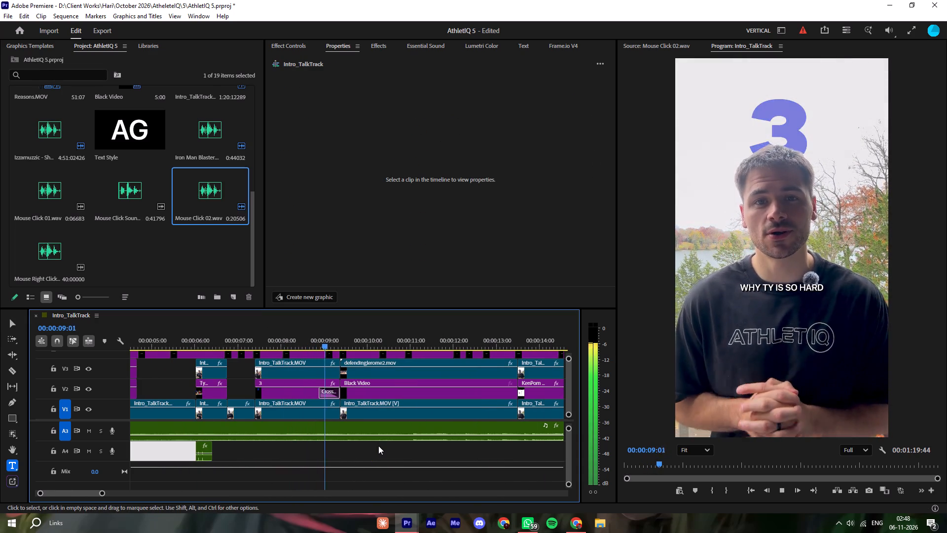
{"action": "key", "text": "space"}
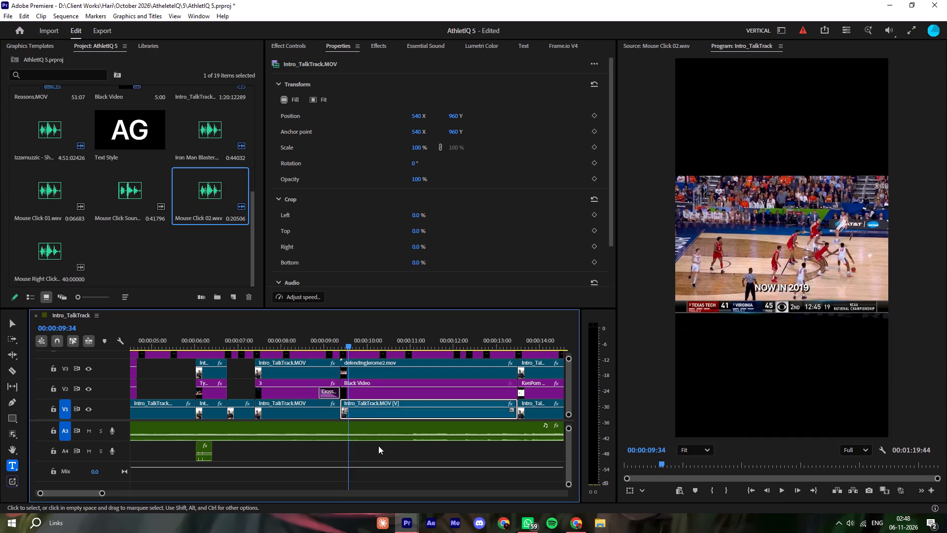
Audition Mouse Right Click.mp3 and Mouse Click 01.wav as possible sounds for the 3 callout.
{"action": "double_click", "coordinate": [57, 260]}
{"action": "key", "text": "space"}
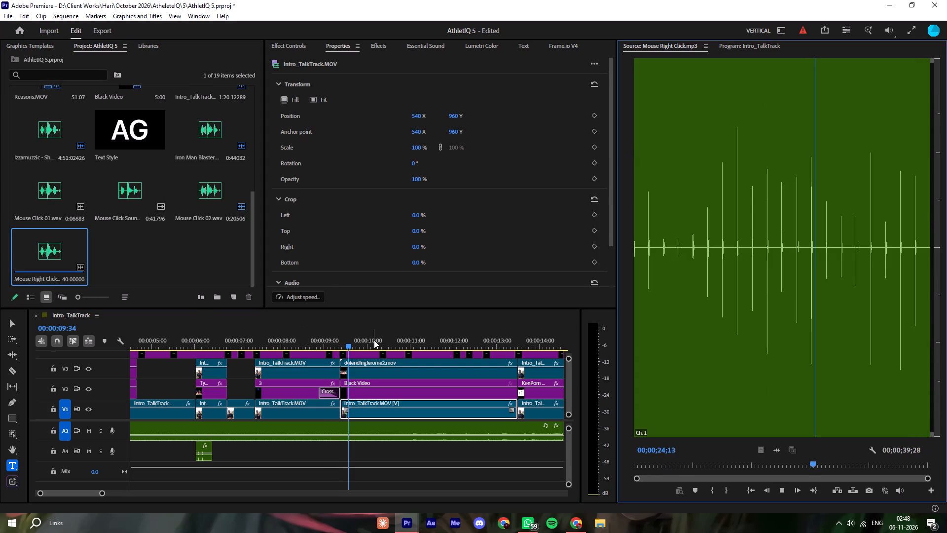
{"action": "left_click_drag", "start_coordinate": [810, 255], "coordinate": [667, 282]}
{"action": "key", "text": "space"}
{"action": "double_click", "coordinate": [41, 187]}
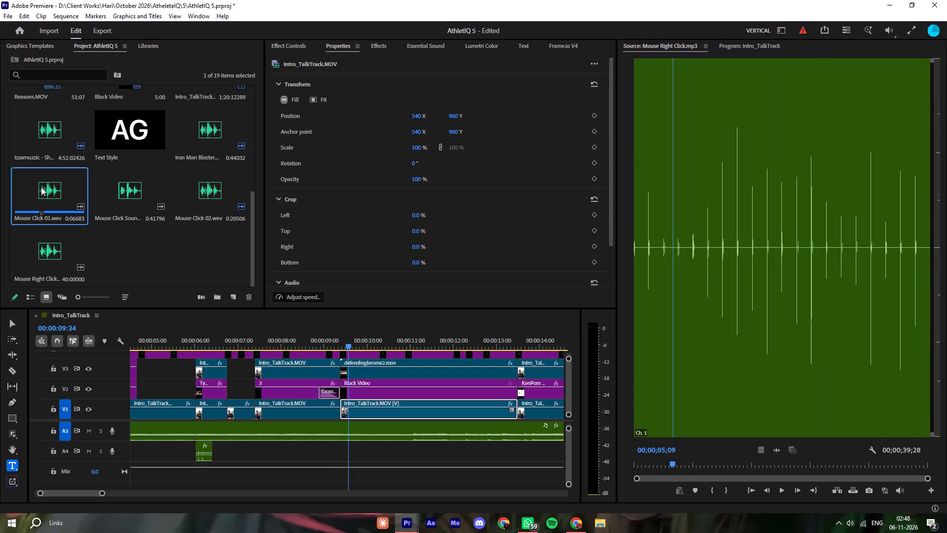
{"action": "left_click_drag", "start_coordinate": [834, 302], "coordinate": [590, 325]}
{"action": "key", "text": "space"}
{"action": "key", "text": "space"}
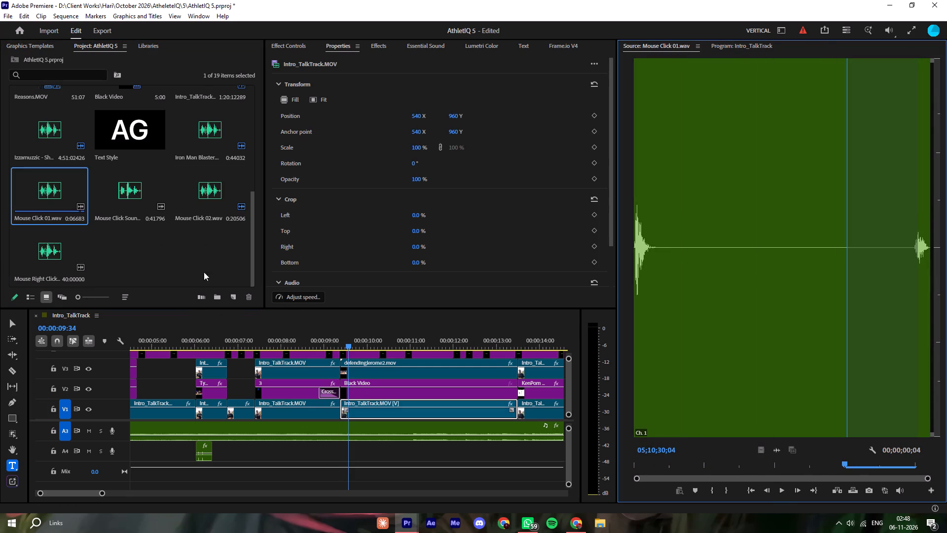
Place Mouse Click 01.wav on A4 at the start of the 3 callout and play that section.
{"action": "left_click_drag", "start_coordinate": [48, 193], "coordinate": [277, 447]}
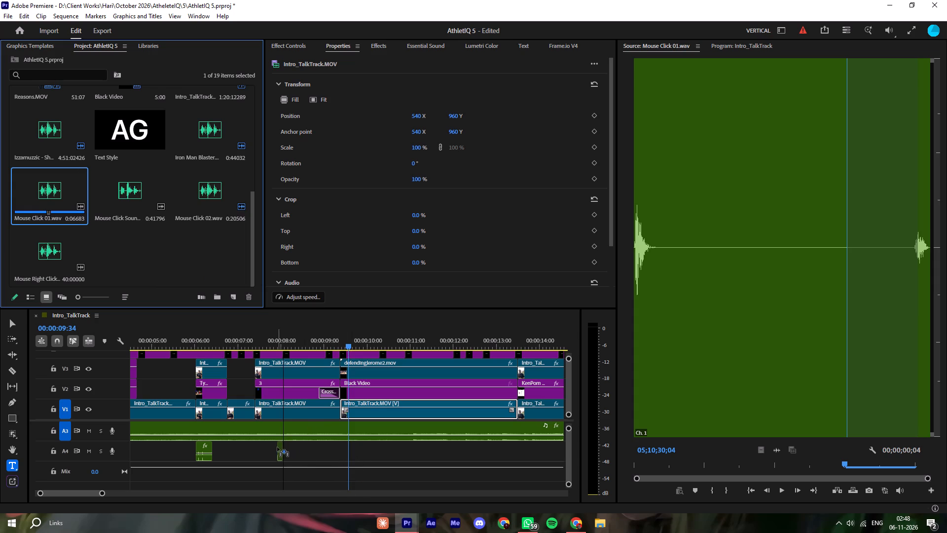
{"action": "left_click_drag", "start_coordinate": [277, 447], "coordinate": [255, 451]}
{"action": "left_click", "coordinate": [250, 351]}
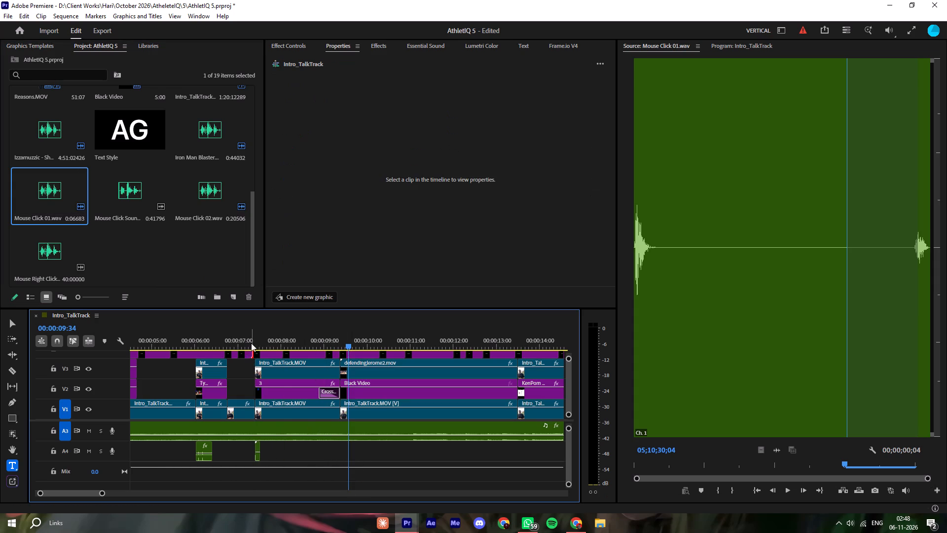
{"action": "left_click", "coordinate": [253, 337]}
{"action": "key", "text": "space"}
{"action": "left_click", "coordinate": [253, 337]}
{"action": "key", "text": "space"}
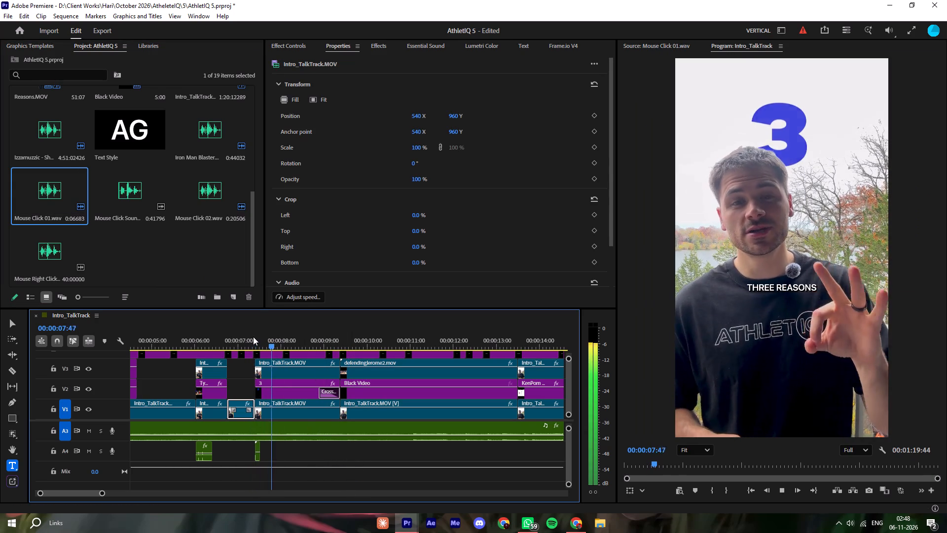
Copy the Mouse Click 02.wav clip from under TyJerome.JPEG to the start of the 7 Scary Defenders image on A4 and play it.
{"action": "left_click", "coordinate": [402, 448]}
{"action": "left_click_drag", "start_coordinate": [234, 455], "coordinate": [208, 461]}
{"action": "key", "text": "ctrl+c"}
{"action": "left_click", "coordinate": [382, 460]}
{"action": "type", "text": "--="}
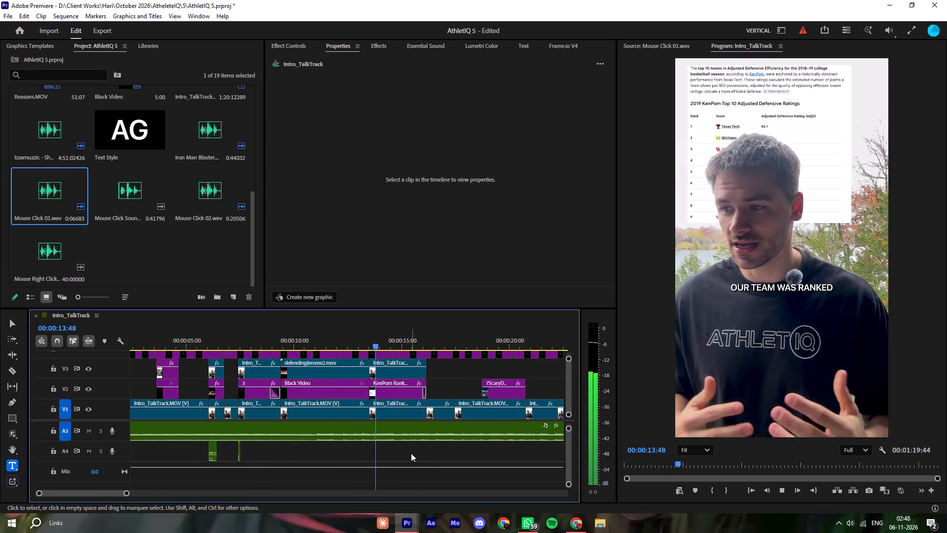
{"action": "left_click", "coordinate": [419, 453]}
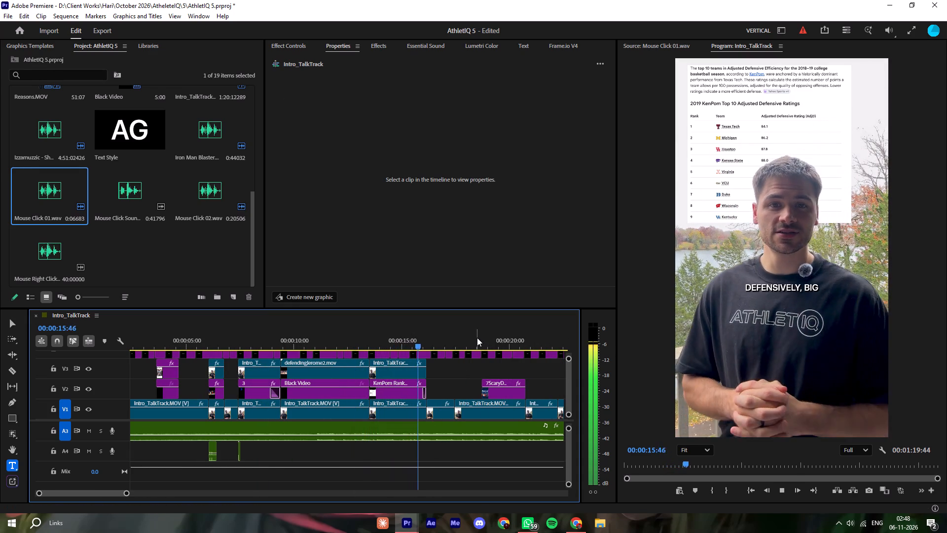
{"action": "left_click", "coordinate": [477, 338]}
{"action": "key", "text": "ctrl+v"}
{"action": "left_click_drag", "start_coordinate": [481, 448], "coordinate": [486, 448]}
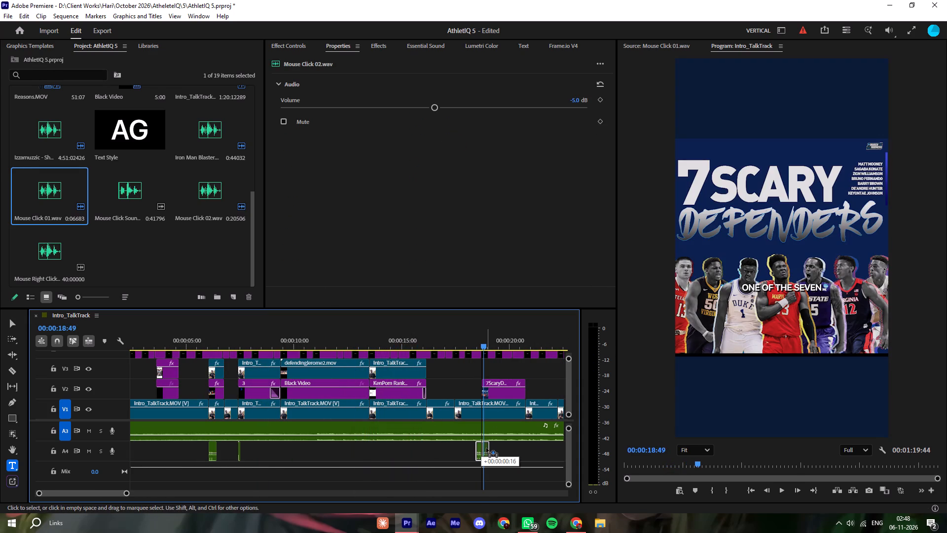
{"action": "left_click_drag", "start_coordinate": [486, 448], "coordinate": [485, 447]}
{"action": "left_click", "coordinate": [475, 323]}
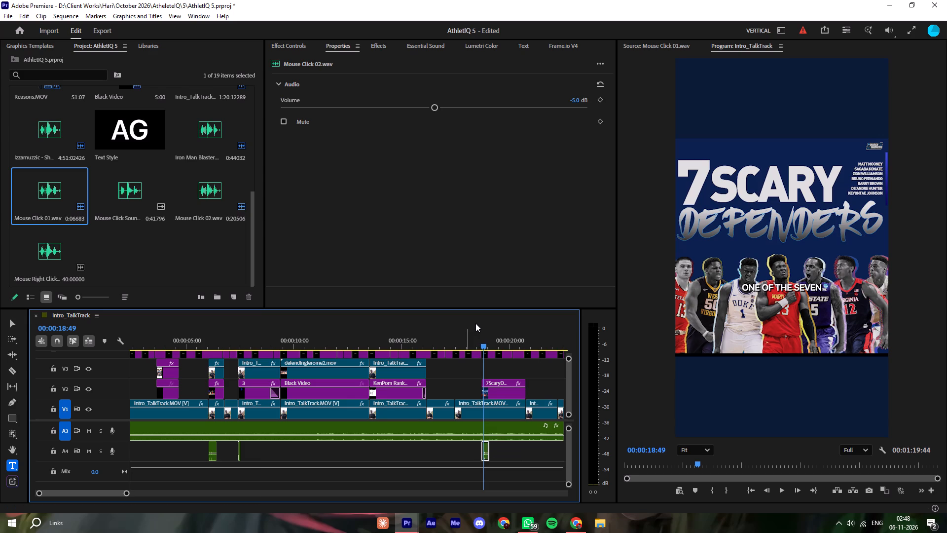
{"action": "key", "text": "space"}
{"action": "left_click", "coordinate": [480, 331]}
{"action": "key", "text": "space"}
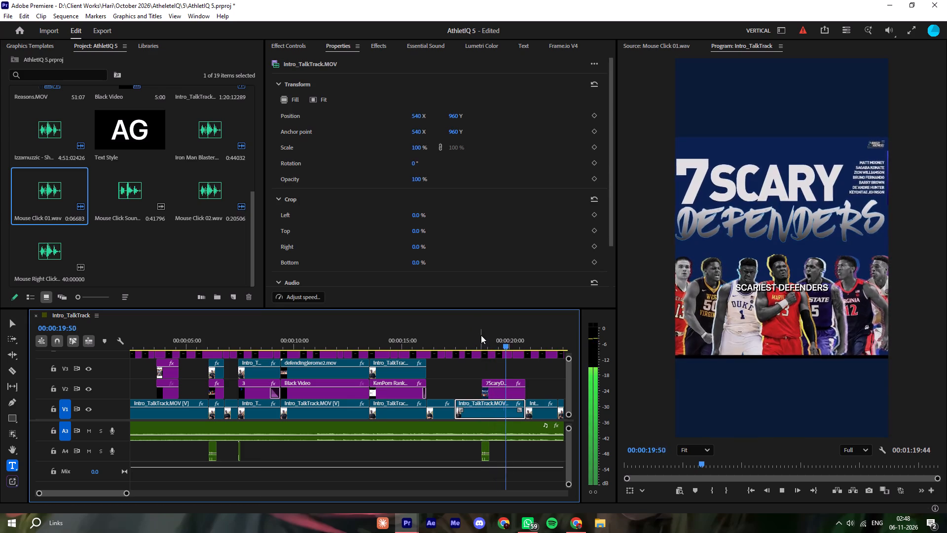
Replay the start of the 7 Scary Defenders image to check its click sound.
{"action": "left_click", "coordinate": [481, 335]}
{"action": "left_click", "coordinate": [487, 444]}
{"action": "key", "text": "space"}
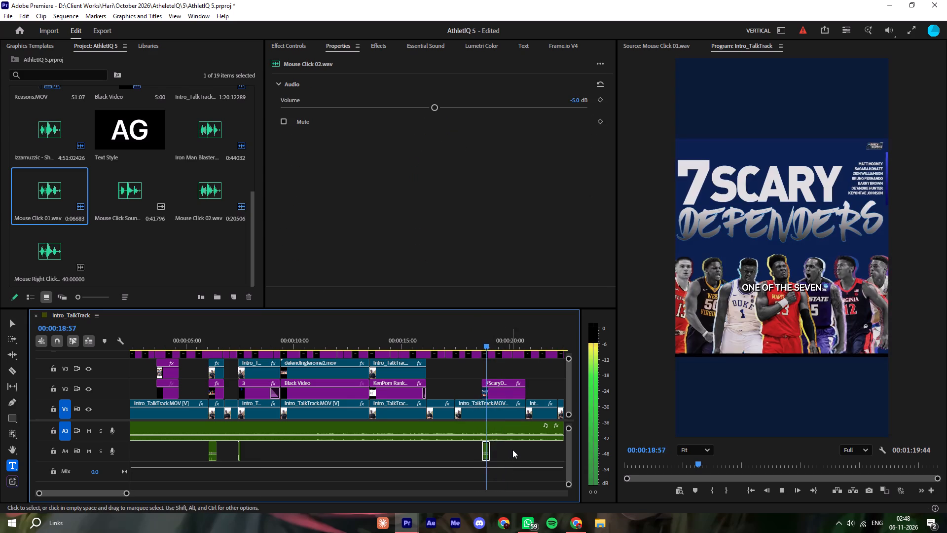
Paste Mouse Click 02.wav on A4 at the start of the #1 callout and play that section.
{"action": "left_click", "coordinate": [518, 449]}
{"action": "key", "text": "minus"}
{"action": "key", "text": "minus"}
{"action": "key", "text": "equal"}
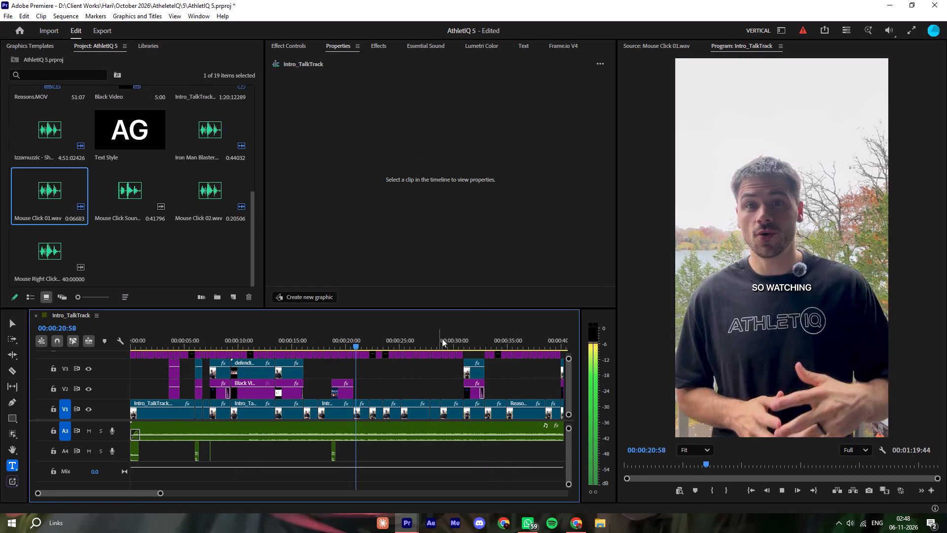
{"action": "left_click", "coordinate": [460, 338]}
{"action": "key", "text": "ctrl+v"}
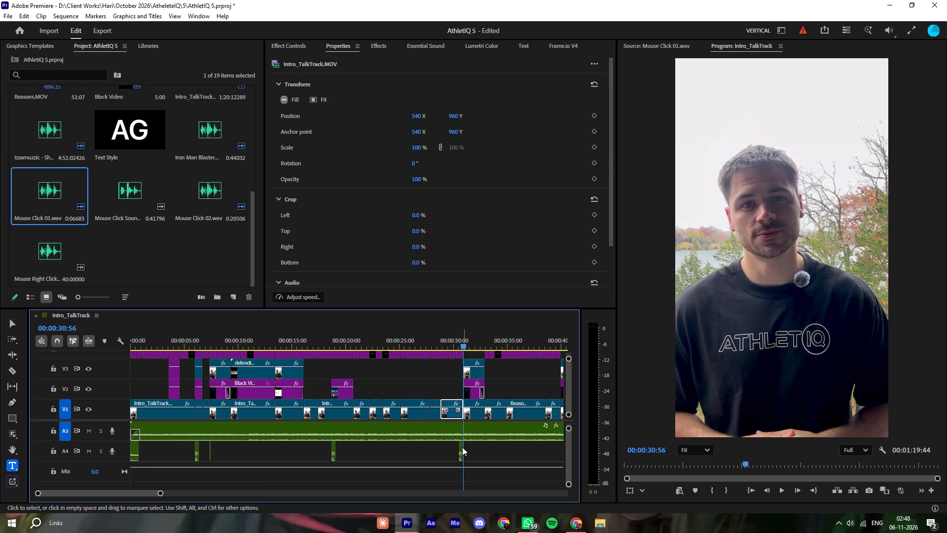
{"action": "key", "text": "space"}
{"action": "key", "text": "space"}
{"action": "left_click_drag", "start_coordinate": [461, 446], "coordinate": [467, 445]}
{"action": "left_click", "coordinate": [459, 328]}
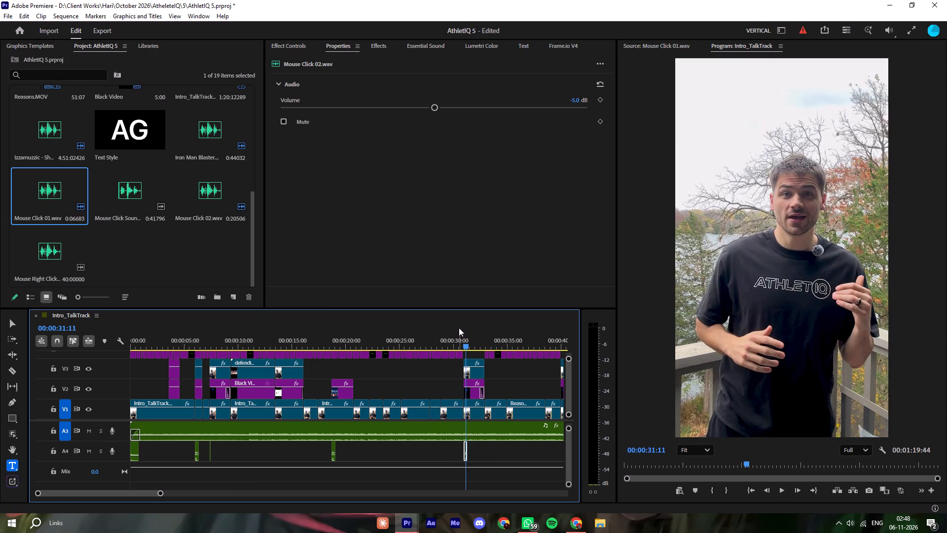
{"action": "key", "text": "space"}
{"action": "left_click", "coordinate": [462, 335]}
{"action": "key", "text": "space"}
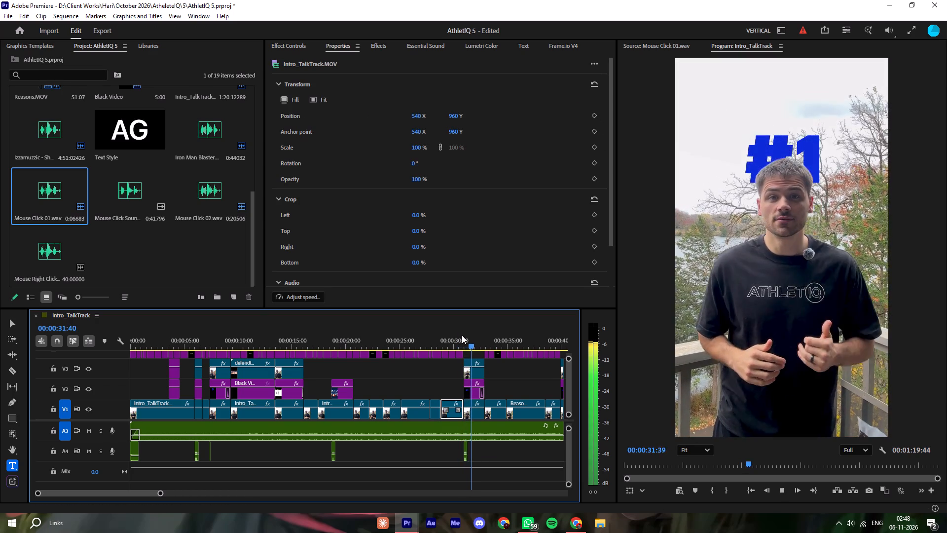
Align the #1 callout's Mouse Click 02.wav clip to 00:00:31:09 and lower its volume to -6.7 dB.
{"action": "key", "text": "equal"}
{"action": "left_click_drag", "start_coordinate": [319, 337], "coordinate": [324, 344]}
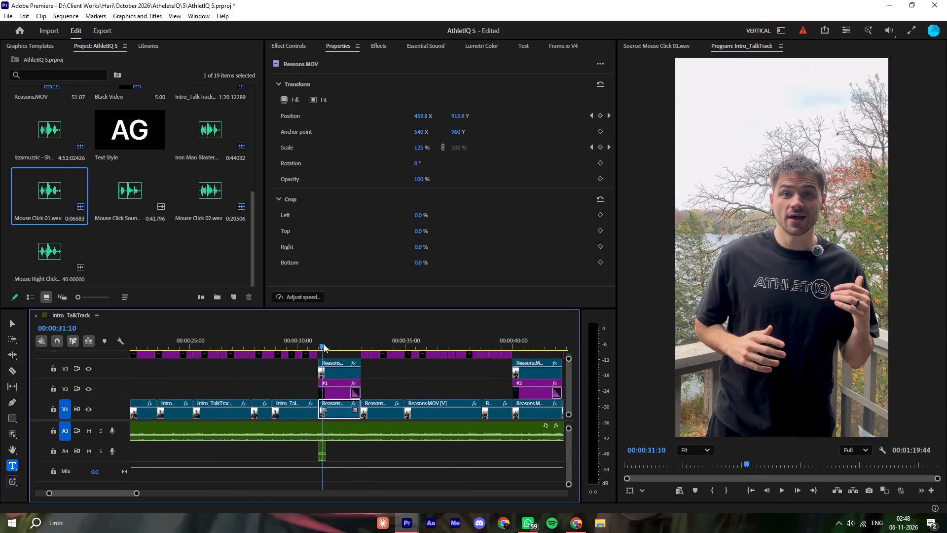
{"action": "left_click_drag", "start_coordinate": [324, 344], "coordinate": [323, 348]}
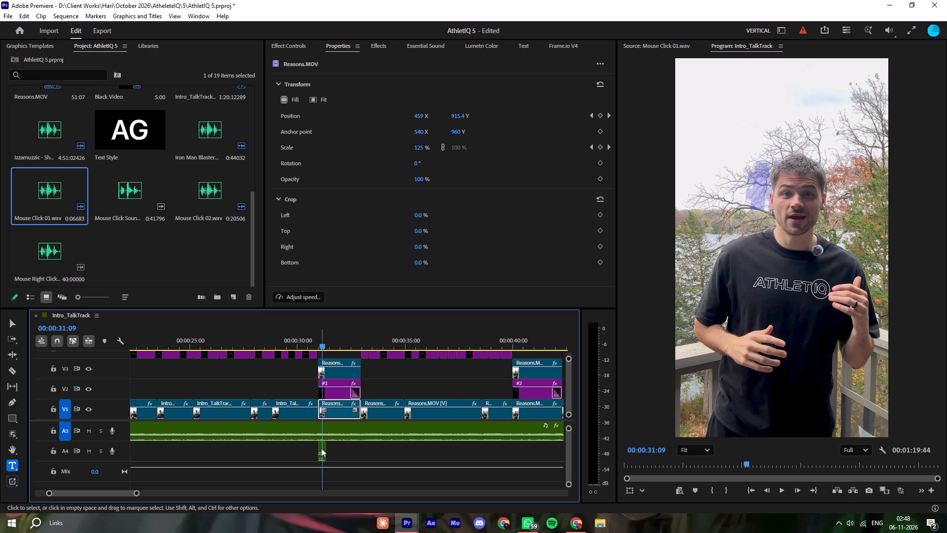
{"action": "left_click", "coordinate": [321, 448]}
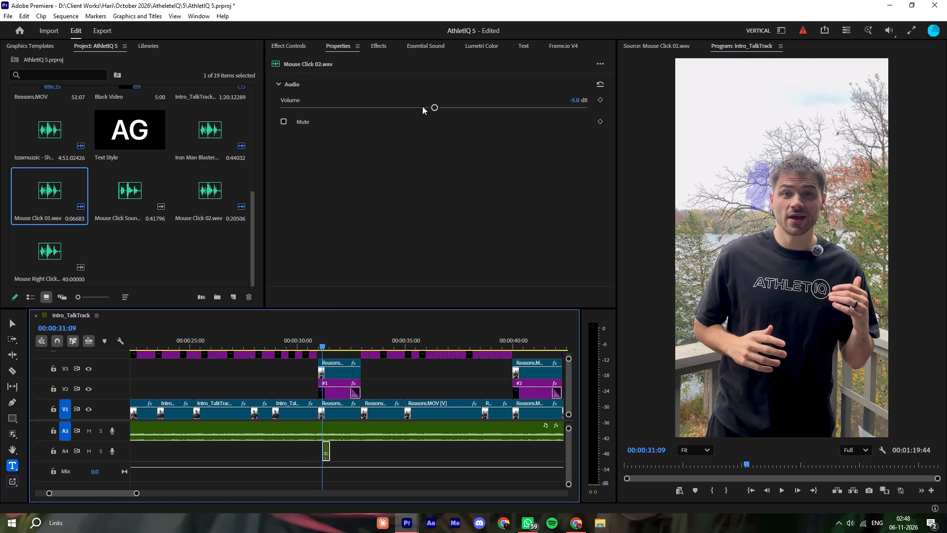
{"action": "left_click", "coordinate": [422, 106]}
{"action": "key", "text": "space"}
Copy the #1 callout's Mouse Click 02.wav clip to the #2 callout at 00:00:40:10 on A4 and play it.
{"action": "left_click_drag", "start_coordinate": [356, 455], "coordinate": [318, 460]}
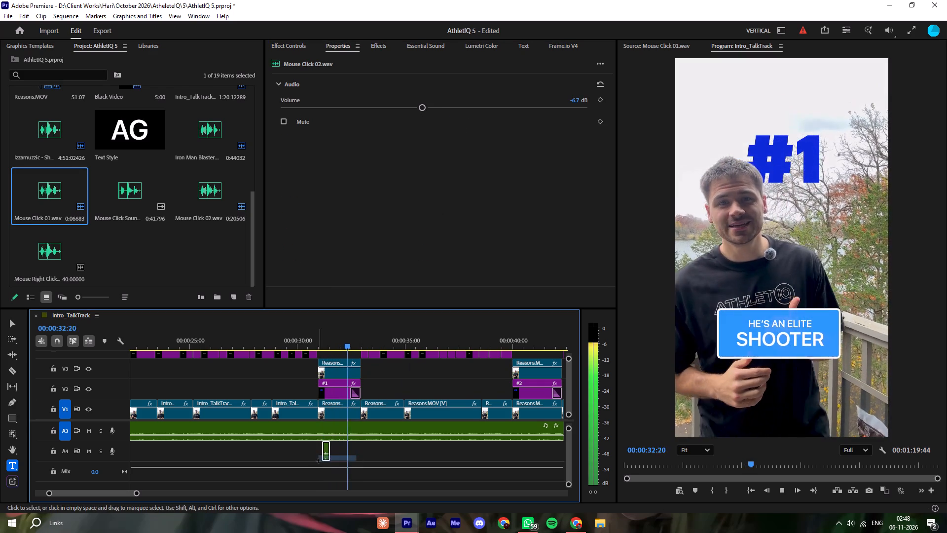
{"action": "left_click_drag", "start_coordinate": [318, 460], "coordinate": [318, 460]}
{"action": "key", "text": "ctrl+c"}
{"action": "left_click", "coordinate": [520, 340]}
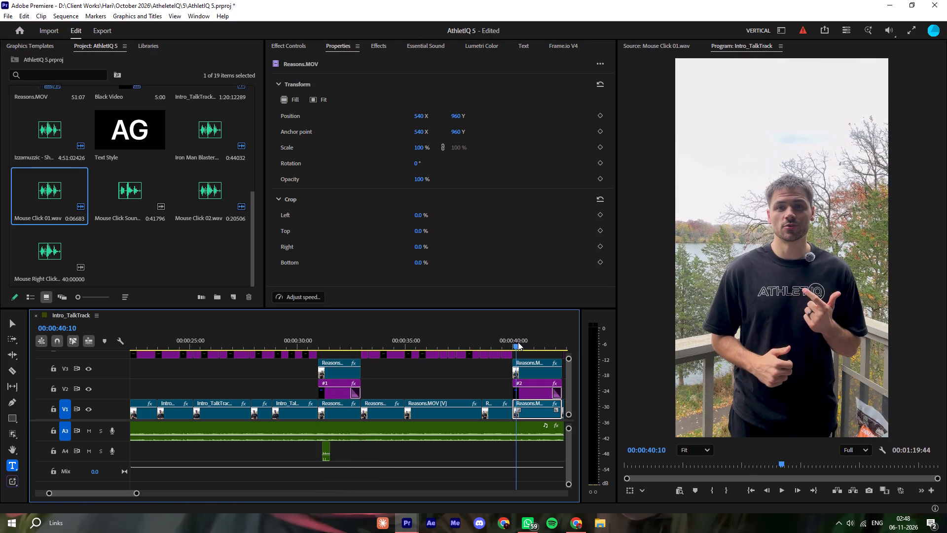
{"action": "key", "text": "ctrl+v"}
{"action": "left_click", "coordinate": [512, 341]}
{"action": "key", "text": "space"}
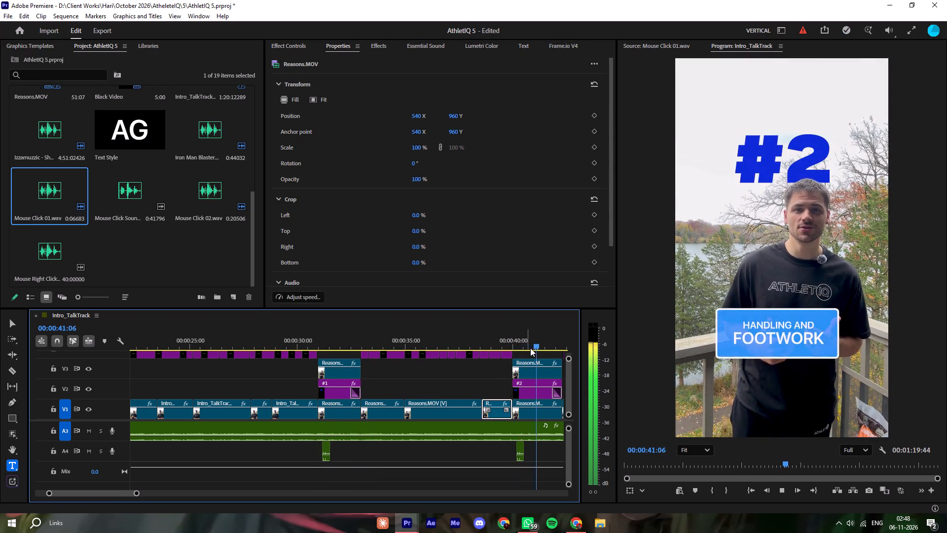
Paste the copied Mouse Click 02.wav clip at the #3 callout at 00:00:51:47 on A4 and play that section.
{"action": "left_click", "coordinate": [375, 343]}
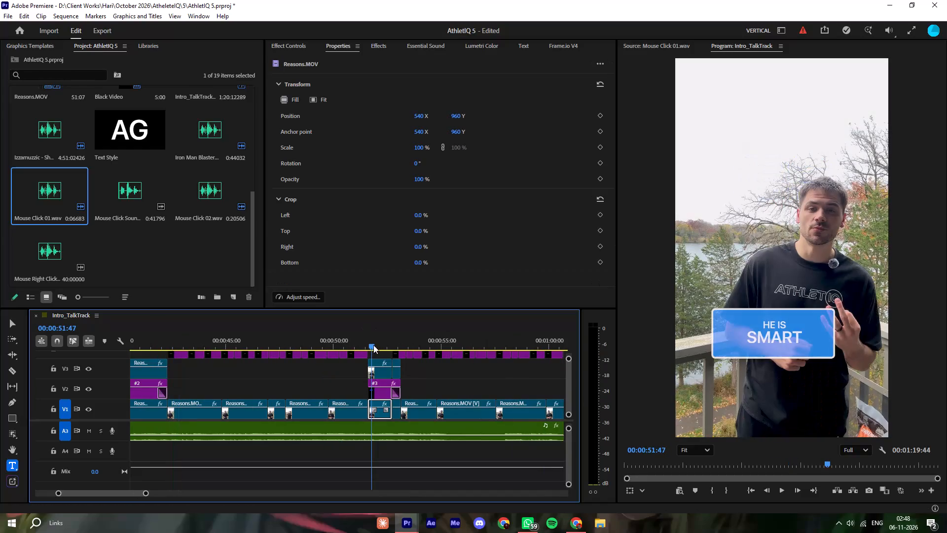
{"action": "key", "text": "ctrl+v"}
{"action": "left_click", "coordinate": [366, 338]}
{"action": "key", "text": "space"}
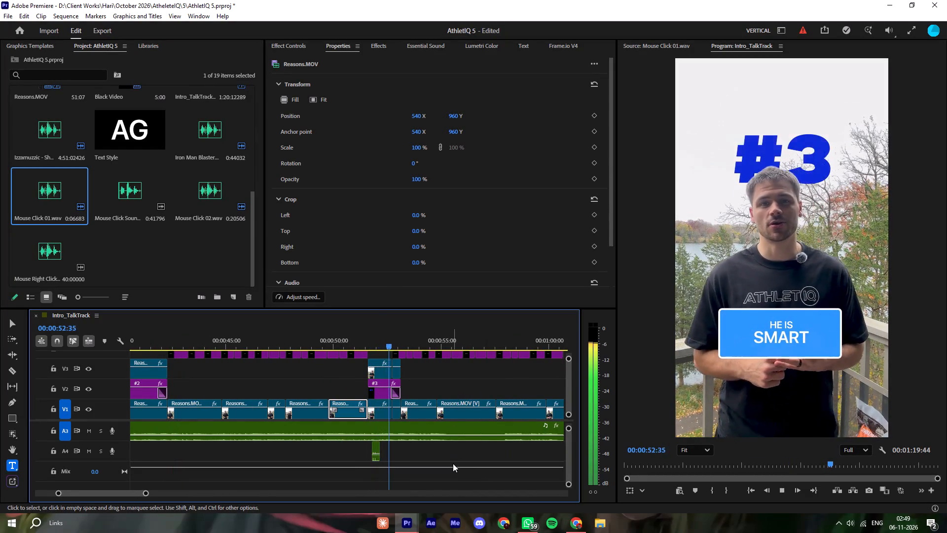
{"action": "left_click", "coordinate": [453, 464]}
{"action": "key", "text": "minus"}
{"action": "key", "text": "minus"}
{"action": "key", "text": "minus"}
{"action": "key", "text": "space"}
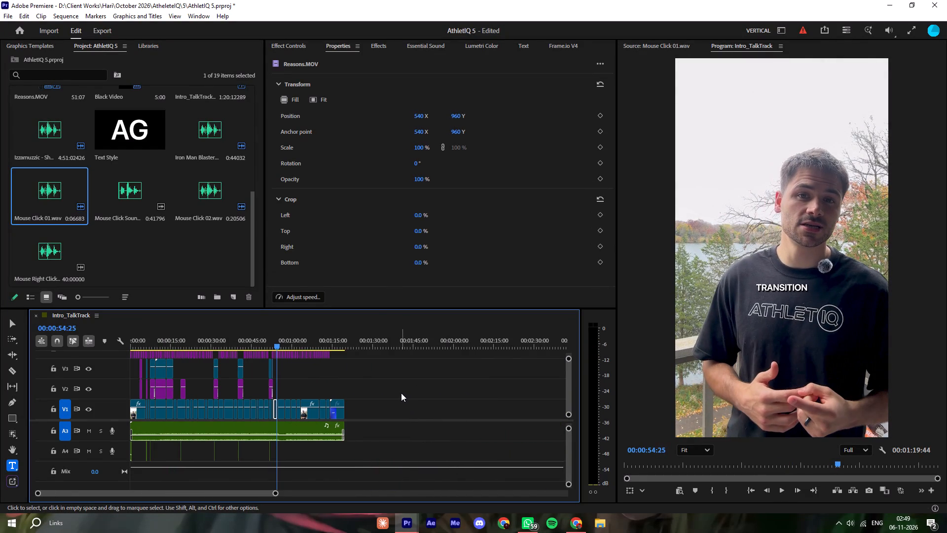
Save the project.
{"action": "key", "text": "ctrl+s"}
Set up a media export of the Intro_TalkTrack sequence in H.264 format with the file name AtheltIQ 5.
{"action": "key", "text": "ctrl+m"}
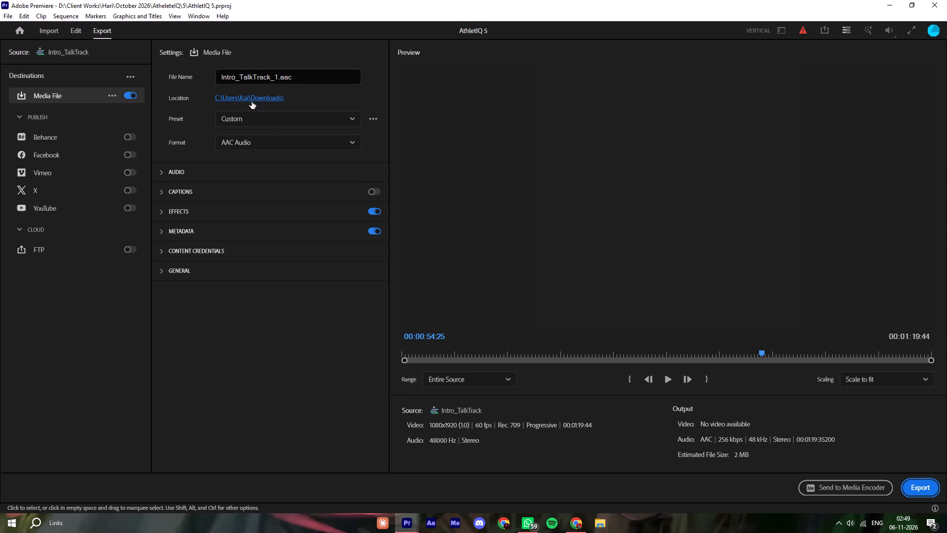
{"action": "left_click", "coordinate": [237, 142]}
{"action": "left_click", "coordinate": [264, 351]}
{"action": "double_click", "coordinate": [265, 78]}
{"action": "type", "text": "Atheltiq"}
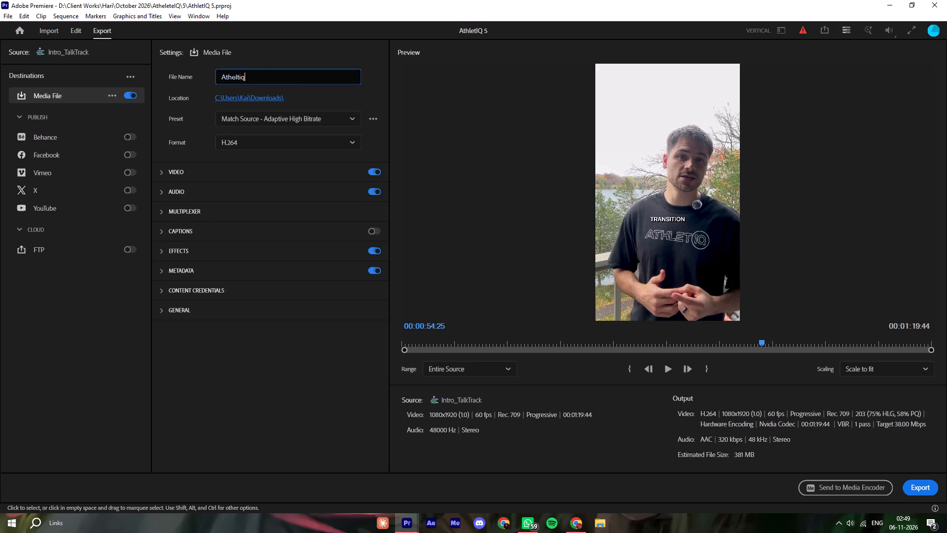
{"action": "key", "text": "BackSpace"}
{"action": "key", "text": "BackSpace"}
{"action": "type", "text": "IQ 5"}
Create a Renders folder inside the project's 5 folder and set it as the export location.
{"action": "left_click", "coordinate": [239, 101]}
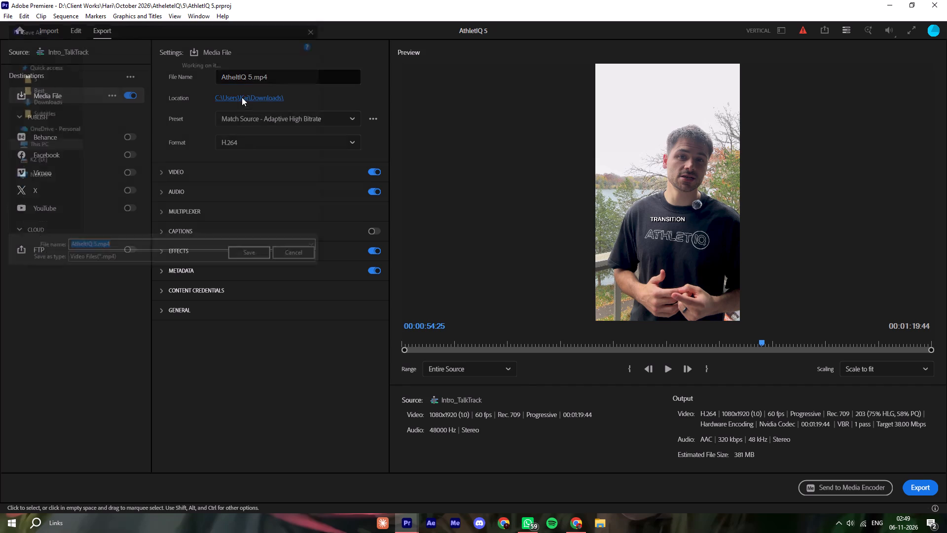
{"action": "left_click", "coordinate": [44, 92]}
{"action": "right_click", "coordinate": [133, 172]}
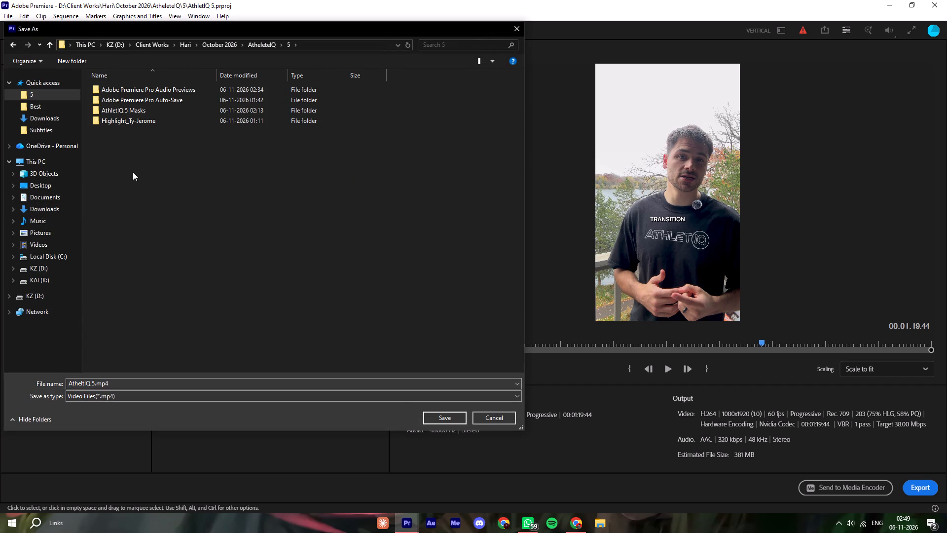
{"action": "left_click", "coordinate": [168, 329]}
{"action": "left_click", "coordinate": [255, 328]}
{"action": "type", "text": "Renders"}
{"action": "key", "text": "Return"}
{"action": "key", "text": "Return"}
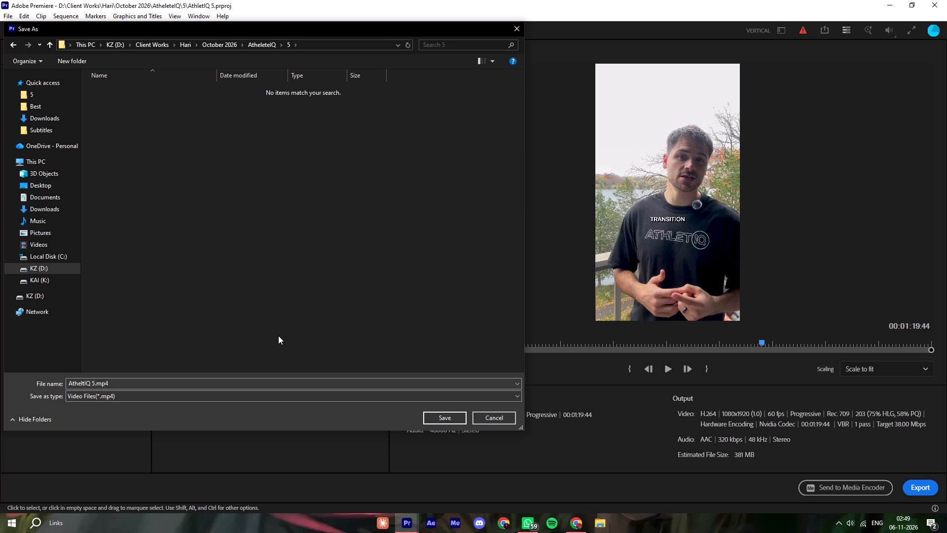
{"action": "left_click", "coordinate": [430, 421]}
Set the video bitrate encoding to CBR with a target of 26.44 Mbps and export the file.
{"action": "left_click", "coordinate": [165, 176]}
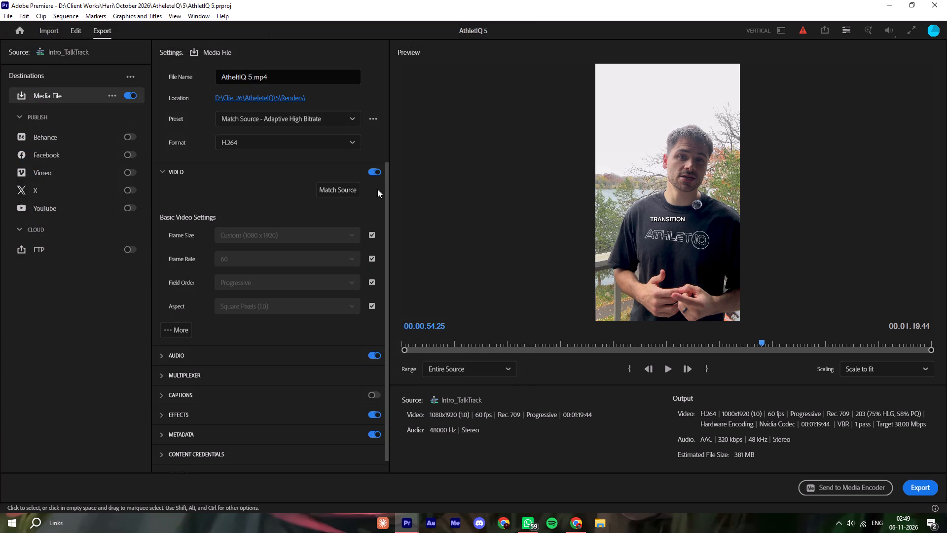
{"action": "left_click_drag", "start_coordinate": [387, 182], "coordinate": [371, 283]}
{"action": "left_click", "coordinate": [177, 318]}
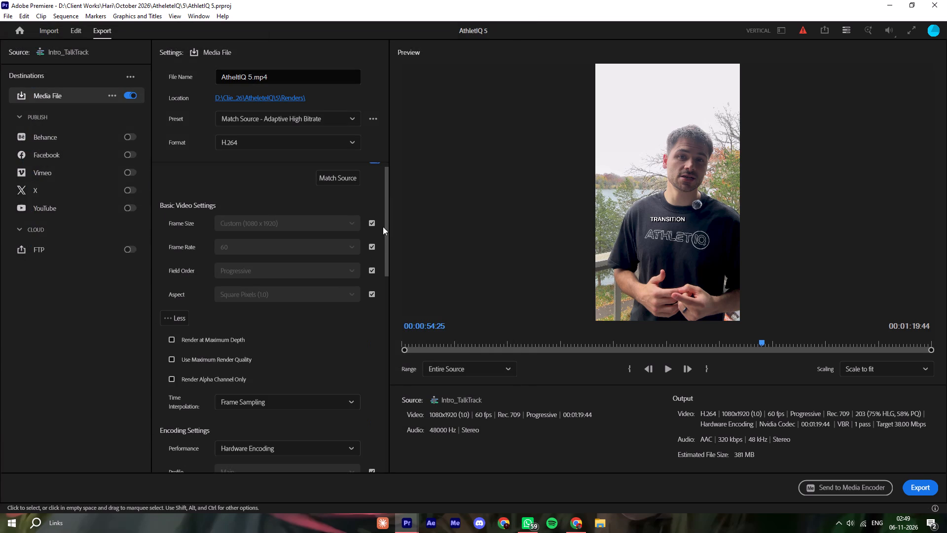
{"action": "left_click_drag", "start_coordinate": [387, 225], "coordinate": [372, 397]}
{"action": "left_click", "coordinate": [251, 274]}
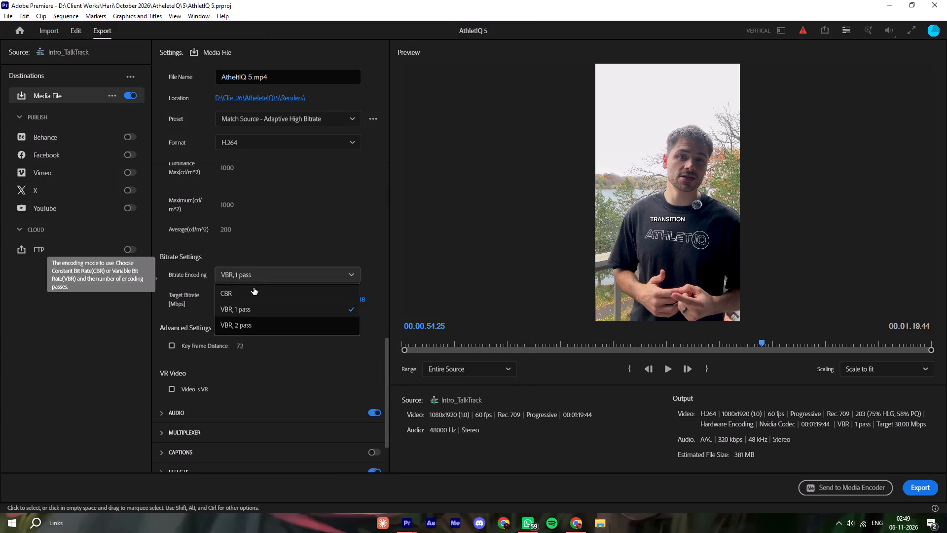
{"action": "left_click", "coordinate": [254, 288]}
{"action": "left_click", "coordinate": [287, 298]}
{"action": "left_click", "coordinate": [918, 486]}
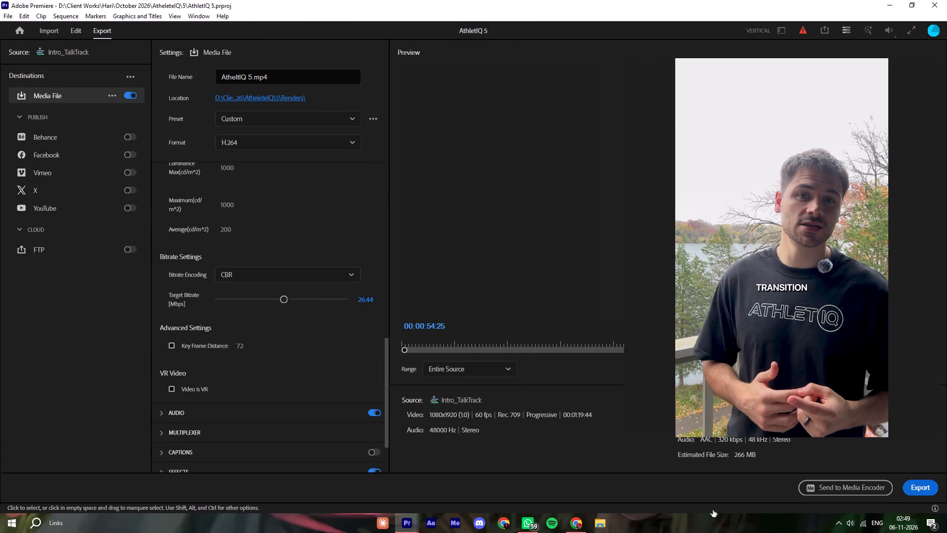
Switch to the Highlight_Ty-Jerome Google Drive folder in Chrome and close the tyjerome search page.
{"action": "left_click", "coordinate": [573, 518]}
{"action": "left_click", "coordinate": [427, 3]}
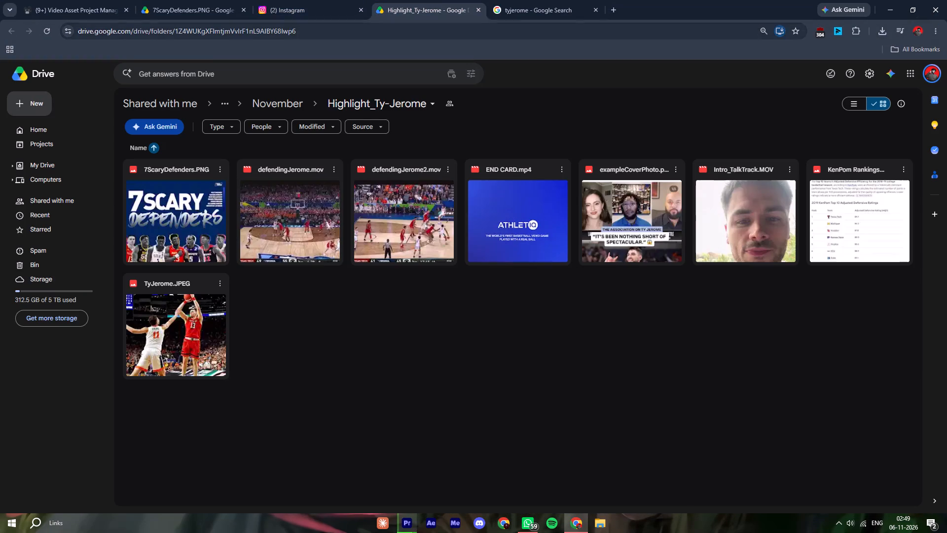
{"action": "left_click", "coordinate": [599, 12]}
Create a folder named Final Exports inside the November folder on Google Drive.
{"action": "right_click", "coordinate": [340, 380]}
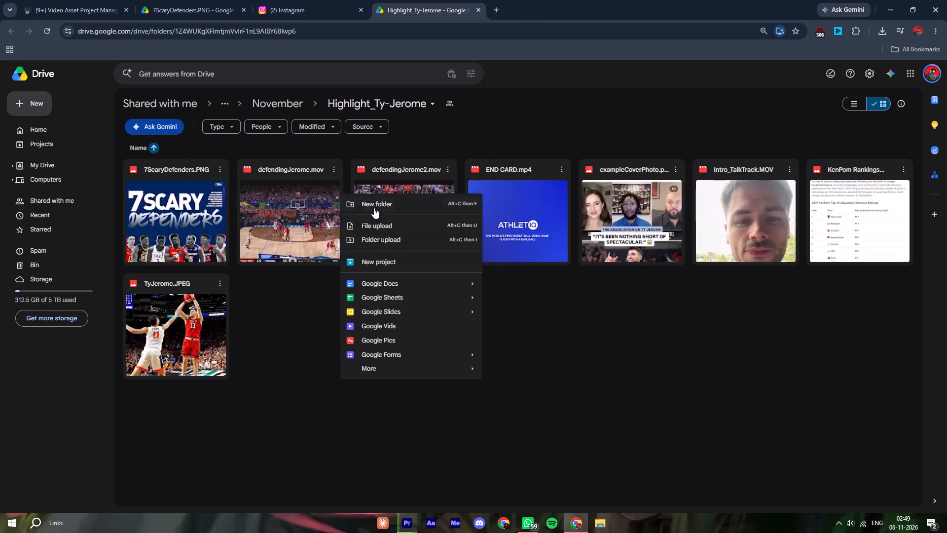
{"action": "left_click", "coordinate": [292, 103]}
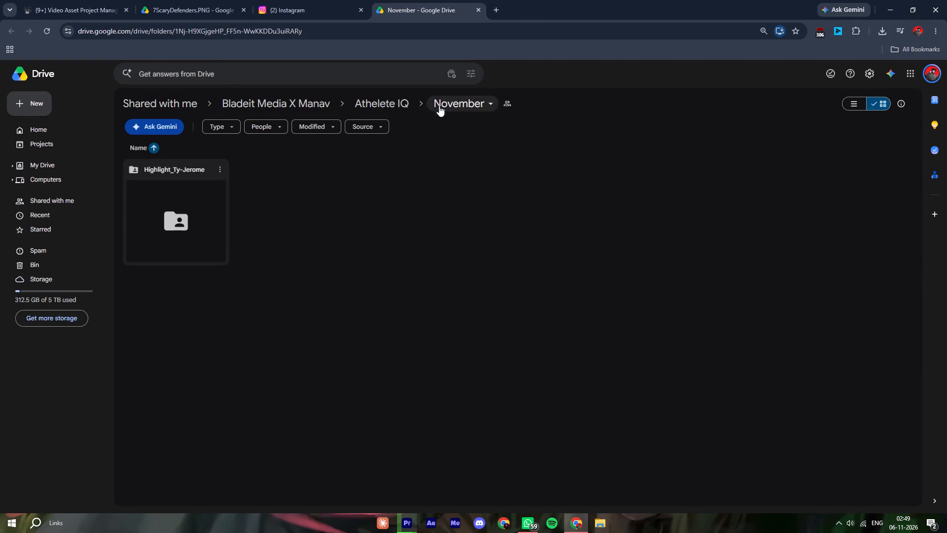
{"action": "double_click", "coordinate": [198, 205]}
{"action": "left_click", "coordinate": [300, 104]}
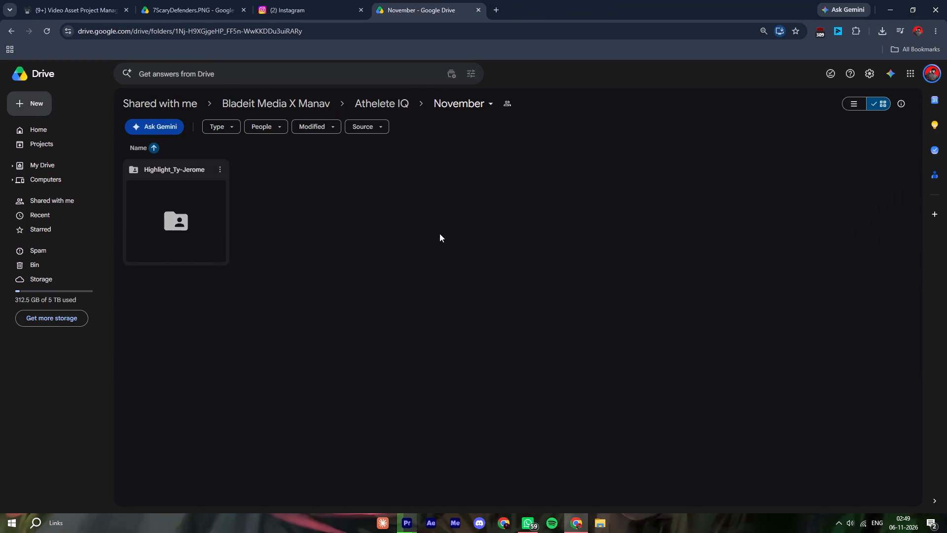
{"action": "right_click", "coordinate": [439, 233]}
{"action": "left_click", "coordinate": [175, 202]}
{"action": "left_click", "coordinate": [336, 209]}
{"action": "right_click", "coordinate": [336, 209]}
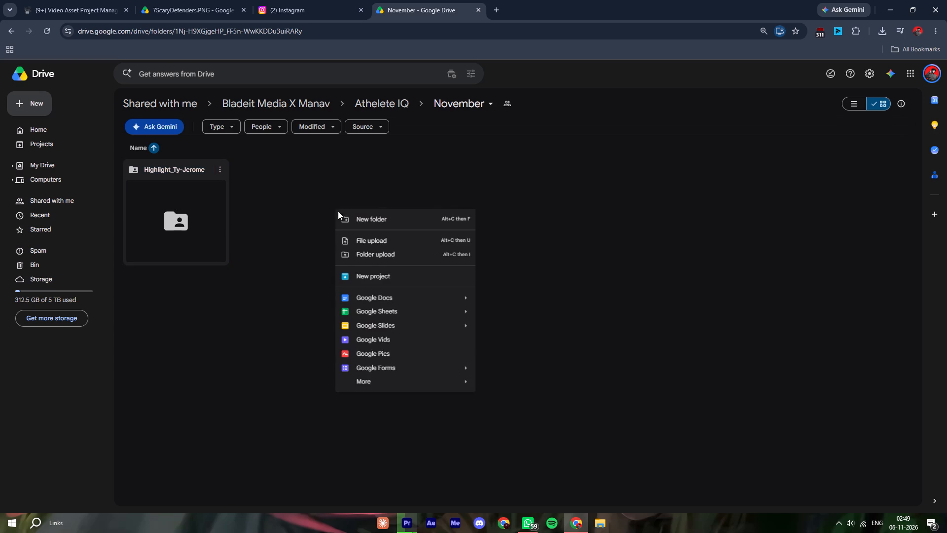
{"action": "left_click", "coordinate": [365, 219]}
{"action": "type", "text": "Final Exports"}
{"action": "key", "text": "Return"}
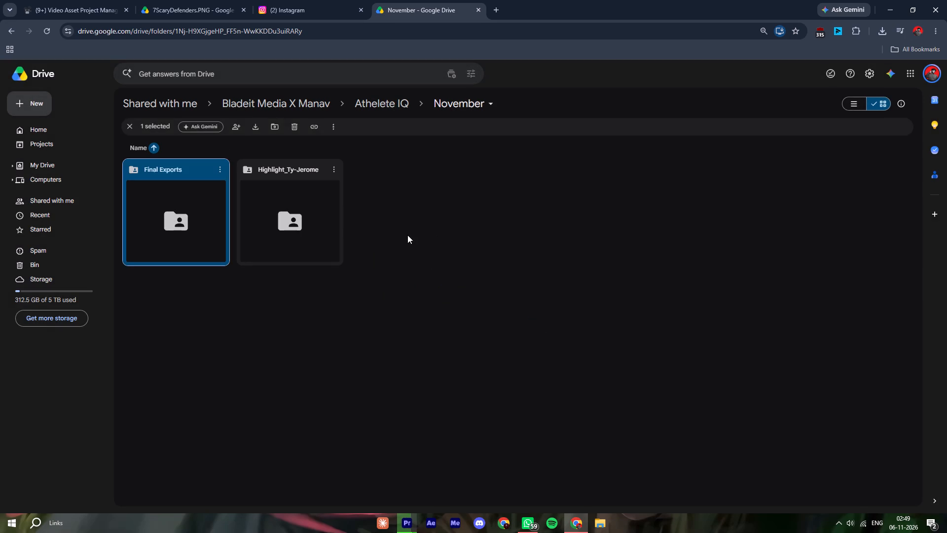
Open the Final Exports folder on Google Drive and upload AtheltIQ 5.mp4 from the project's 5 > Renders folder.
{"action": "left_click", "coordinate": [354, 228]}
{"action": "double_click", "coordinate": [175, 203]}
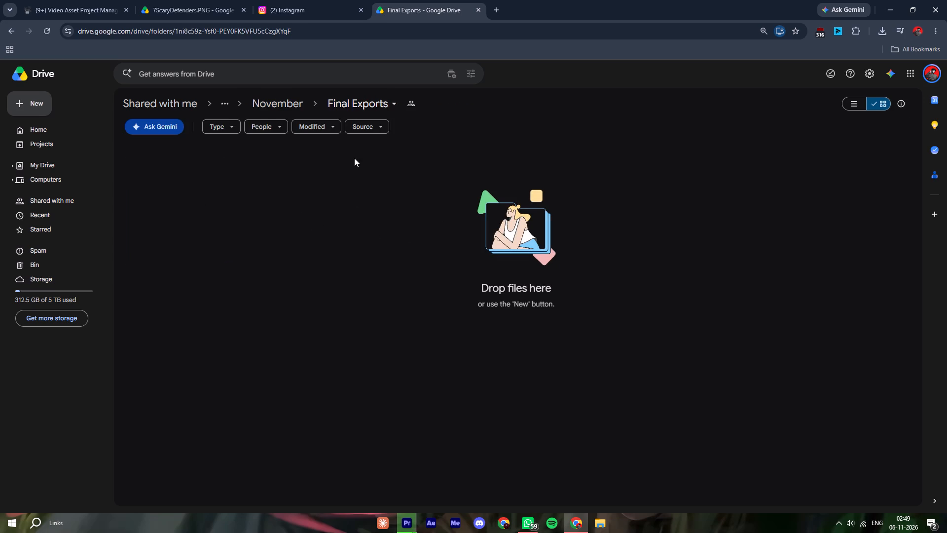
{"action": "right_click", "coordinate": [329, 184]}
{"action": "left_click", "coordinate": [355, 205]}
{"action": "left_click", "coordinate": [354, 209]}
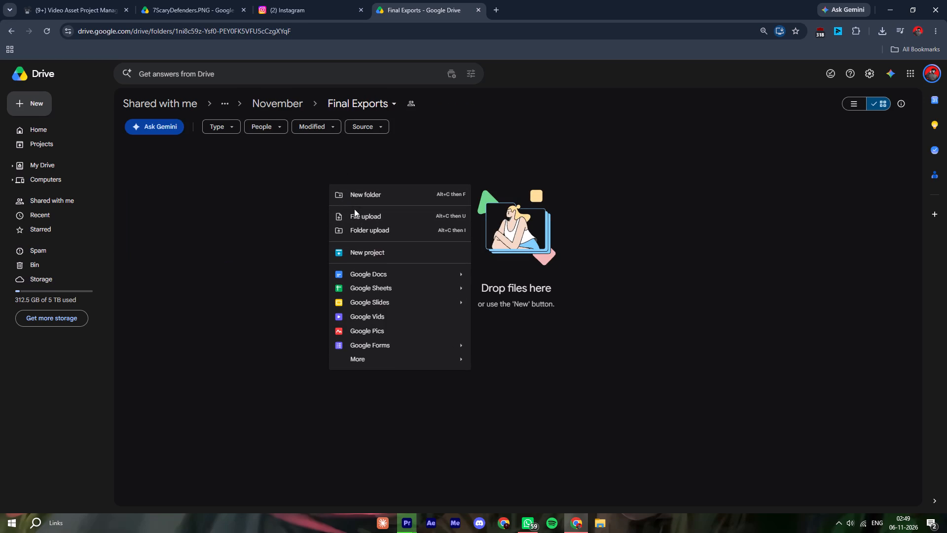
{"action": "left_click", "coordinate": [352, 216]}
{"action": "left_click", "coordinate": [54, 72]}
{"action": "double_click", "coordinate": [150, 114]}
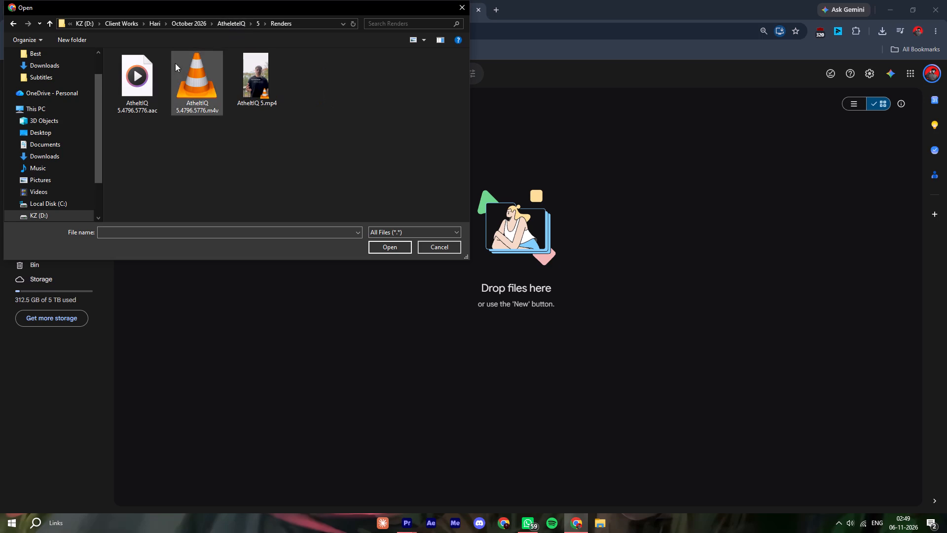
{"action": "left_click", "coordinate": [232, 24]}
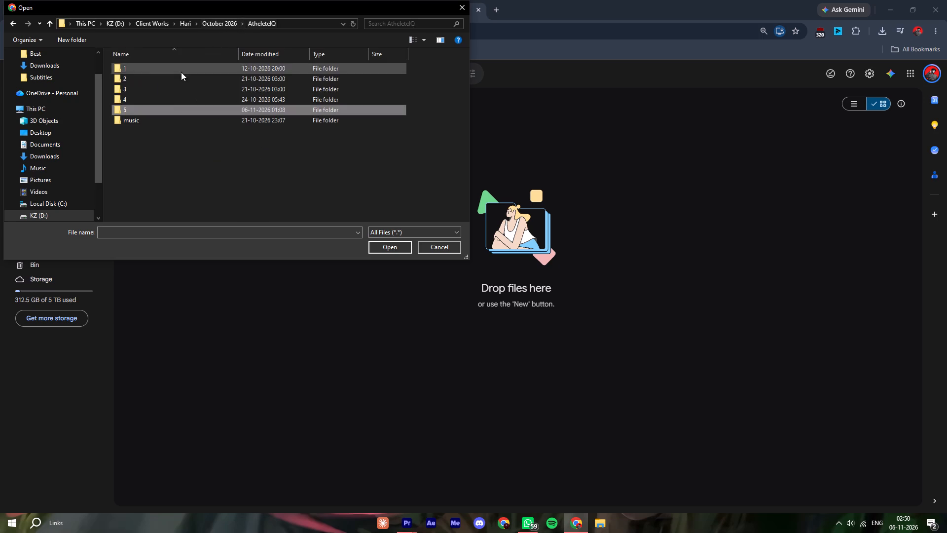
{"action": "double_click", "coordinate": [143, 113]}
{"action": "double_click", "coordinate": [140, 113]}
{"action": "left_click", "coordinate": [123, 75]}
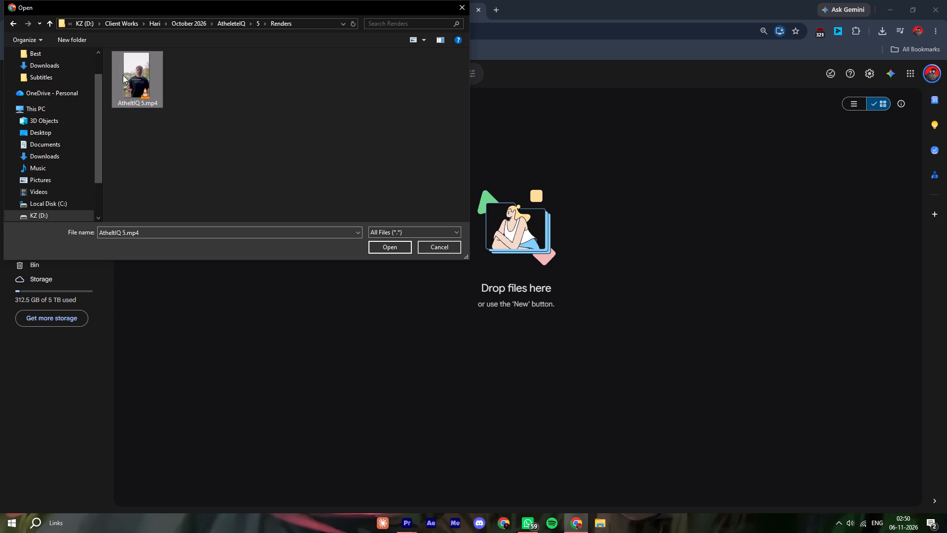
{"action": "left_click", "coordinate": [378, 250]}
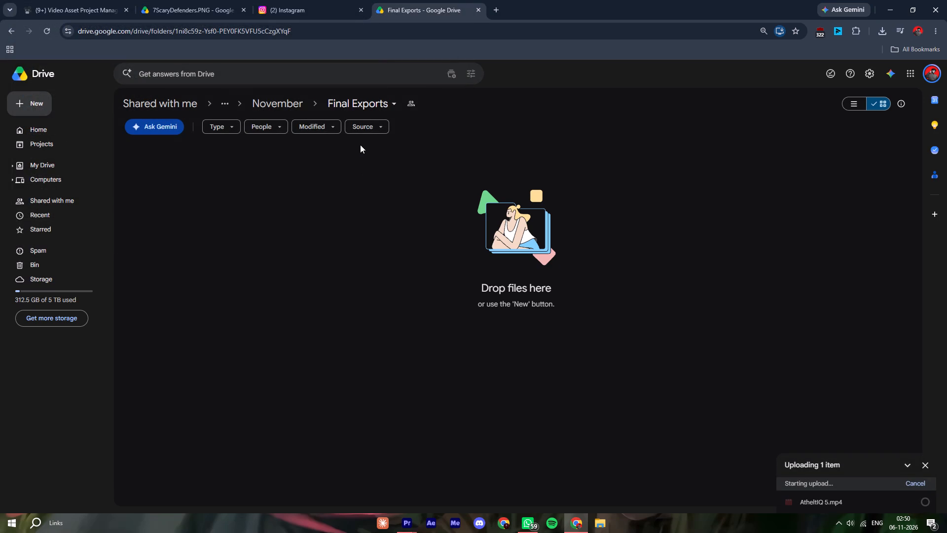
Copy the share link of the Final Exports folder.
{"action": "left_click", "coordinate": [355, 97]}
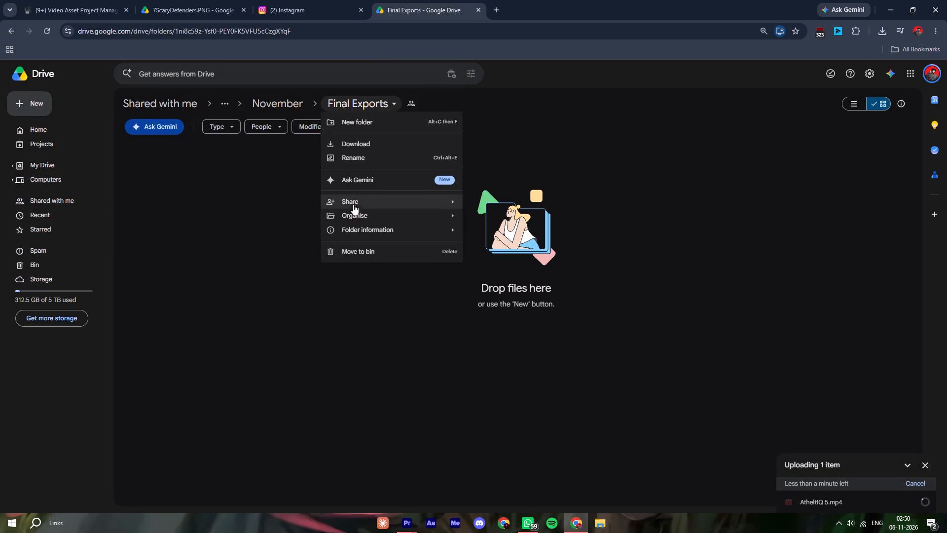
{"action": "left_click", "coordinate": [357, 197]}
{"action": "left_click", "coordinate": [449, 206]}
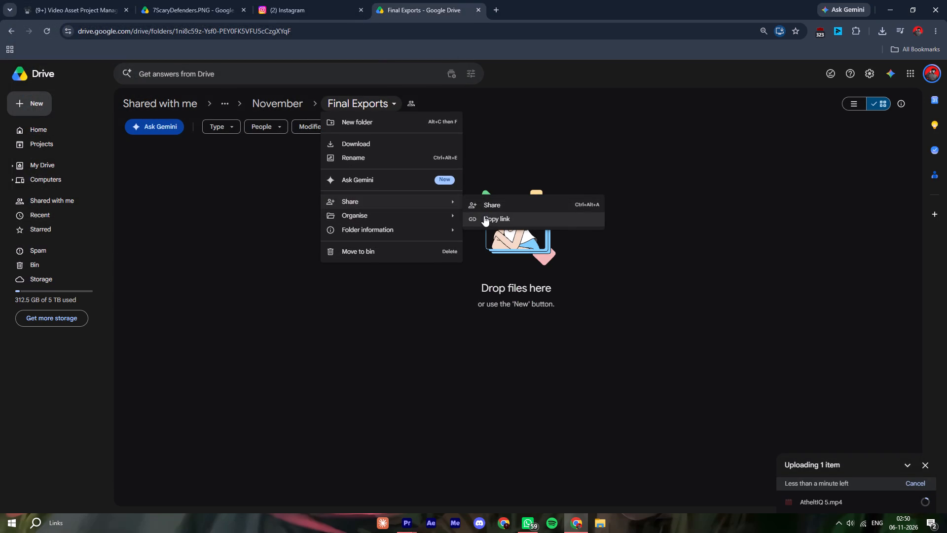
{"action": "left_click", "coordinate": [484, 216]}
Switch to the AthletIQ_Highlight_Ty-Jerome project page in Notion and go to its properties.
{"action": "left_click", "coordinate": [73, 0]}
{"action": "scroll", "coordinate": [633, 198], "scroll_direction": "up", "scroll_amount": 5}
{"action": "middle_click", "coordinate": [633, 198]}
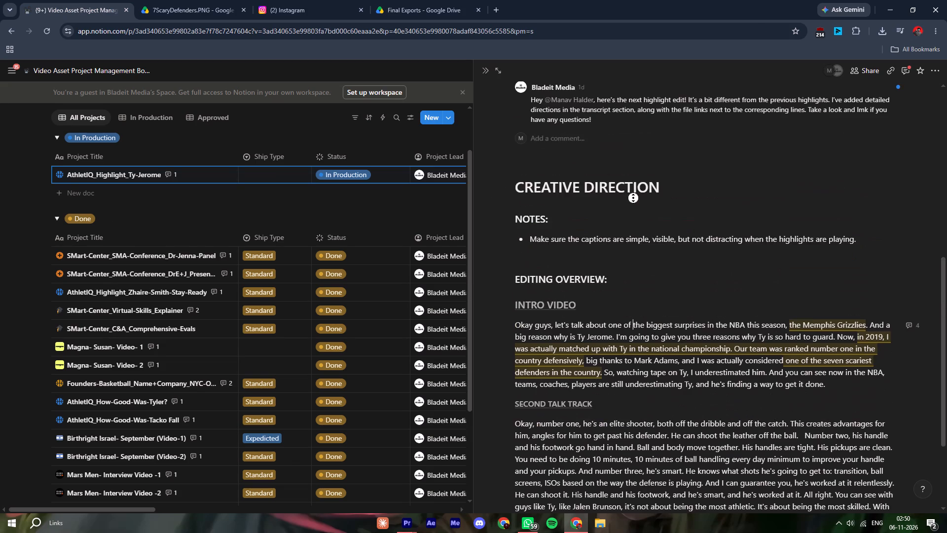
{"action": "scroll", "coordinate": [633, 198], "scroll_direction": "up", "scroll_amount": 4}
{"action": "left_click", "coordinate": [637, 173]}
{"action": "scroll", "coordinate": [677, 369], "scroll_direction": "up", "scroll_amount": 7}
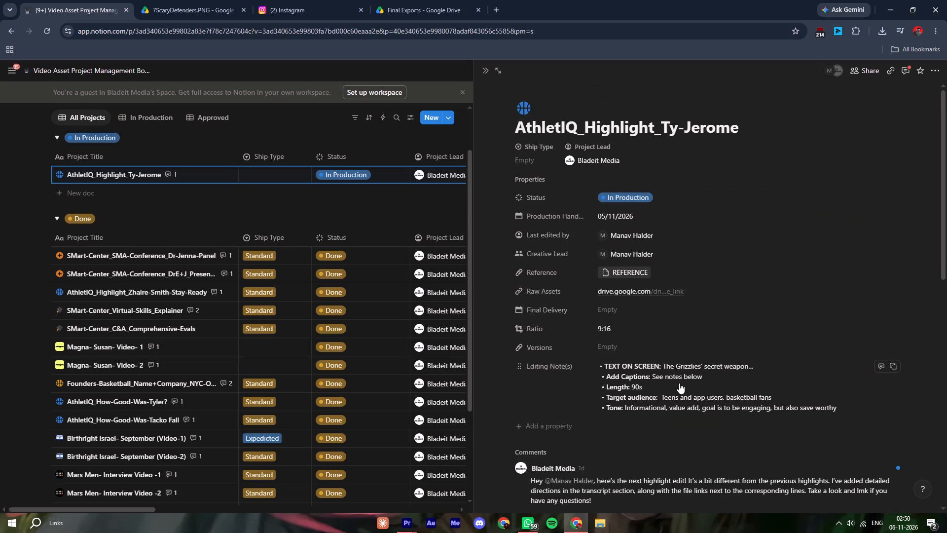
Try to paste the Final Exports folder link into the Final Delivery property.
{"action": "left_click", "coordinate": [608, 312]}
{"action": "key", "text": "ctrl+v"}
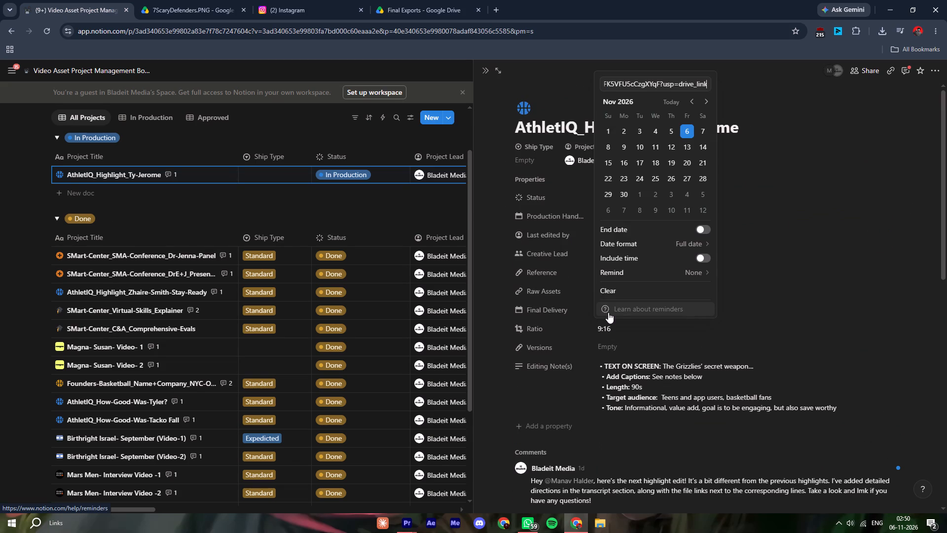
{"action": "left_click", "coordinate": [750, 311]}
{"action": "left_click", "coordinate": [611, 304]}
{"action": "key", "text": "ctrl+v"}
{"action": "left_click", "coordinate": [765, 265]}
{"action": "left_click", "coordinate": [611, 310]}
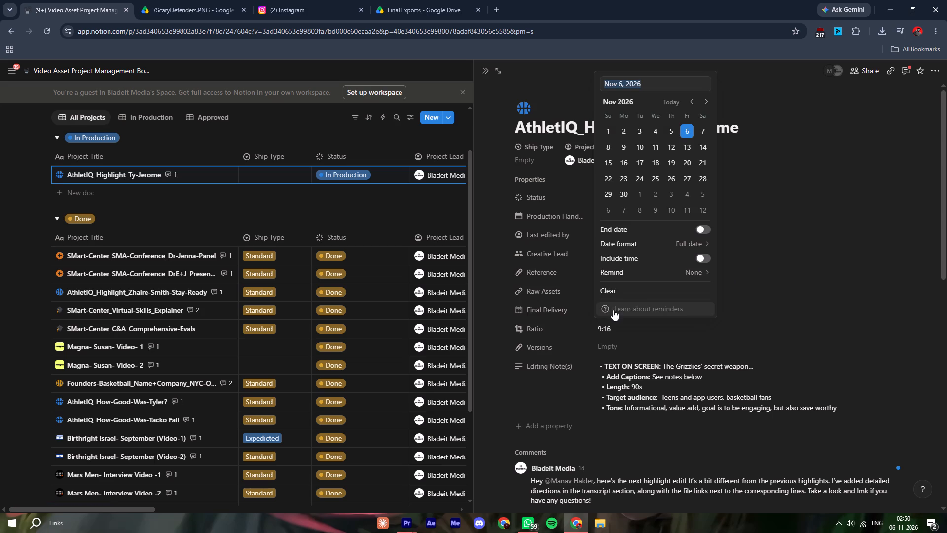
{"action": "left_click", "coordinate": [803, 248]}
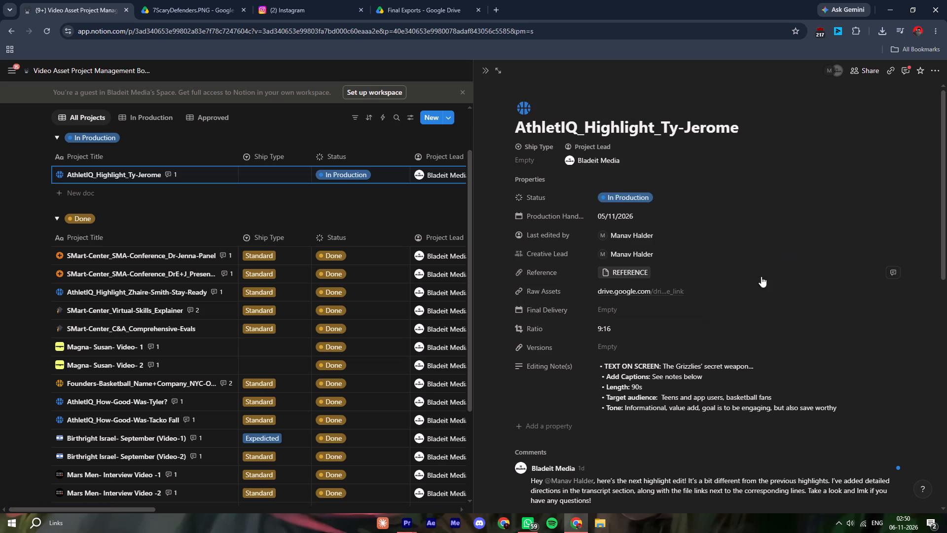
Add the copied Final Exports folder link to the Versions property of the AthletIQ_Highlight_Ty-Jerome project.
{"action": "left_click", "coordinate": [606, 345]}
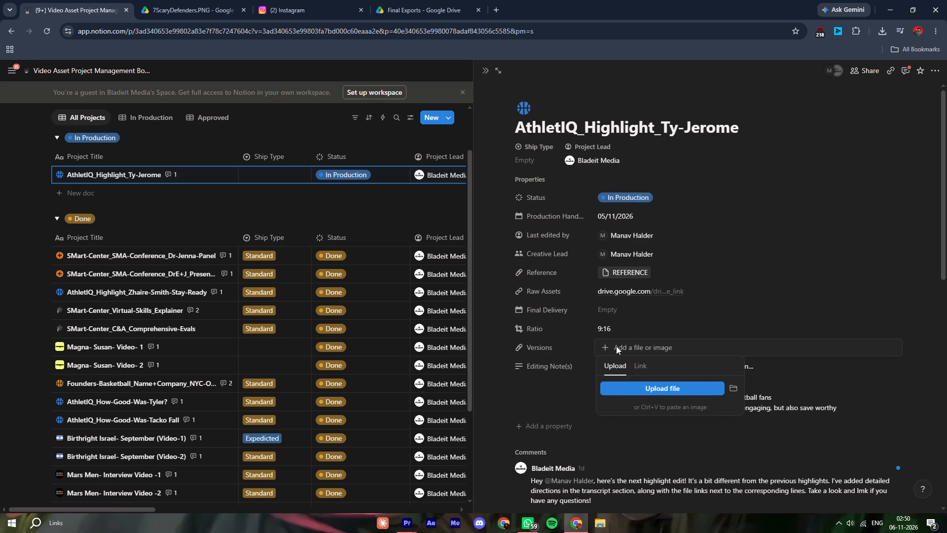
{"action": "key", "text": "ctrl+v"}
{"action": "left_click", "coordinate": [642, 366]}
{"action": "key", "text": "ctrl+v"}
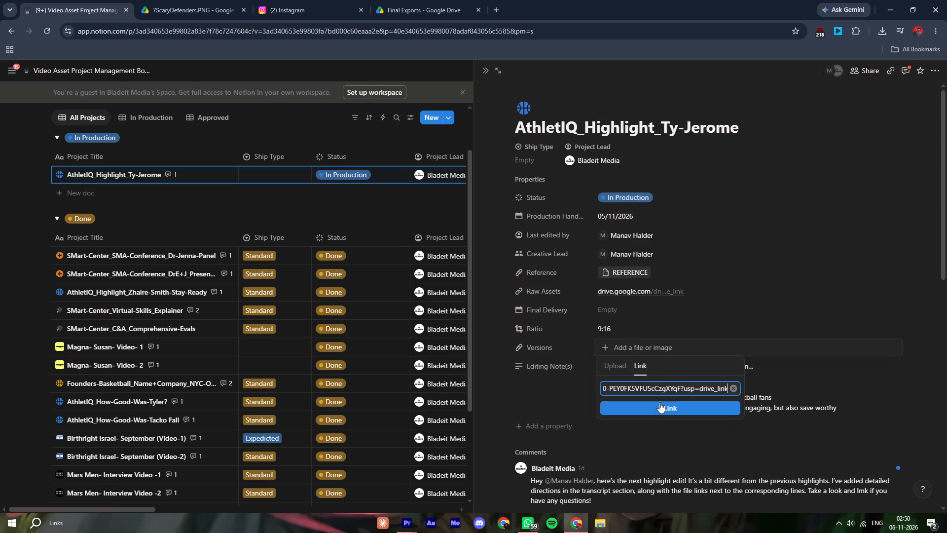
{"action": "left_click", "coordinate": [661, 407]}
{"action": "left_click", "coordinate": [760, 284]}
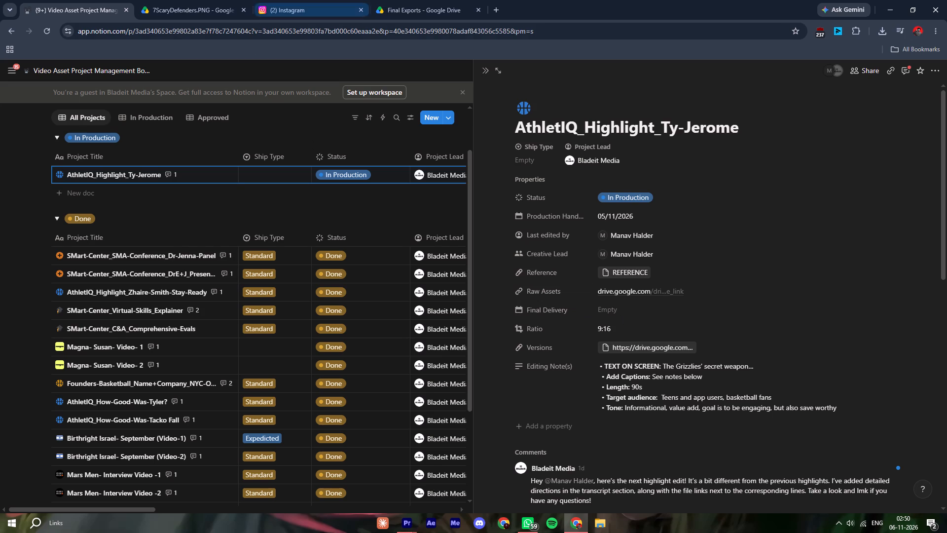
Return to the Final Exports folder on Google Drive to check the video upload.
{"action": "left_click", "coordinate": [446, 0]}
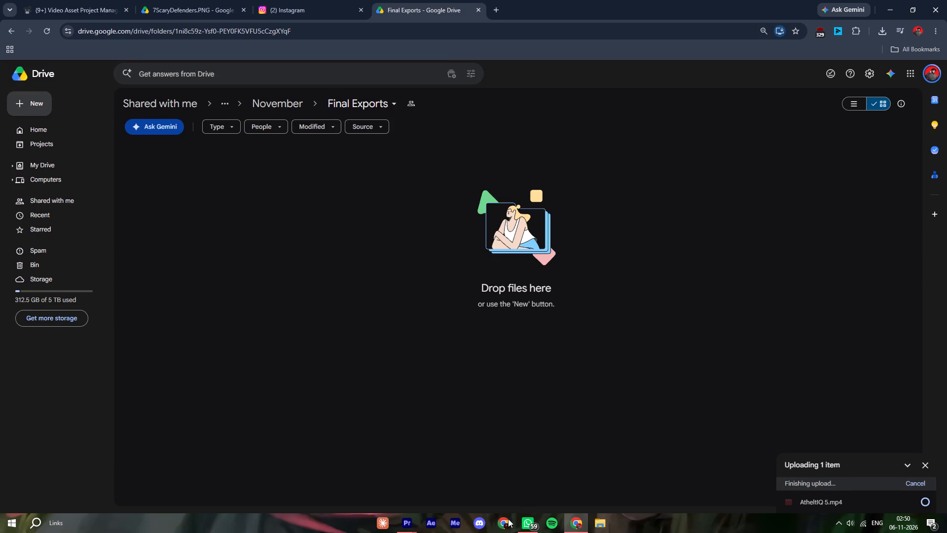
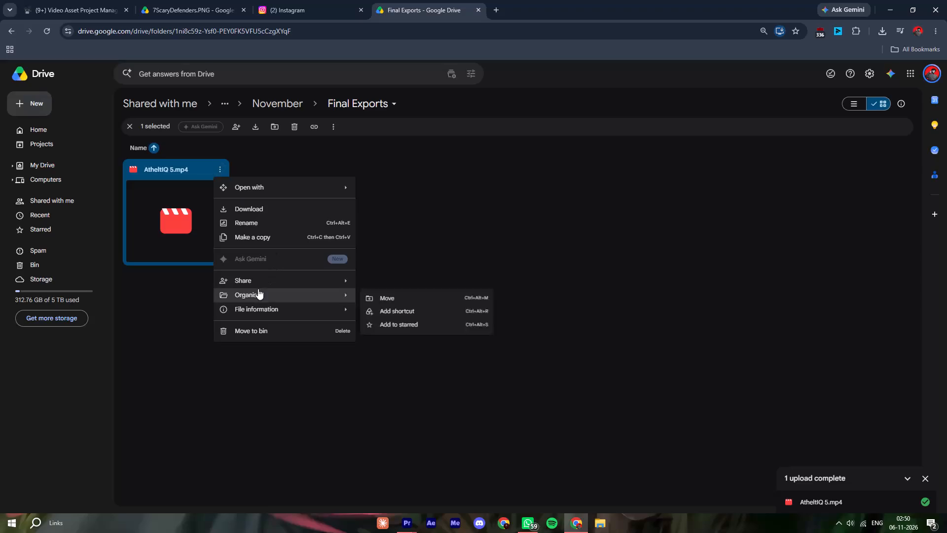
Copy the sharing link of the AtheltIQ 5.mp4 video in the Final Exports folder.
{"action": "left_click", "coordinate": [387, 294]}
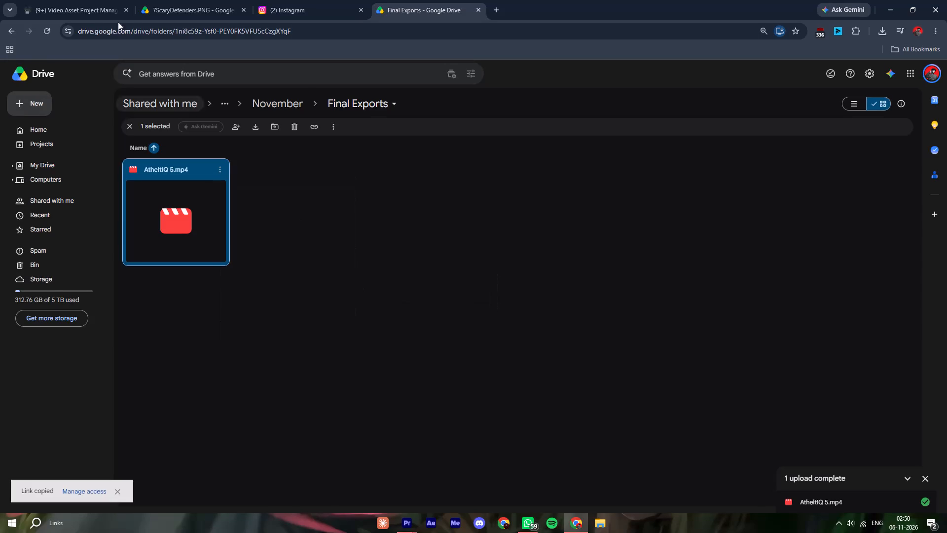
Return to the AthletIQ_Highlight_Ty-Jerome page in Notion and try to replace the folder link in Versions with the copied video link.
{"action": "left_click", "coordinate": [59, 0]}
{"action": "left_click", "coordinate": [620, 349]}
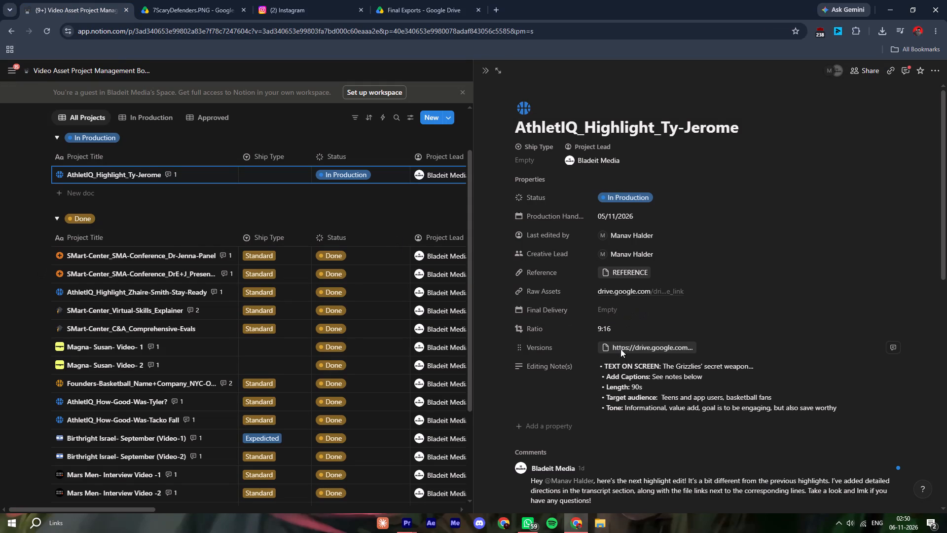
{"action": "left_click", "coordinate": [244, 10]}
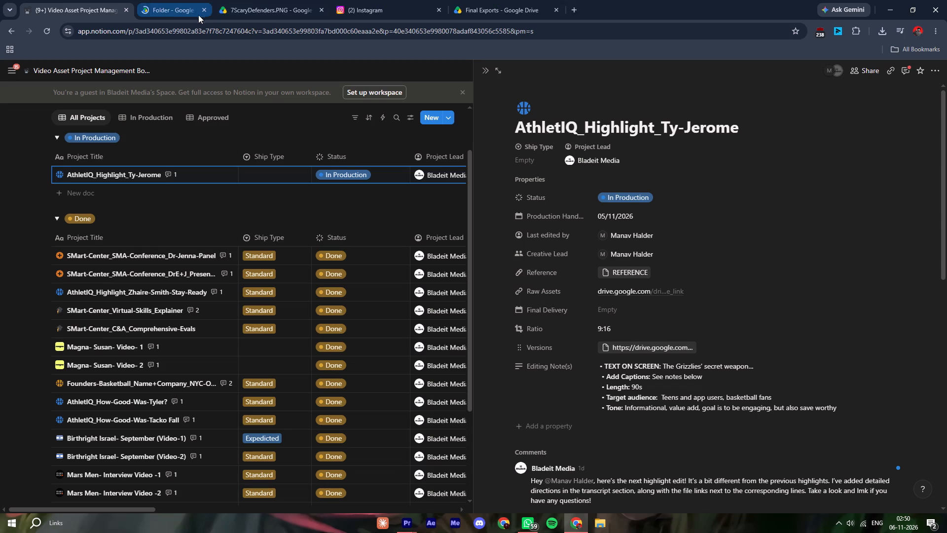
{"action": "left_click", "coordinate": [710, 347]}
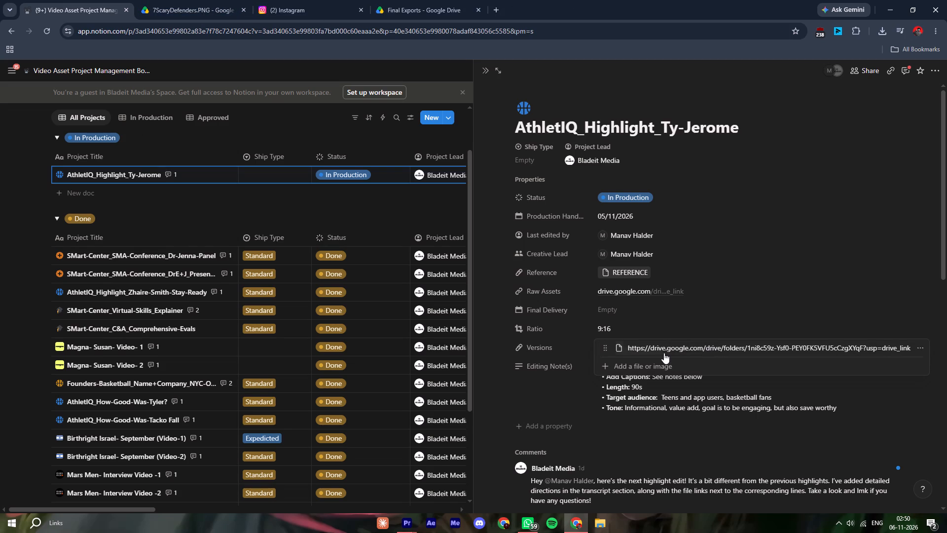
{"action": "key", "text": "ctrl+a"}
{"action": "left_click", "coordinate": [663, 344]}
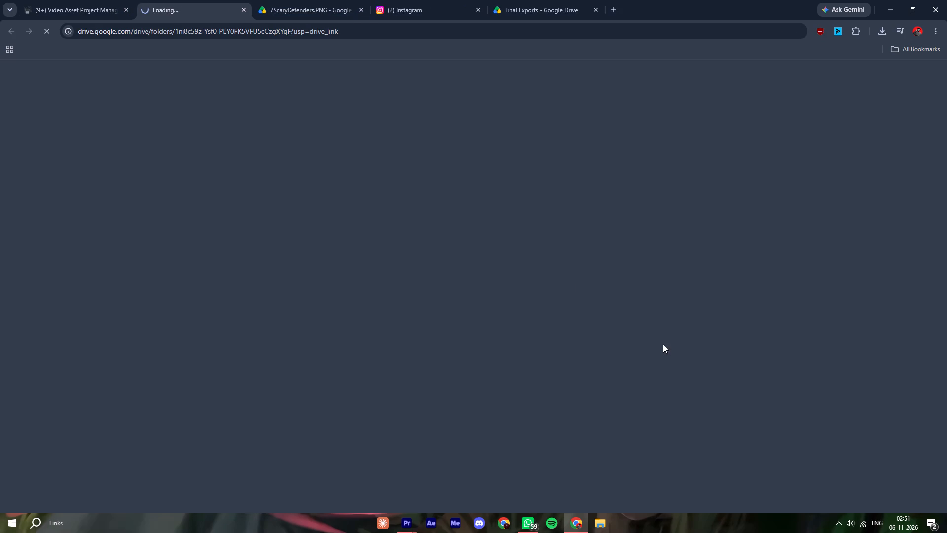
Replace the Final Exports folder link in the project's Versions property with the copied AtheltIQ 5.mp4 video link.
{"action": "left_click", "coordinate": [241, 8]}
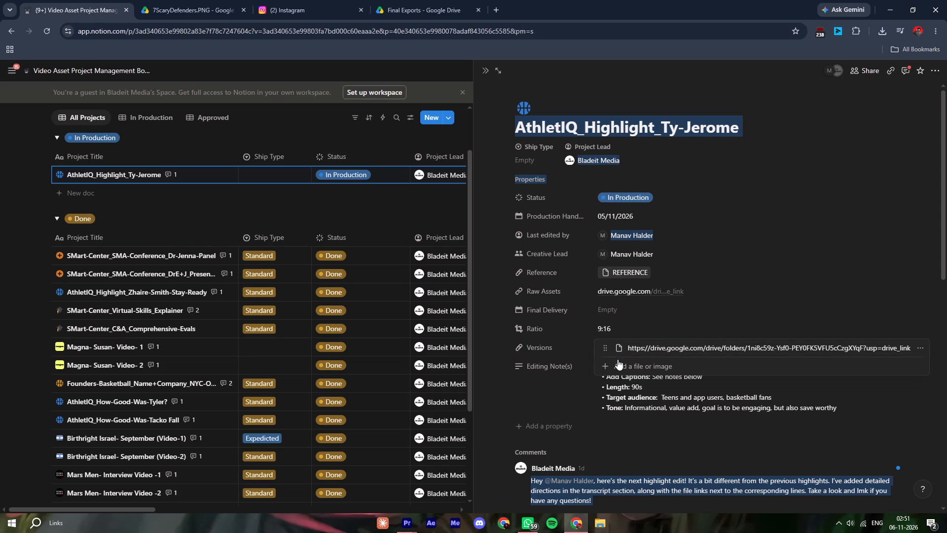
{"action": "left_click", "coordinate": [616, 363]}
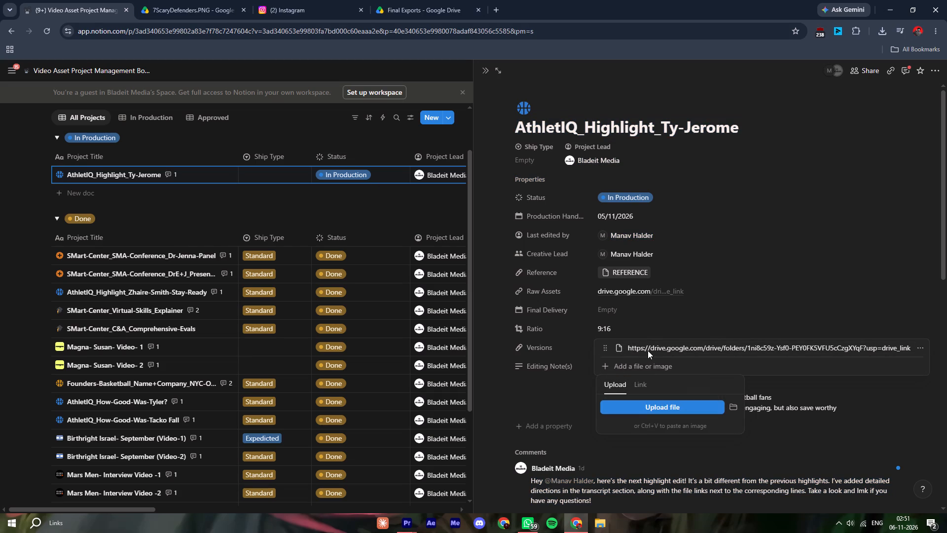
{"action": "left_click", "coordinate": [604, 347]}
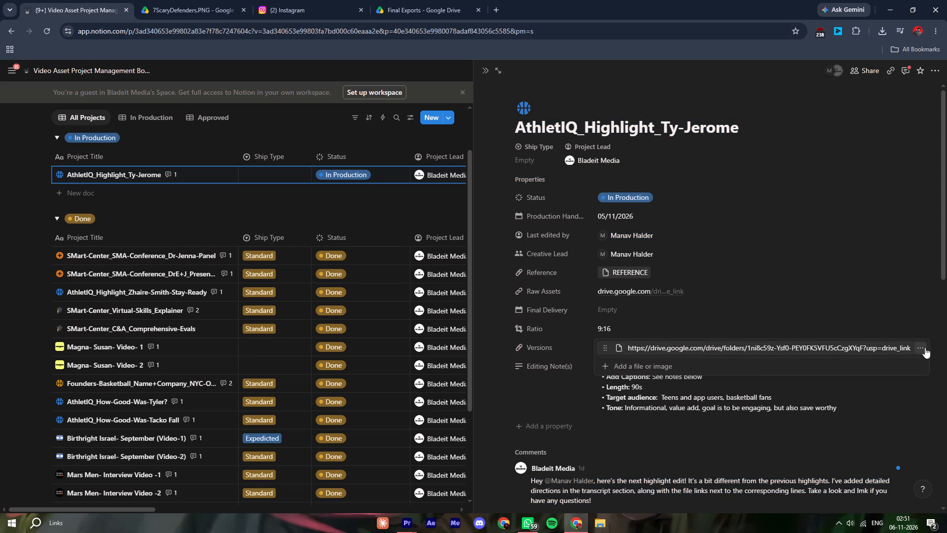
{"action": "left_click", "coordinate": [925, 347]}
{"action": "left_click", "coordinate": [863, 385]}
{"action": "left_click", "coordinate": [629, 348]}
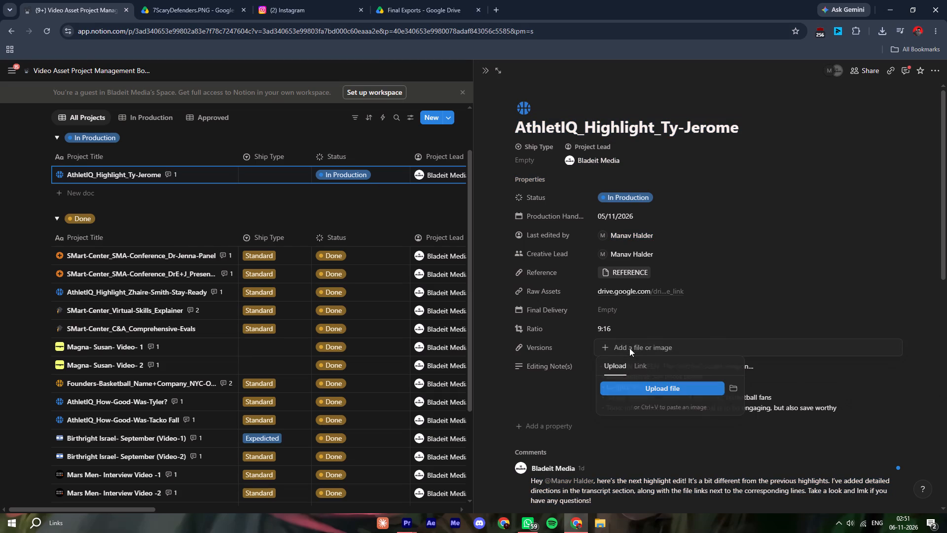
{"action": "left_click", "coordinate": [638, 365]}
{"action": "key", "text": "ctrl+v"}
{"action": "left_click", "coordinate": [650, 408]}
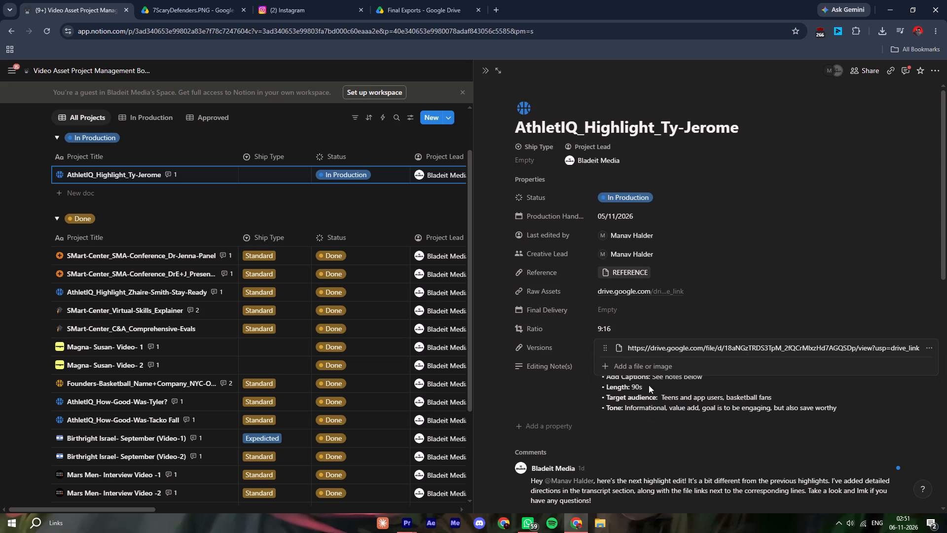
{"action": "left_click", "coordinate": [671, 322]}
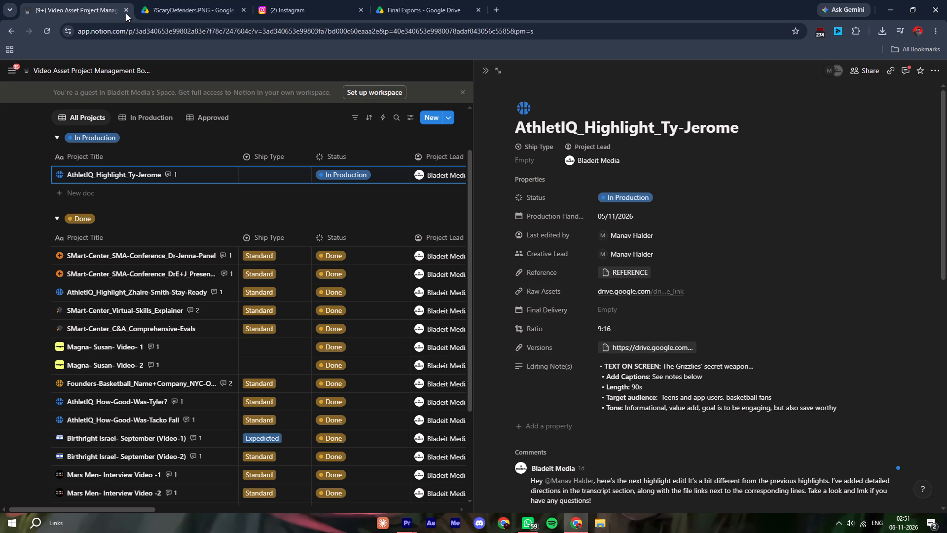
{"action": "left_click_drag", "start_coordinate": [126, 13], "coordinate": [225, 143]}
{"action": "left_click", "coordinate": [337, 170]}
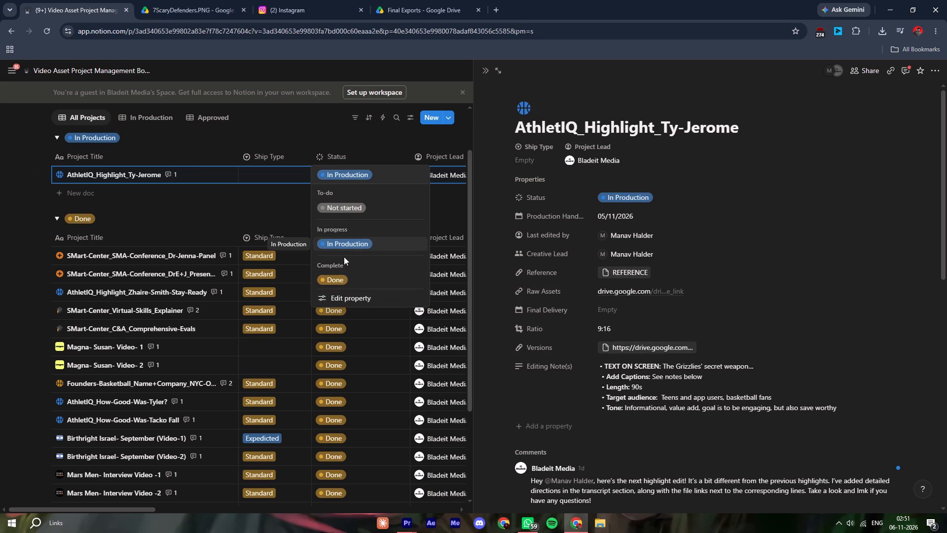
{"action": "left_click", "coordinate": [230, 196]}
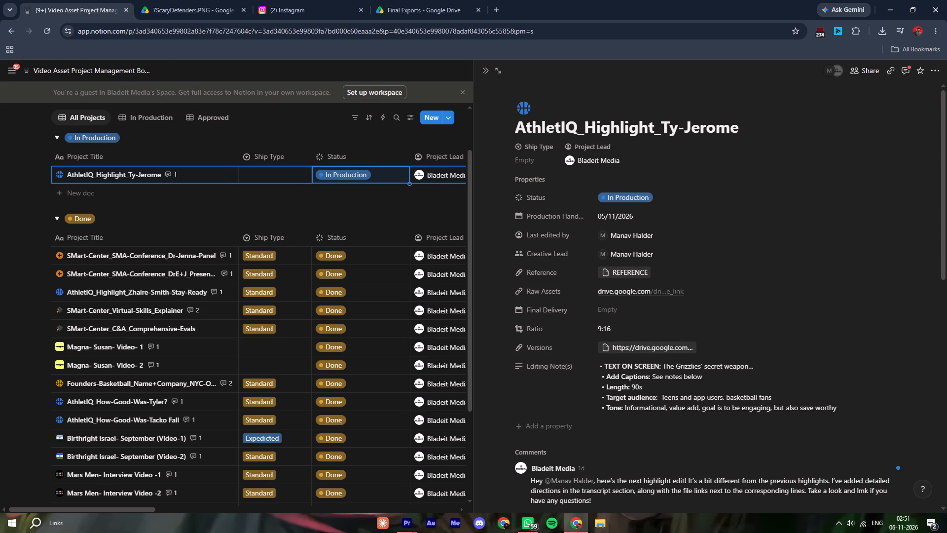
Close the 7ScaryDefenders.PNG Google Drive page.
{"action": "left_click", "coordinate": [171, 0]}
{"action": "left_click", "coordinate": [244, 7]}
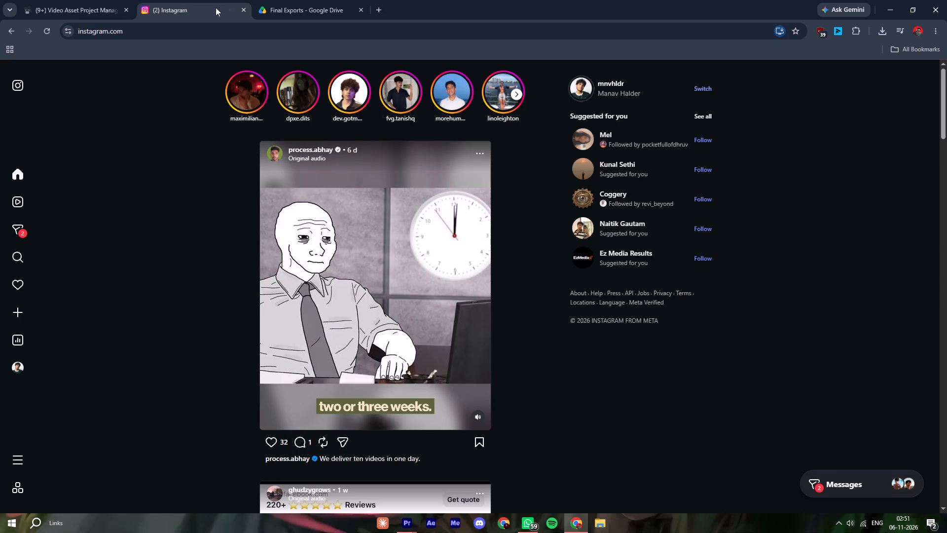
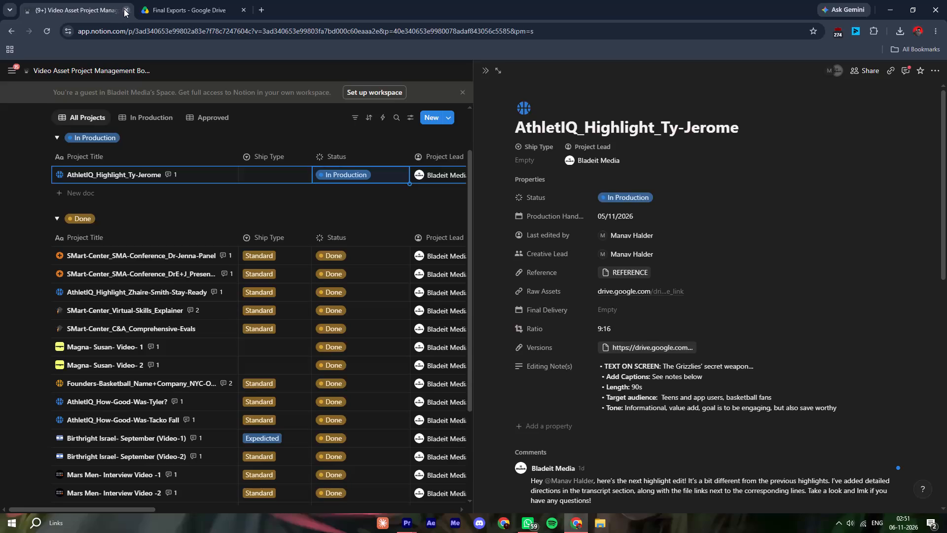
Close the browser window, switch to Adobe Premiere and close the application with the AthletIQ 5 project.
{"action": "left_click", "coordinate": [946, 17]}
{"action": "left_click", "coordinate": [389, 422]}
{"action": "left_click", "coordinate": [946, 0]}
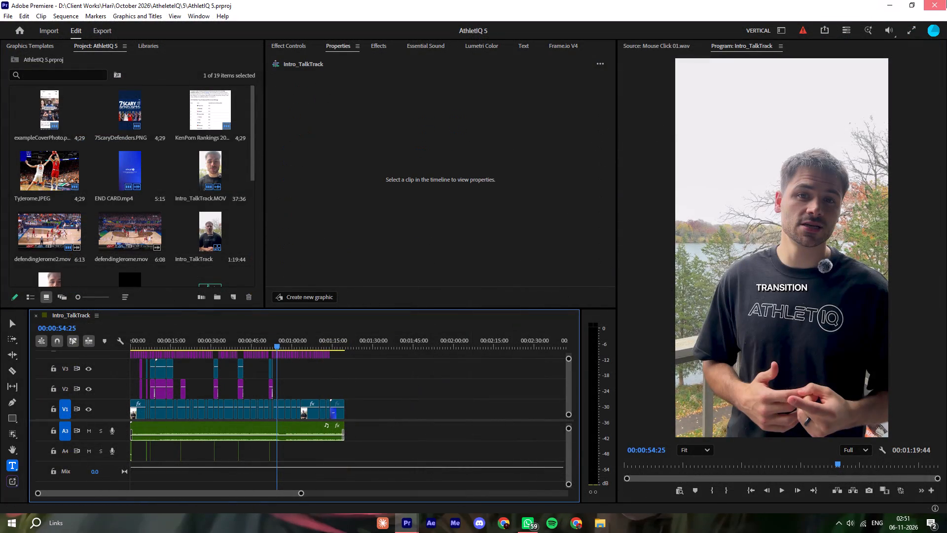